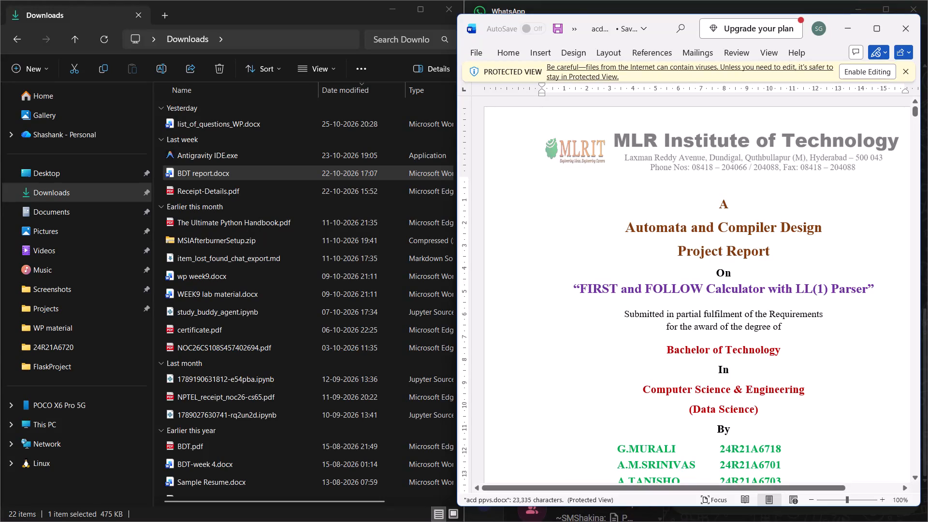
Enable editing of the protected project report and maximize its window.
click(861, 66)
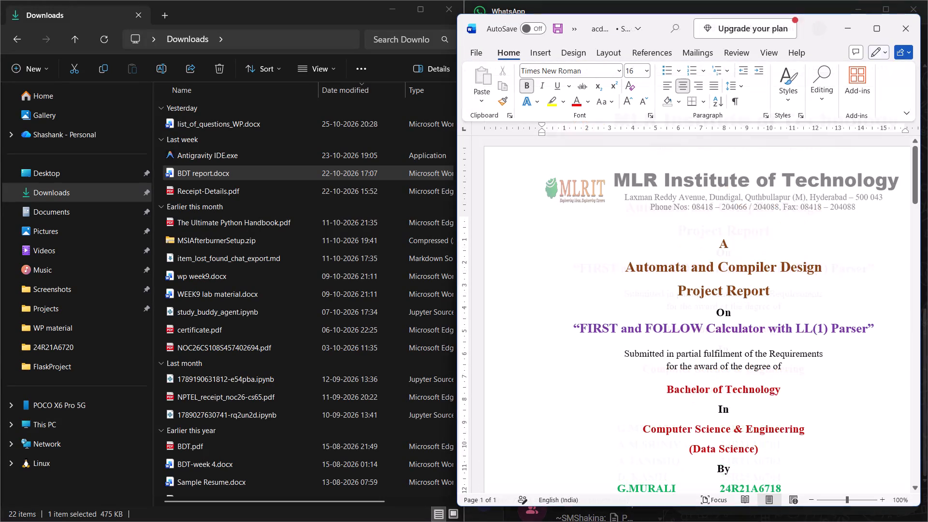
click(880, 25)
Add a fifth student's name and roll number on a new line below the fourth entry in the title page's student list.
scroll(716, 171, down, 3)
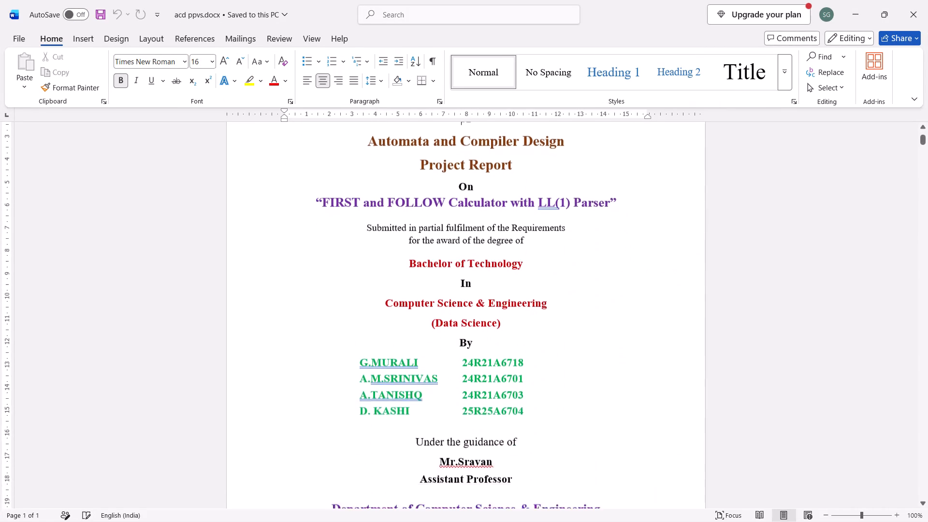
scroll(596, 288, down, 1)
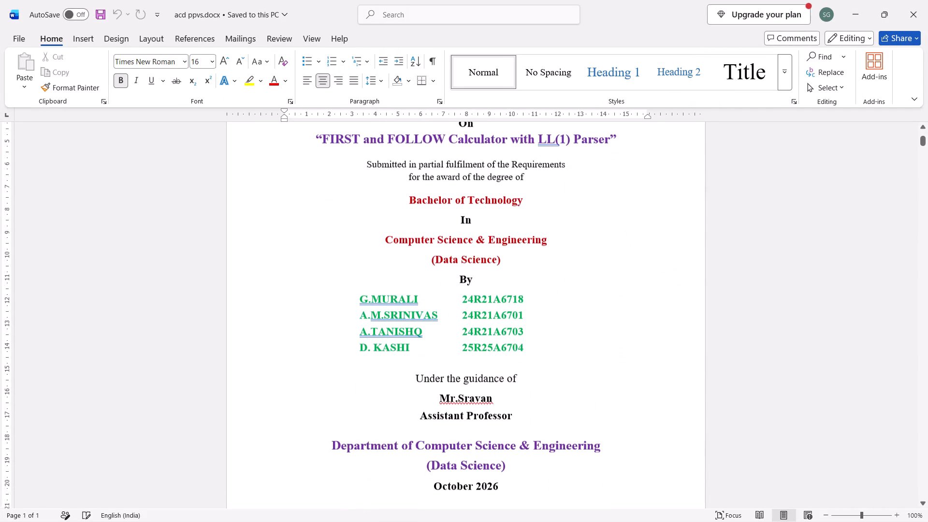
scroll(596, 288, down, 1)
click(550, 332)
key(Return)
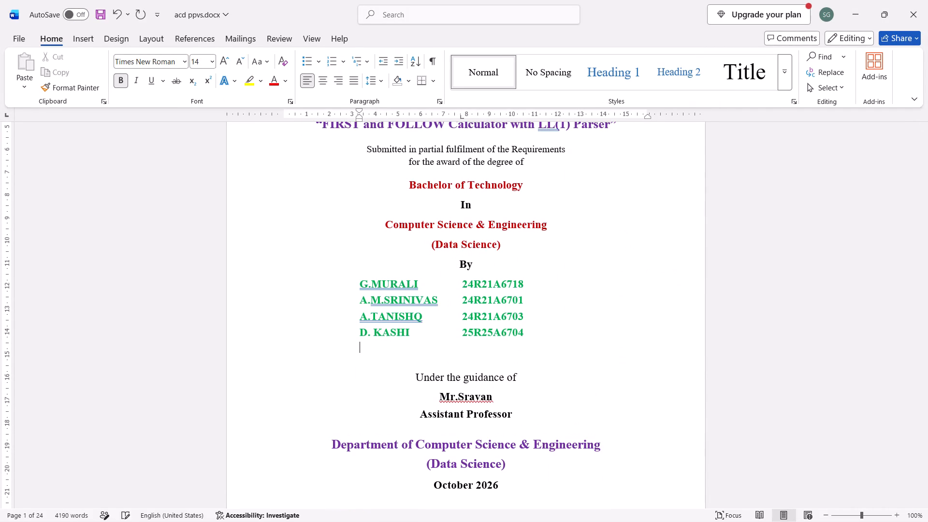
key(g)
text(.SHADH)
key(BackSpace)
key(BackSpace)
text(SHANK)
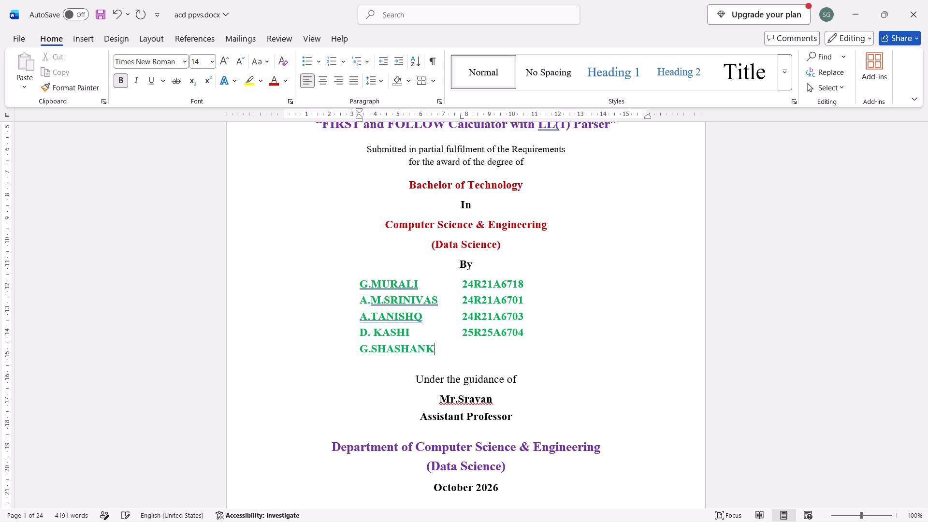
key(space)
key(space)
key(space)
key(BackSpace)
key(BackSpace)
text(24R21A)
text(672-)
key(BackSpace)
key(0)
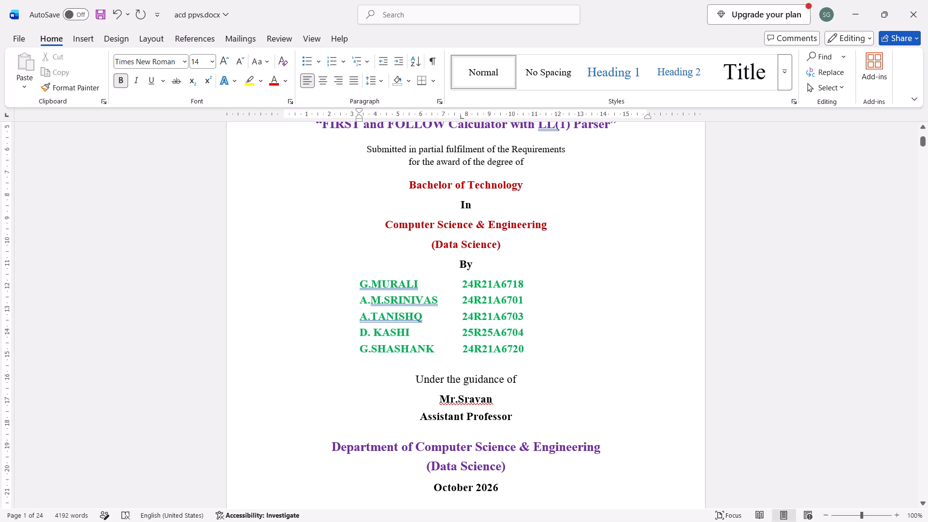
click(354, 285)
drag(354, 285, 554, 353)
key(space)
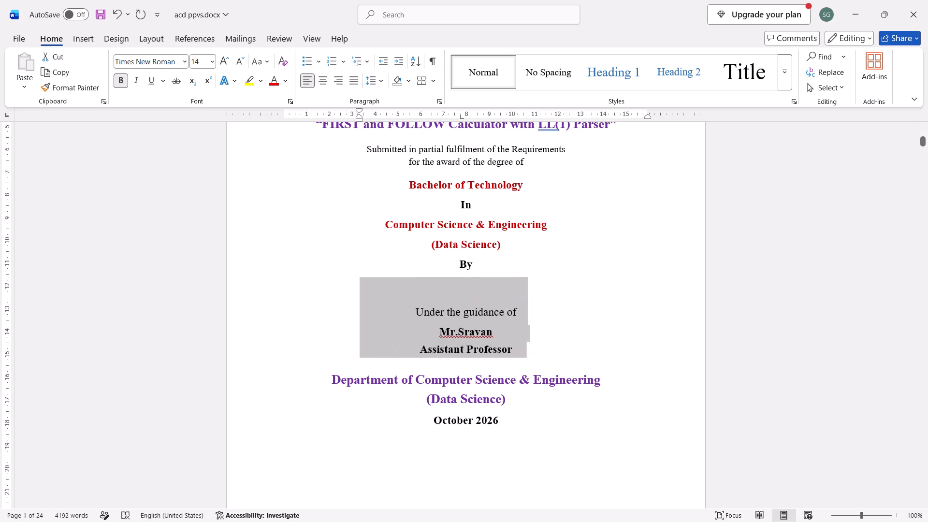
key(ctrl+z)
Indent the first student's name in the title page list with six spaces.
key(Left)
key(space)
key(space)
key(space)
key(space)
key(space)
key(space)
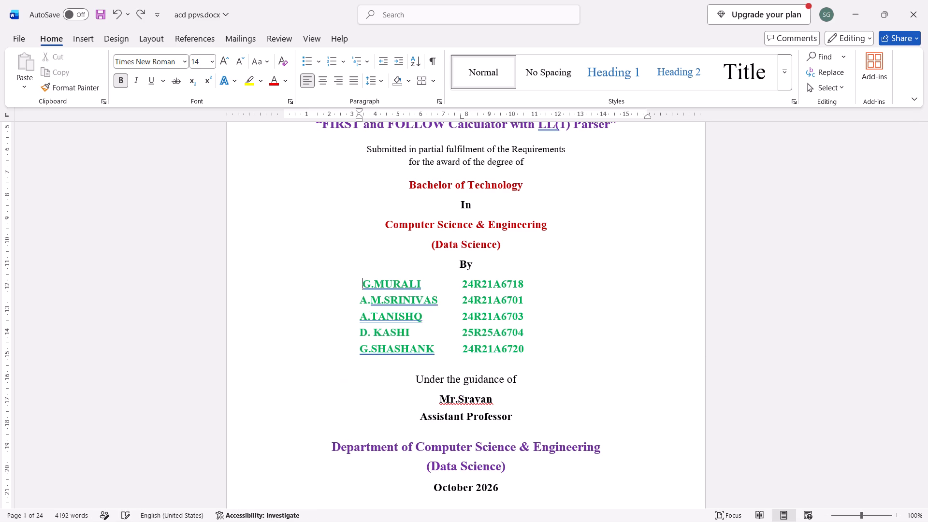
Shift the first student's roll number about 1.5 cm further right by inserting spaces before it.
key(Right)
key(Right)
key(Right)
key(Right)
key(Right)
key(Right)
key(Right)
key(Right)
key(Right)
key(Right)
key(Right)
key(Right)
key(Right)
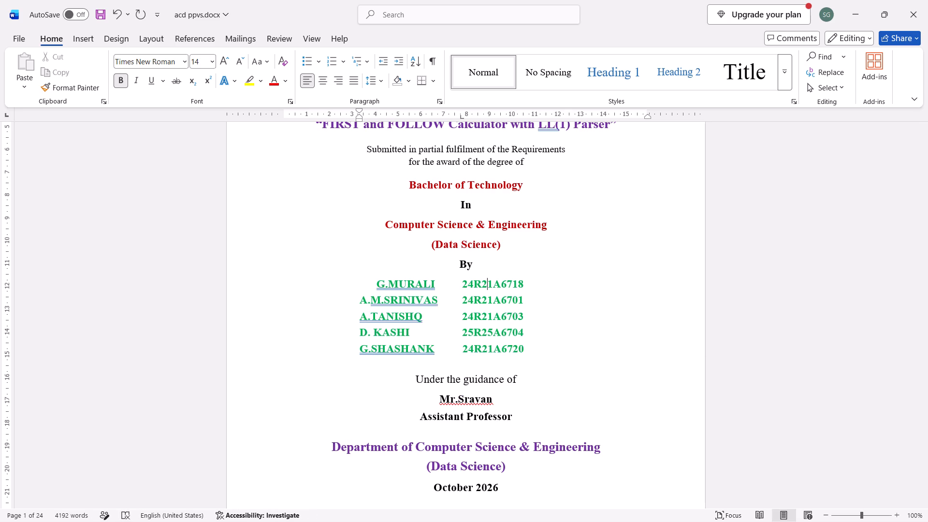
key(Right)
key(Left)
key(Left)
key(Left)
key(Left)
key(Left)
key(Left)
key(Left)
key(Right)
key(Right)
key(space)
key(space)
Indent the second student's name with six spaces to line it up under the first name.
key(Left)
key(Left)
key(Left)
key(Left)
key(Left)
key(Left)
key(Left)
key(Left)
key(Left)
key(Left)
key(Left)
key(Left)
key(Left)
key(Left)
key(Left)
key(Left)
key(Left)
key(Left)
key(Left)
key(Left)
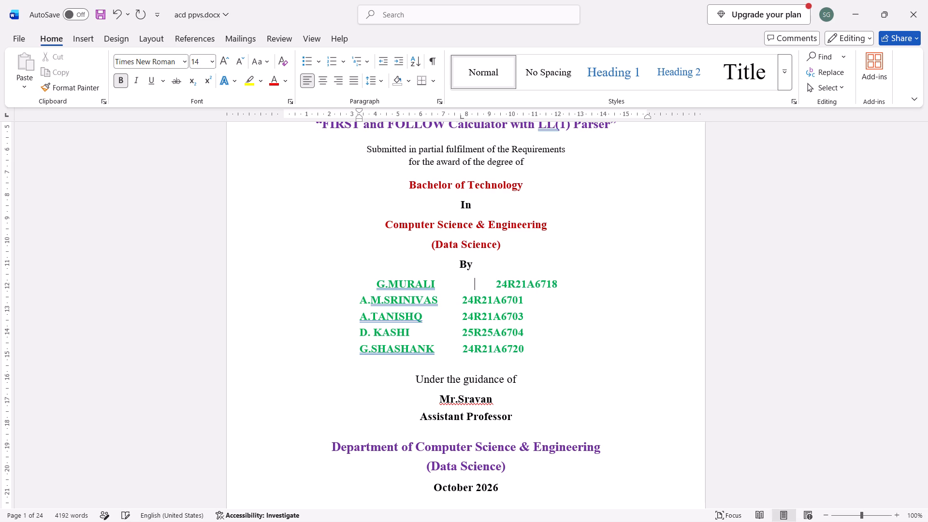
key(Down)
key(Left)
key(Left)
key(Left)
key(Right)
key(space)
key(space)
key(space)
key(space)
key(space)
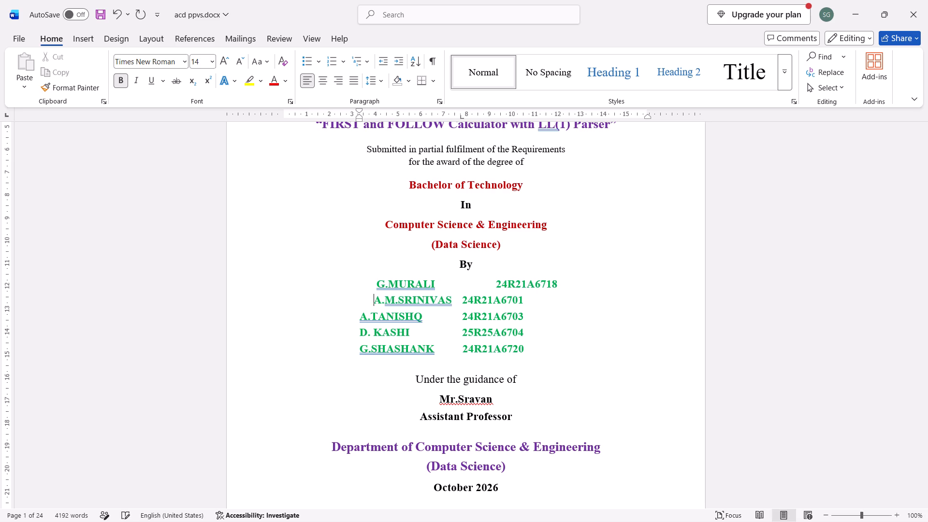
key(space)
Insert spaces before the second student's roll number to align it under the first roll number.
key(Right)
key(ctrl+Right)
key(ctrl+Right)
key(ctrl+Right)
key(ctrl+Right)
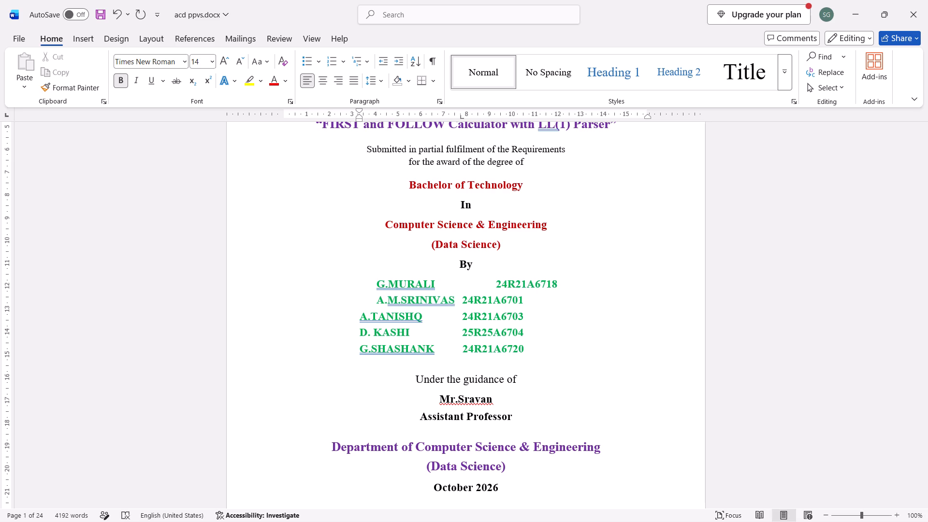
key(ctrl+Right)
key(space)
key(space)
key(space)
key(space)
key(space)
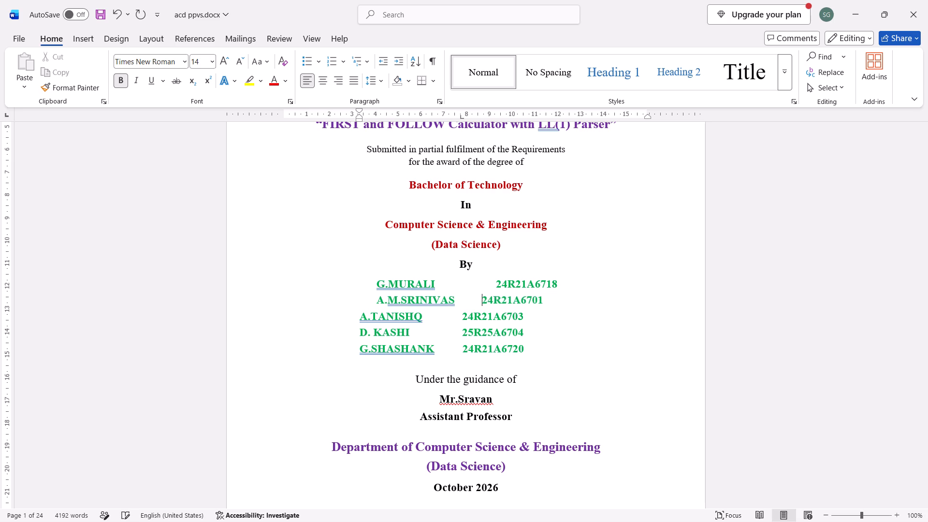
key(BackSpace)
Insert the initial "S." and a space after the existing initials in the second student's name.
key(ctrl+Left)
key(ctrl+Left)
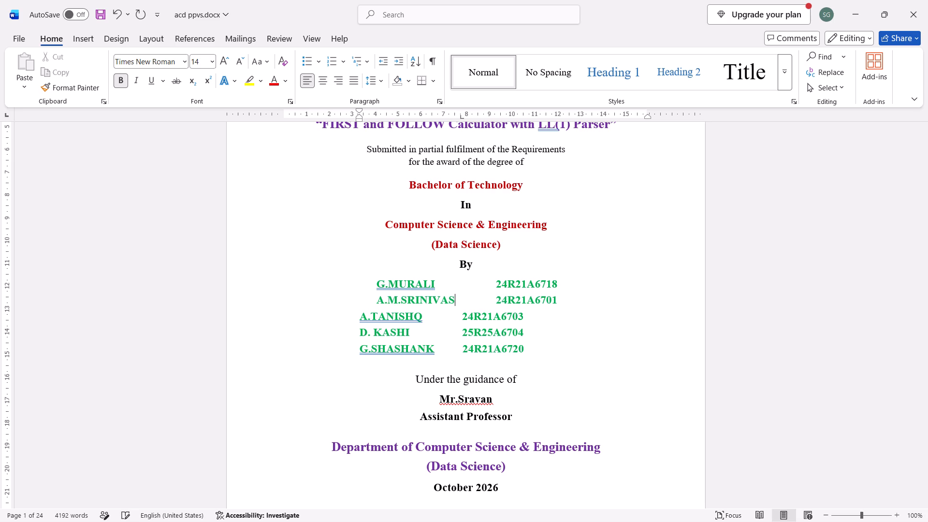
key(ctrl+Left)
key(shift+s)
key(BackSpace)
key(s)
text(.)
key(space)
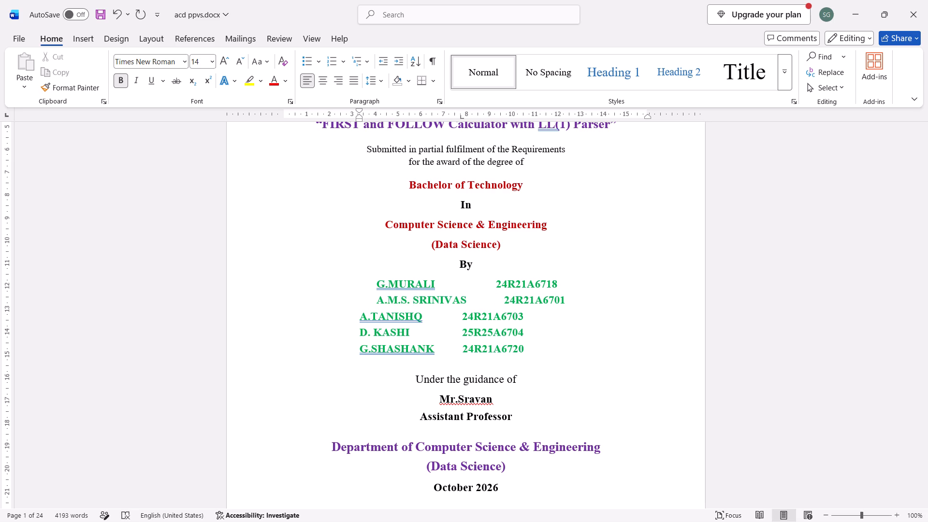
Remove three spaces before the second student's roll number to realign it under the first roll number.
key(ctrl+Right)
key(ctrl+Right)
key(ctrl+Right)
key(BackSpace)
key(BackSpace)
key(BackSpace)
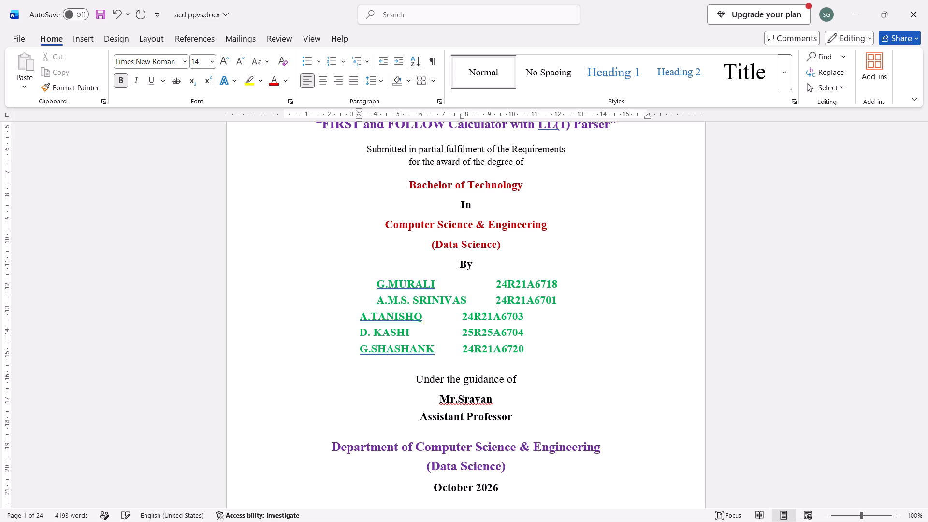
Indent the third student's name with six spaces to line it up under the names above.
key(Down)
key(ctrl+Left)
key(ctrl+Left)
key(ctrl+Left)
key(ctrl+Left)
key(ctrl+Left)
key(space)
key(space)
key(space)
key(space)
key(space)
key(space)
Insert twelve spaces before the third student's roll number to align it with the roll numbers above.
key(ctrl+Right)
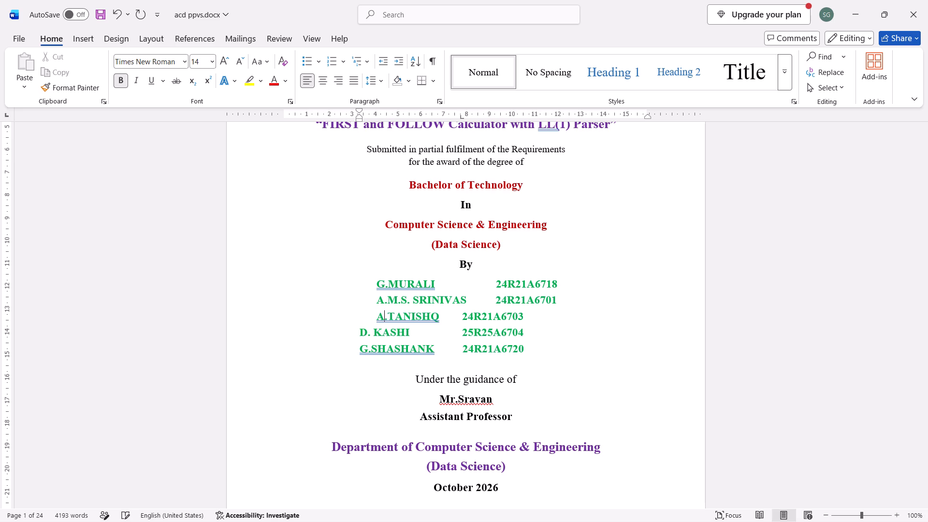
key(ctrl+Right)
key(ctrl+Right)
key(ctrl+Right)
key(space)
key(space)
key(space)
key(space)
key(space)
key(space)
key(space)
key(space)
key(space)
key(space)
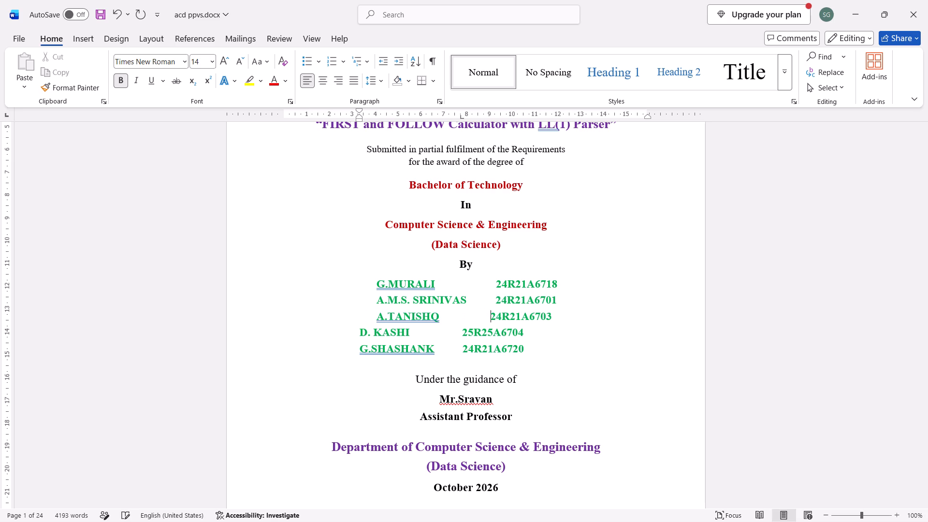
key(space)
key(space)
Indent the fourth student's name with spaces to line it up under the names above.
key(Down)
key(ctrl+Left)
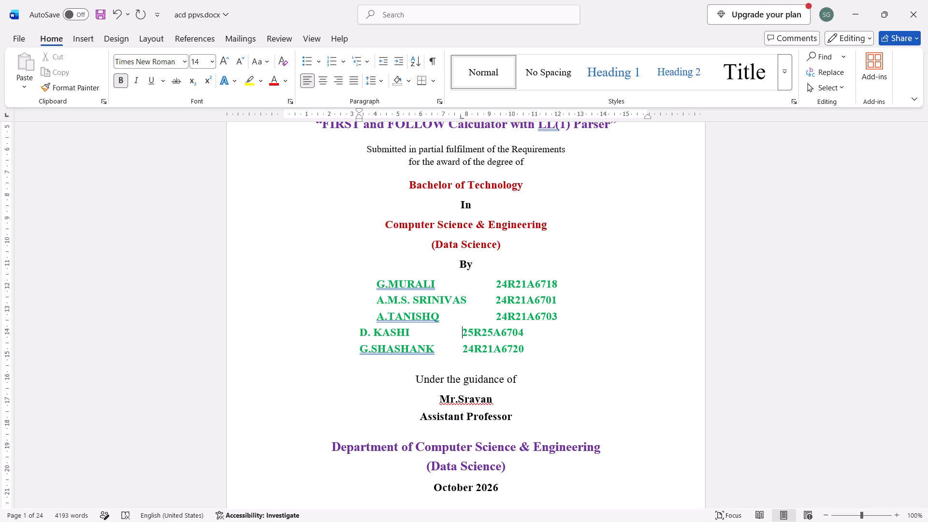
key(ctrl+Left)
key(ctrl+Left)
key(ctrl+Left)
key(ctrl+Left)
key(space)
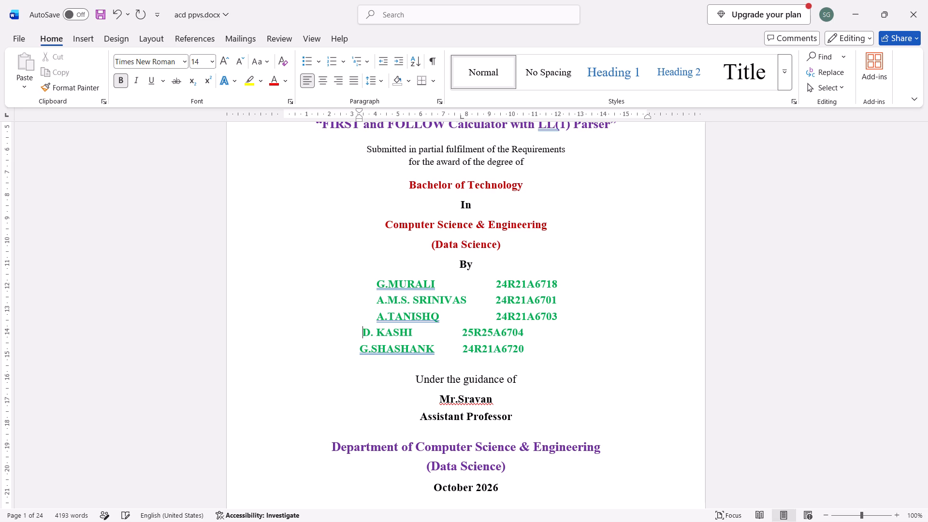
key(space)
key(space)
Insert twelve spaces before the fourth student's roll number to align it with the roll numbers above.
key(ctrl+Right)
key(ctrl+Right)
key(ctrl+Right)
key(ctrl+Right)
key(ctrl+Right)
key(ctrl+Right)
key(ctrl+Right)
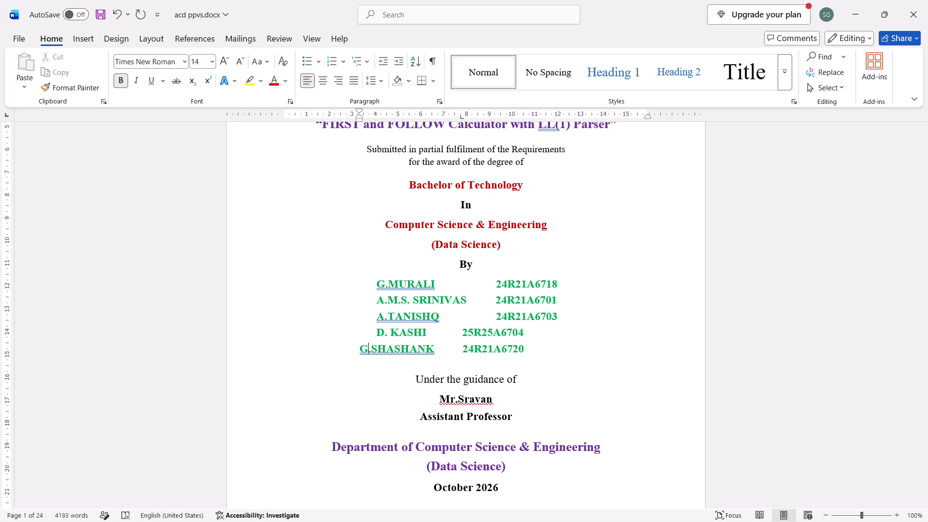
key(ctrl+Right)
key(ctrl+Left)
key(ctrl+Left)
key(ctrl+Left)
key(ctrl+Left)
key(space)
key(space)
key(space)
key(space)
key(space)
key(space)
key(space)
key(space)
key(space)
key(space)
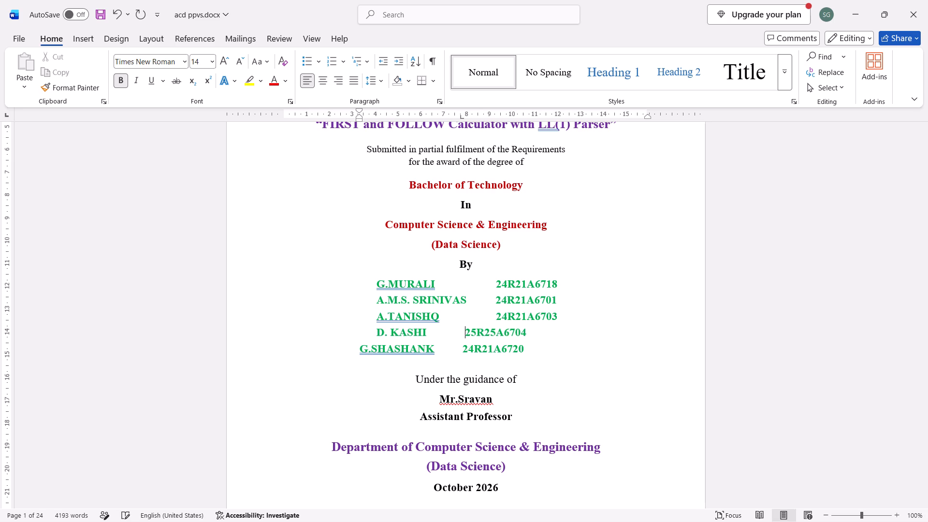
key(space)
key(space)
Indent the fifth student's name with six spaces to line it up under the names above.
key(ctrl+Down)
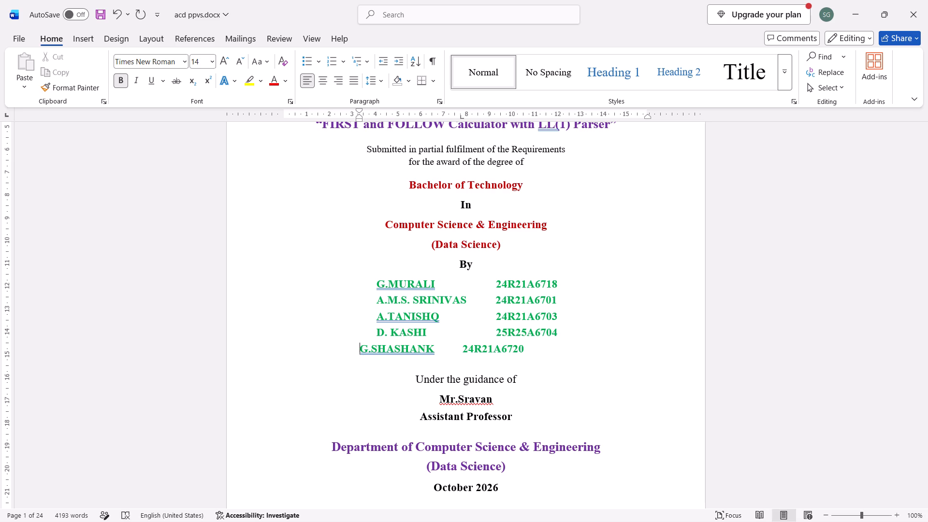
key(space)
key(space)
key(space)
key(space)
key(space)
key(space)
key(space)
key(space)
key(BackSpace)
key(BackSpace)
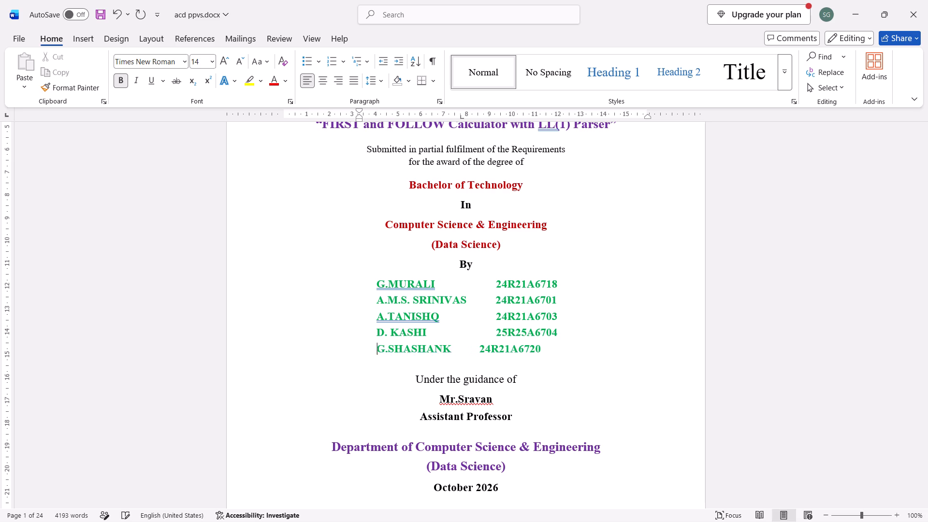
Insert spaces before the fifth student's roll number to align it with the roll numbers above.
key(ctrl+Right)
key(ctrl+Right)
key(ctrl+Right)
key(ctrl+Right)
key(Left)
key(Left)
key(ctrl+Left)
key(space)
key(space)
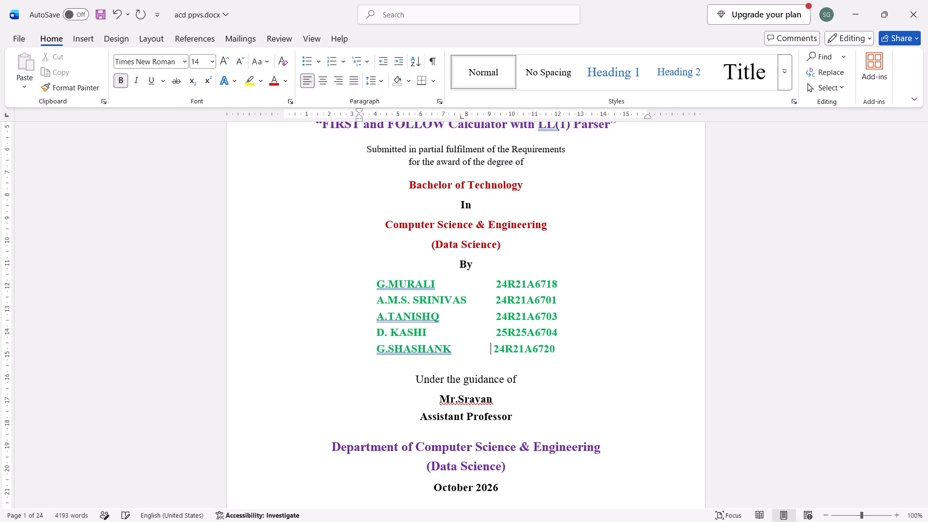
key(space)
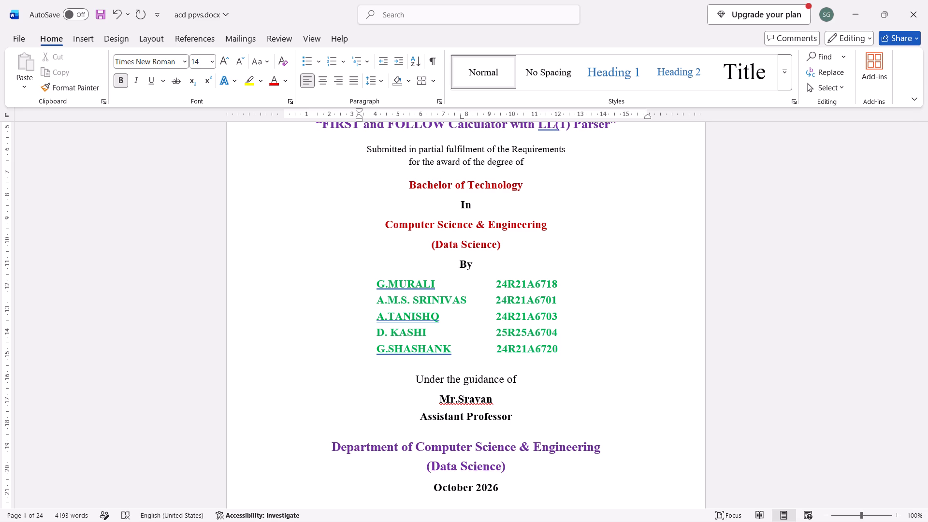
Change the guide's title on the title page to Dr.
click(458, 400)
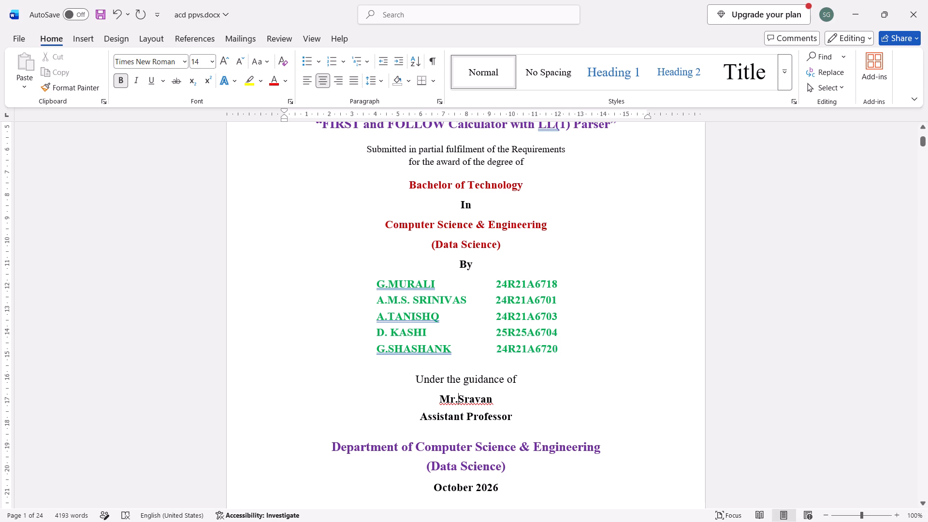
key(ctrl+Left)
key(Left)
key(BackSpace)
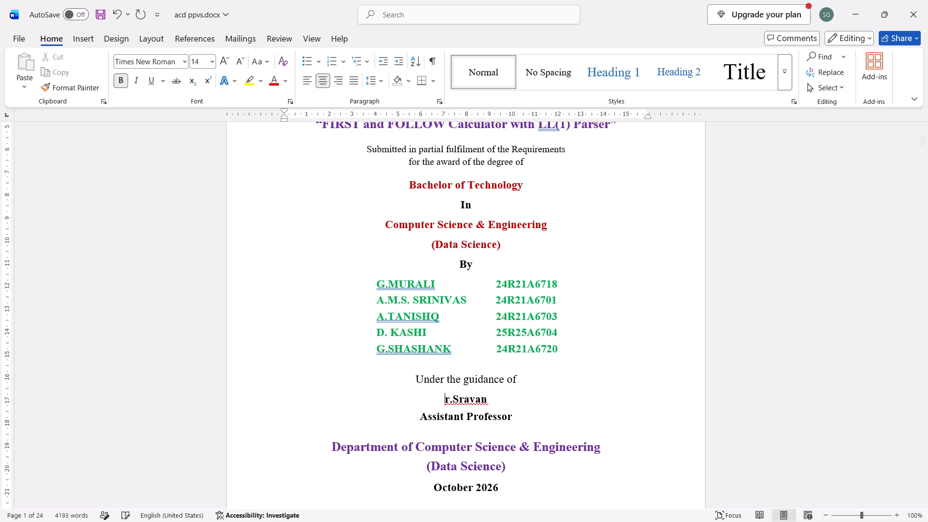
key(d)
Add the initial V. before the guide's name, with spacing around it, and Kumar after the name.
key(Right)
key(Right)
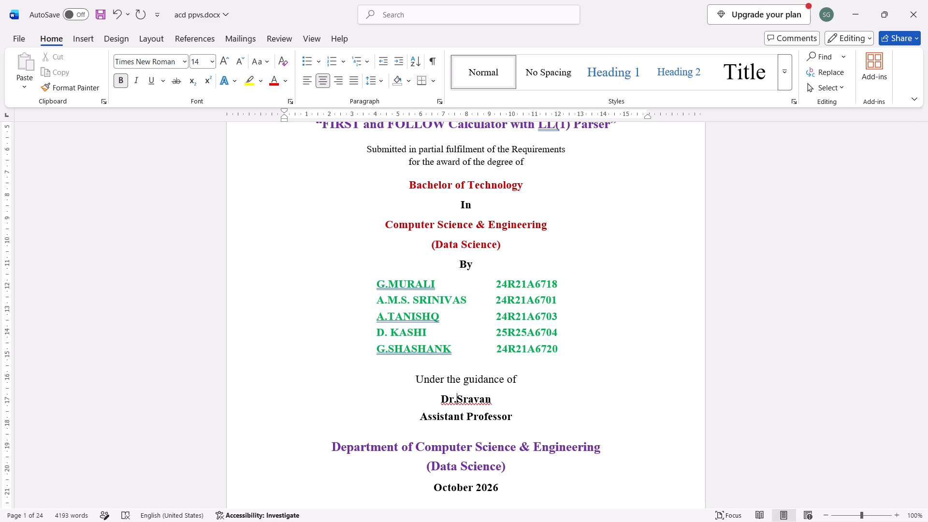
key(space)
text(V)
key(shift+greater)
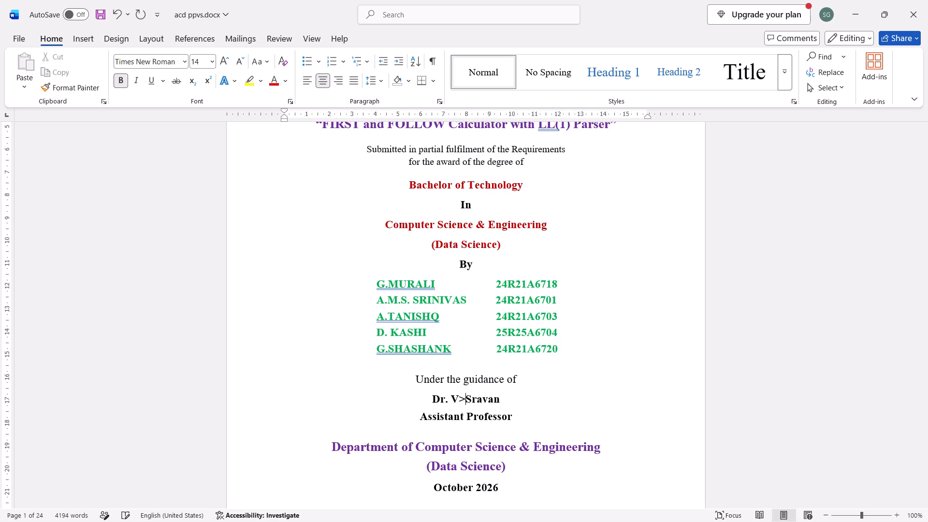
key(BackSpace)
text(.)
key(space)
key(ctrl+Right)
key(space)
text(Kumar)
Change the guide's designation on the title page to Associate Professor.
scroll(840, 521, down, 1)
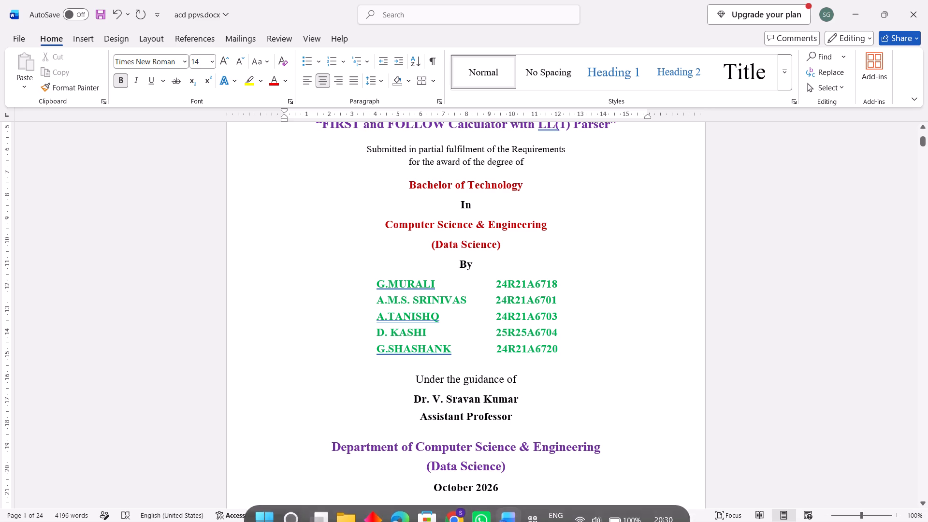
click(467, 417)
key(ctrl+Left)
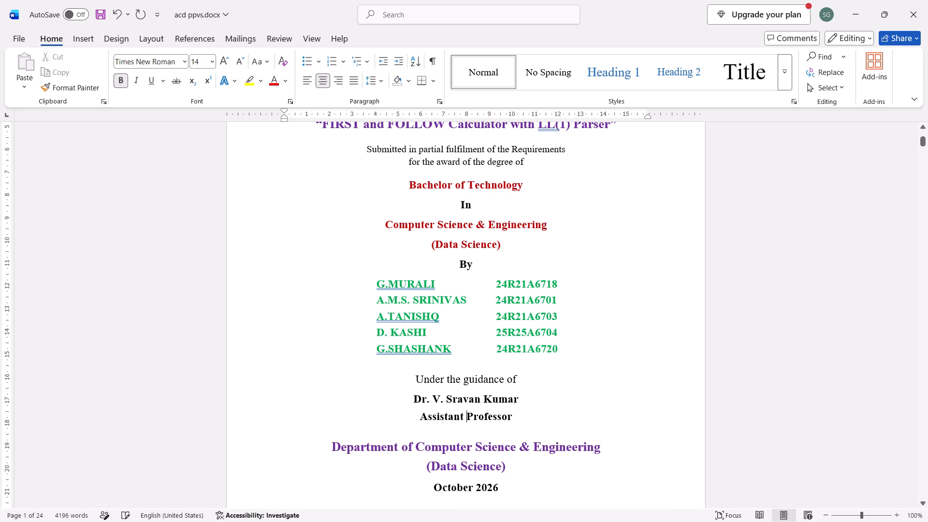
key(ctrl+Right)
key(Left)
key(BackSpace)
key(BackSpace)
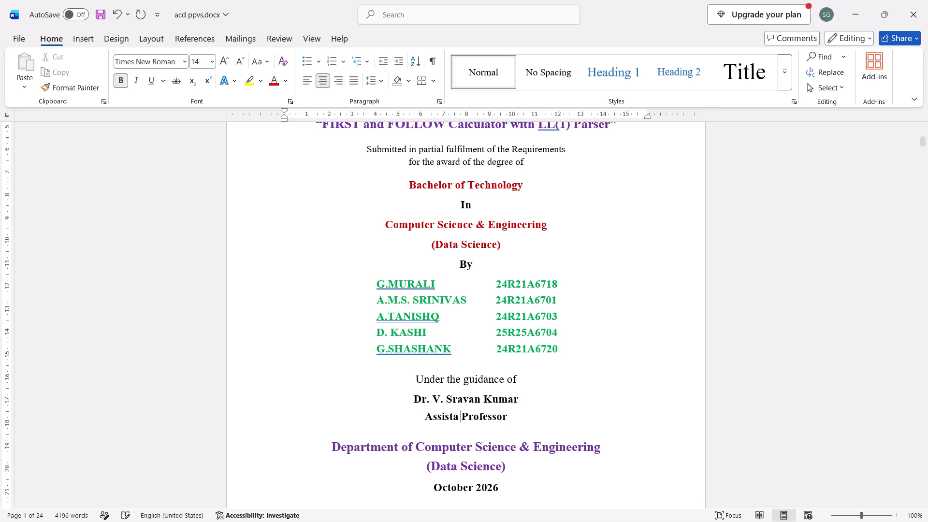
key(BackSpace)
key(BackSpace)
key(BackSpace)
key(BackSpace)
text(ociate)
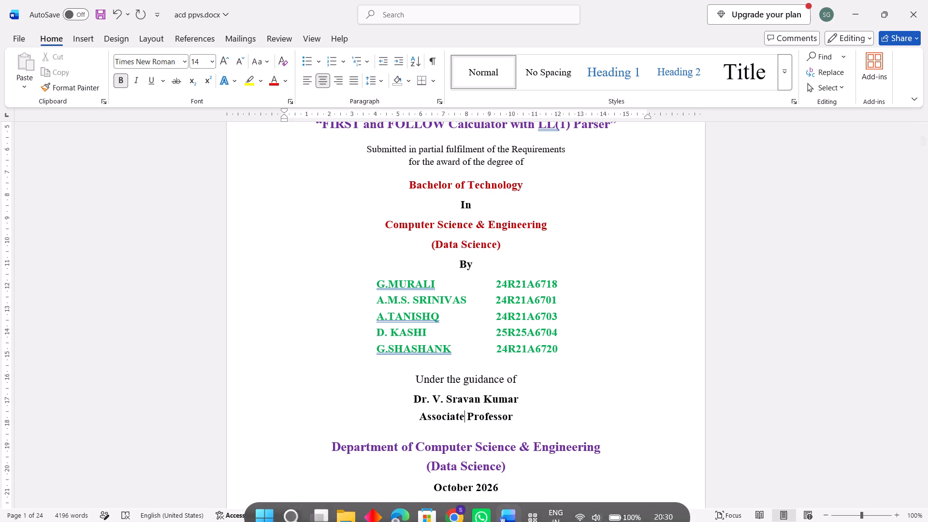
Switch to Chrome, check the spelling of "associate" in the search suggestions, and return to the Word report.
click(453, 506)
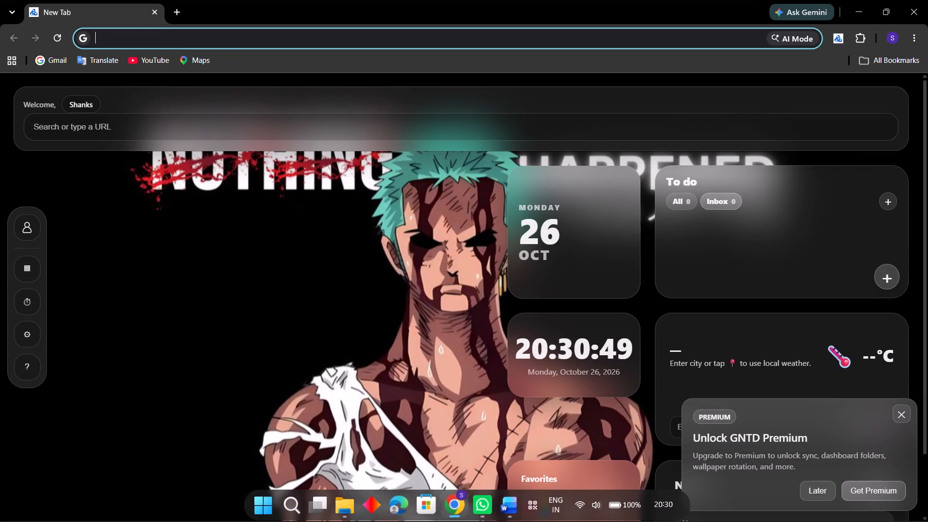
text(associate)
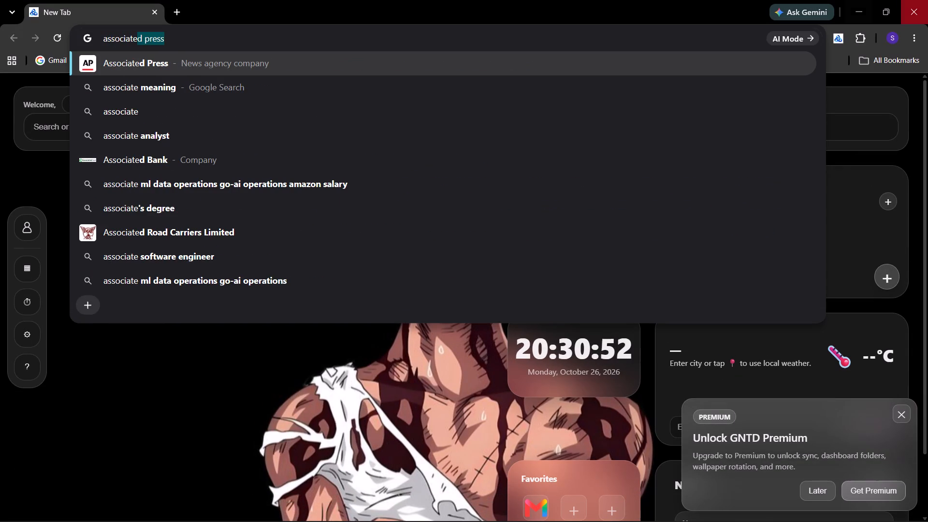
click(854, 0)
Review the rest of the title page and the following page with the institute and department vision and mission.
scroll(422, 463, down, 1)
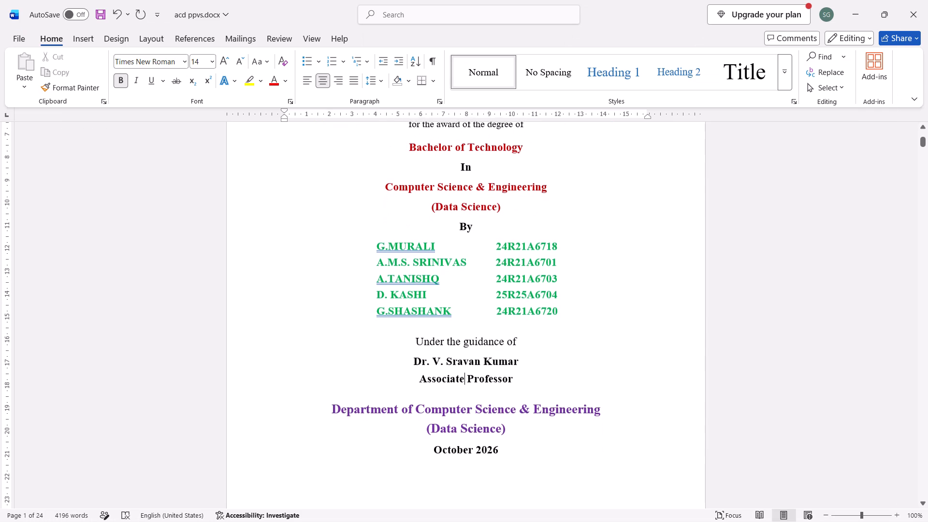
scroll(513, 448, down, 1)
scroll(501, 372, down, 1)
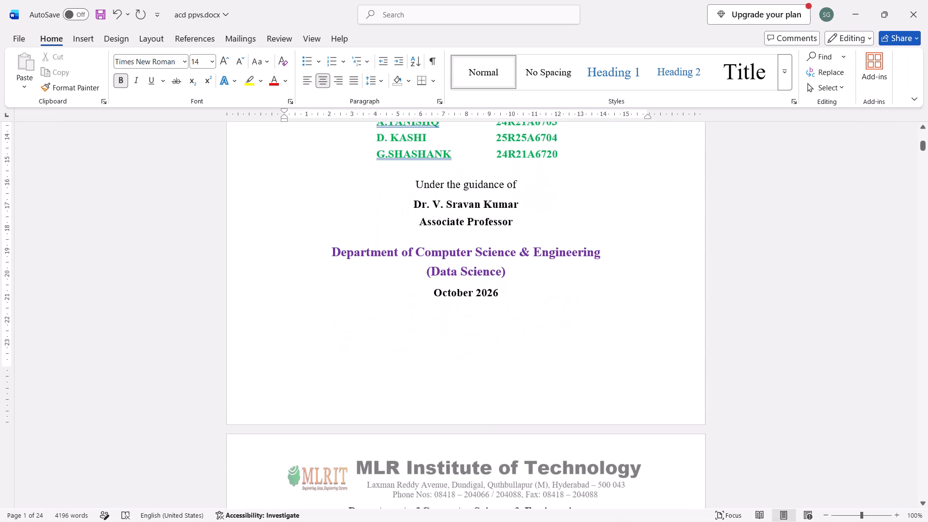
scroll(501, 372, down, 1)
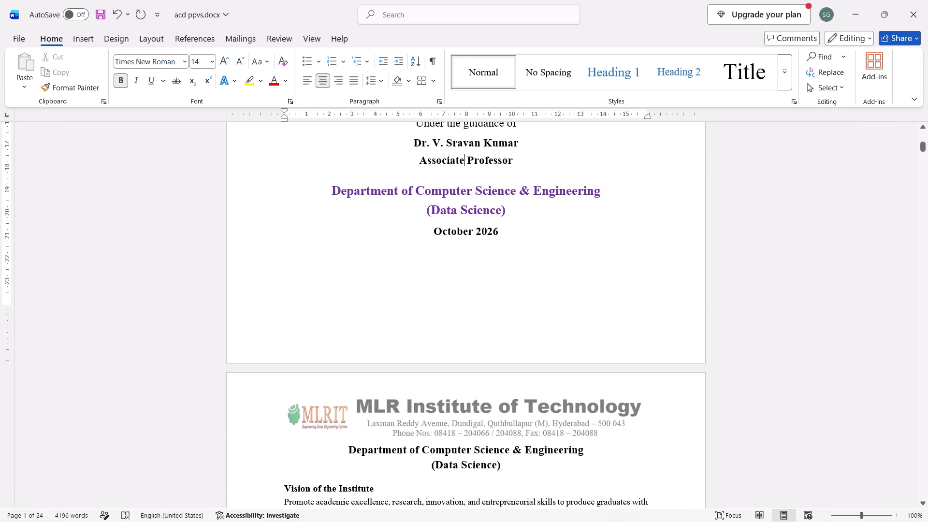
scroll(501, 372, down, 2)
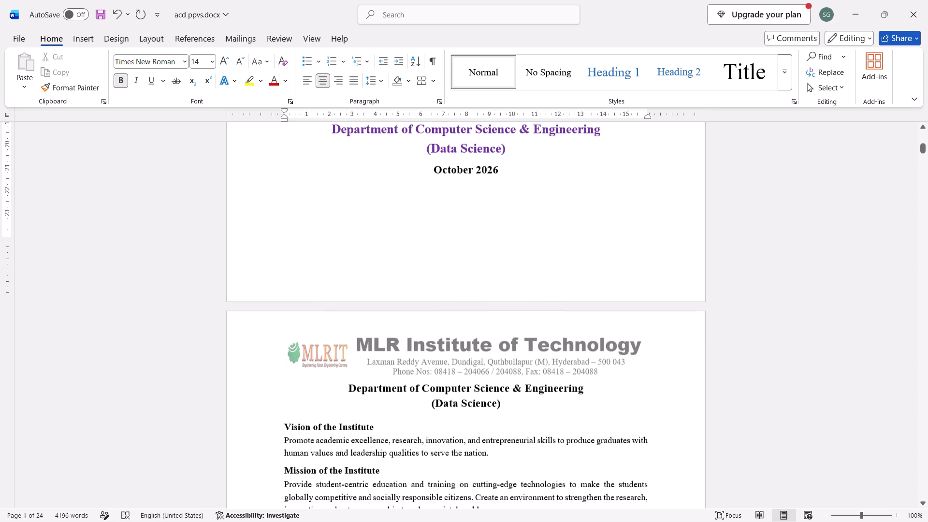
scroll(501, 372, down, 4)
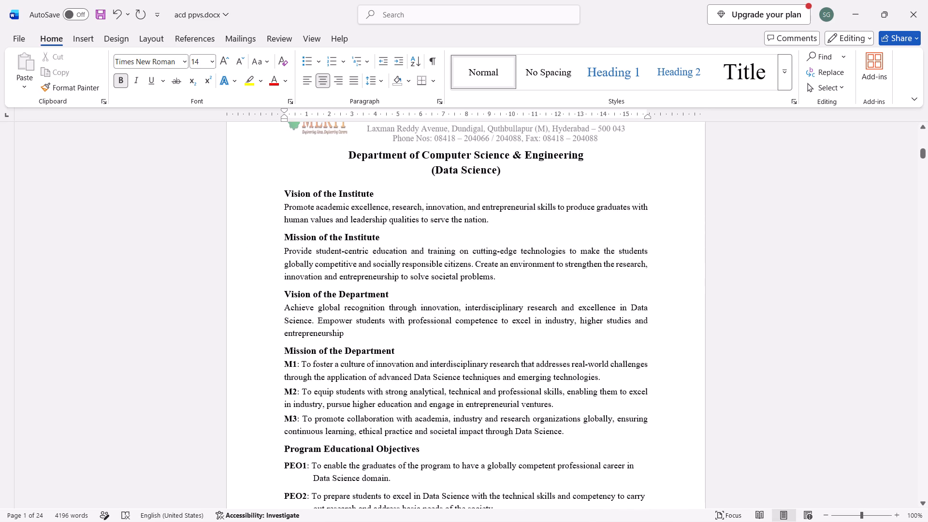
Set the line spacing of the two "Submitted in partial fulfilment… for the award of the degree of" lines to 1.5.
scroll(419, 317, up, 3)
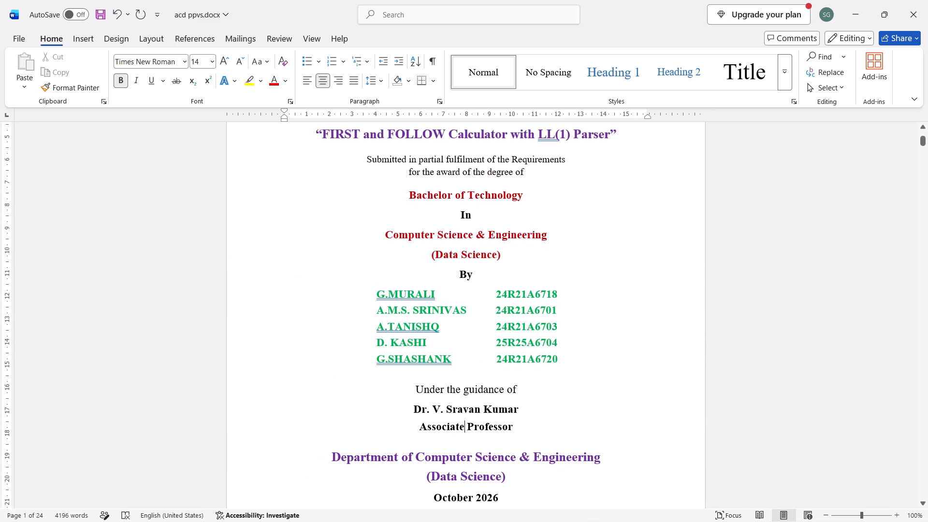
drag(531, 169, 366, 172)
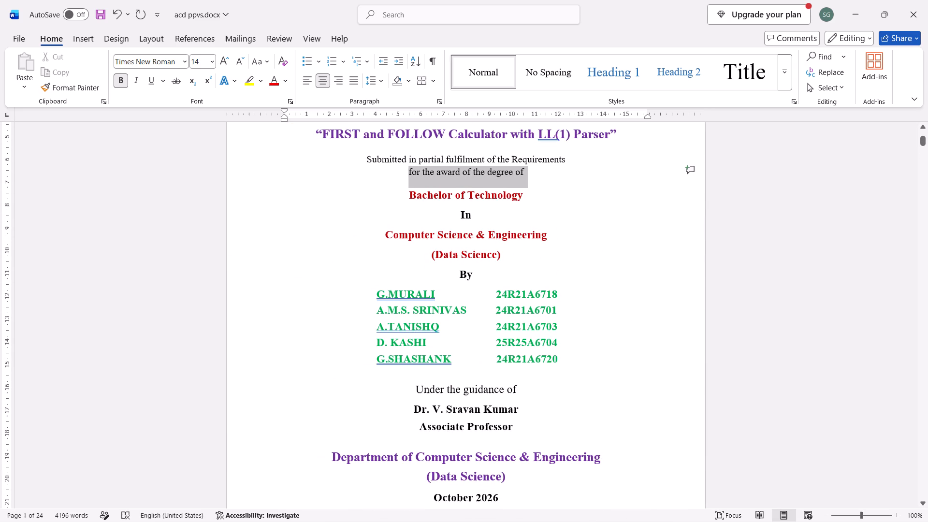
drag(366, 172, 354, 160)
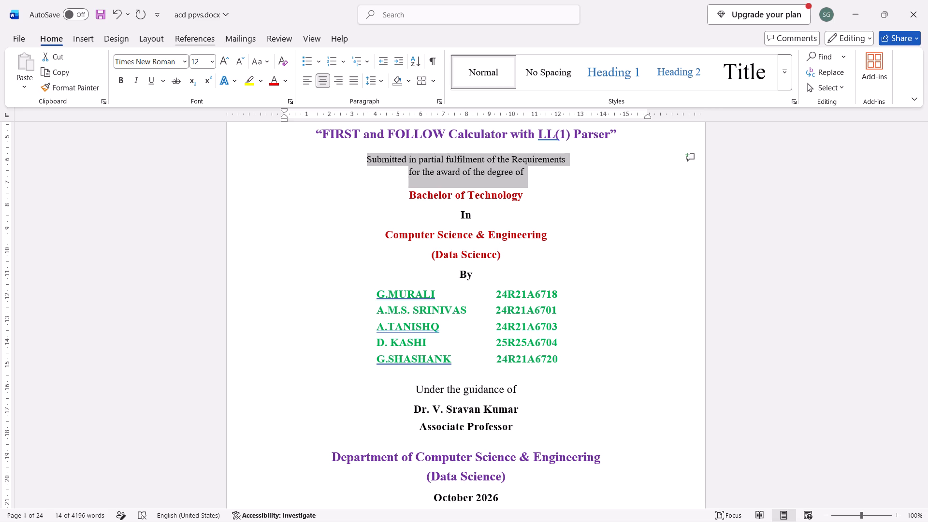
click(160, 41)
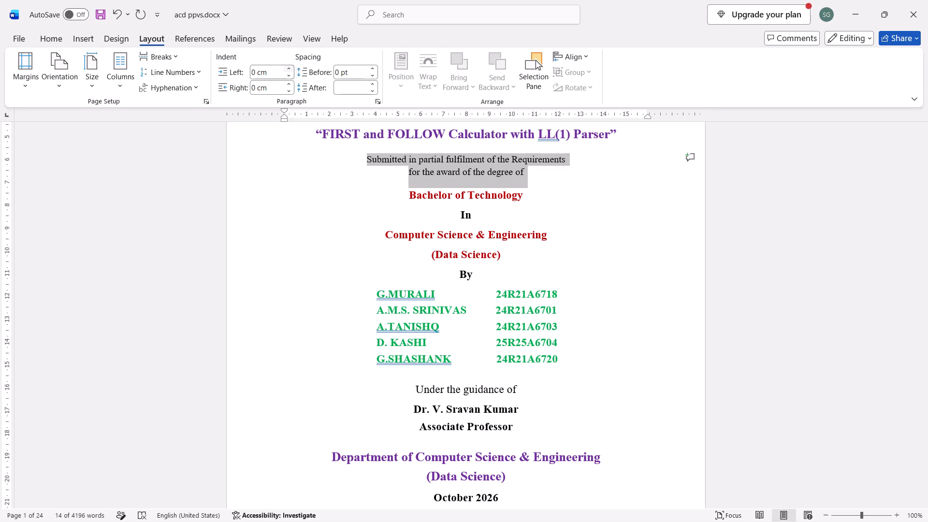
click(43, 34)
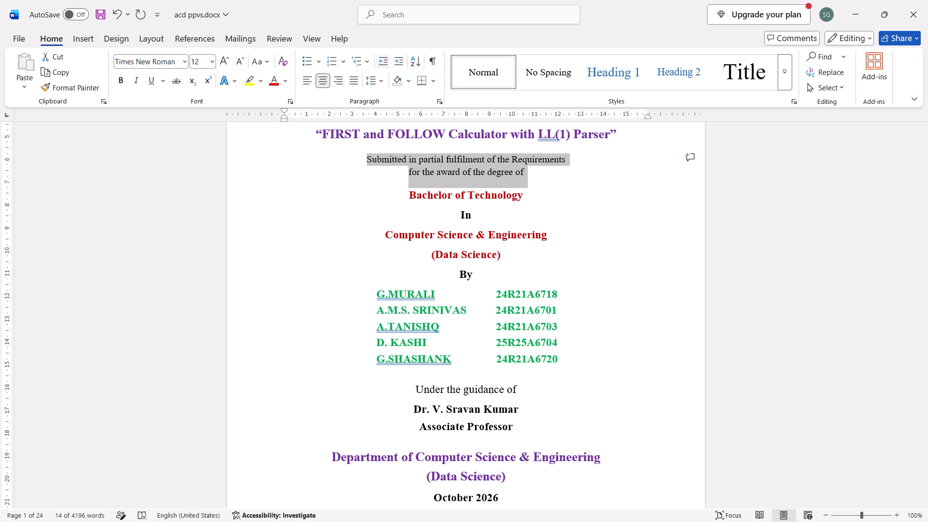
click(382, 78)
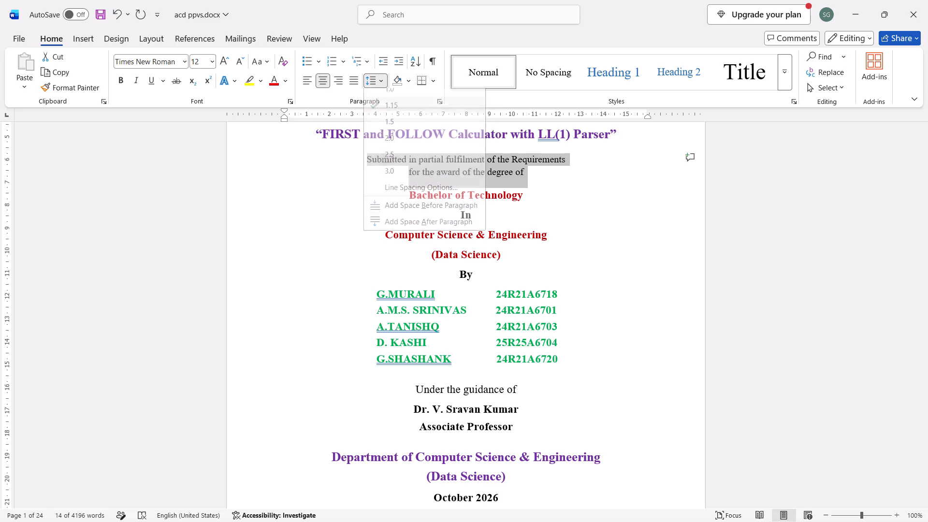
click(385, 109)
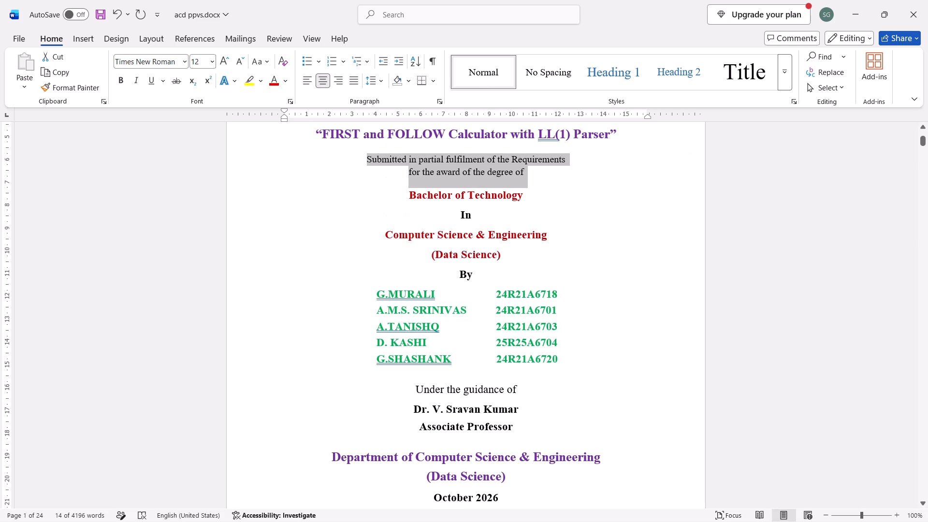
click(378, 82)
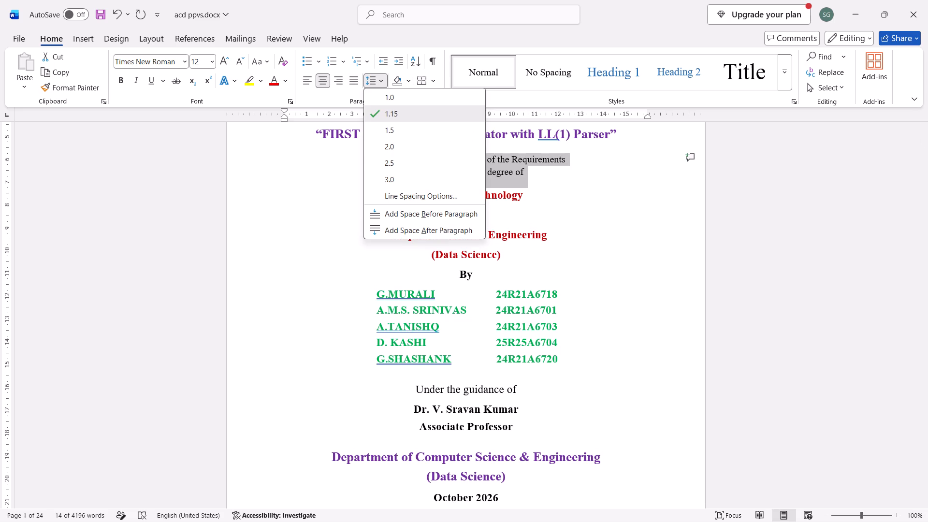
click(386, 129)
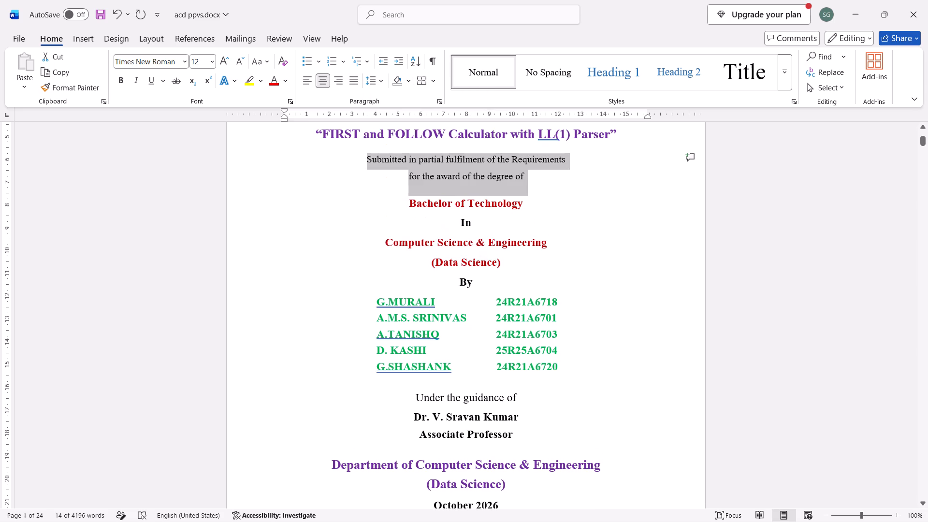
click(795, 203)
Review the title page and the following page's vision, mission and program educational objectives.
scroll(795, 203, up, 1)
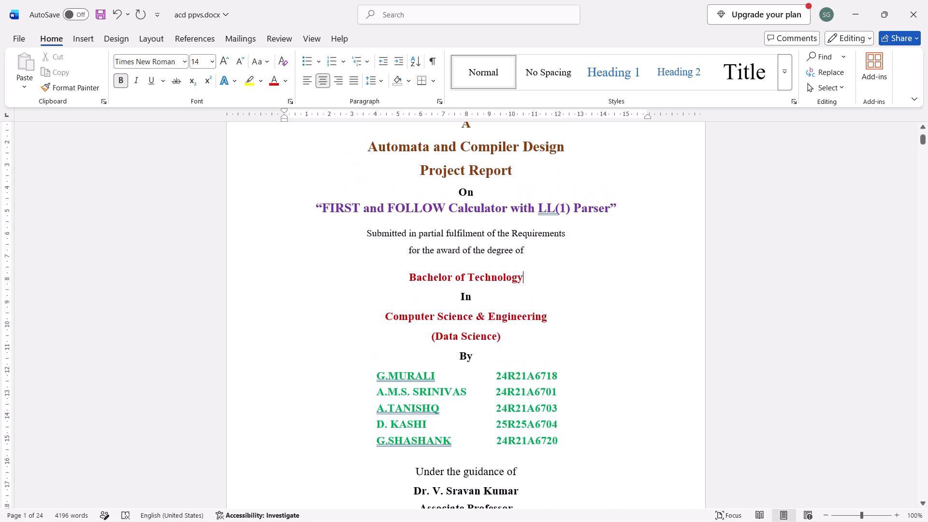
scroll(715, 226, right, 1)
scroll(715, 226, down, 2)
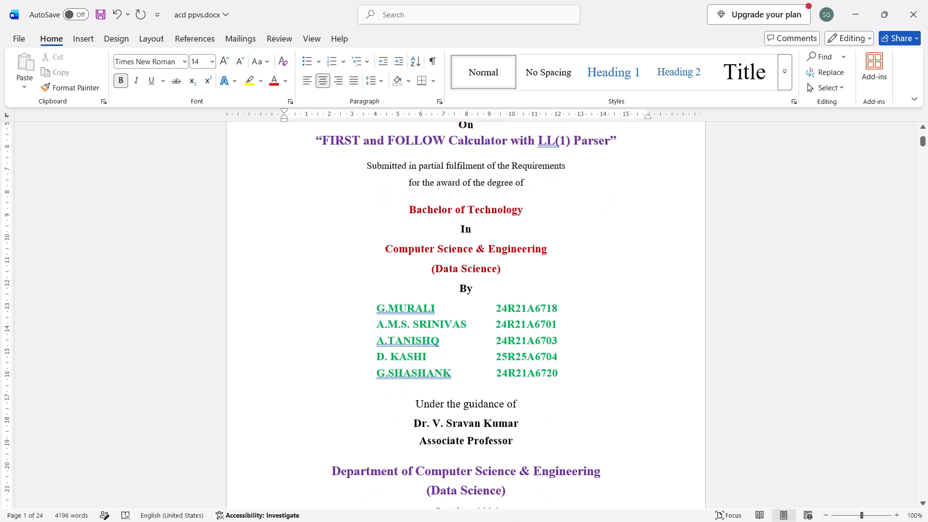
scroll(715, 226, down, 3)
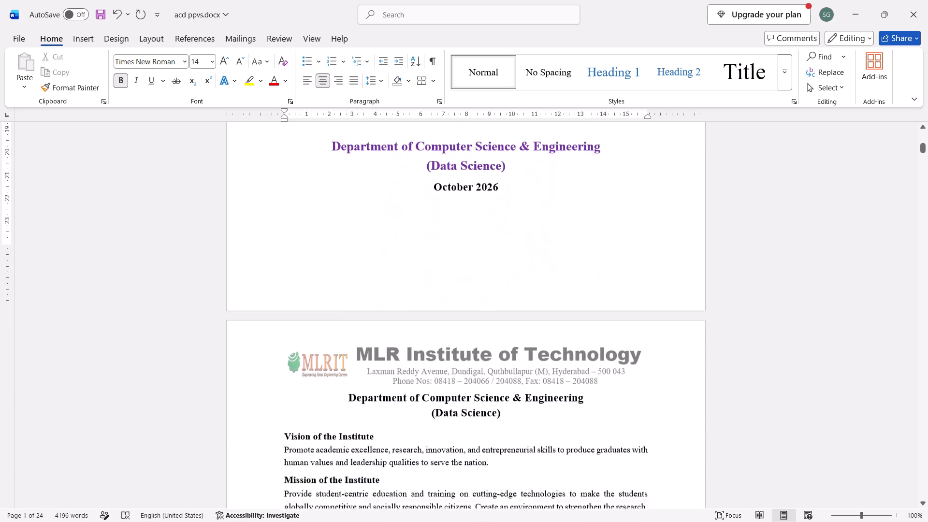
scroll(715, 226, down, 2)
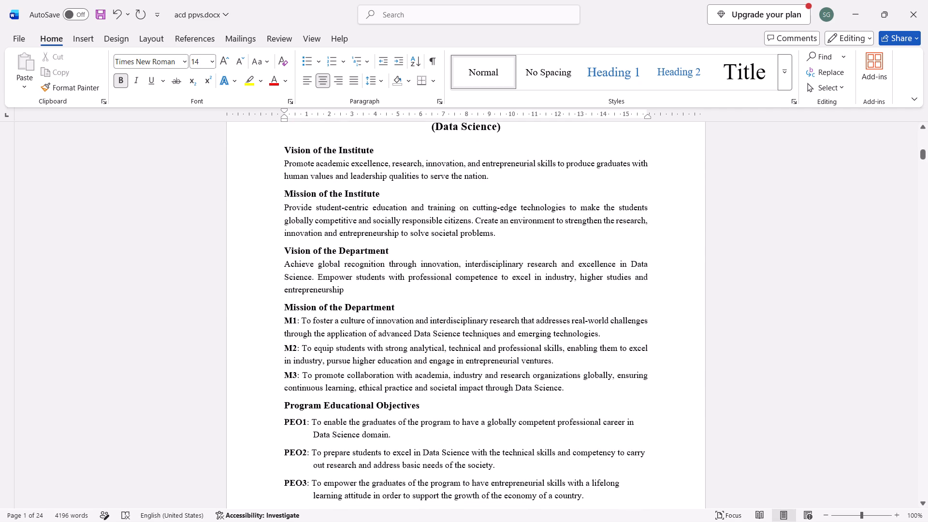
scroll(285, 149, down, 2)
scroll(285, 149, up, 1)
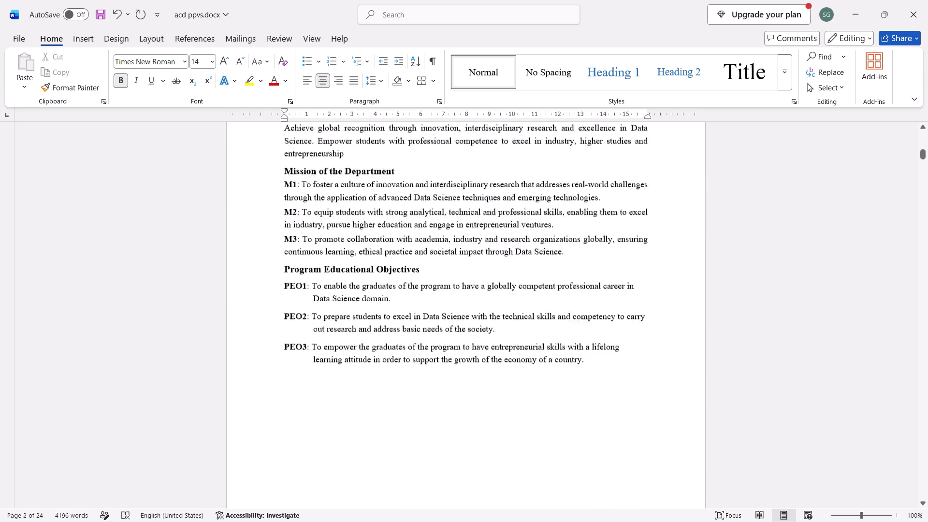
scroll(285, 149, up, 2)
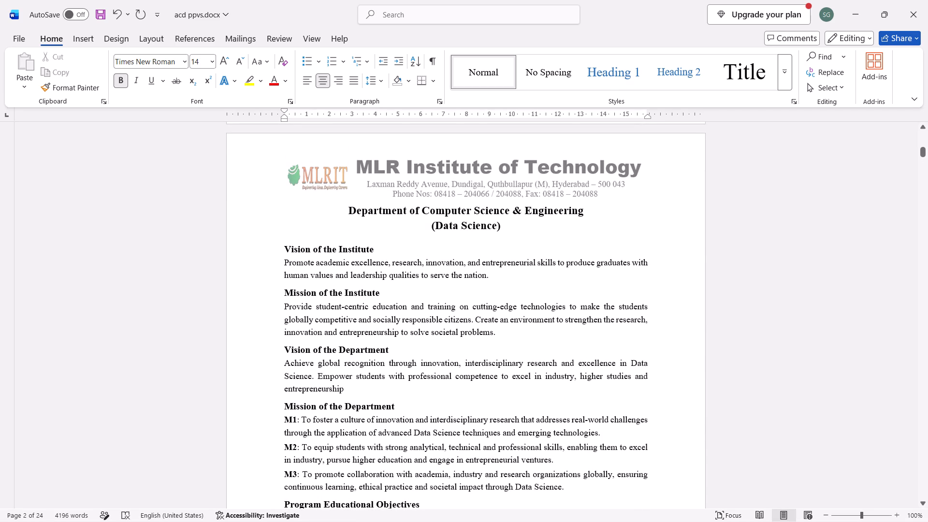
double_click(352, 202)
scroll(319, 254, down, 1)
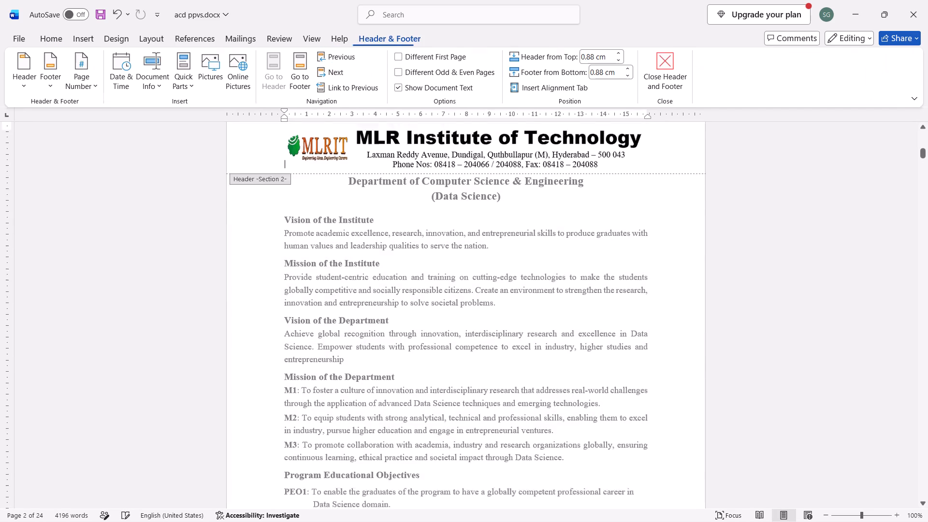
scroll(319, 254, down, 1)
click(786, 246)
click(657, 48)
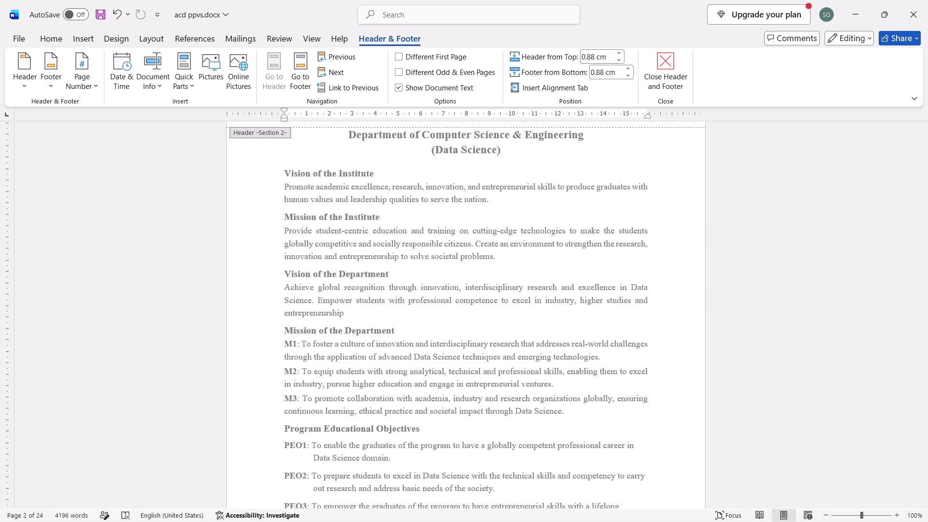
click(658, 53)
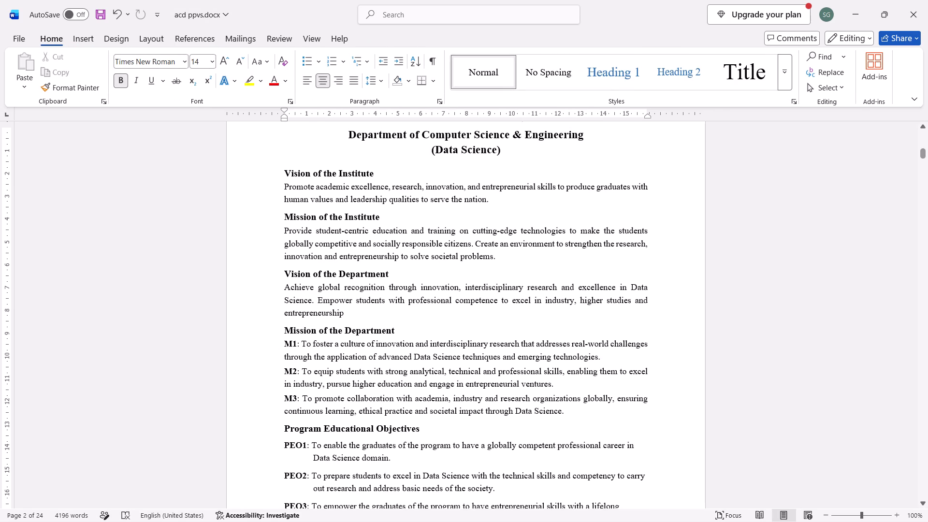
Set the line spacing of all body text on the vision and mission page, from the department heading through PEO3, to 1.5.
scroll(339, 219, up, 1)
drag(348, 214, 419, 456)
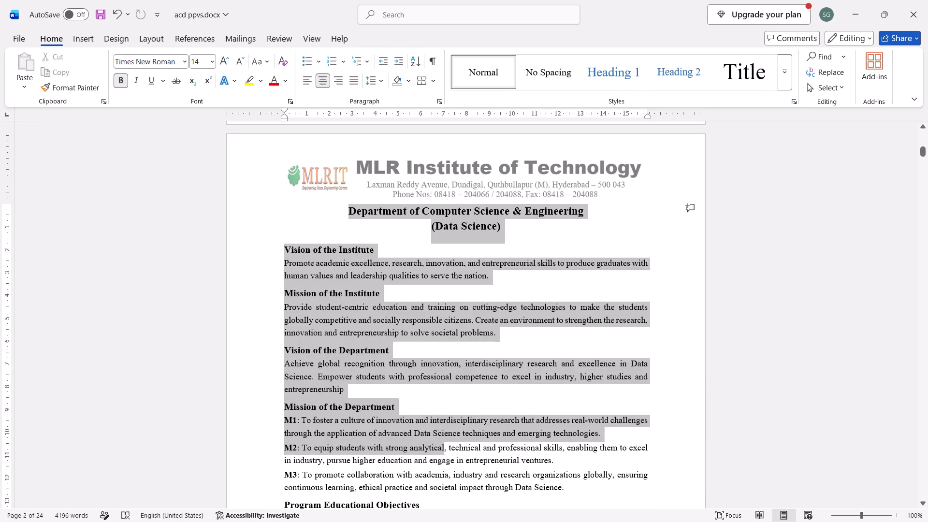
drag(419, 456, 609, 416)
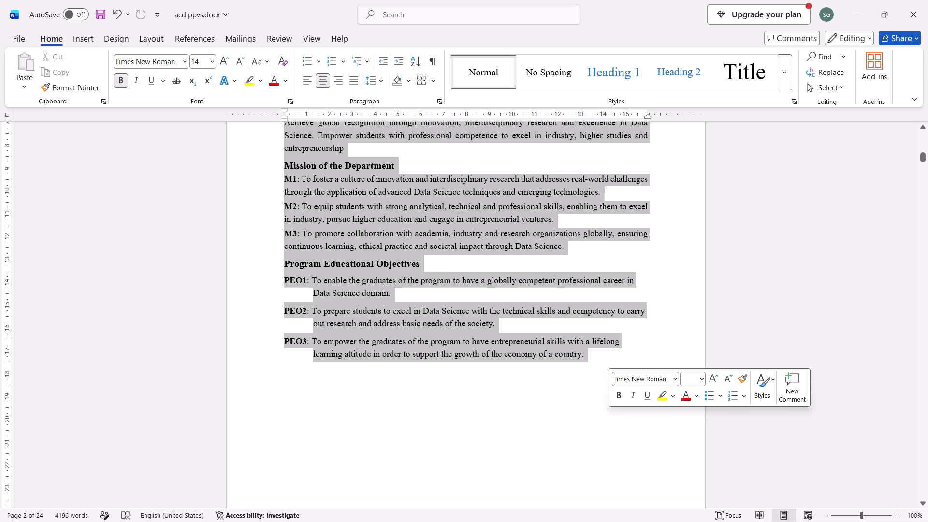
click(375, 79)
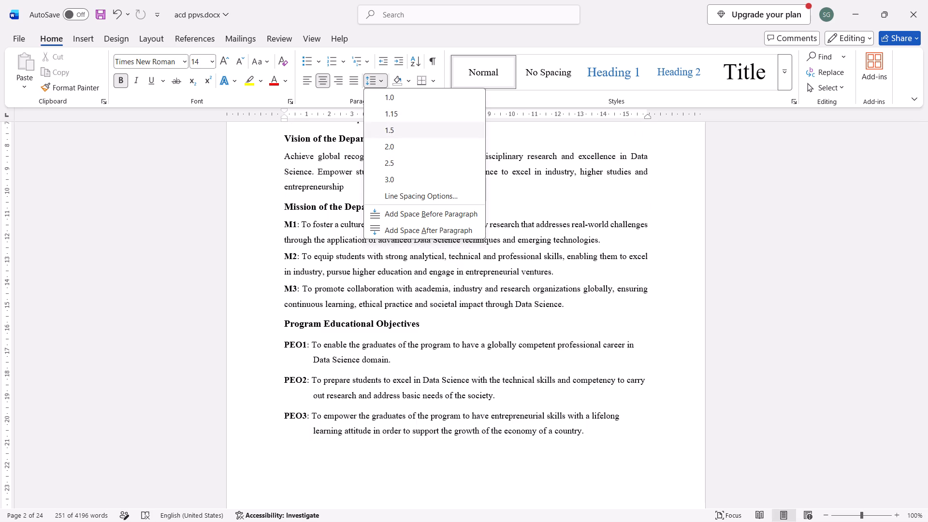
click(389, 127)
click(717, 247)
scroll(717, 247, up, 1)
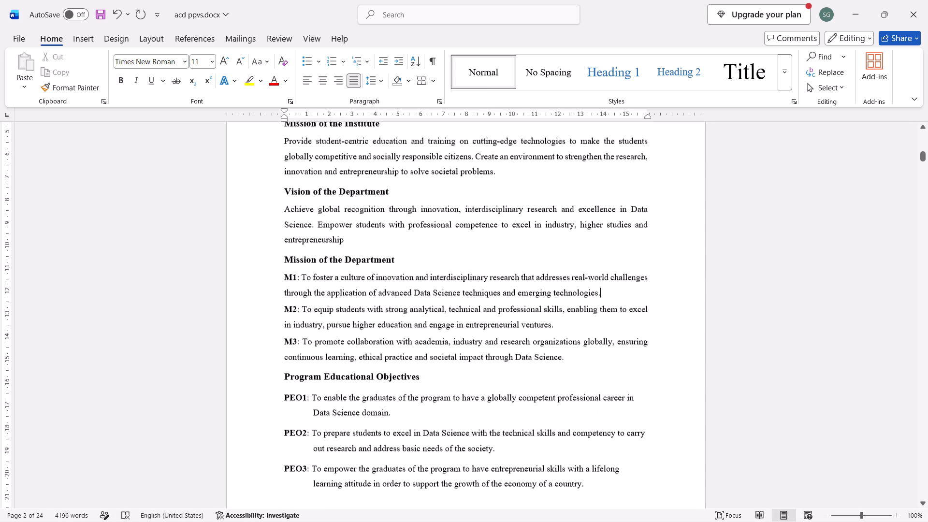
scroll(659, 270, up, 1)
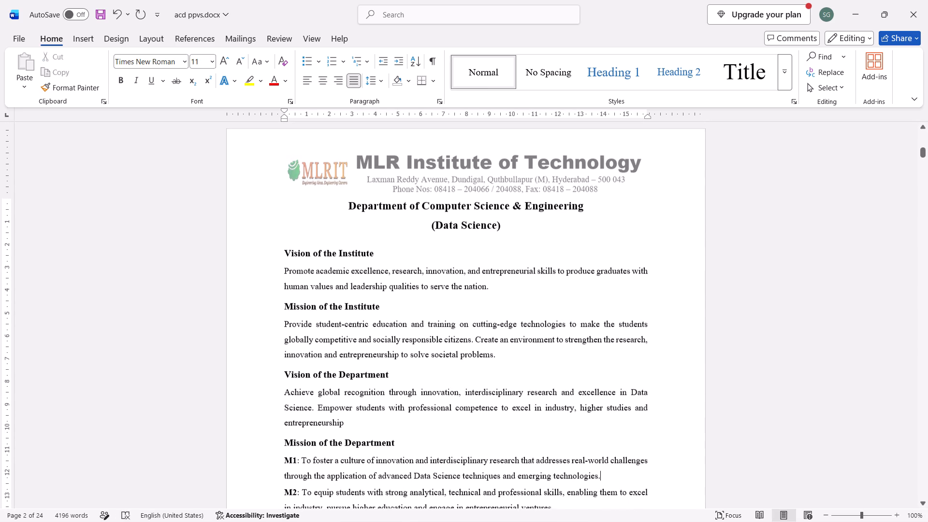
click(544, 281)
Set the line spacing of the whole certificate page text, from the department heading to the signature lines, to 1.5.
scroll(527, 301, down, 2)
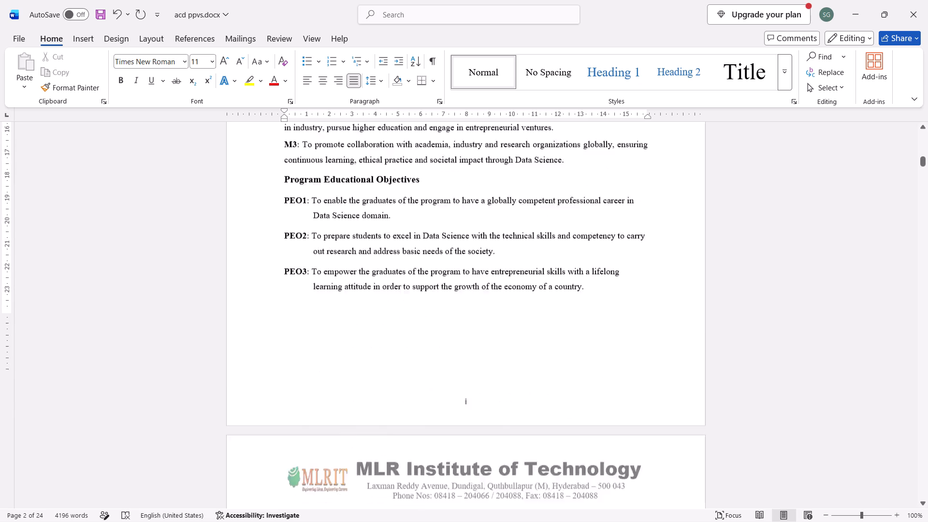
scroll(527, 301, down, 2)
scroll(453, 243, down, 1)
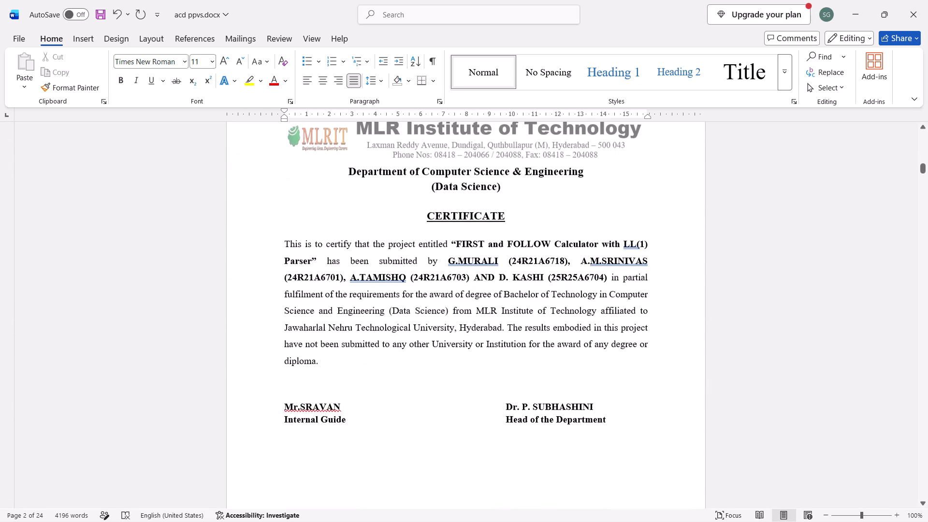
drag(348, 170, 617, 448)
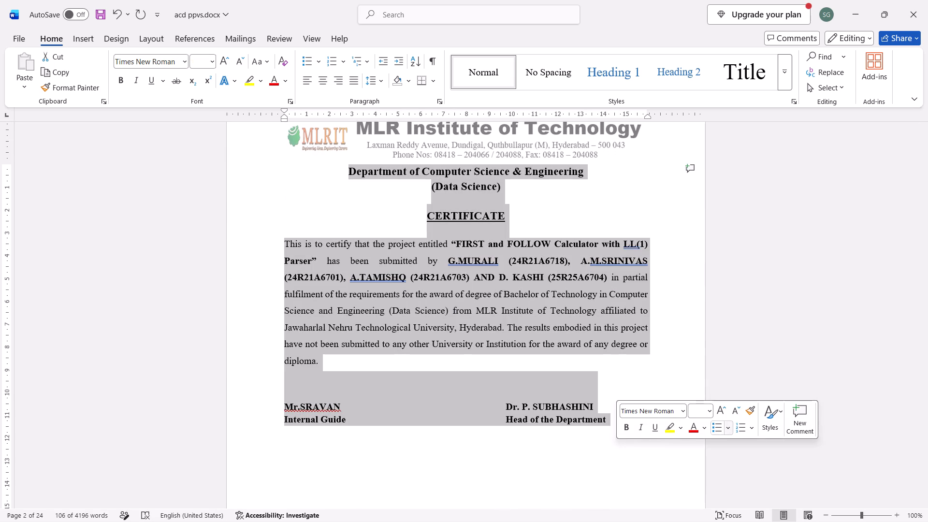
click(380, 80)
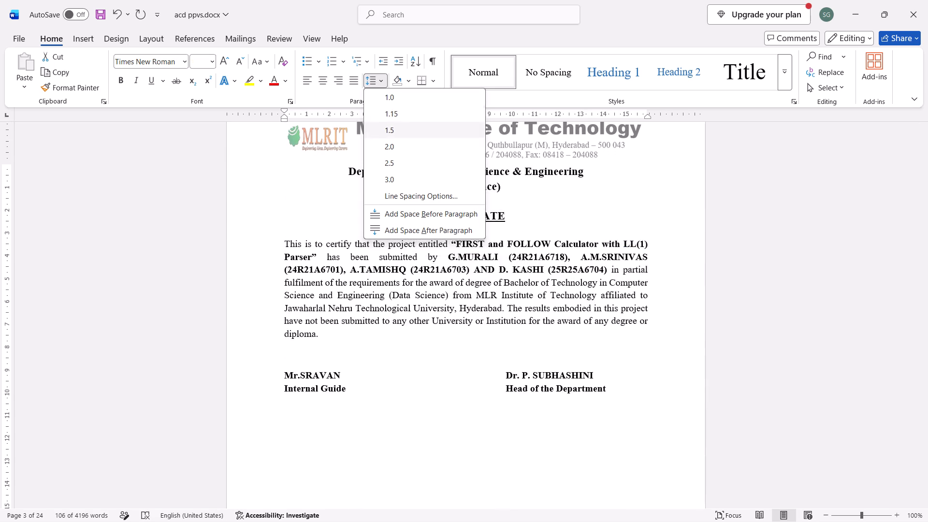
click(384, 134)
scroll(422, 226, down, 1)
click(659, 250)
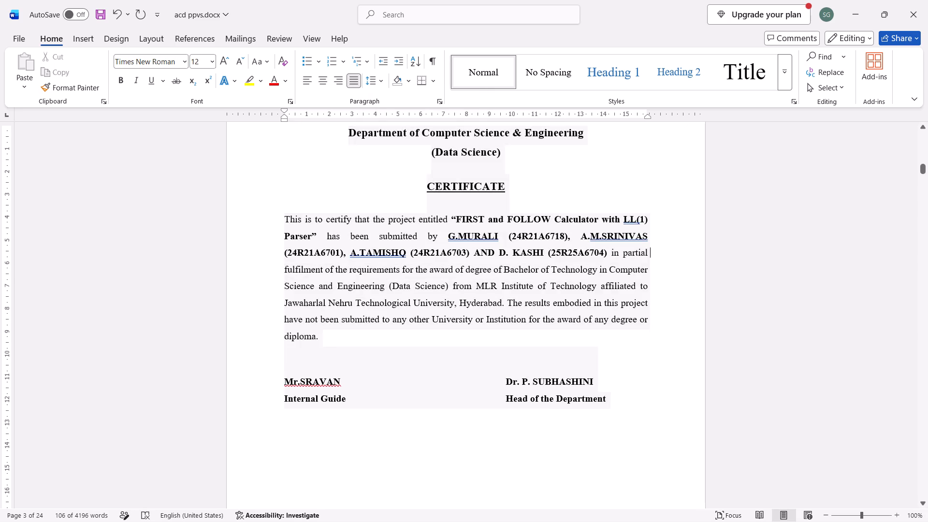
Insert the missing initial "S." before the second student's surname in the certificate paragraph.
click(601, 236)
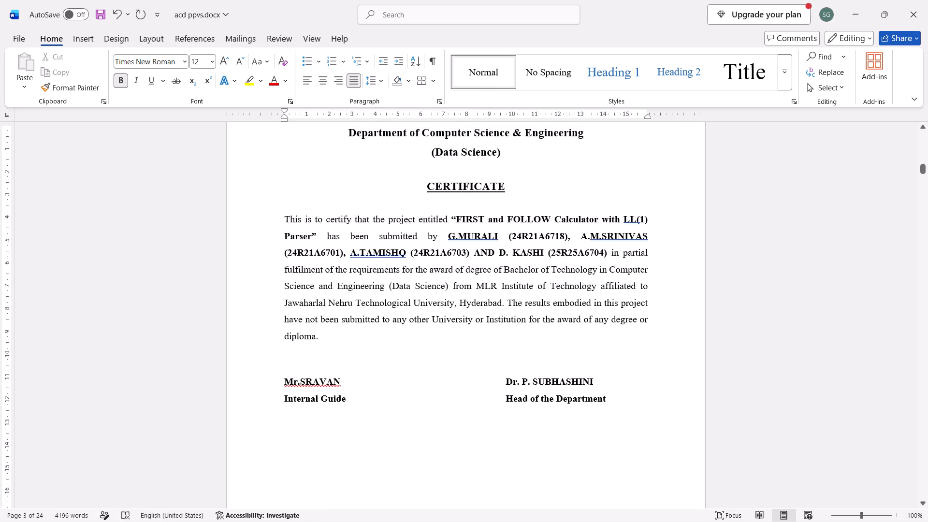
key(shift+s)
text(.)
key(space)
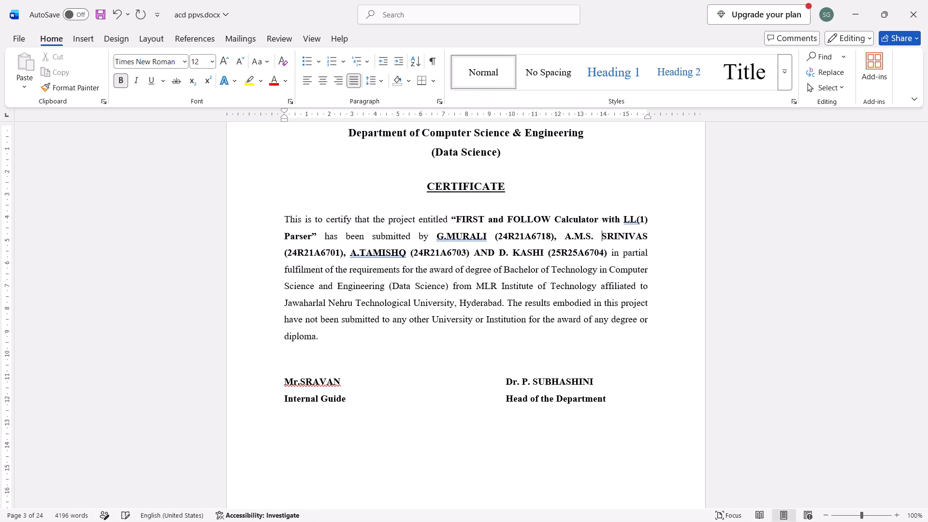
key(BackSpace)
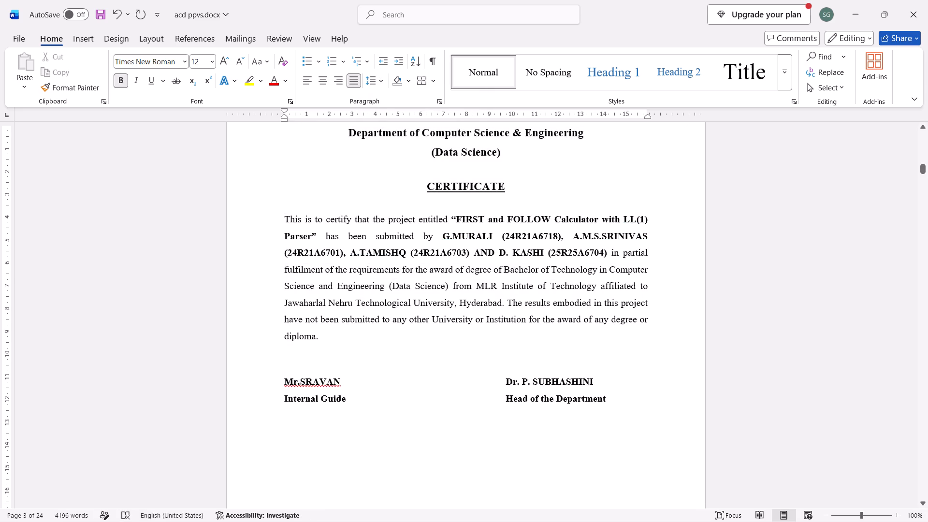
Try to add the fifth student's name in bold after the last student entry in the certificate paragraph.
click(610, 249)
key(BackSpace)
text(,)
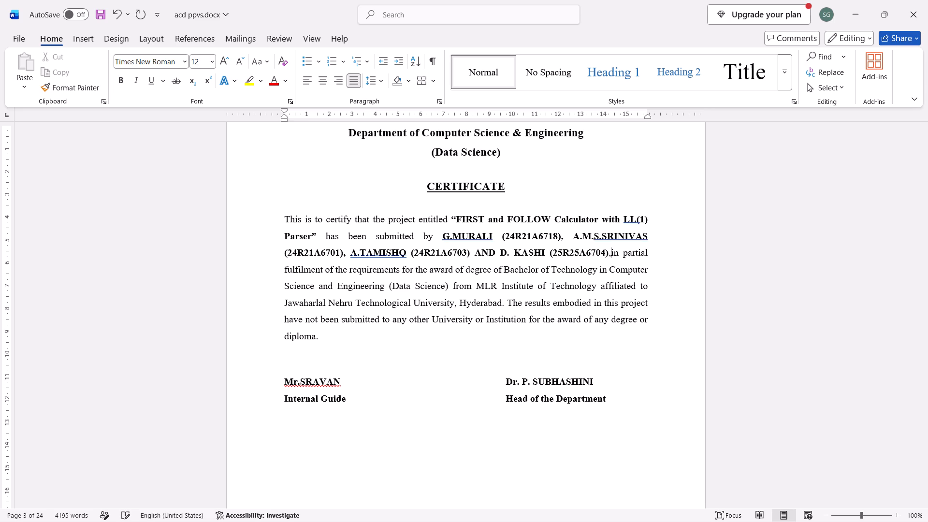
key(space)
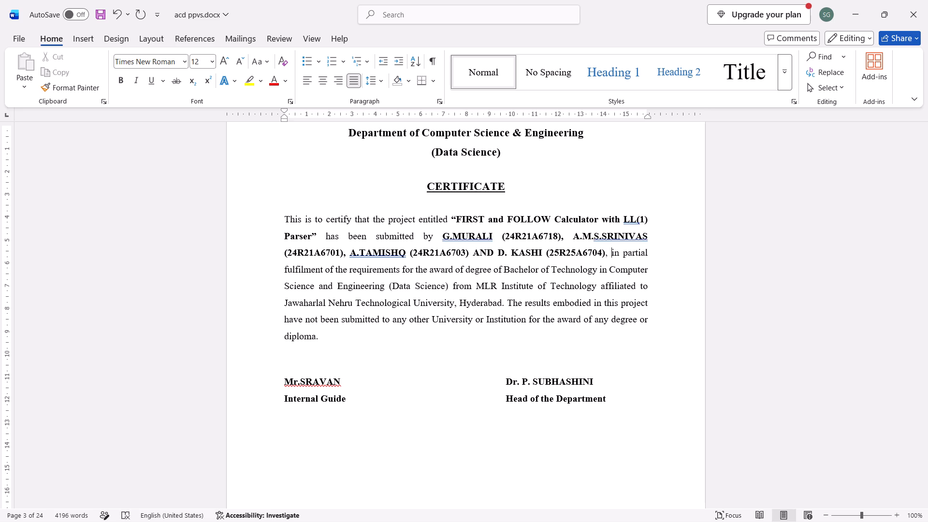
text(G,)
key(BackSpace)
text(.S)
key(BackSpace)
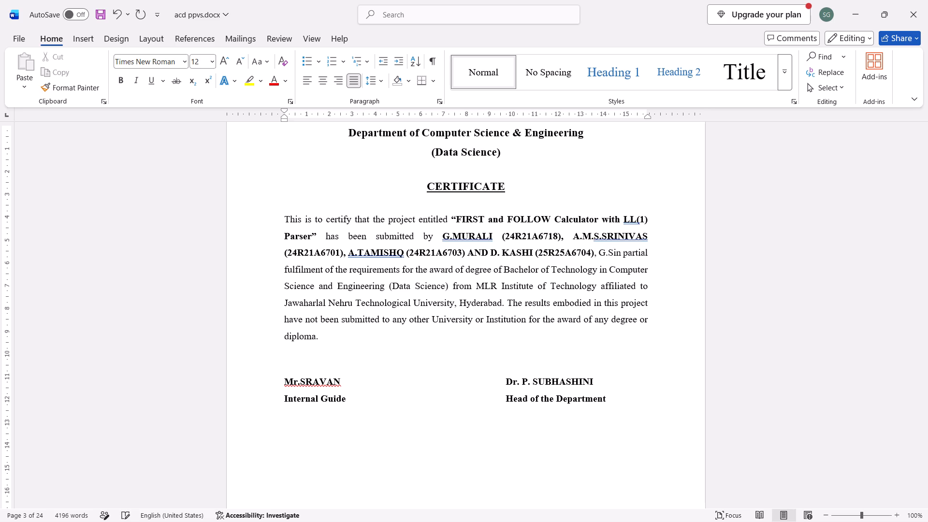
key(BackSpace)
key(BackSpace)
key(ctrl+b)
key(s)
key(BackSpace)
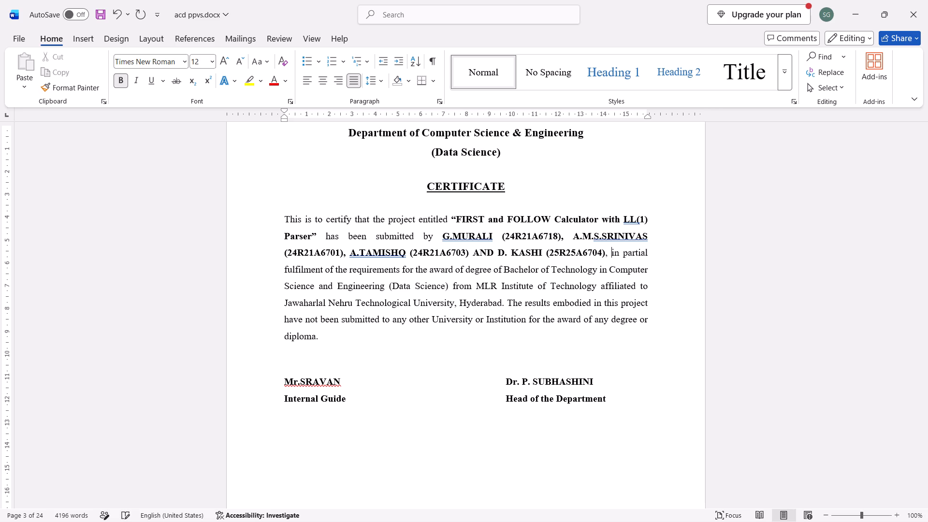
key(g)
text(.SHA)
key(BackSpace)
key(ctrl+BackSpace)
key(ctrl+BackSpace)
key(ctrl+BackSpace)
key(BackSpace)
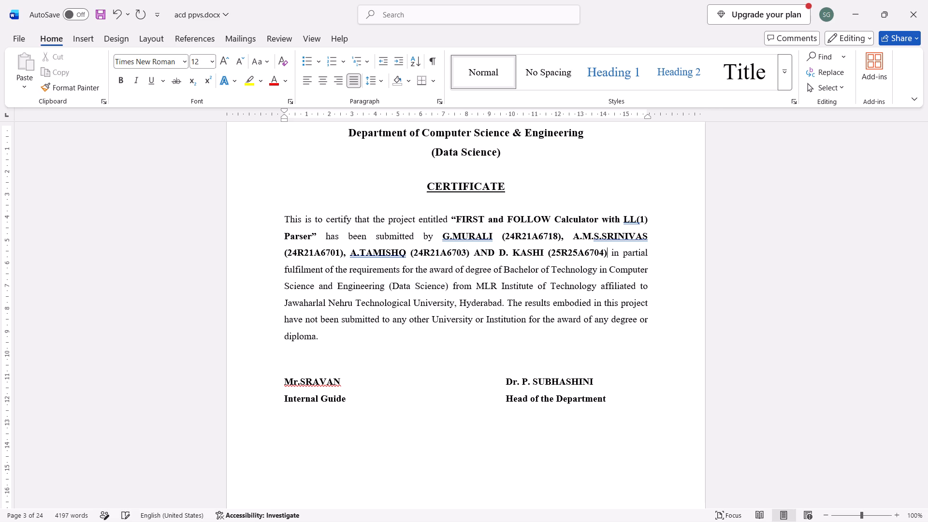
Insert the fifth student's initial and name, preceded by a comma, after the third student's entry and before "AND" in the certificate paragraph.
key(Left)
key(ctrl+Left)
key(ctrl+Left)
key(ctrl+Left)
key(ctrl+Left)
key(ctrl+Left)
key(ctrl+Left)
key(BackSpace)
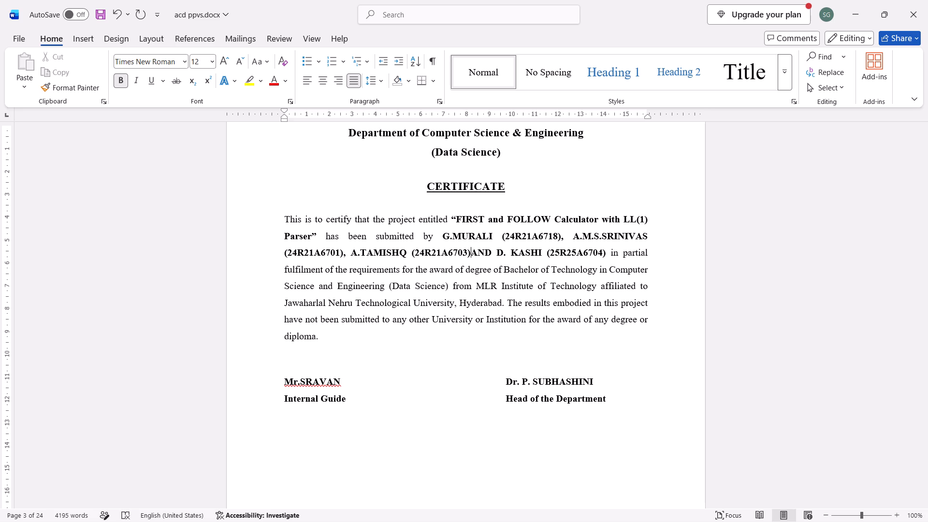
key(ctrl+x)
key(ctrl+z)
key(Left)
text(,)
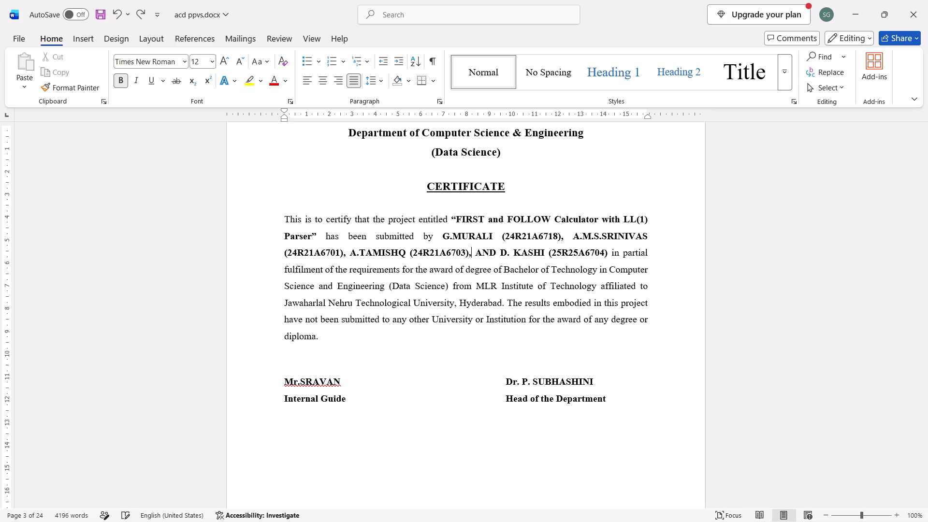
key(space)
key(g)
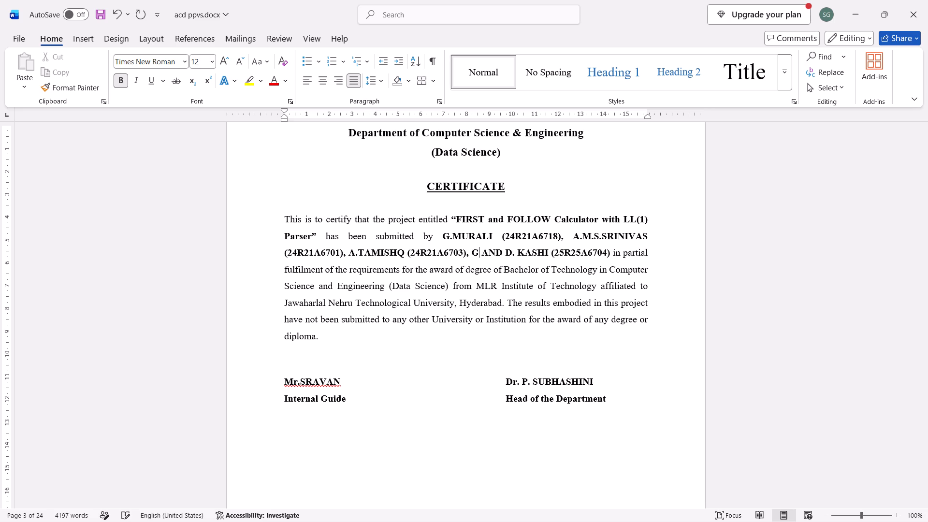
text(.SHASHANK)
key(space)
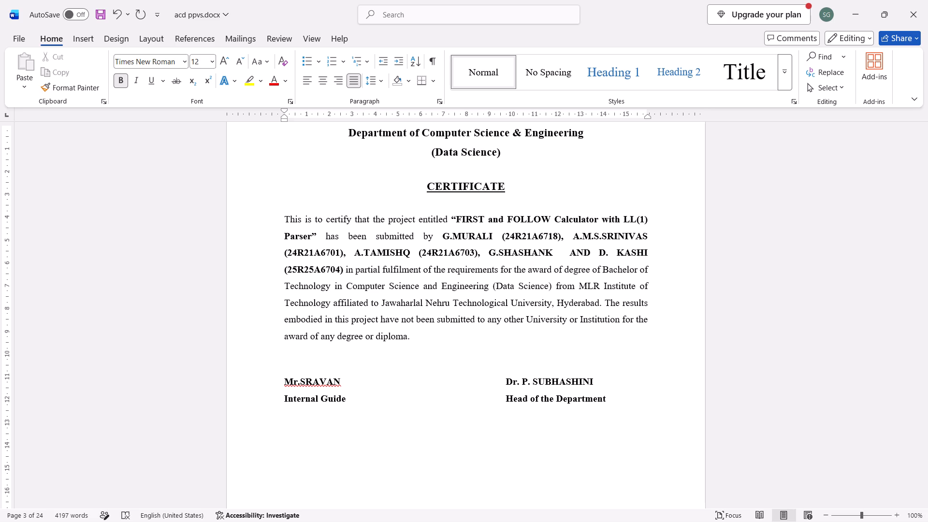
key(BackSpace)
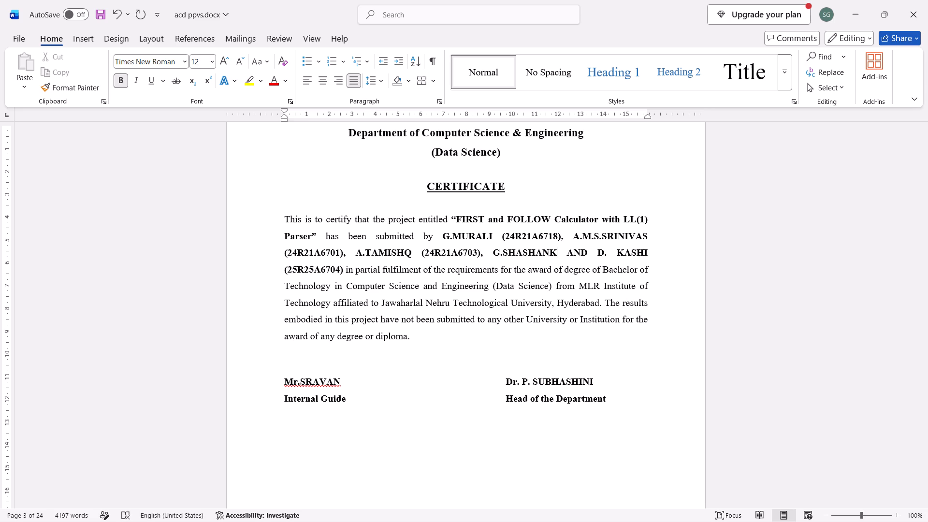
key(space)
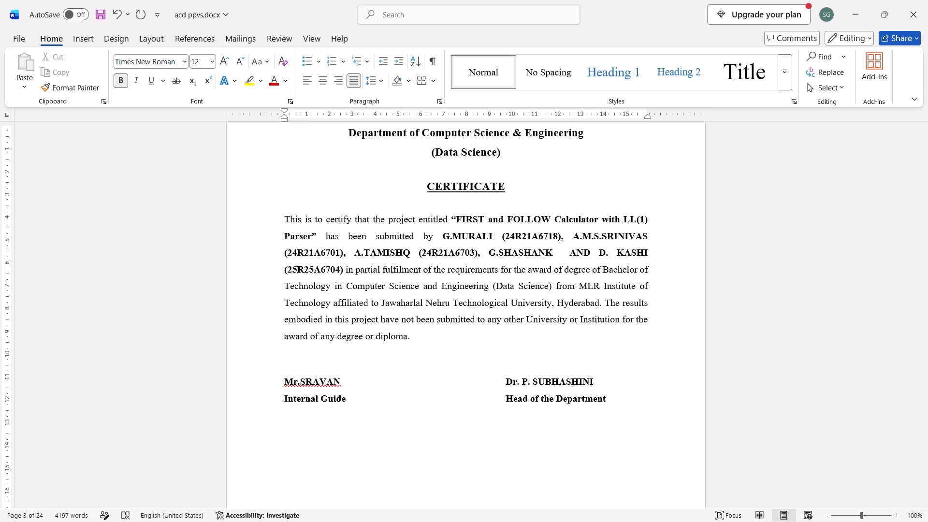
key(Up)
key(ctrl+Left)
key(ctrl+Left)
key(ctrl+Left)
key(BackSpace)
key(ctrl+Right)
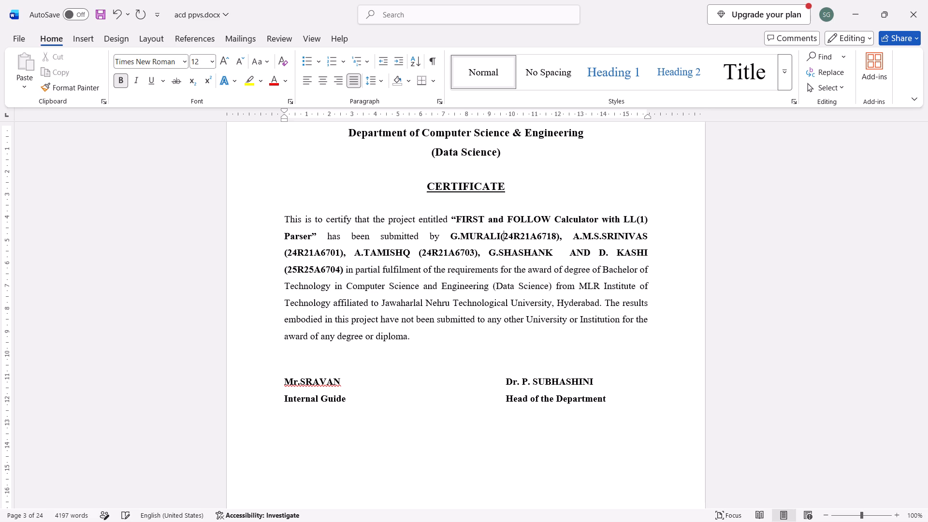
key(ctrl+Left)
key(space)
Add the fifth student's roll number in parentheses after the newly inserted name in the certificate paragraph, with single spaces around it.
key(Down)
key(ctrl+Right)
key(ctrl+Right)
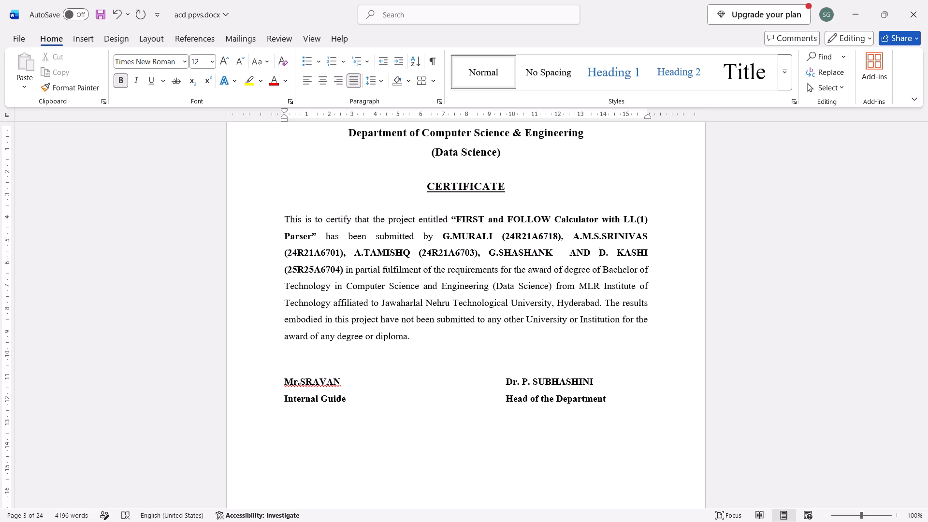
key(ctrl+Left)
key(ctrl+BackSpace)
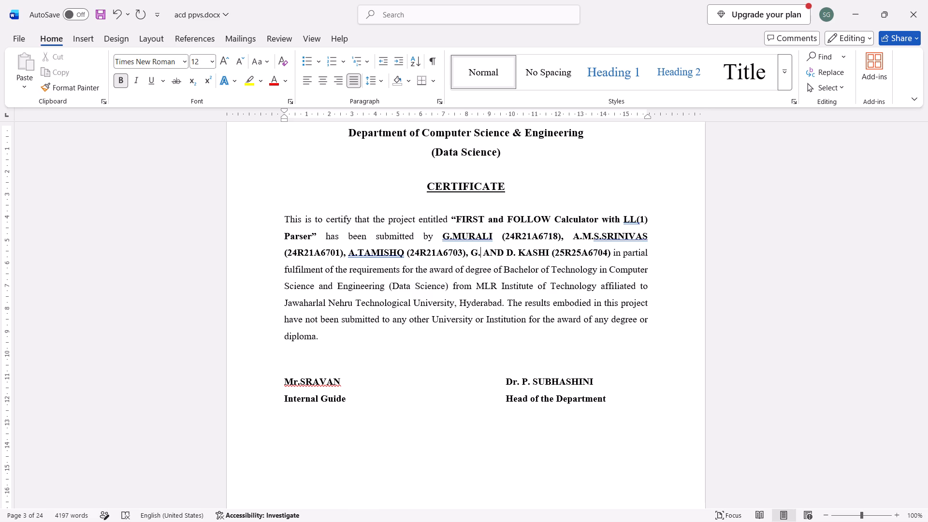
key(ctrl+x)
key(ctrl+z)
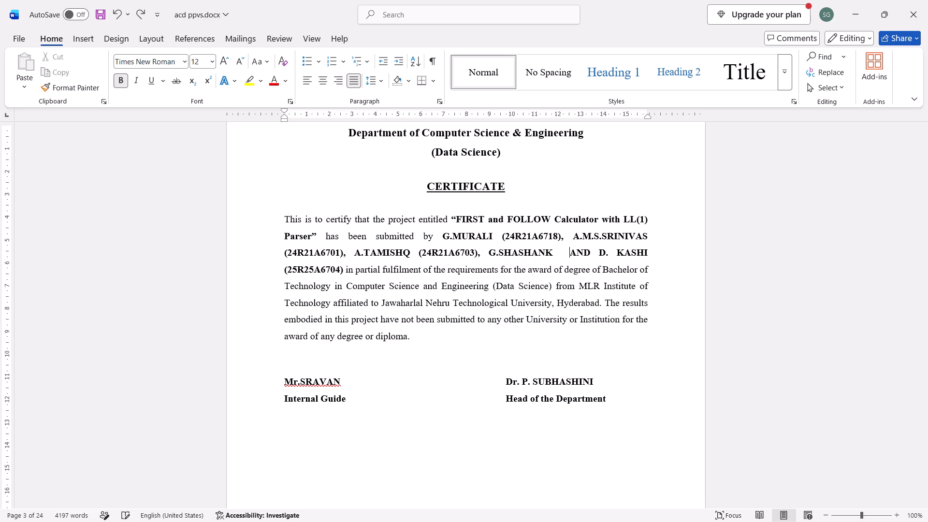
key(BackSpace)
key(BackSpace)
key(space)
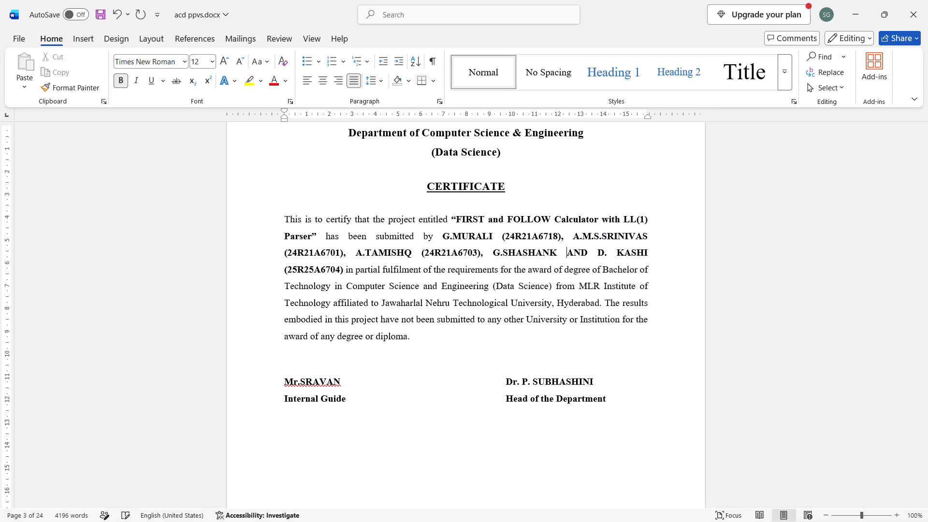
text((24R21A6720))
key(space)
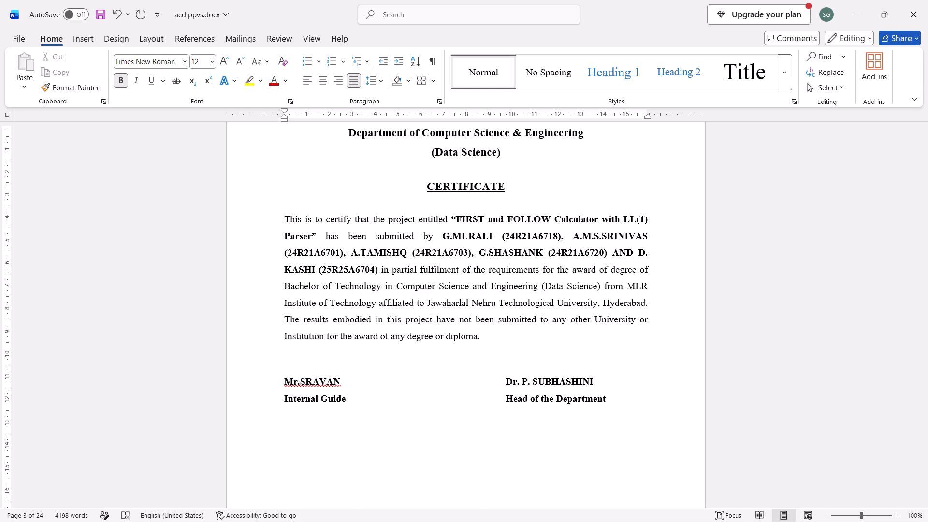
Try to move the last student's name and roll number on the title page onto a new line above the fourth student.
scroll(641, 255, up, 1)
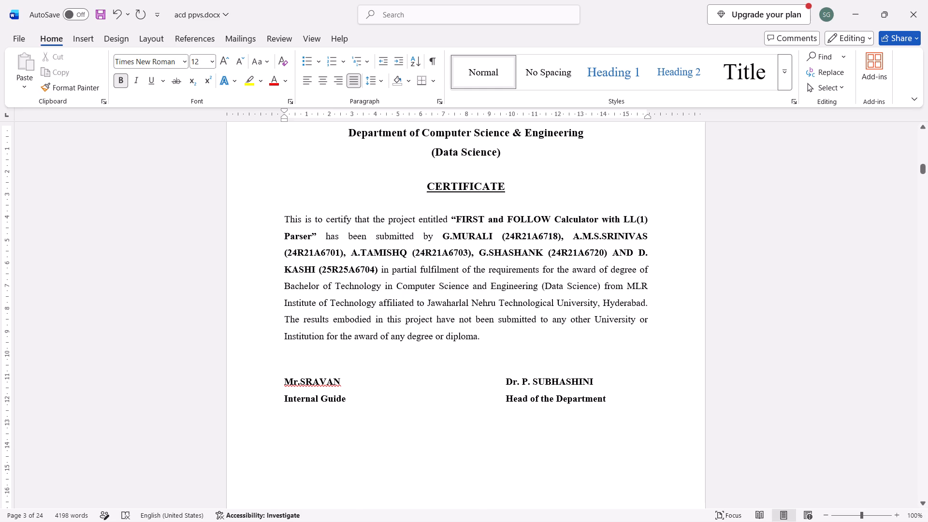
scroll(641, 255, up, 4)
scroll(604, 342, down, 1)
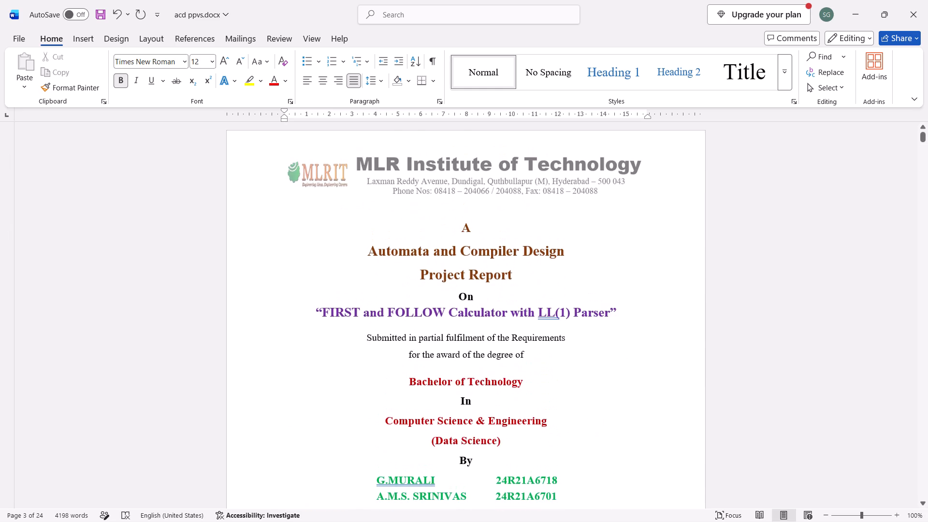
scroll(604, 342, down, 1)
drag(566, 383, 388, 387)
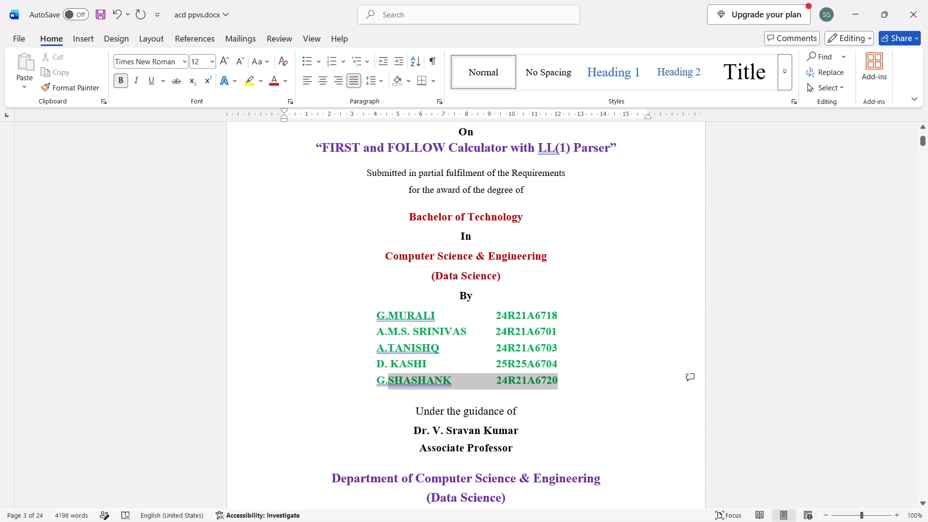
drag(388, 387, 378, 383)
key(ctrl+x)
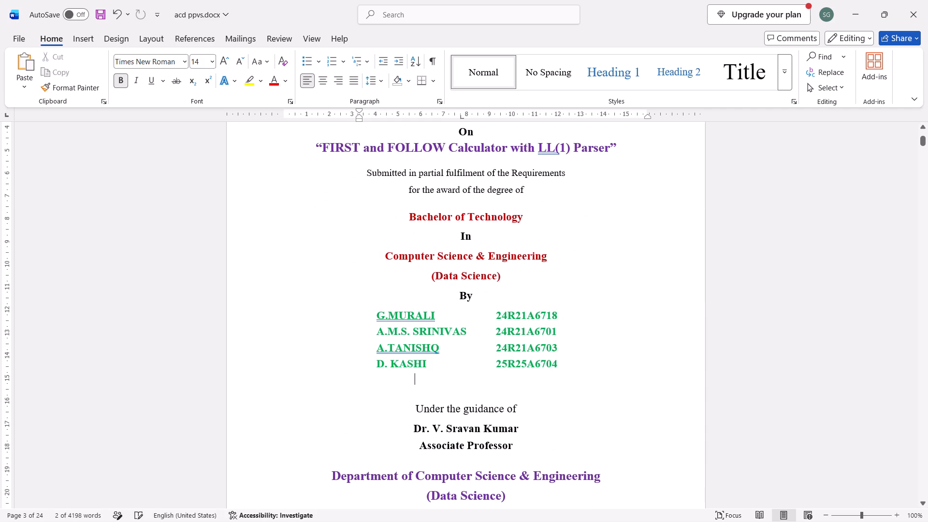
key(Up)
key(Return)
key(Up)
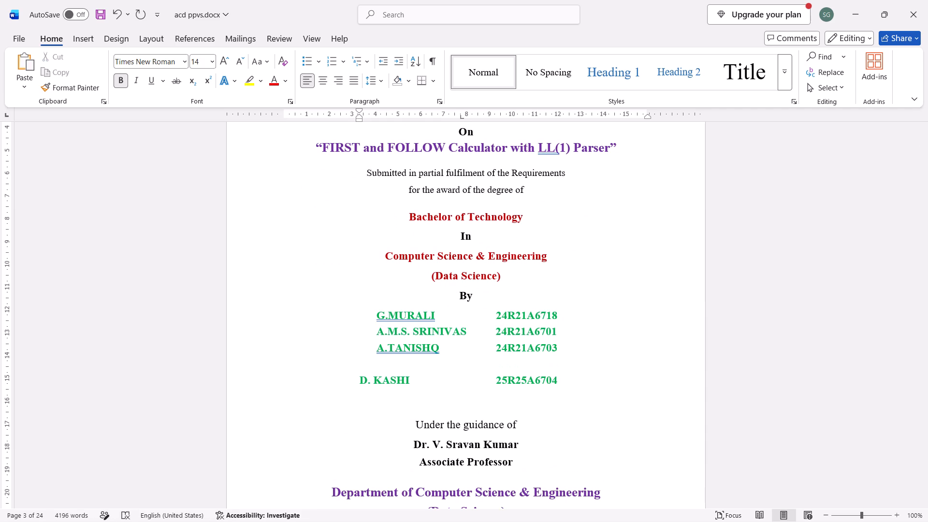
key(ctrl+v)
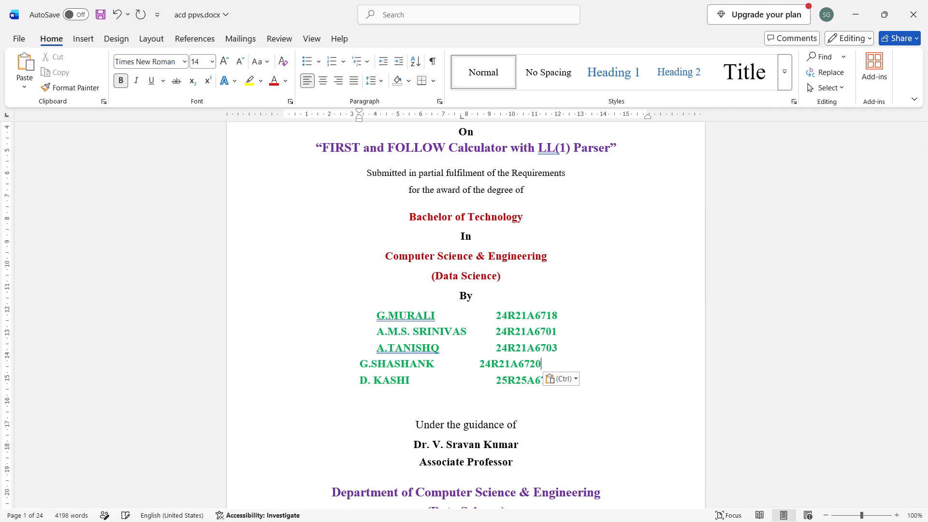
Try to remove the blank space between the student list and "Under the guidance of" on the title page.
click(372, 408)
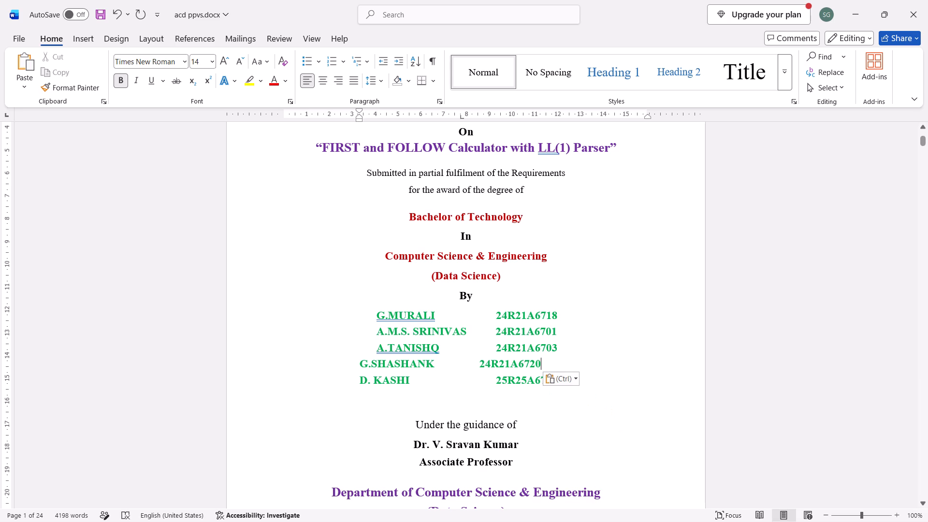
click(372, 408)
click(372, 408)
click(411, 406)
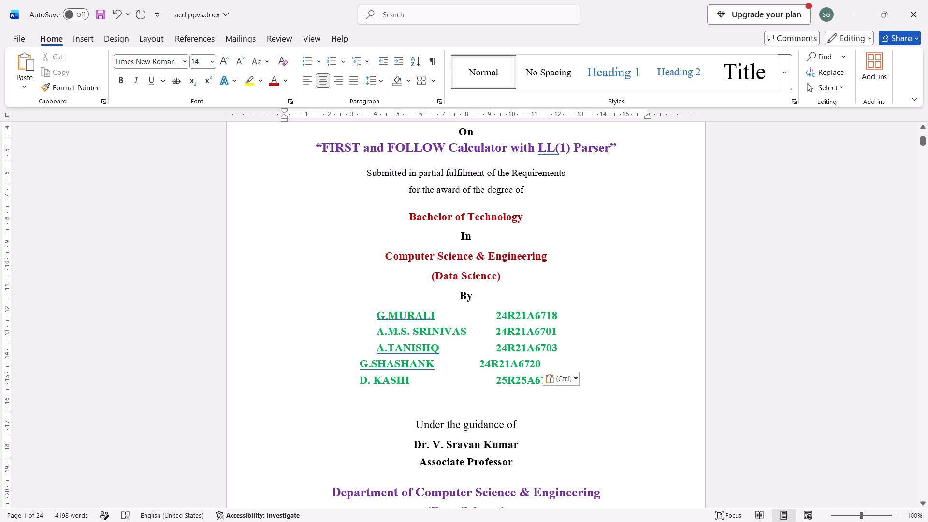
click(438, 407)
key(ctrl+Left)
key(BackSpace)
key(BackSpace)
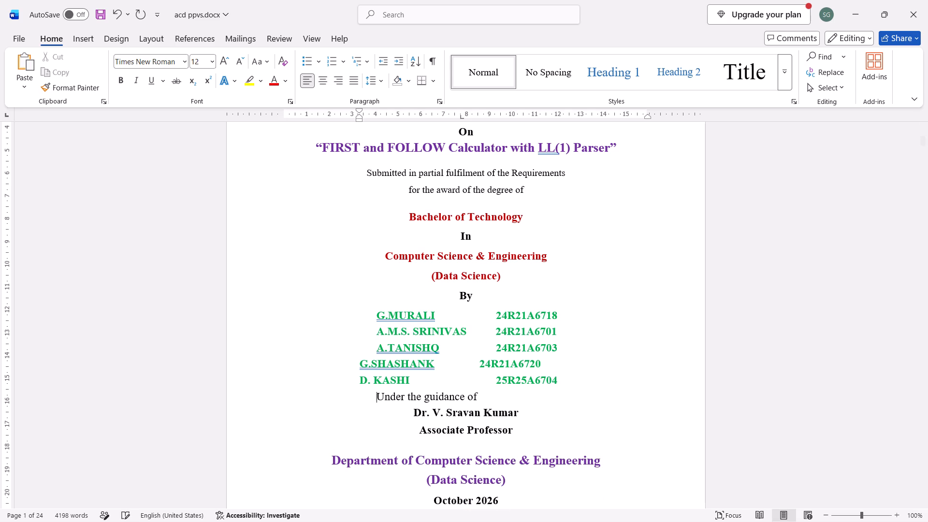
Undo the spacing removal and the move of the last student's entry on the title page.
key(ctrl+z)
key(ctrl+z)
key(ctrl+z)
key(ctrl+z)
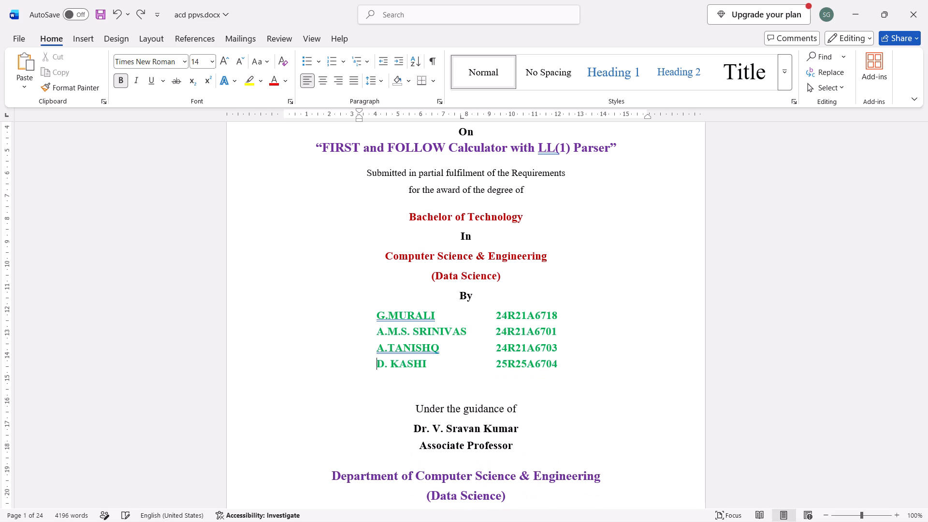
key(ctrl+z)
Move the last student's name and roll number on the title page above the fourth student, indenting the displaced line with six spaces for alignment.
click(535, 386)
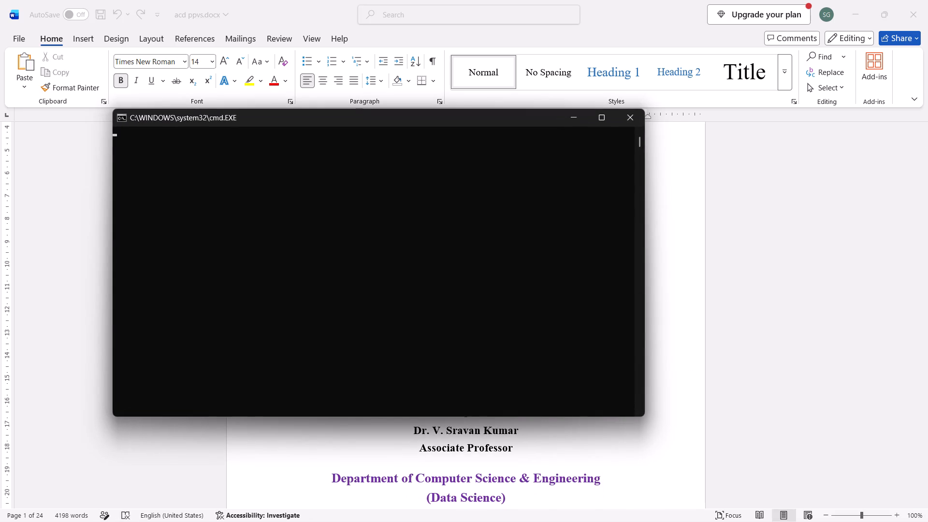
click(375, 386)
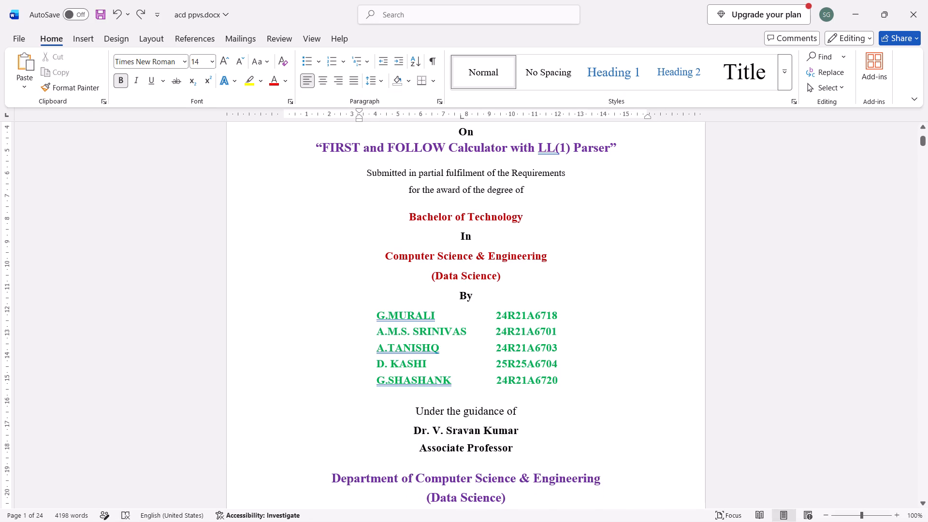
key(ctrl+shift+Right)
key(ctrl+shift+Right)
key(ctrl+shift+Right)
key(ctrl+shift+Right)
key(ctrl+shift+Right)
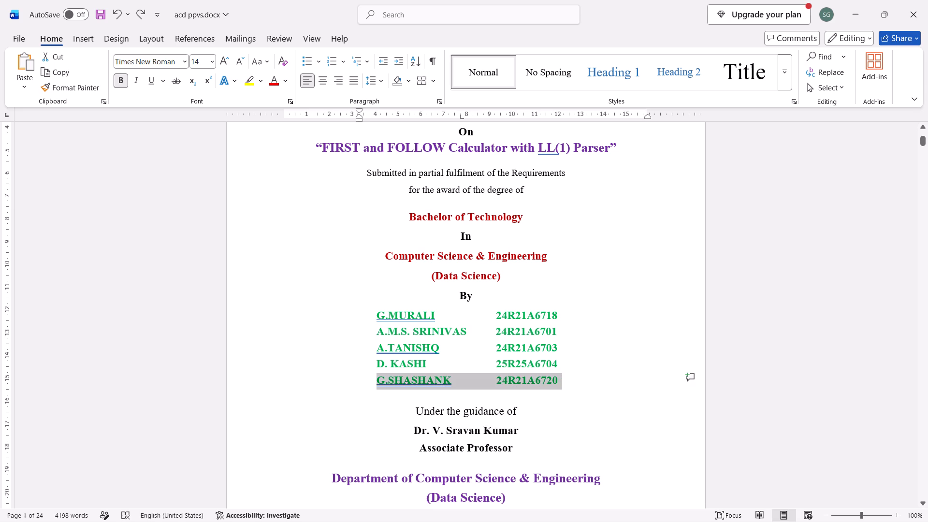
key(ctrl+shift+Left)
key(ctrl+x)
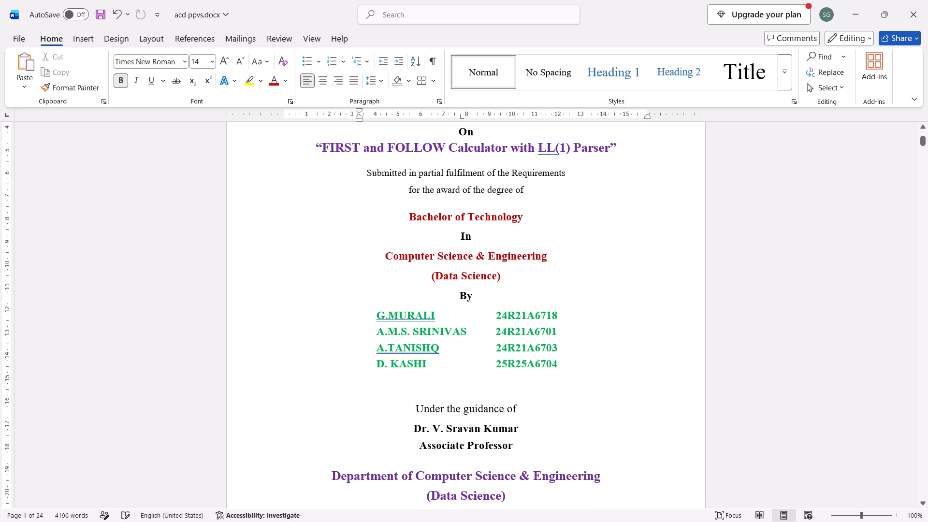
key(Up)
key(Return)
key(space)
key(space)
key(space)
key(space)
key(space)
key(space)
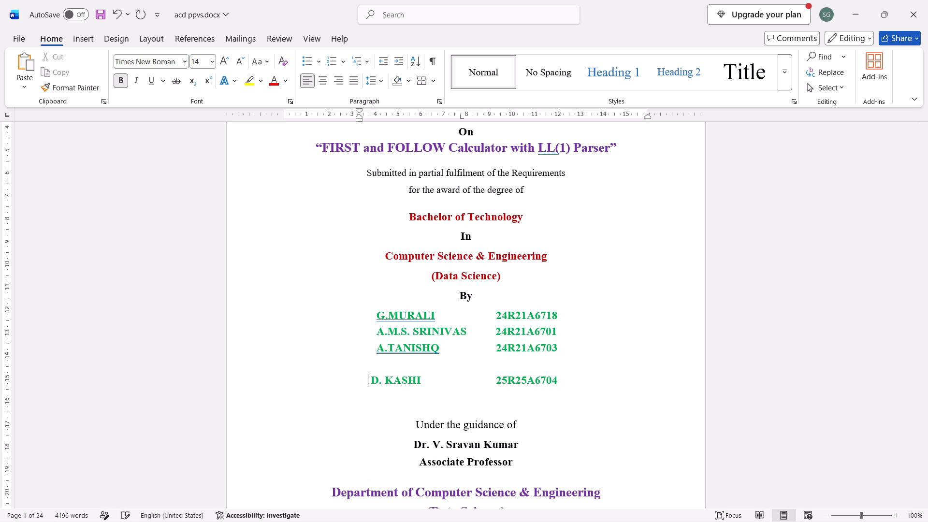
key(Up)
key(ctrl+v)
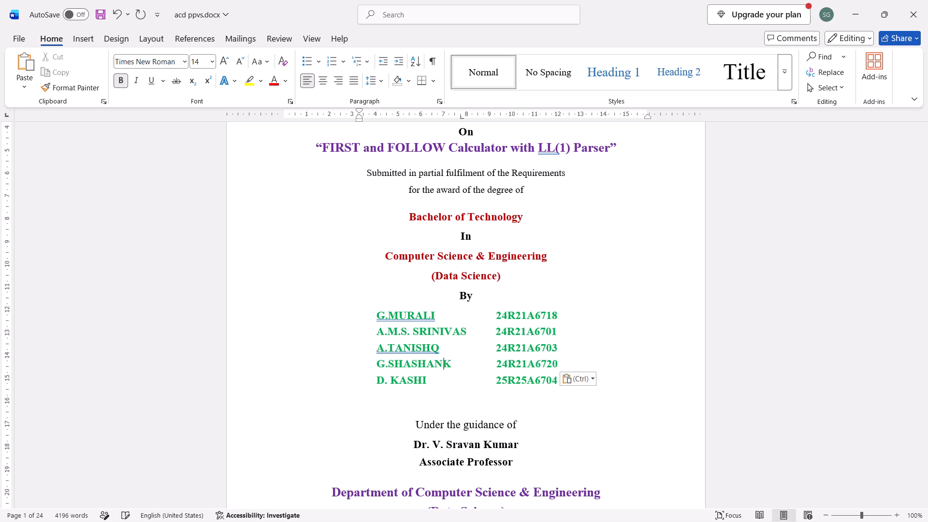
key(Left)
key(Left)
key(Left)
key(Left)
key(Left)
key(Left)
key(Down)
key(Down)
Review the title page layout with the reordered student list and continue to the vision and mission page.
scroll(375, 386, down, 1)
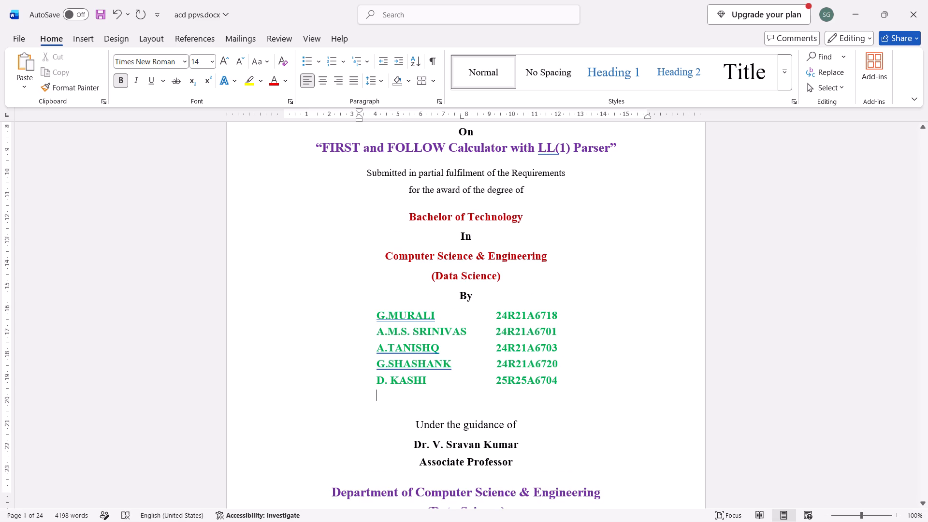
scroll(375, 386, down, 1)
scroll(375, 386, up, 2)
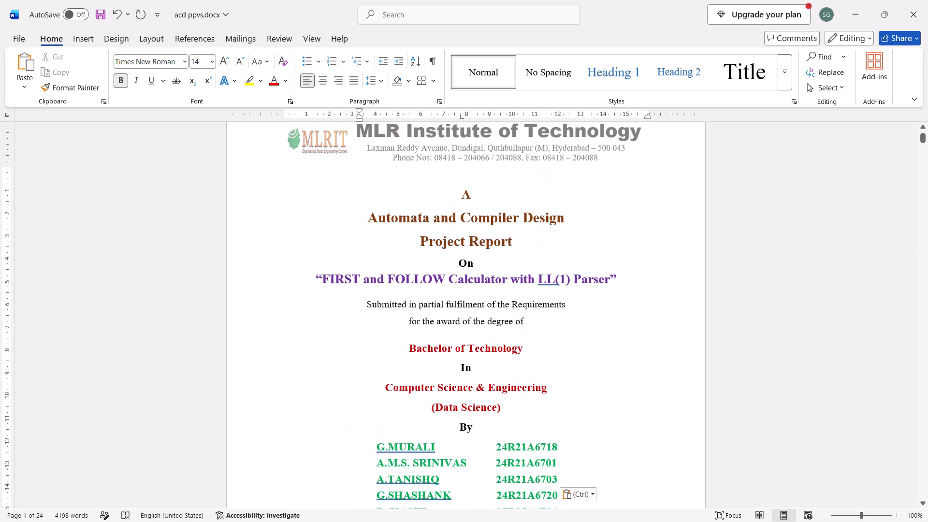
scroll(794, 317, down, 1)
scroll(794, 317, up, 1)
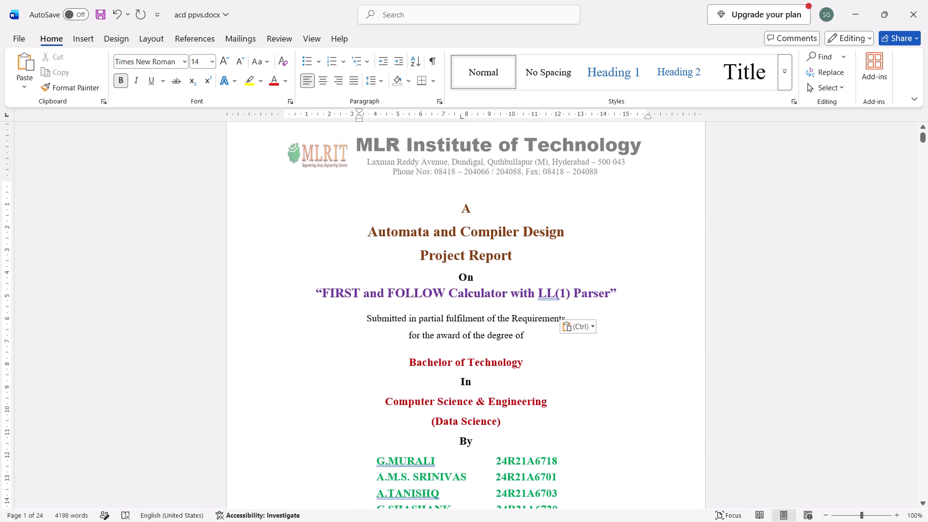
scroll(794, 317, down, 3)
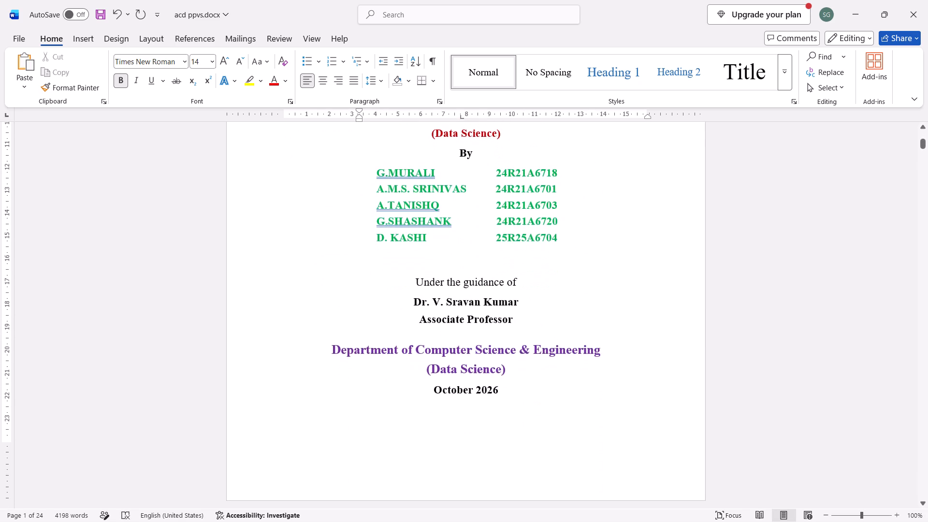
scroll(794, 317, down, 3)
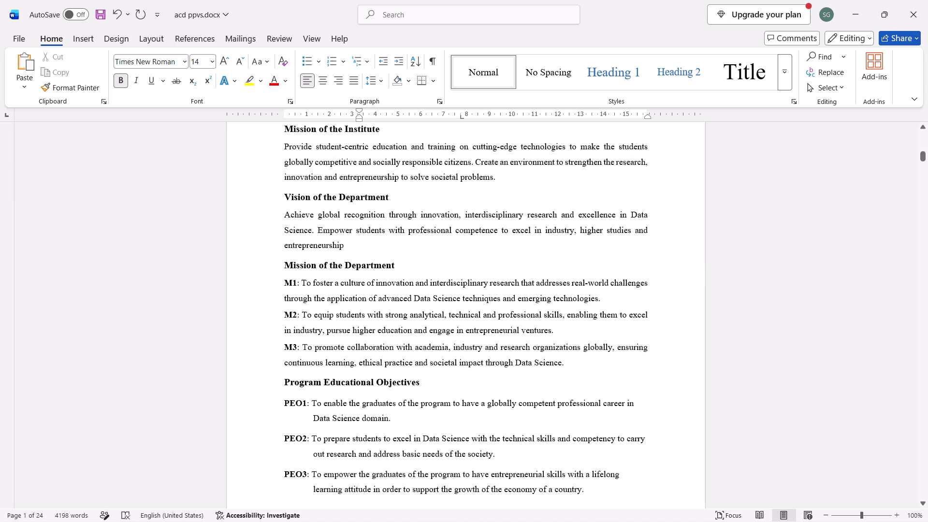
Change the internal guide's title on the certificate page to "Dr.", followed by a space before the name.
scroll(794, 317, down, 4)
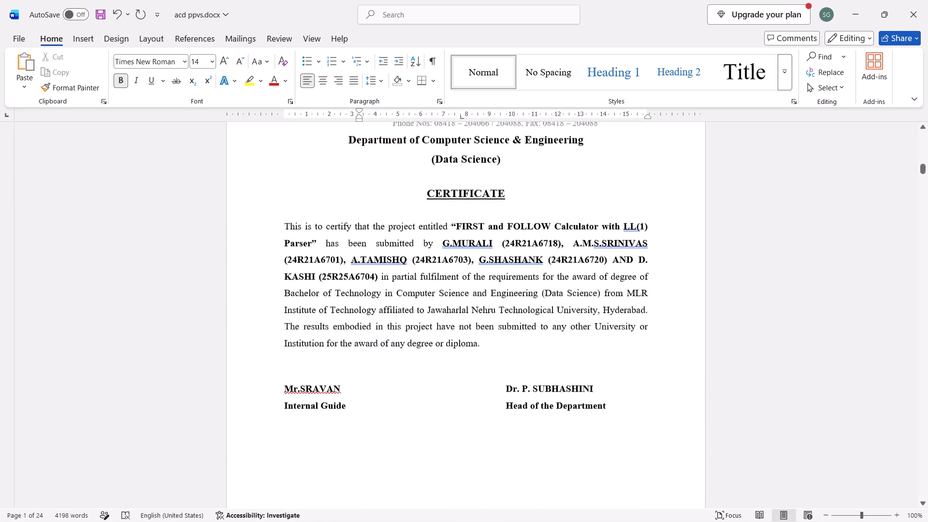
scroll(794, 317, down, 1)
scroll(794, 317, up, 1)
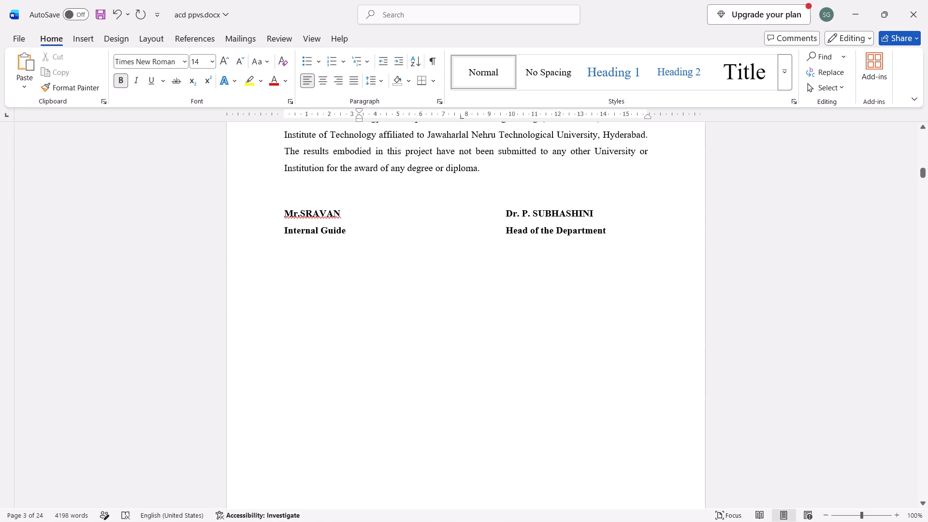
click(295, 212)
key(BackSpace)
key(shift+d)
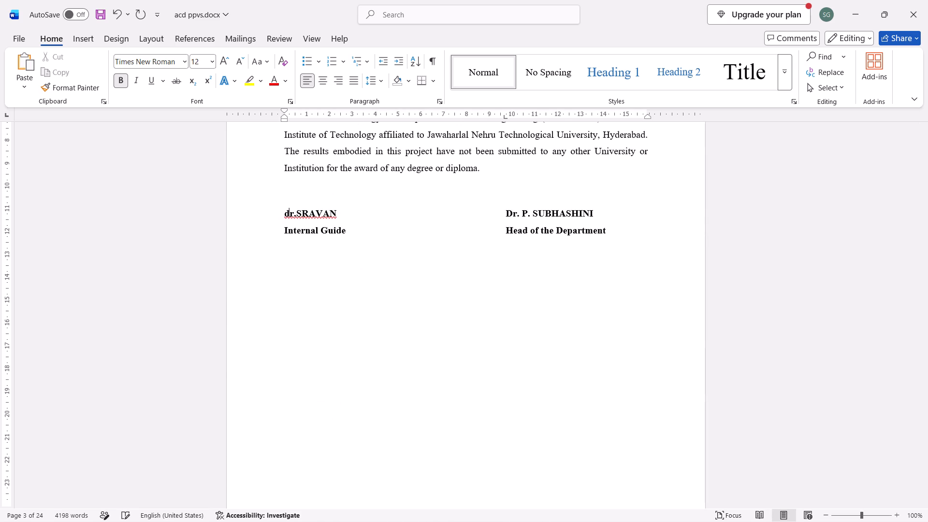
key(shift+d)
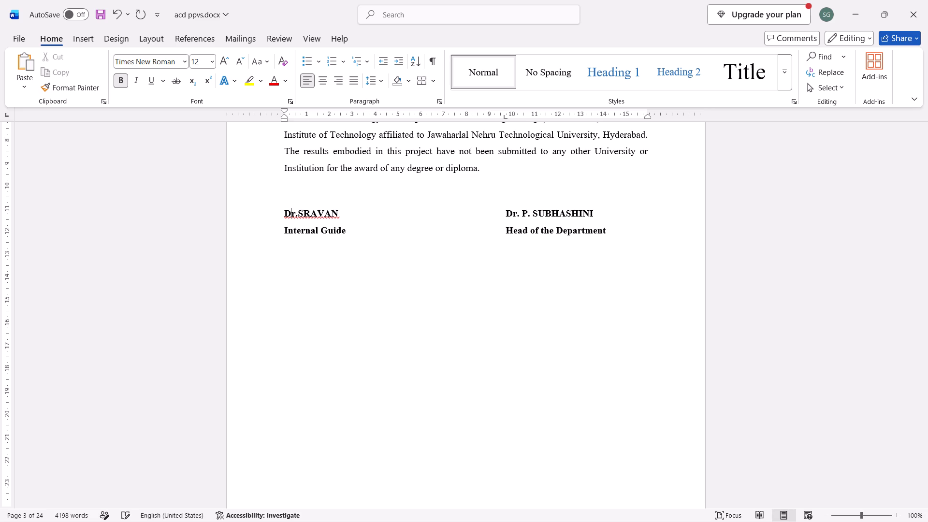
key(Right)
key(Right)
key(Right)
key(Left)
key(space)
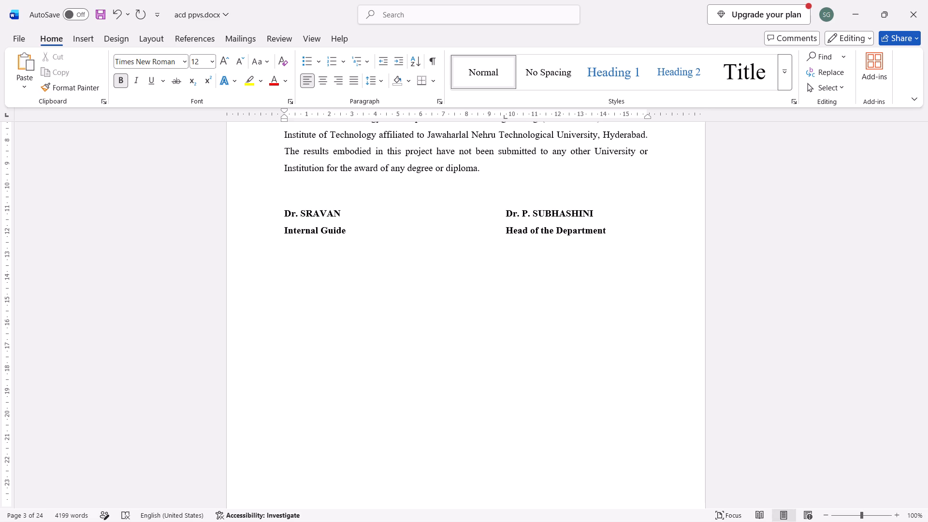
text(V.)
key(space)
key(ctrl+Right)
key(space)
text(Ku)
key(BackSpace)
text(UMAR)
Indent the "Internal Guide" label with spaces so it sits centred beneath the guide's name on the certificate page.
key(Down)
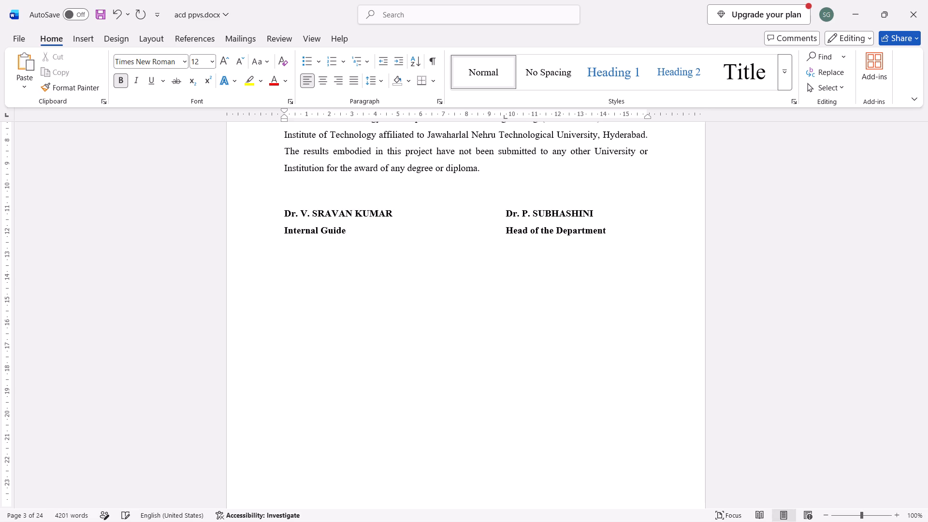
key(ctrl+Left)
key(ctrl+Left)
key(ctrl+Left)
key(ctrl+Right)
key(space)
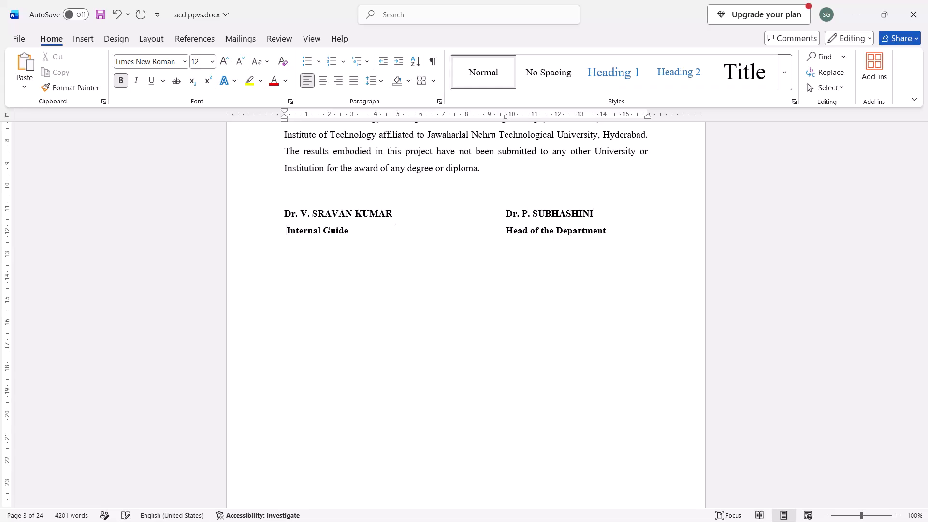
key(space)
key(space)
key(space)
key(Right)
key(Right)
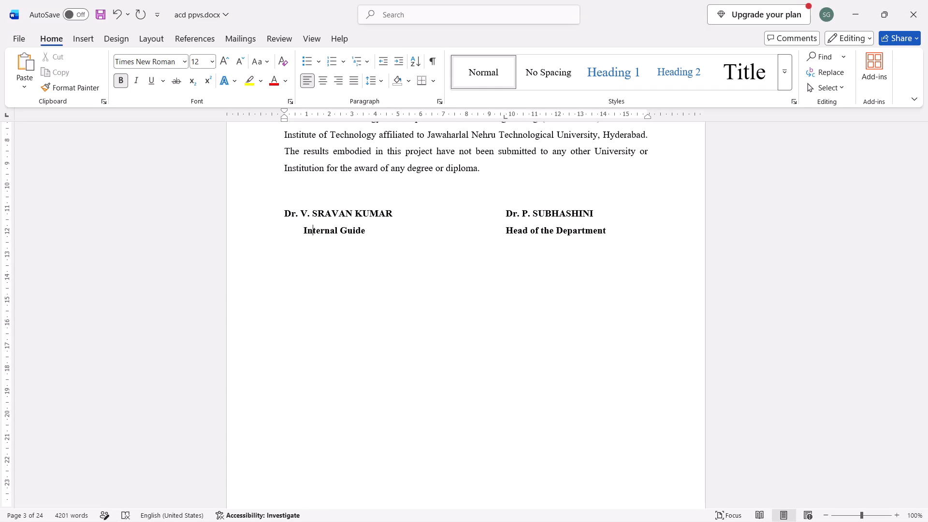
Shift the department head's name on the certificate page toward the right margin by inserting spaces before it.
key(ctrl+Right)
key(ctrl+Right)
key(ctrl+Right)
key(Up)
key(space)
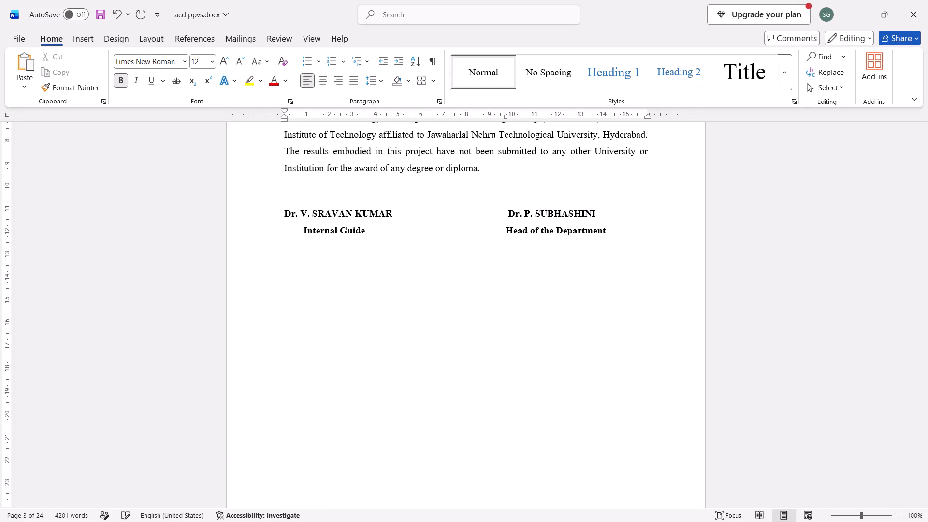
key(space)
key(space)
Insert spaces before "Head of the Department" so the label is centred beneath the department head's name.
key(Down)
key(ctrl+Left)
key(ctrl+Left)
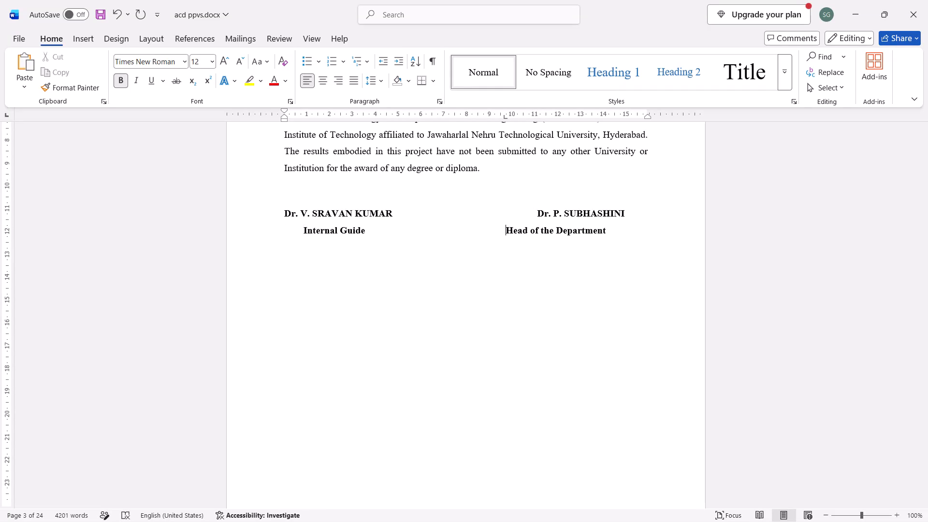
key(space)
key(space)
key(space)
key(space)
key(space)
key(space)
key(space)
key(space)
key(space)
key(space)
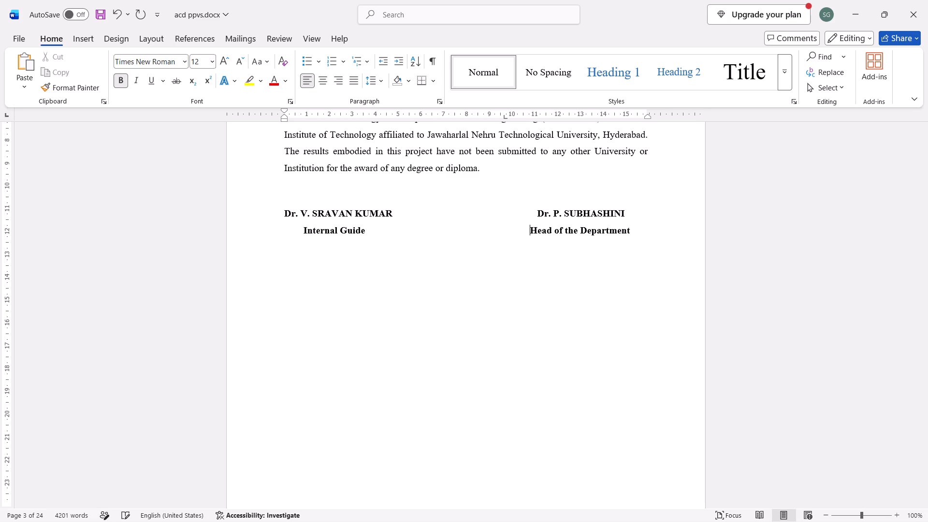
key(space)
Shift the department head's name a little further toward the right margin of the certificate page with extra spaces.
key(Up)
scroll(511, 186, up, 1)
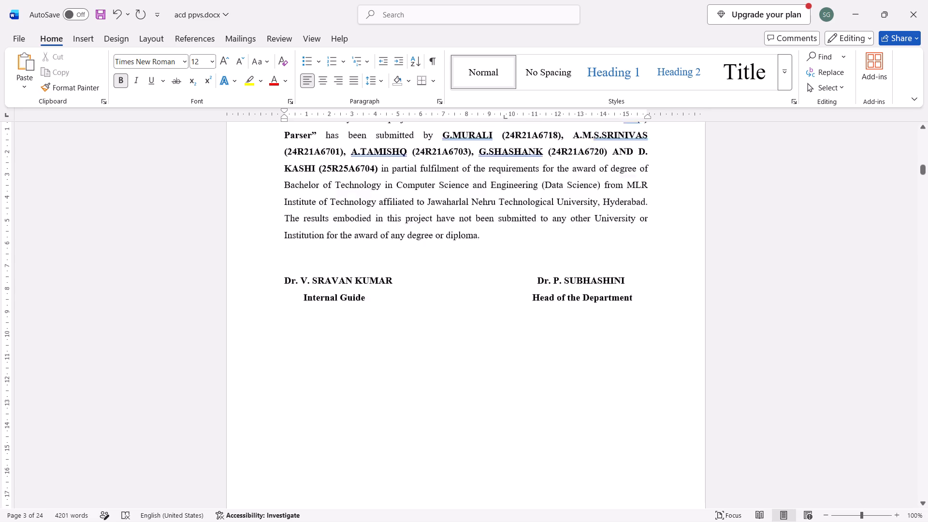
scroll(511, 186, up, 1)
scroll(573, 322, down, 1)
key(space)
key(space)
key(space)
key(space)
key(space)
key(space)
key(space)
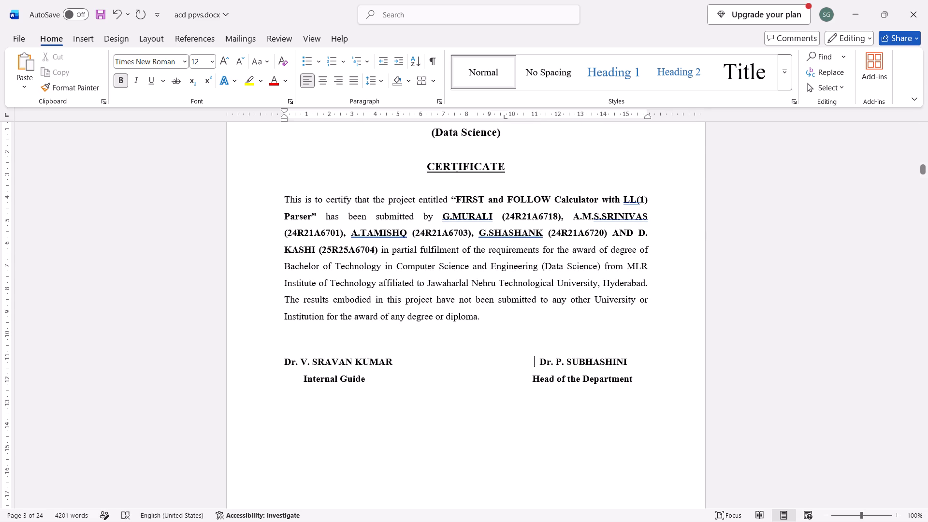
key(BackSpace)
key(BackSpace)
Add spaces before "Head of the Department" to centre the label again beneath the shifted name.
key(Down)
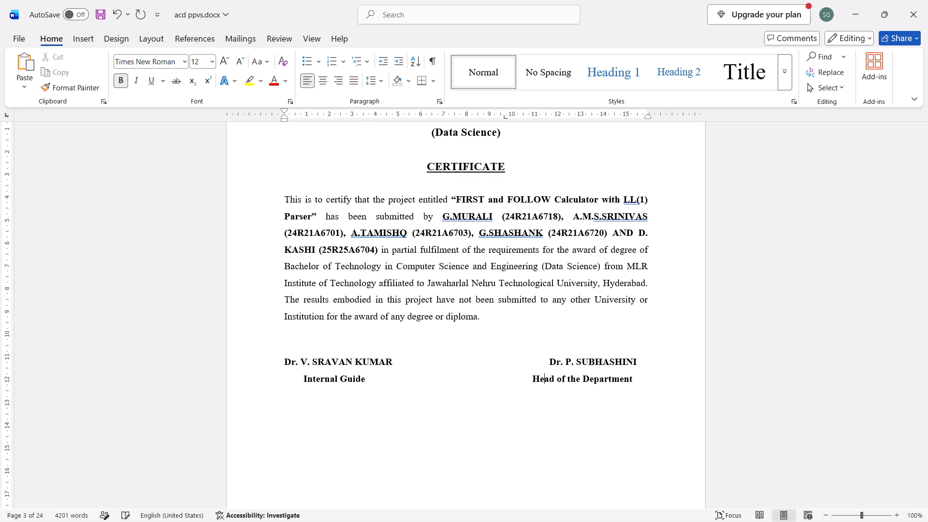
key(ctrl+Left)
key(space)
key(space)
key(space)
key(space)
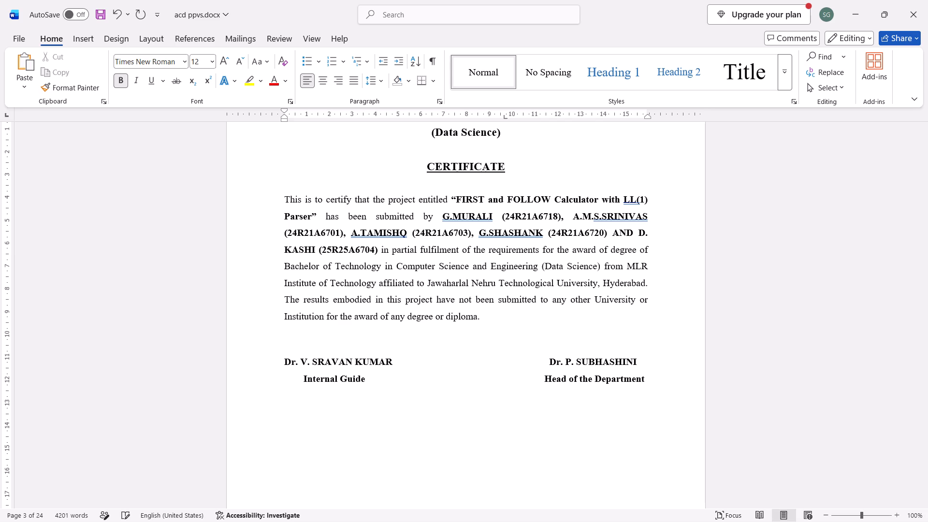
key(BackSpace)
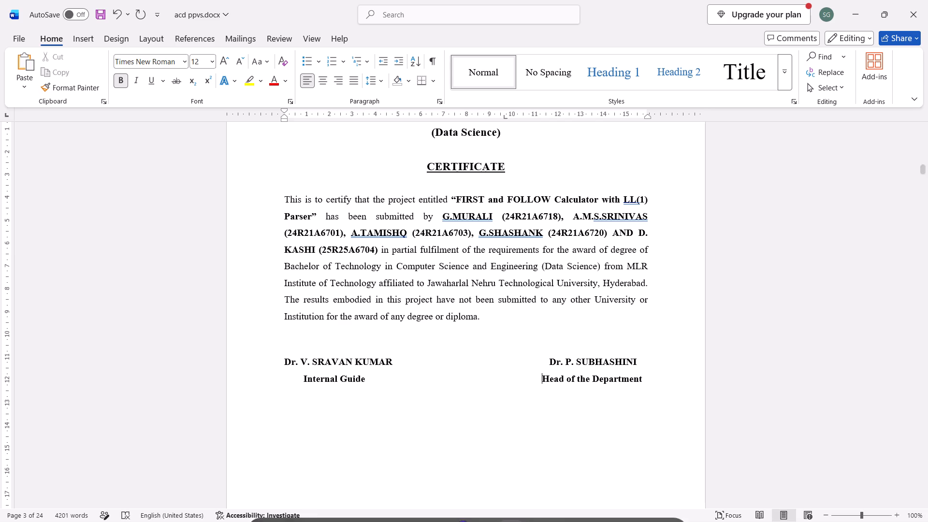
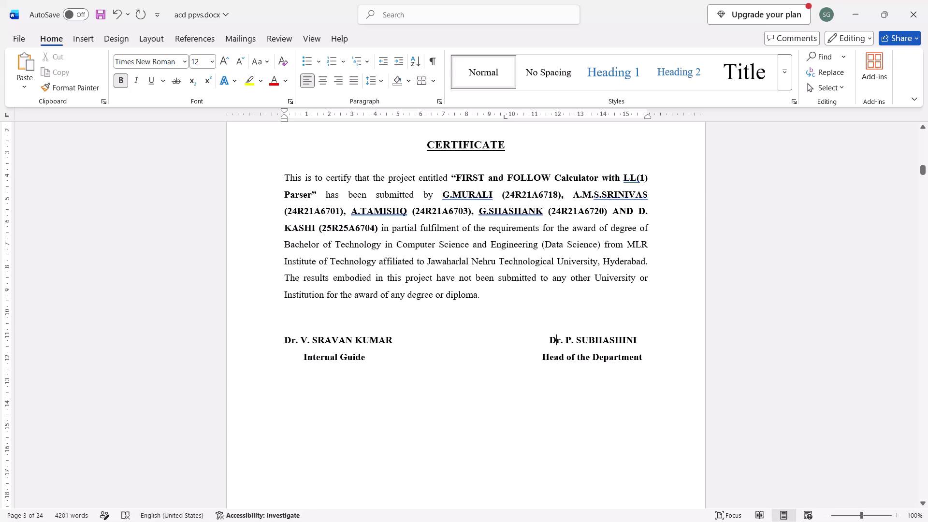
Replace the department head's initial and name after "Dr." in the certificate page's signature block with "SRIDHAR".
key(Right)
key(ctrl+Right)
key(ctrl+Right)
key(ctrl+Right)
key(ctrl+BackSpace)
key(BackSpace)
key(ctrl+Right)
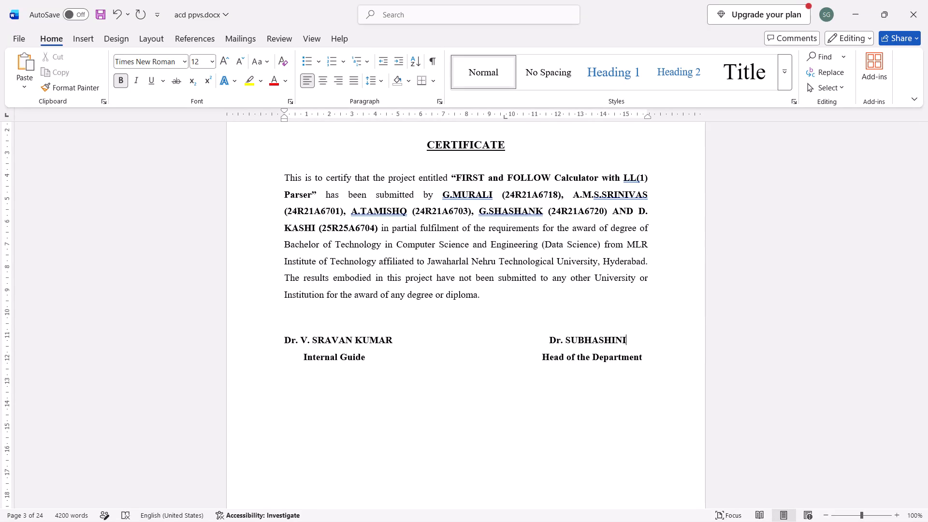
key(ctrl+BackSpace)
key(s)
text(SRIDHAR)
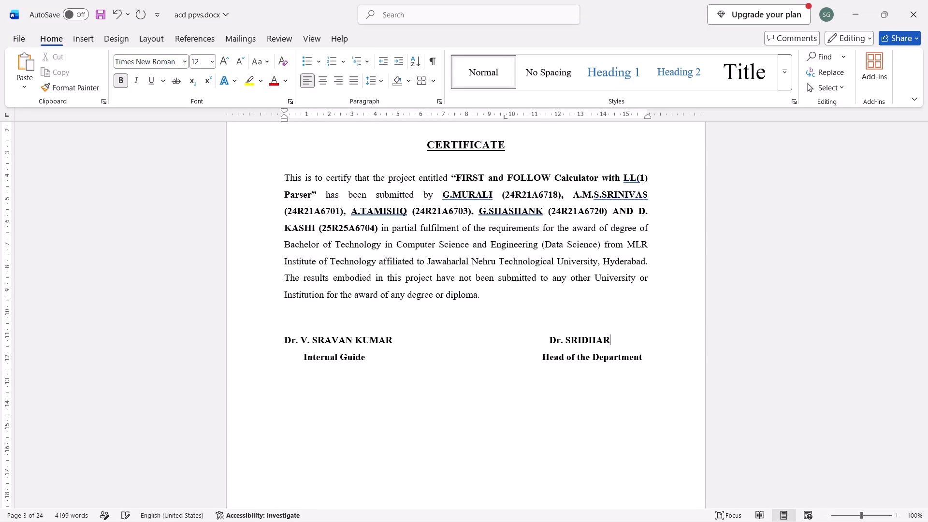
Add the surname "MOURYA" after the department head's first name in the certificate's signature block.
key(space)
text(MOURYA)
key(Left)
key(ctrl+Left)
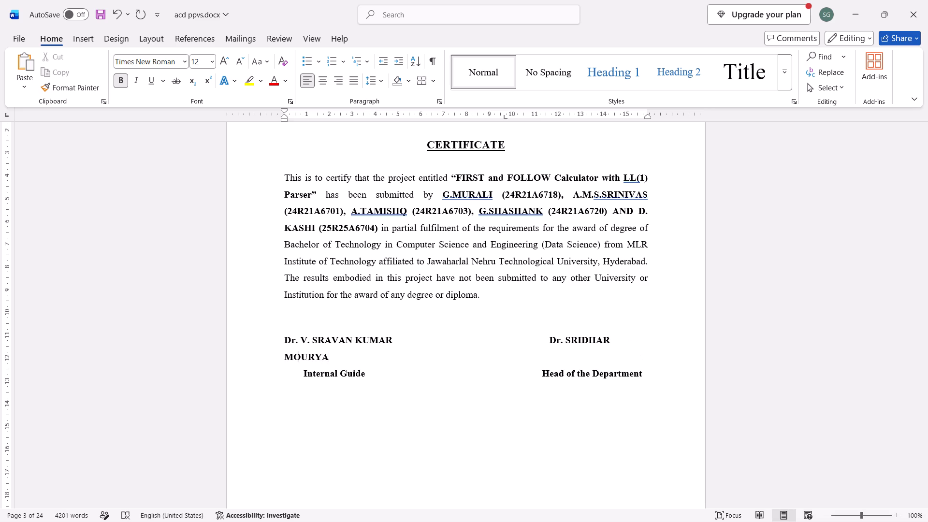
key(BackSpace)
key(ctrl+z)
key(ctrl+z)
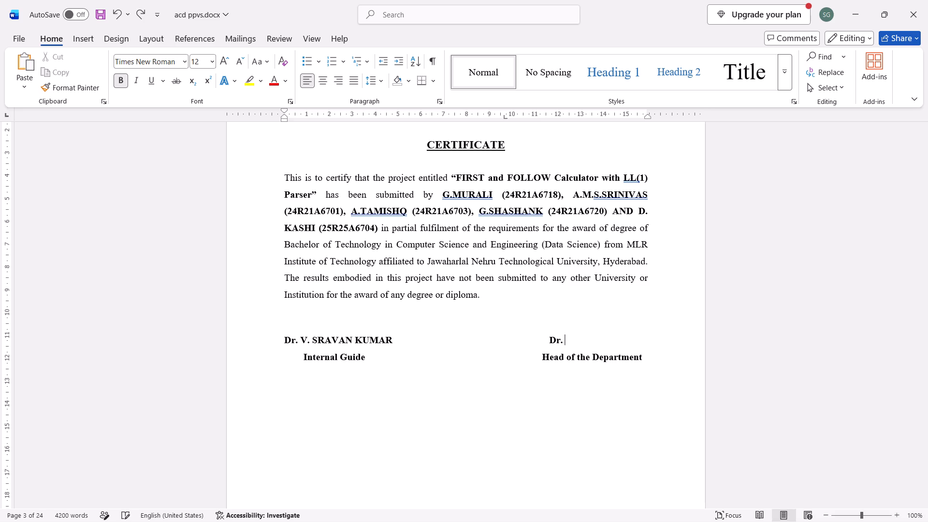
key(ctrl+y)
Remove five spaces before the department head's "Dr." so the full name fits on one line of the signature block.
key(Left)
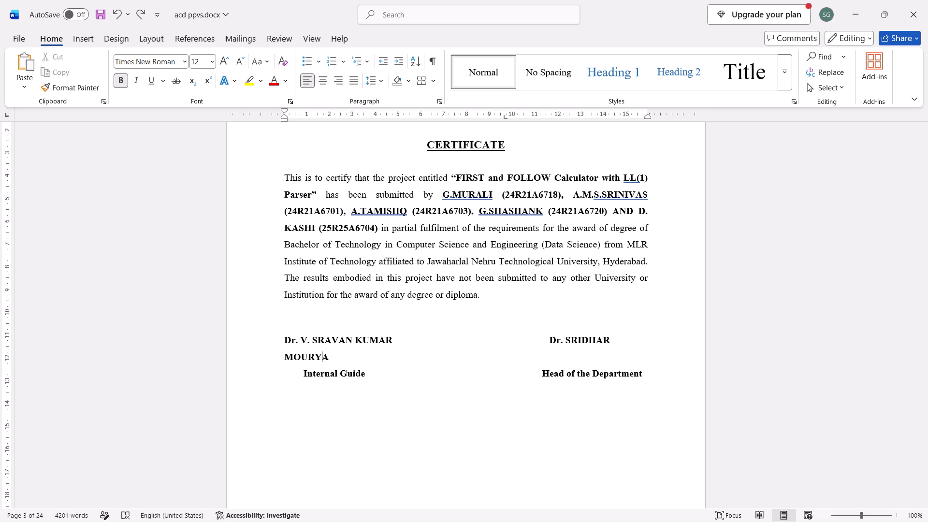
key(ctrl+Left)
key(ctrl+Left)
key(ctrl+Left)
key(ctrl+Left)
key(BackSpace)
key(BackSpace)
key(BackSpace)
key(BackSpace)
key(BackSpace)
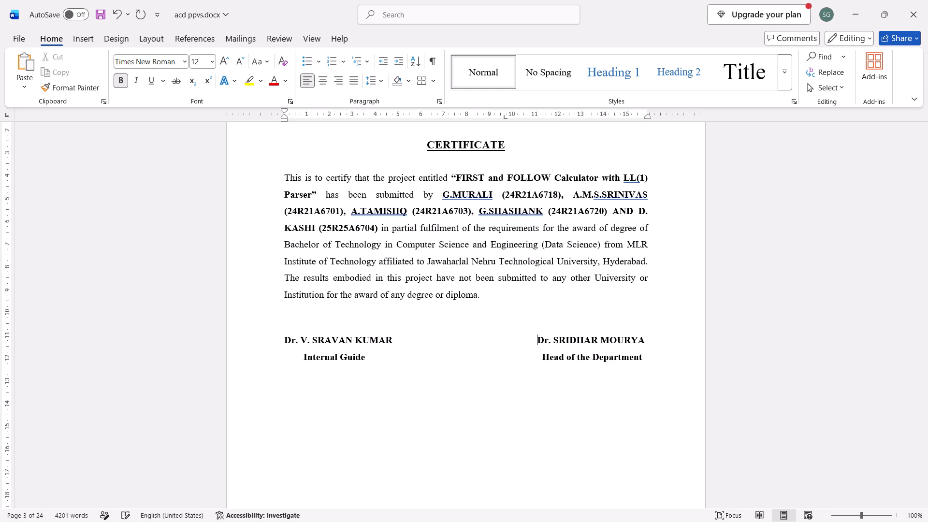
Remove two spaces before "Head of the Department" and one before the name above it to centre the label beneath the name.
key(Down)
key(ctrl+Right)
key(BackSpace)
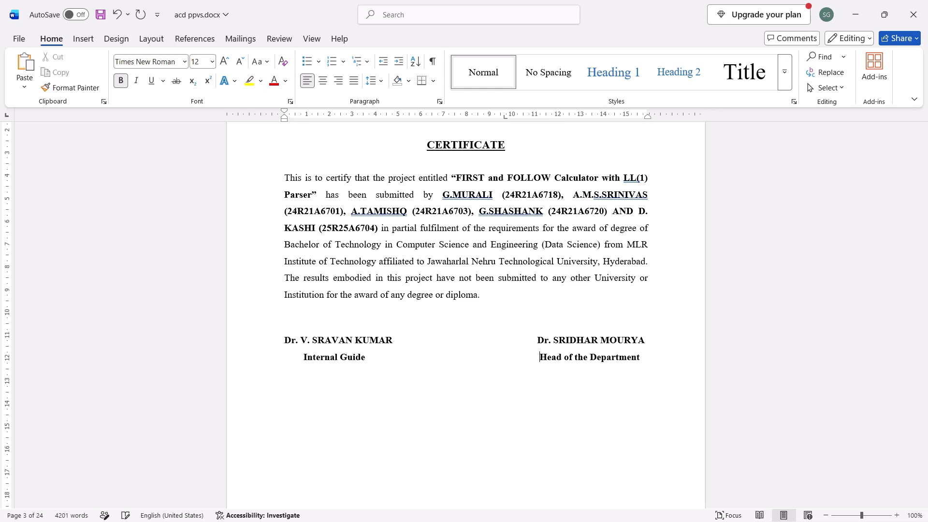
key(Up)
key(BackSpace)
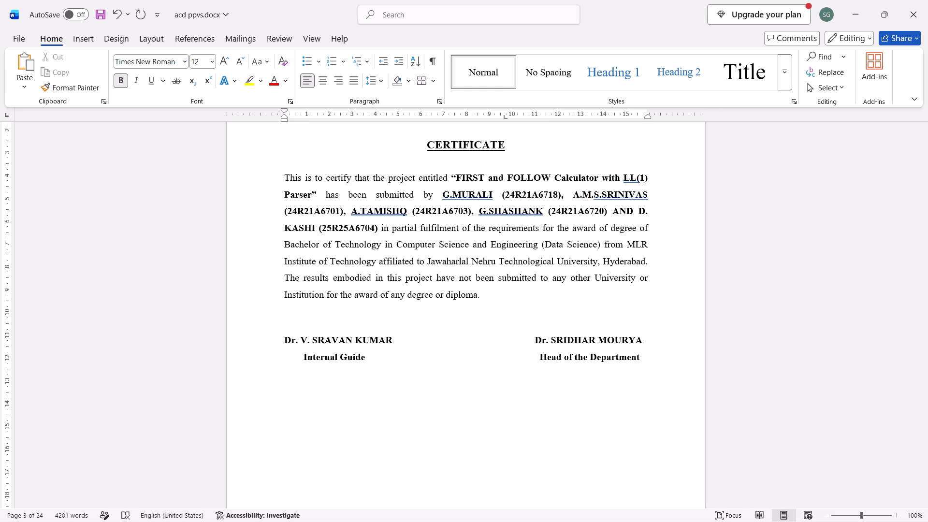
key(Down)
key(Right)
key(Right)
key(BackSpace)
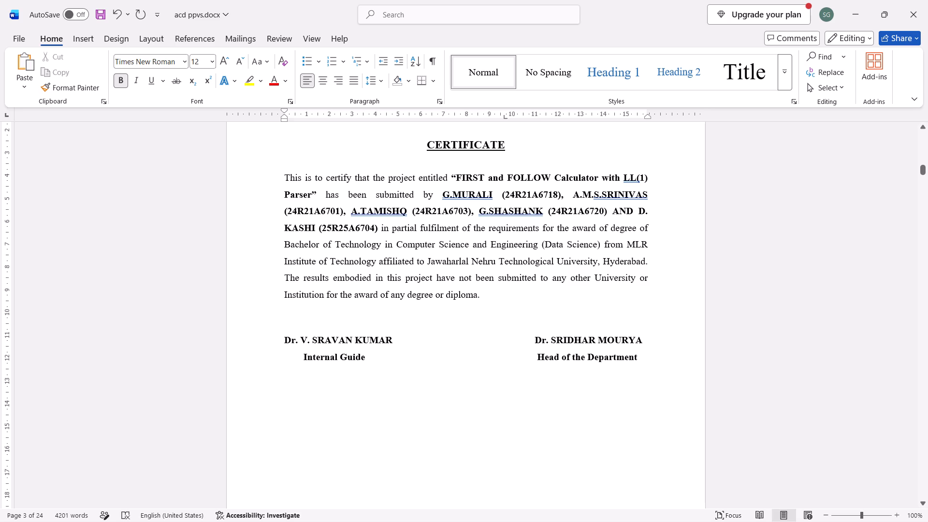
Save the document with the updated certificate signature block.
scroll(840, 361, down, 1)
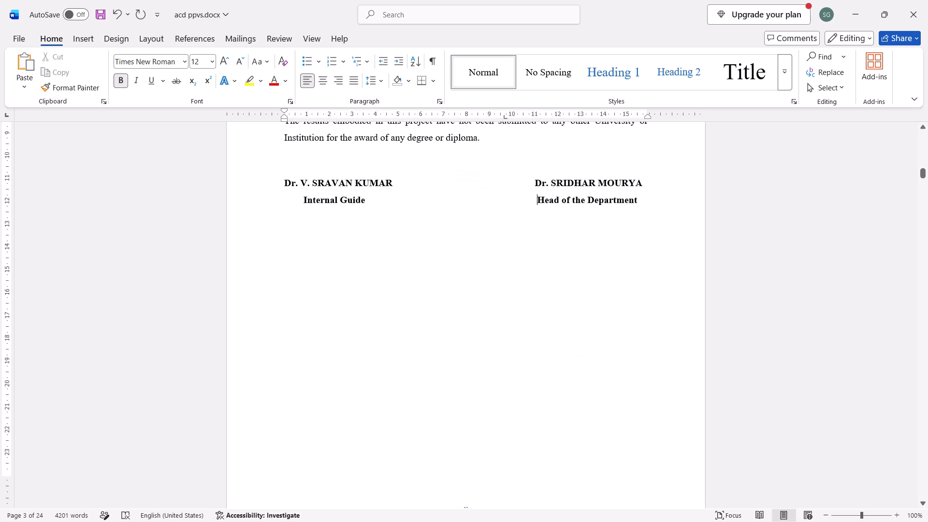
scroll(783, 346, down, 1)
key(ctrl+s)
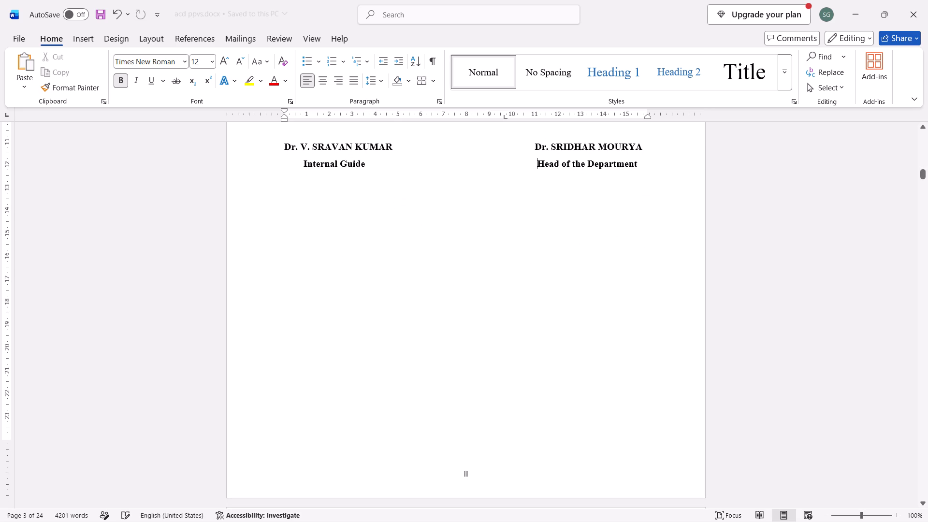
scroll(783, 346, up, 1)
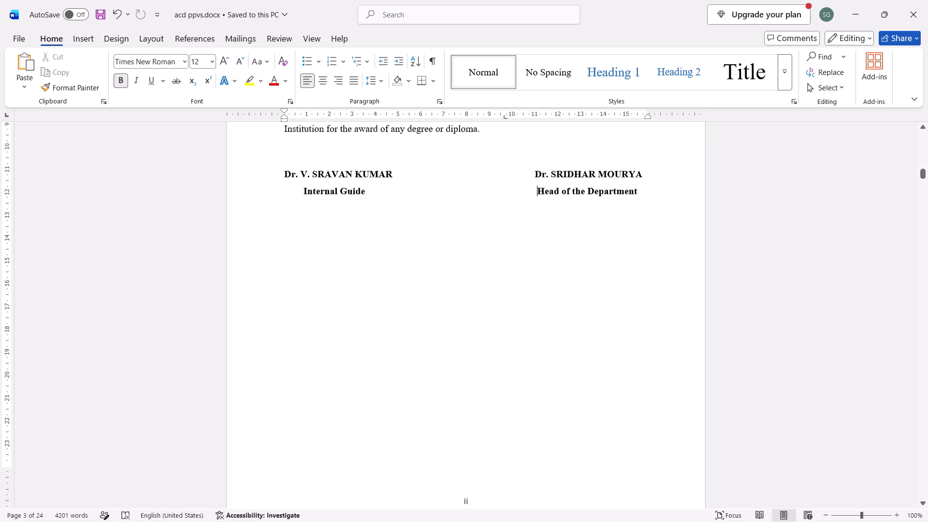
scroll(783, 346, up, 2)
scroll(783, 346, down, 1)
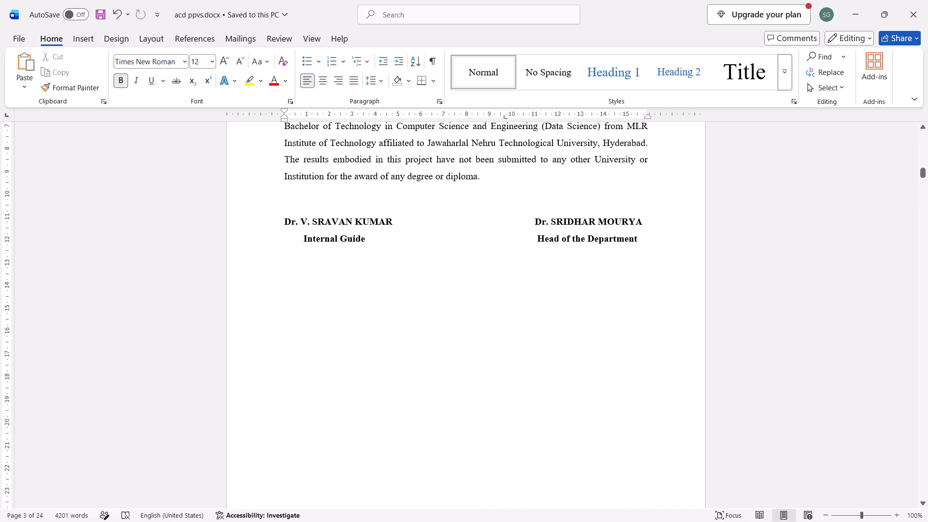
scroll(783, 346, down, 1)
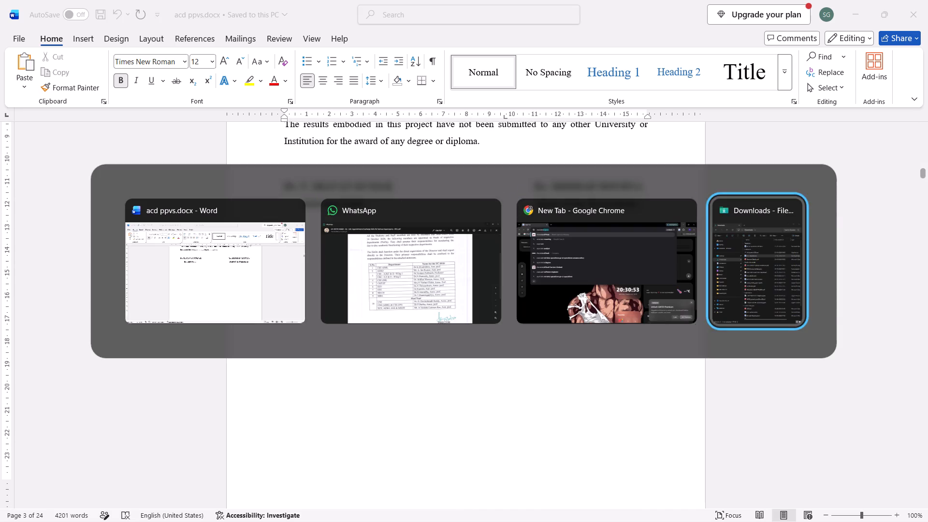
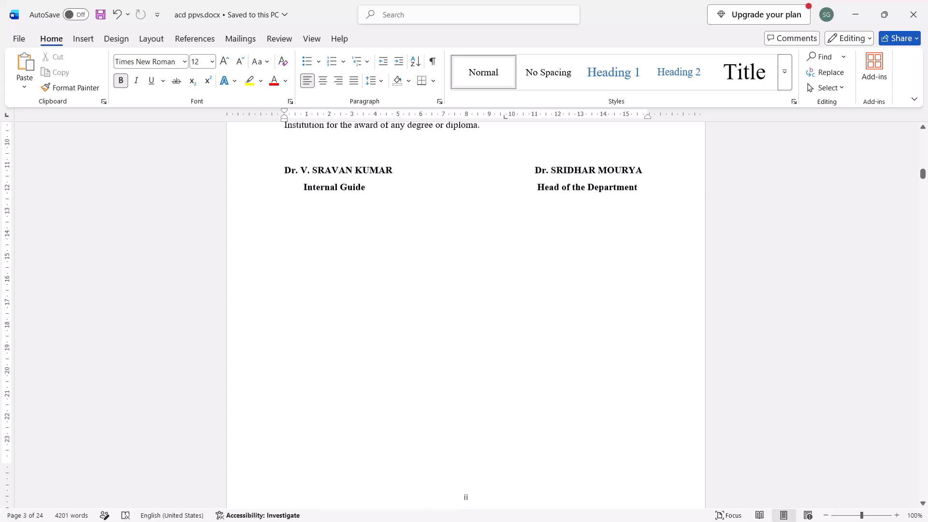
Set 1.5 line spacing for the declaration page's text, from the department heading down through the student list.
scroll(788, 199, down, 1)
scroll(788, 199, up, 1)
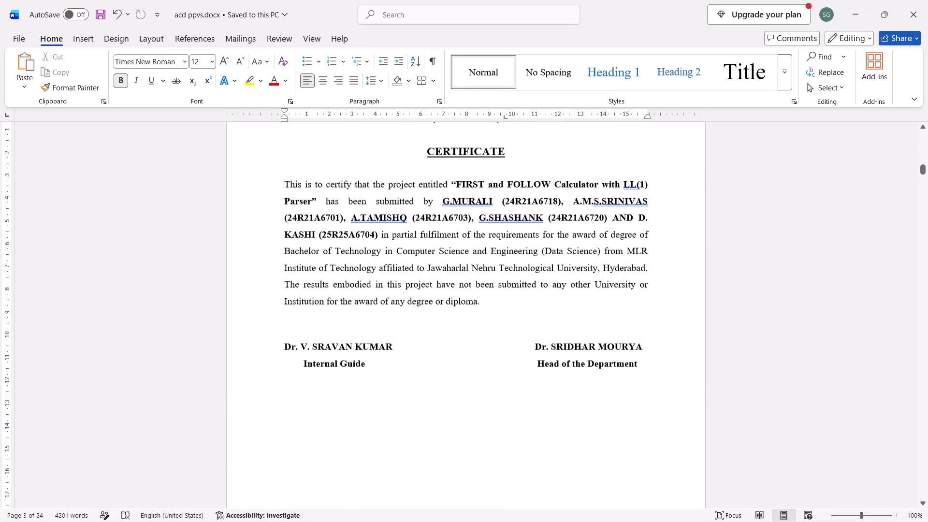
scroll(788, 199, up, 1)
scroll(788, 199, down, 1)
scroll(537, 290, down, 2)
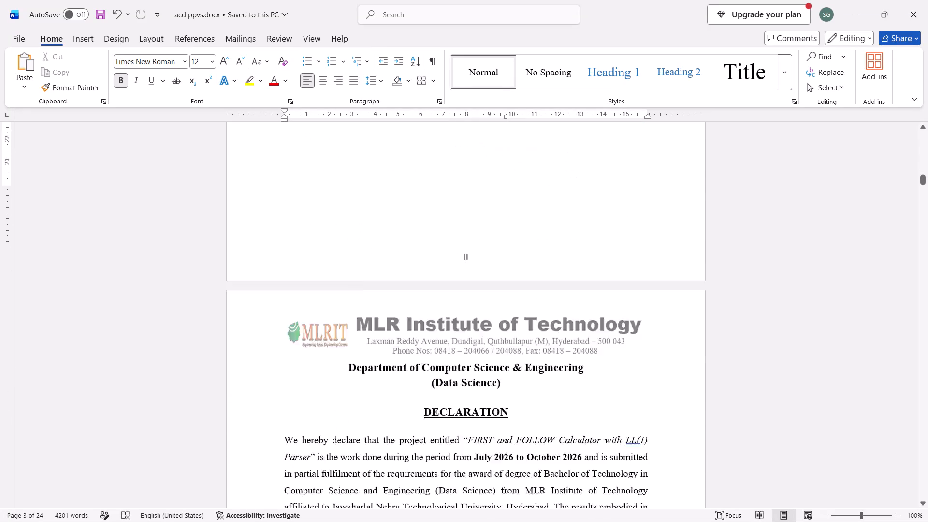
scroll(537, 290, down, 2)
drag(348, 227, 396, 273)
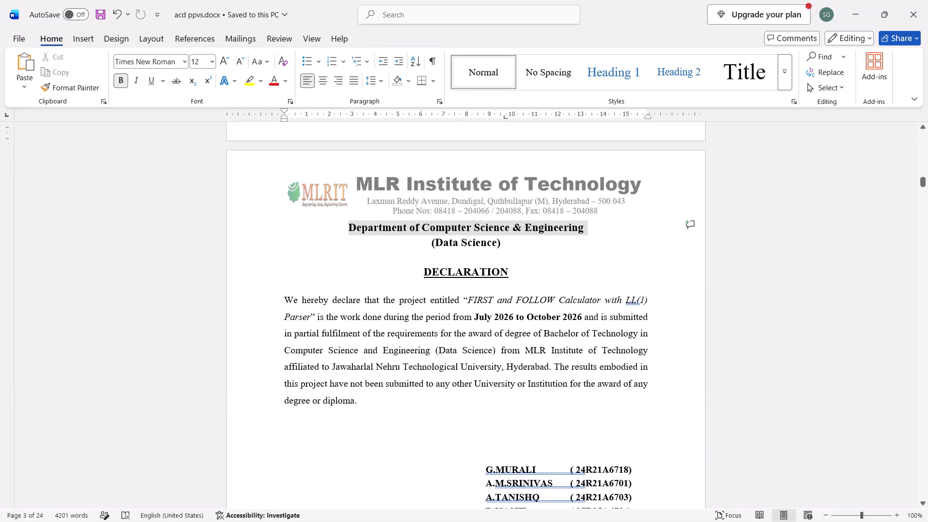
drag(396, 273, 527, 437)
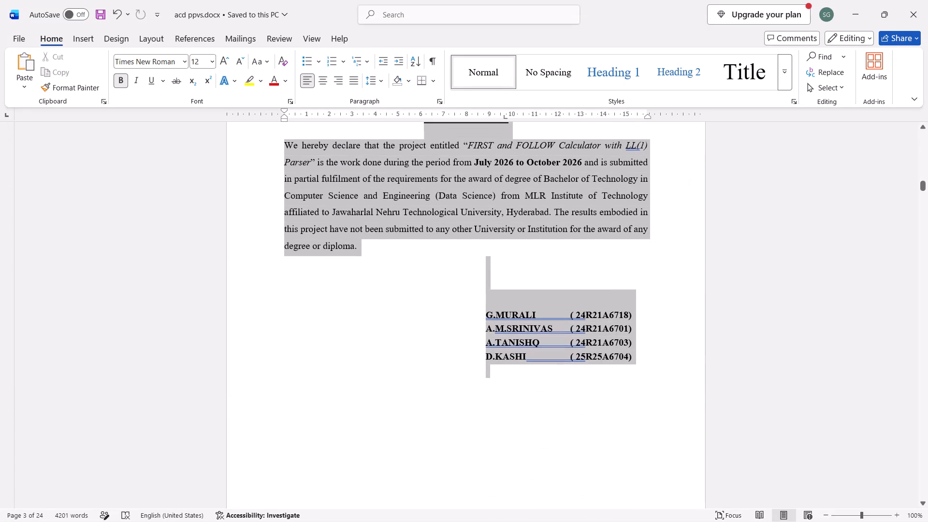
drag(527, 437, 529, 427)
click(377, 76)
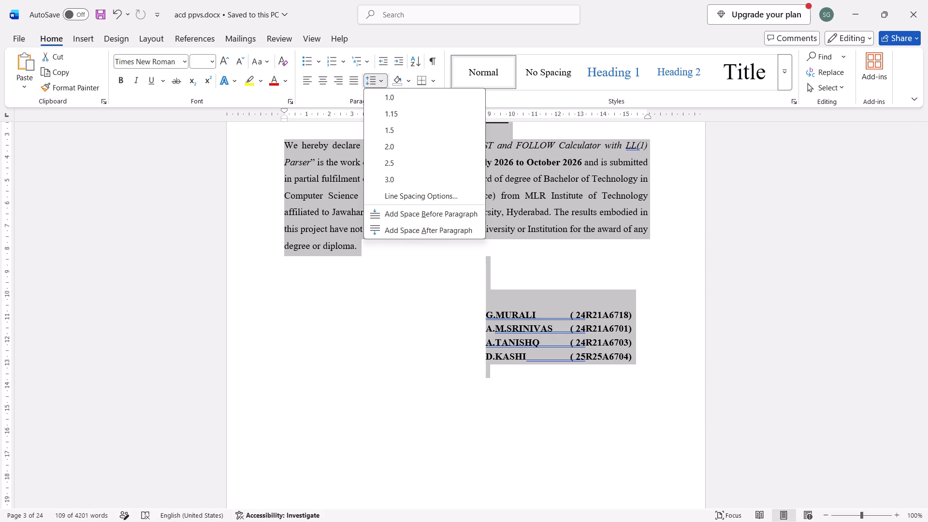
click(384, 129)
Insert a new line for the missing team member between the third and last student entries in the declaration page's list.
scroll(516, 245, up, 1)
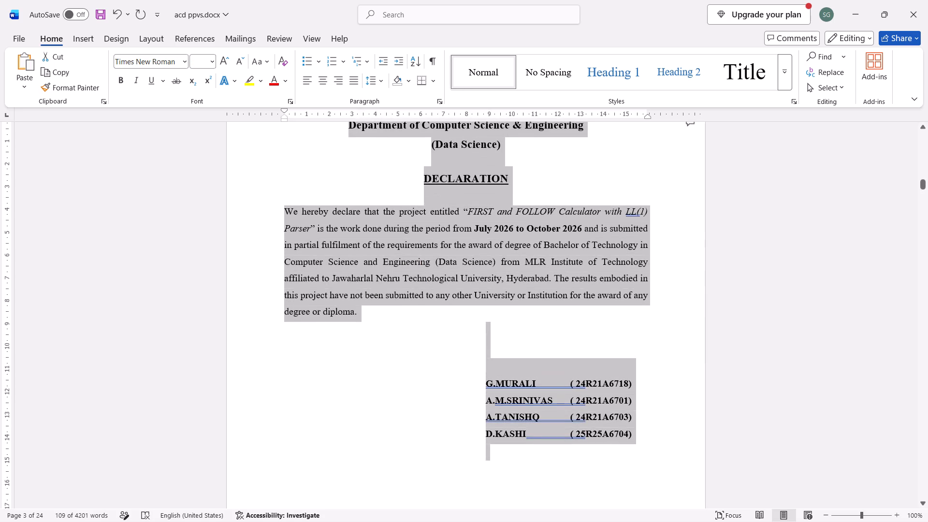
click(607, 344)
click(652, 423)
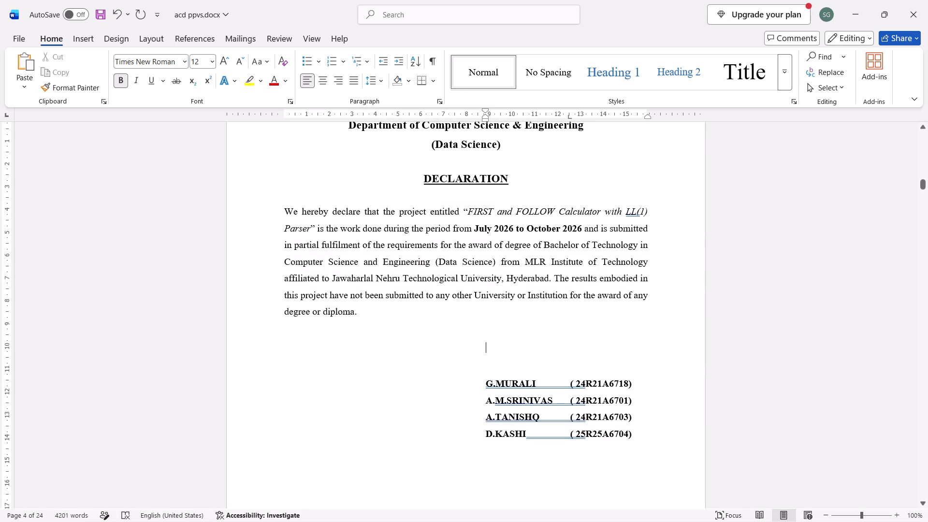
key(Return)
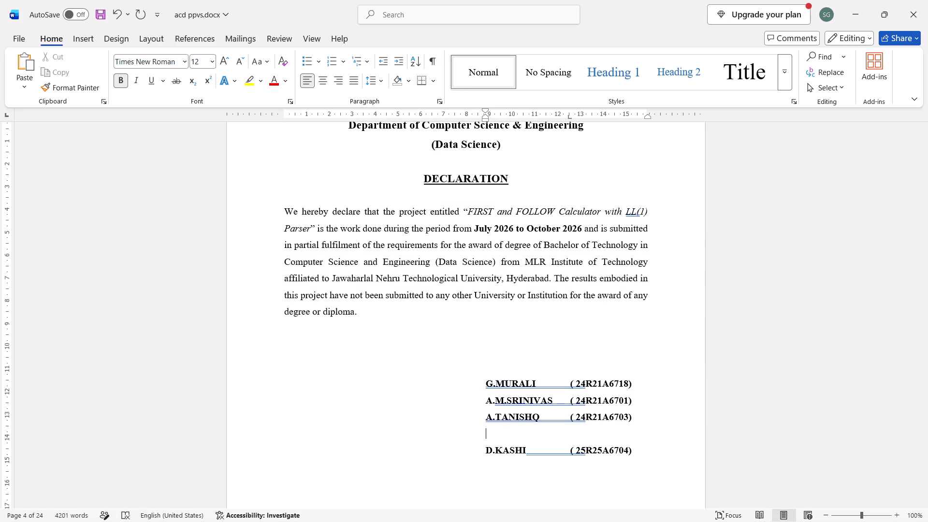
click(652, 423)
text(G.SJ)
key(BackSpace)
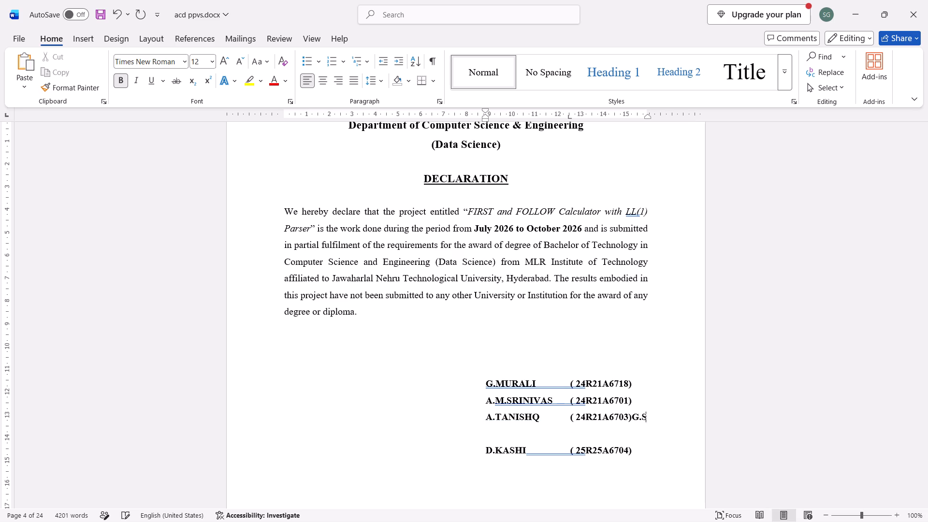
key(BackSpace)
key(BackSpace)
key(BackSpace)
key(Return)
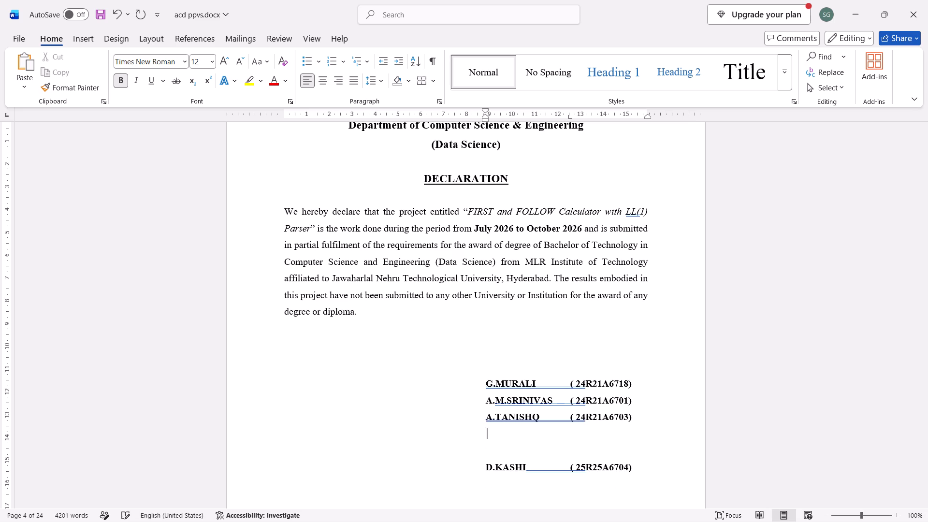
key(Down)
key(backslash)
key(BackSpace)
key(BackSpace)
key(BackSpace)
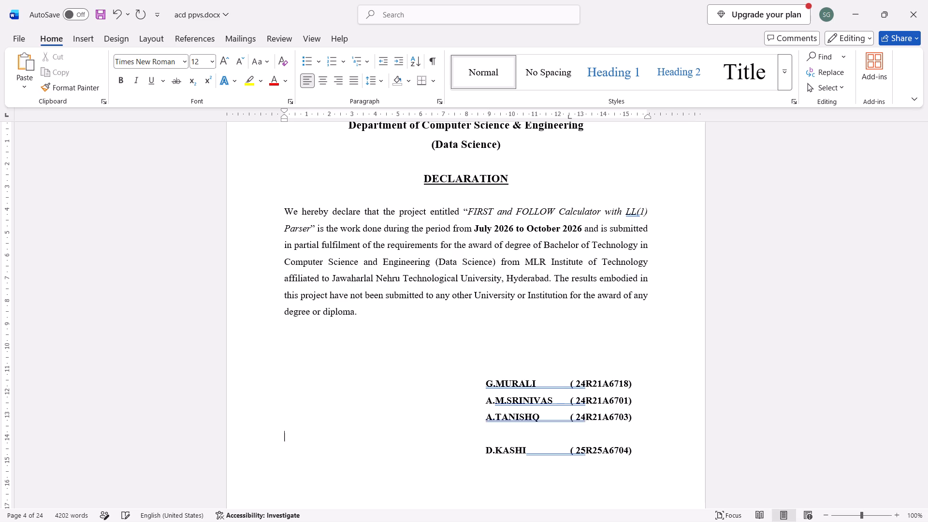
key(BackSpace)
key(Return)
Add the missing student's name and roll number in parentheses on the blank fourth line of the declaration's student list.
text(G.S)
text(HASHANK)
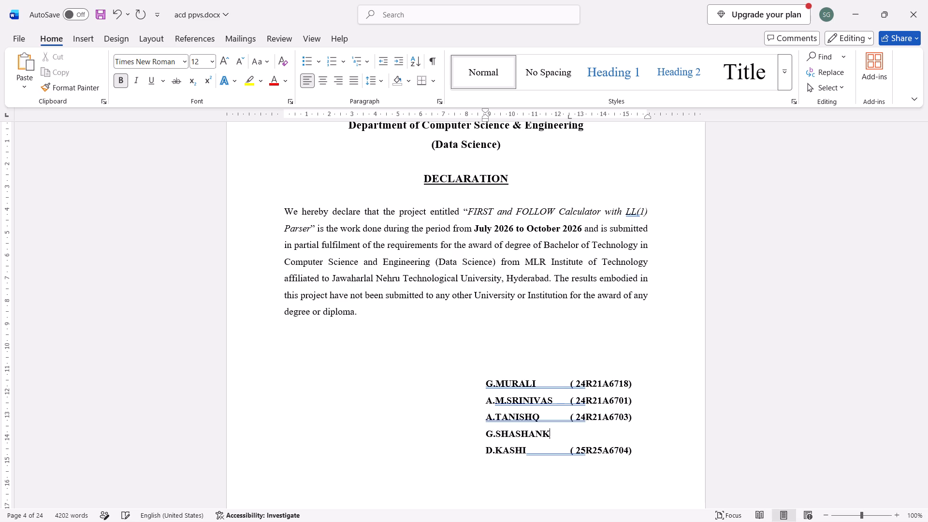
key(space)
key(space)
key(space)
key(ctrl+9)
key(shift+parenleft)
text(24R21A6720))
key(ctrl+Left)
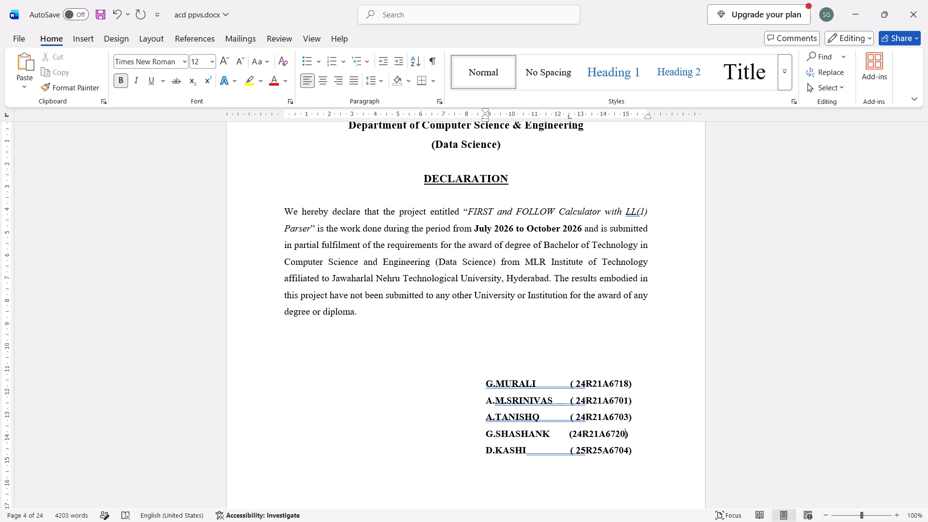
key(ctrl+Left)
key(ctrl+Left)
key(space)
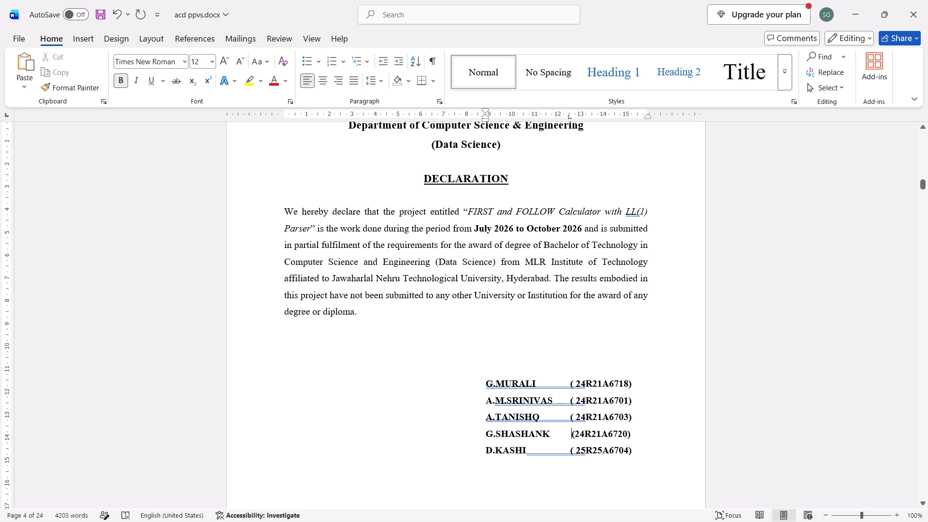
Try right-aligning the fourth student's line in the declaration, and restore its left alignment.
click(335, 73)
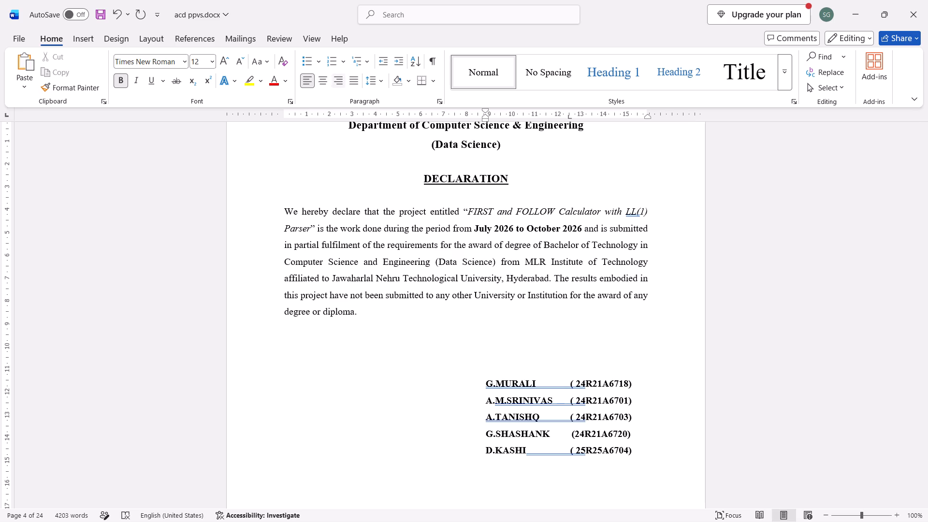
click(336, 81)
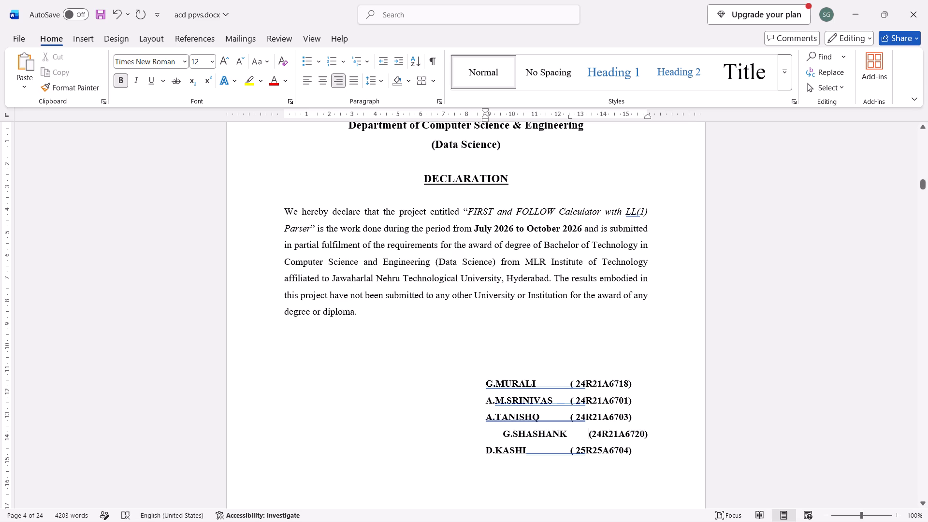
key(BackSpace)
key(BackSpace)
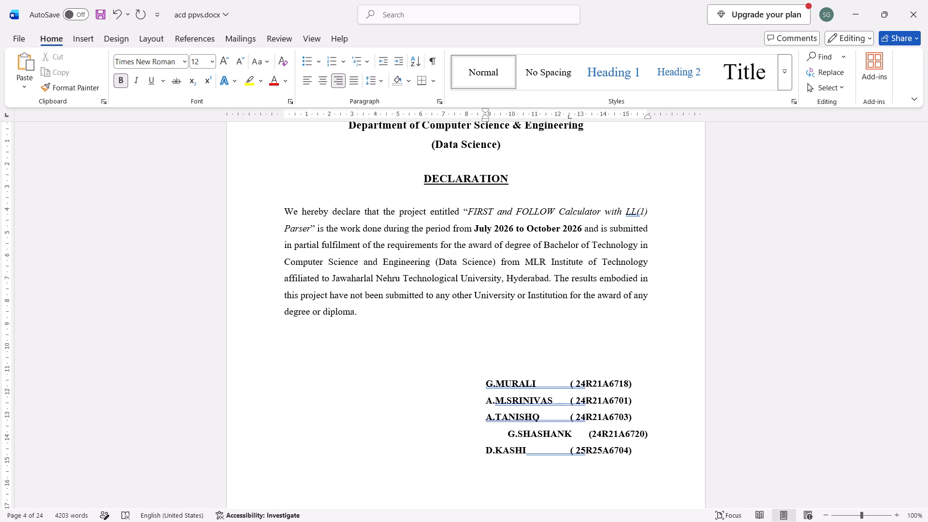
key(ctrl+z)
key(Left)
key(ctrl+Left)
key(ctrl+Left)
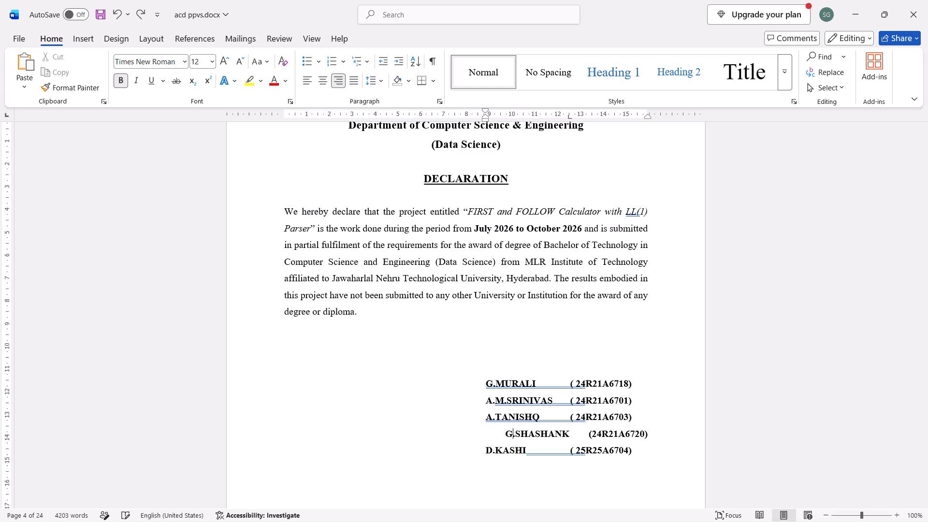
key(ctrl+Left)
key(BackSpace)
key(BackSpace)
Adjust the spacing before the fourth student's roll number in the declaration to line it up with the other roll numbers.
key(ctrl+Right)
key(ctrl+Right)
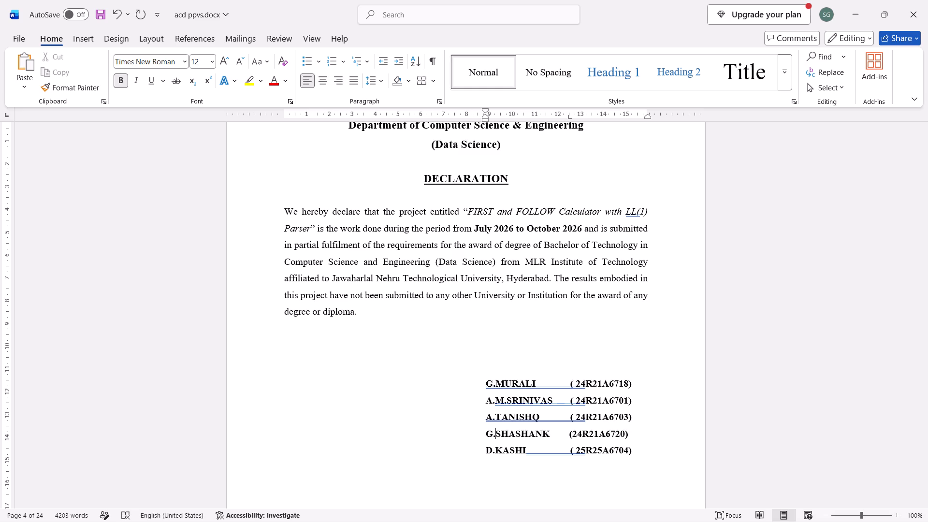
key(ctrl+Right)
key(ctrl+Right)
key(Left)
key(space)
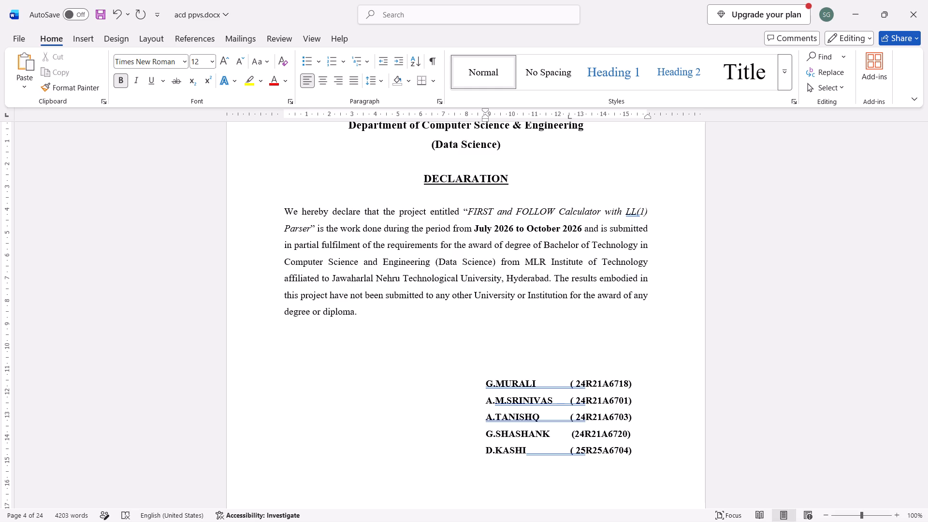
key(BackSpace)
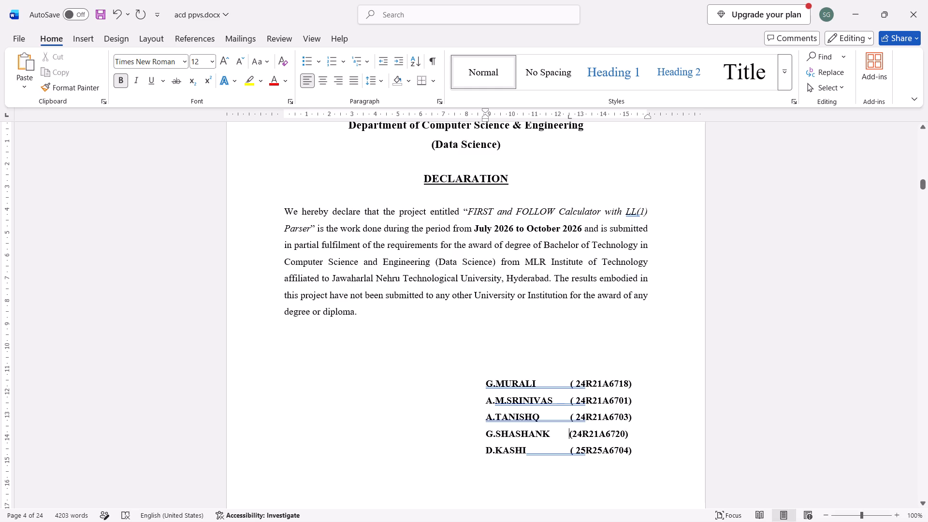
scroll(634, 446, down, 1)
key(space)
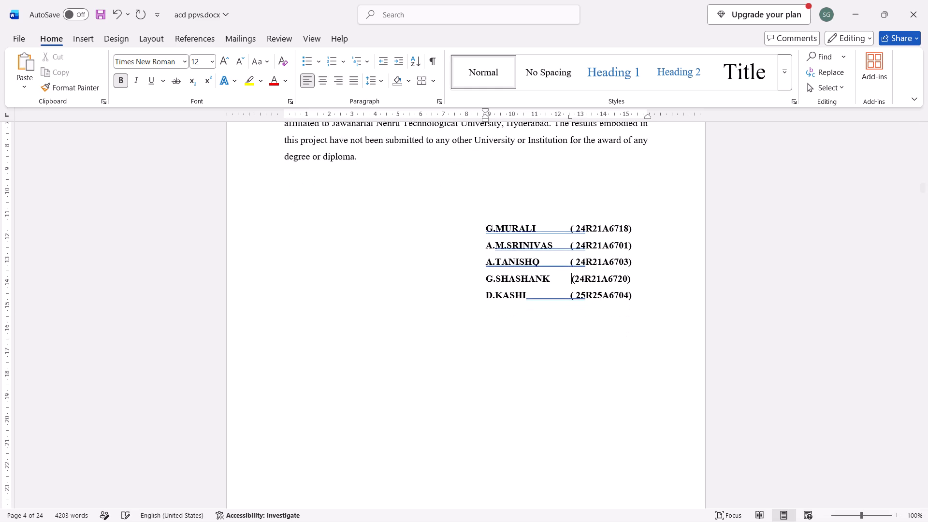
Set 1.5 line spacing on the whole acknowledgement page, from the department heading through the student list.
scroll(668, 355, down, 2)
scroll(668, 355, up, 2)
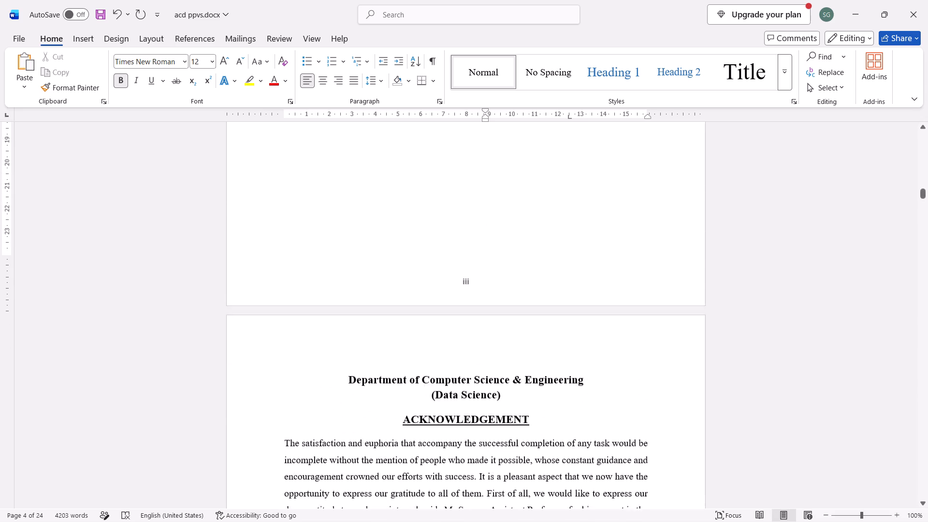
scroll(668, 355, down, 1)
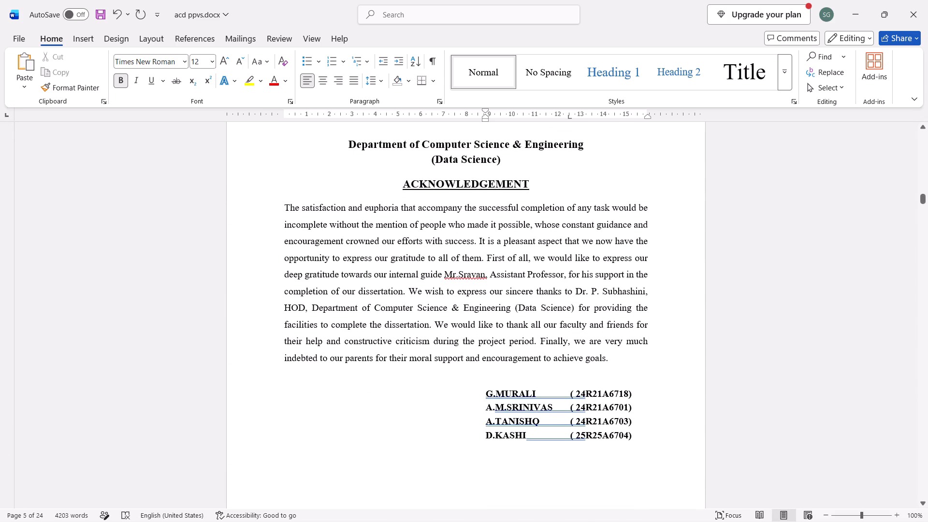
drag(343, 142, 631, 446)
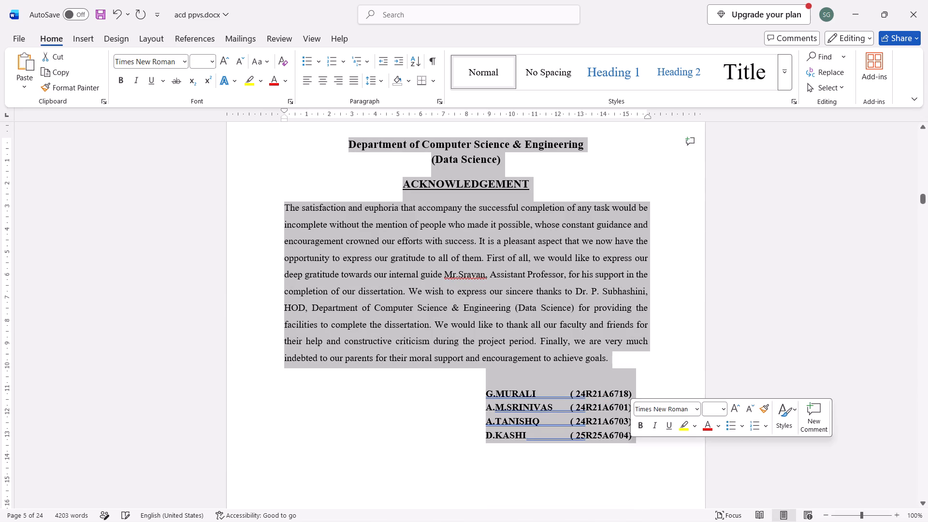
click(370, 84)
click(400, 130)
Replace the acknowledgement's student list with the five-student list copied from the declaration page.
scroll(670, 229, up, 1)
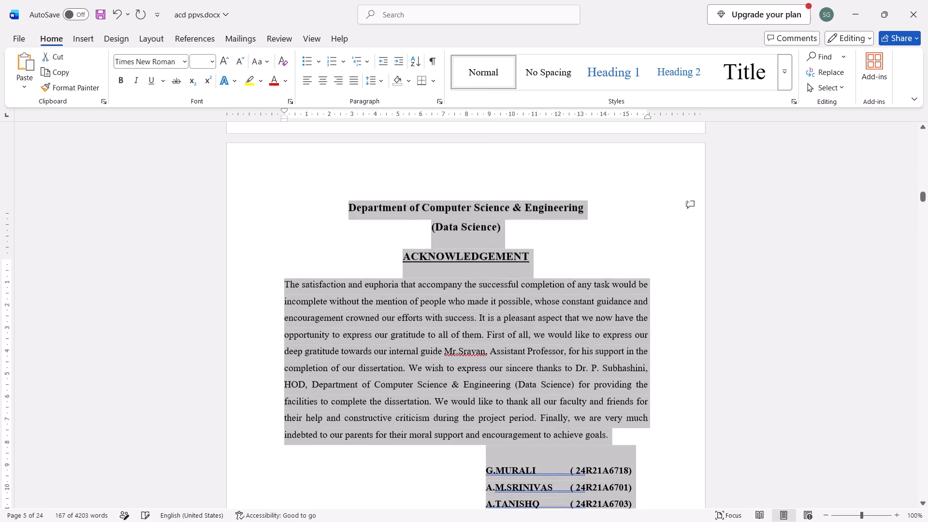
scroll(670, 229, up, 1)
right_click(711, 292)
click(672, 314)
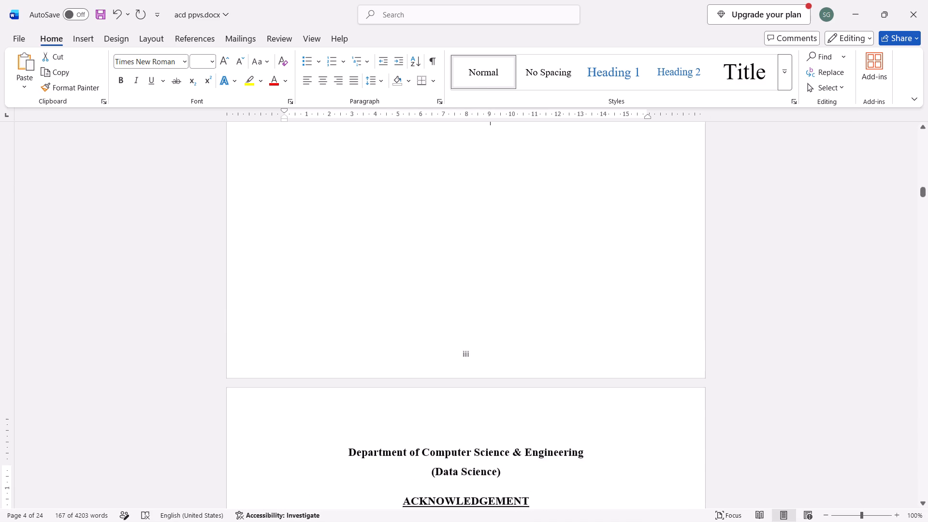
scroll(672, 314, up, 1)
drag(643, 325, 469, 248)
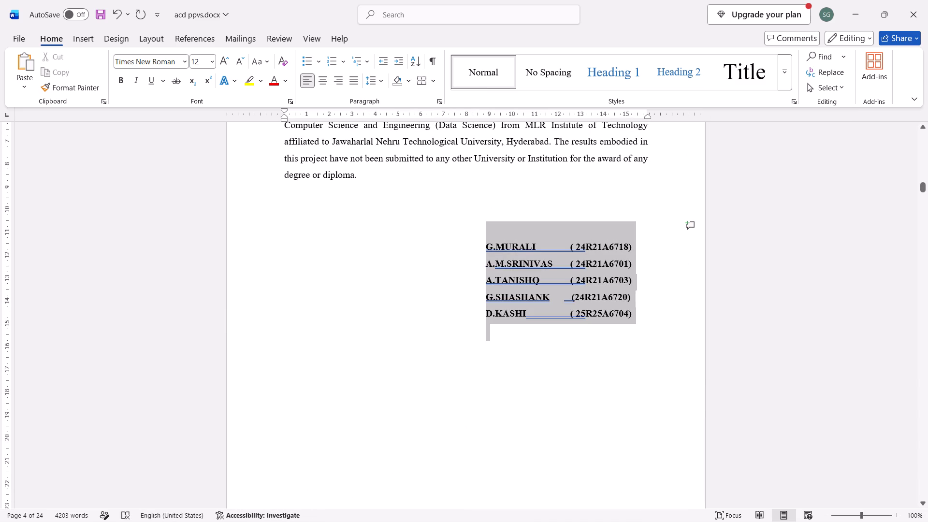
drag(469, 248, 467, 255)
click(473, 262)
drag(480, 246, 663, 311)
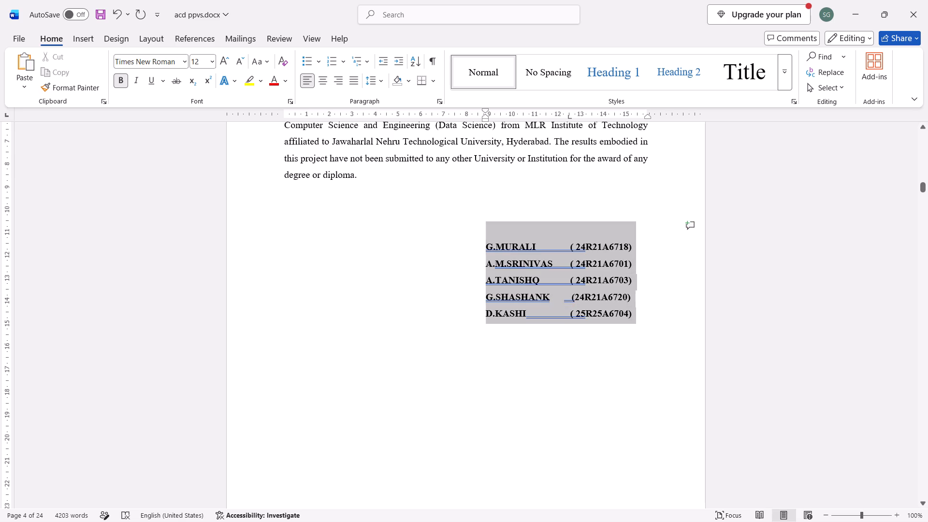
drag(663, 311, 656, 316)
key(ctrl+c)
click(779, 449)
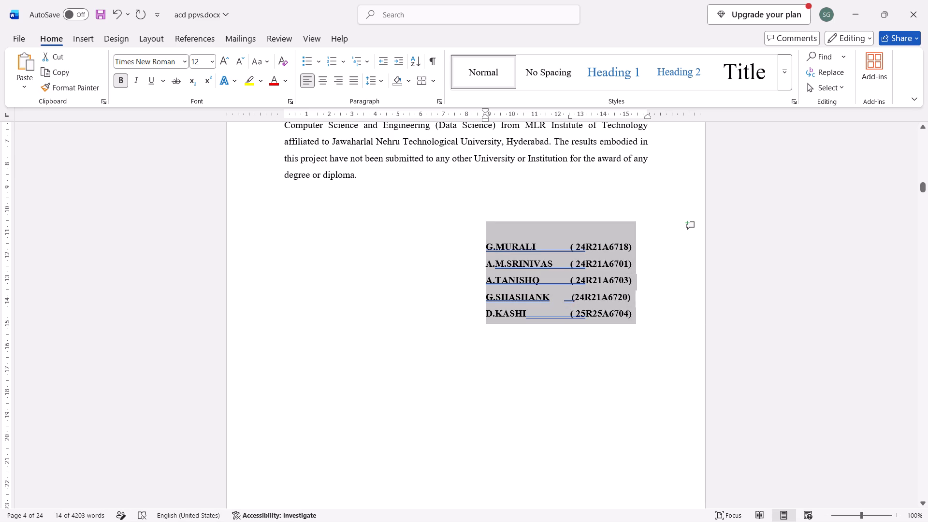
scroll(779, 449, down, 4)
drag(639, 312, 484, 266)
key(ctrl+v)
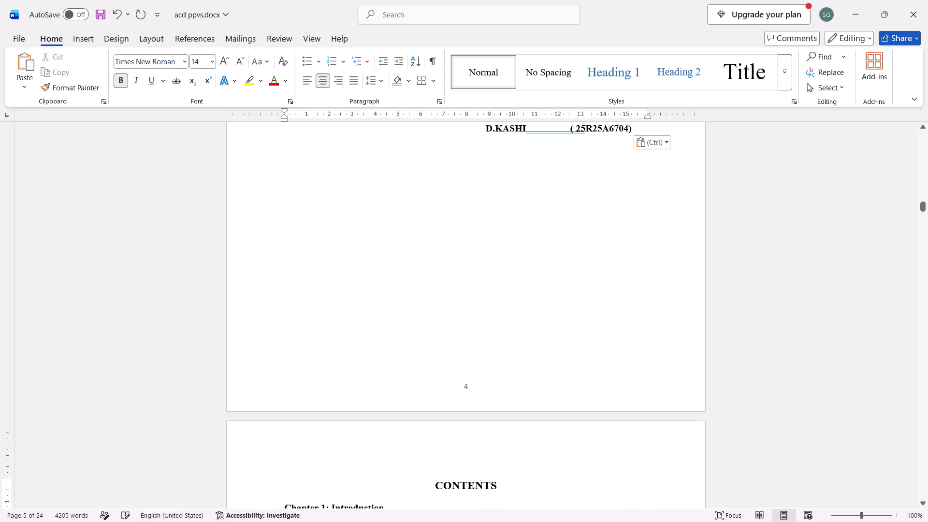
scroll(604, 292, up, 2)
click(752, 309)
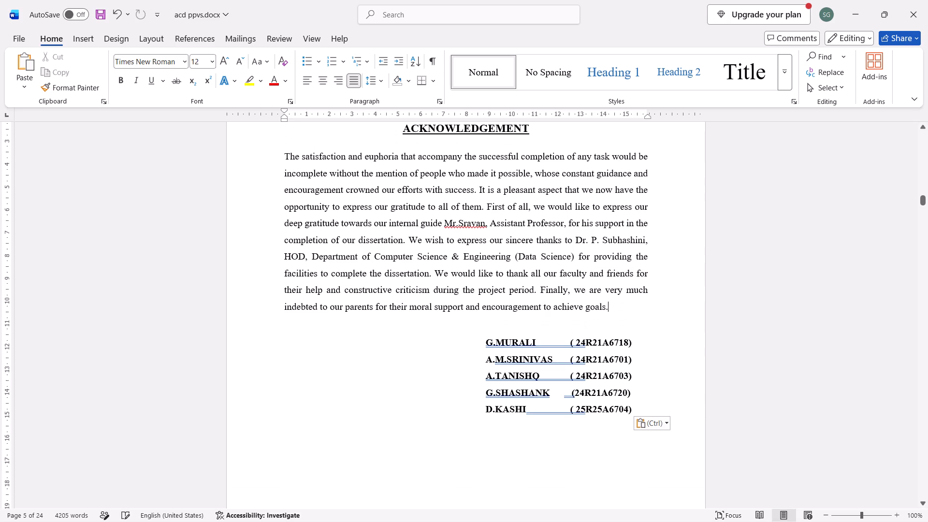
Examine the layout of the contents, list of figures and list of tables pages.
scroll(752, 309, down, 3)
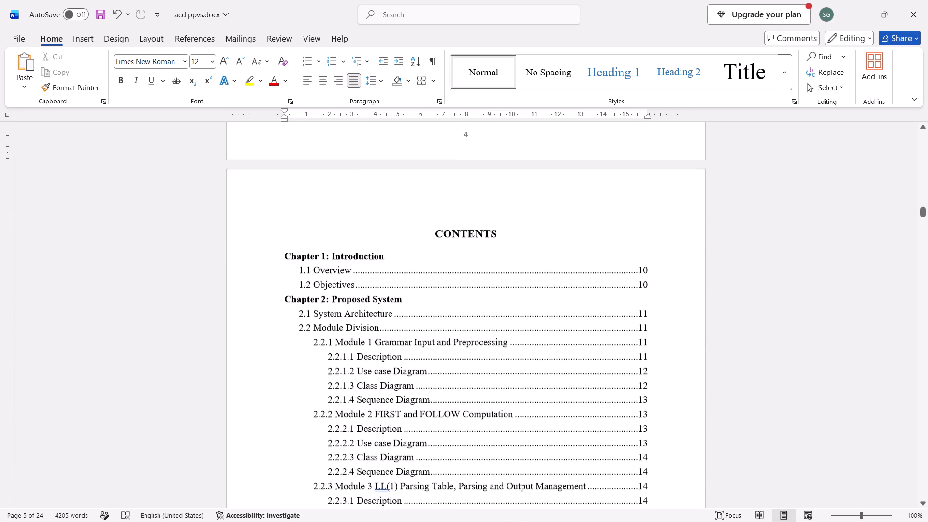
scroll(752, 309, down, 3)
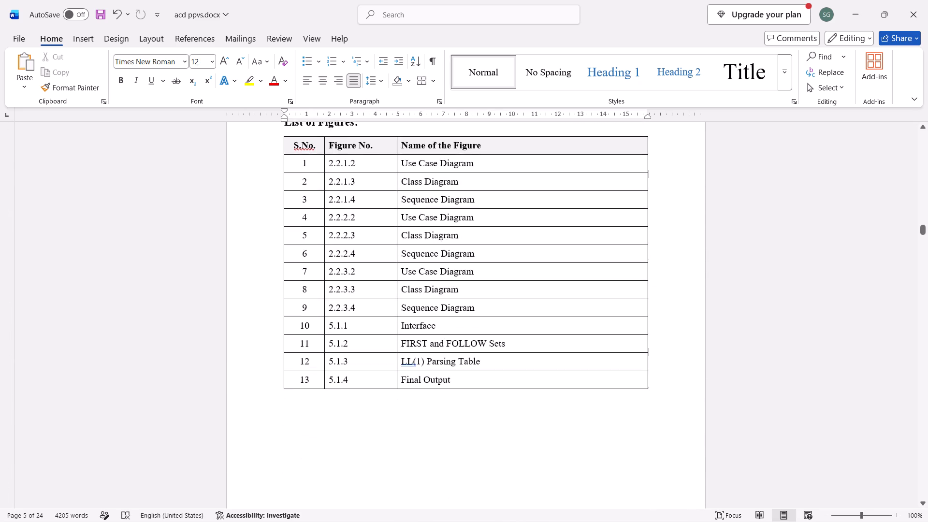
scroll(752, 309, down, 3)
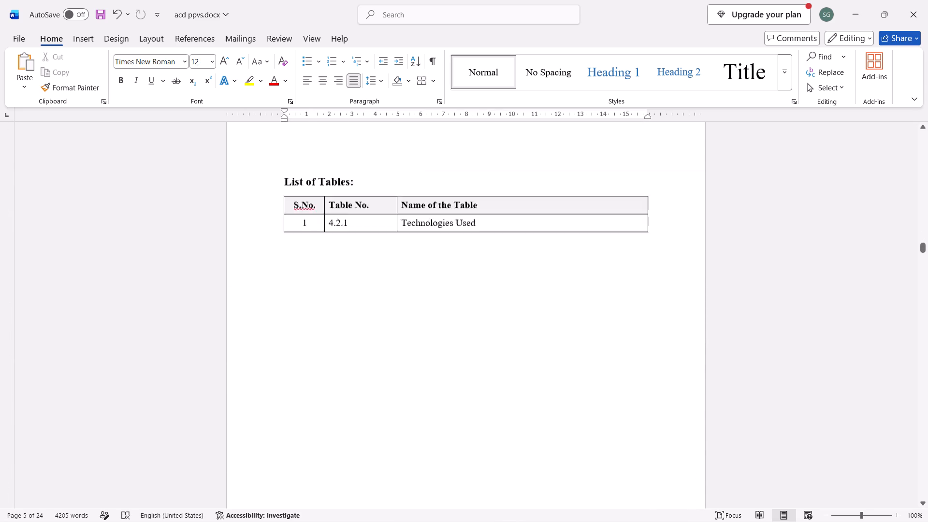
scroll(752, 309, down, 1)
scroll(752, 309, up, 5)
scroll(752, 309, down, 1)
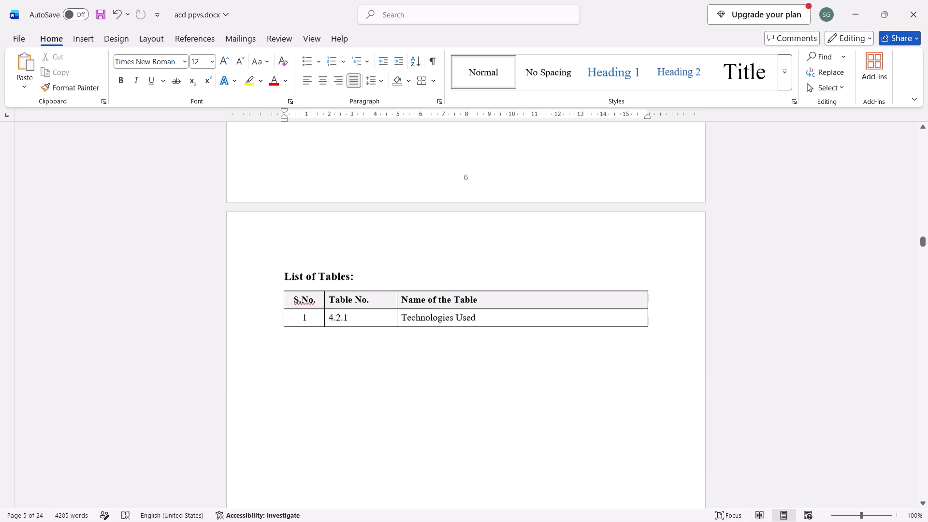
scroll(752, 309, up, 1)
scroll(752, 309, down, 7)
scroll(752, 309, up, 1)
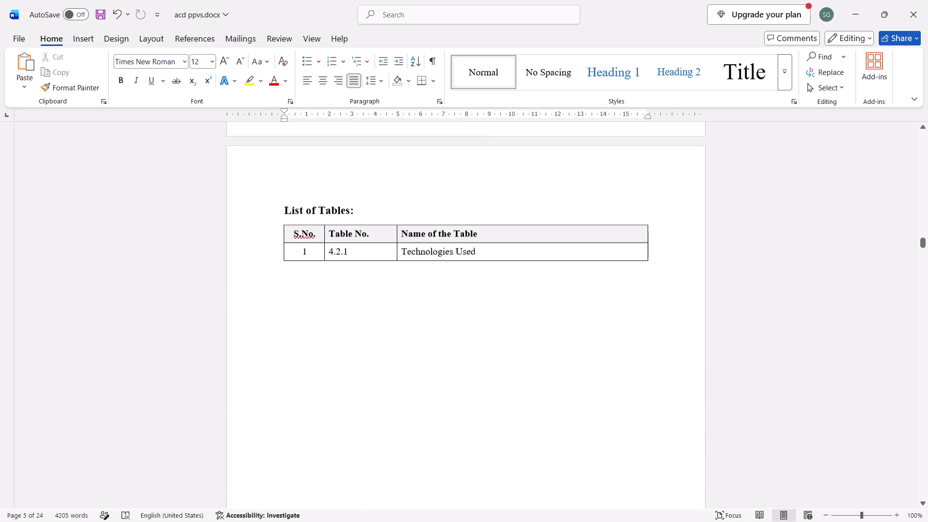
scroll(752, 309, up, 1)
scroll(752, 309, right, 1)
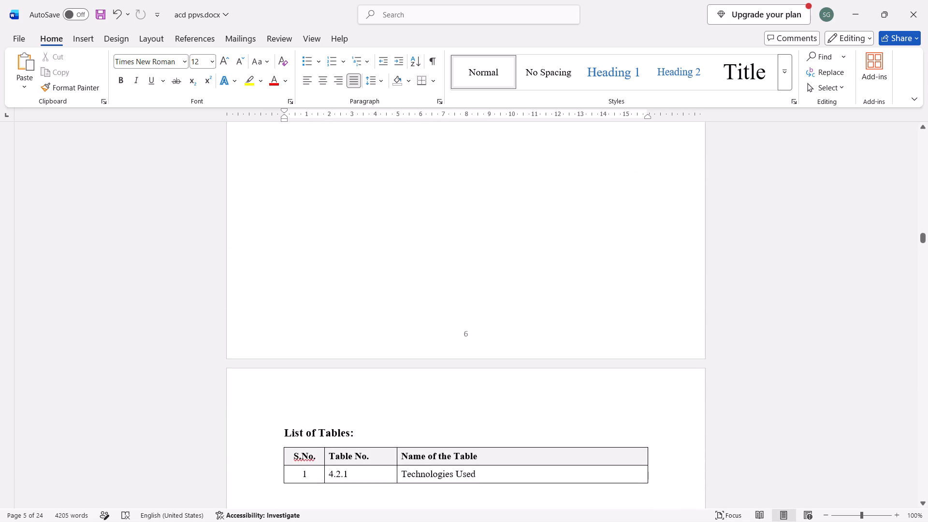
scroll(752, 309, right, 1)
scroll(752, 309, up, 3)
scroll(752, 309, right, 1)
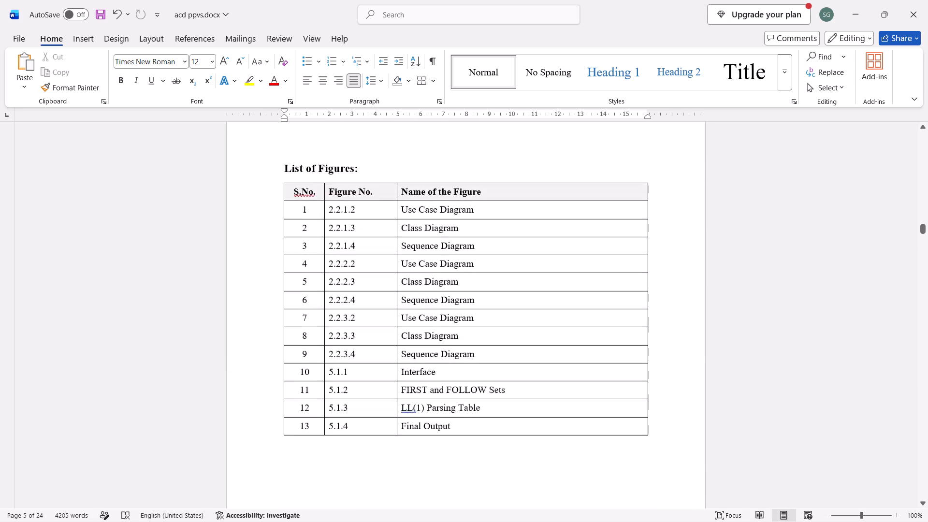
scroll(752, 309, right, 1)
scroll(752, 309, down, 1)
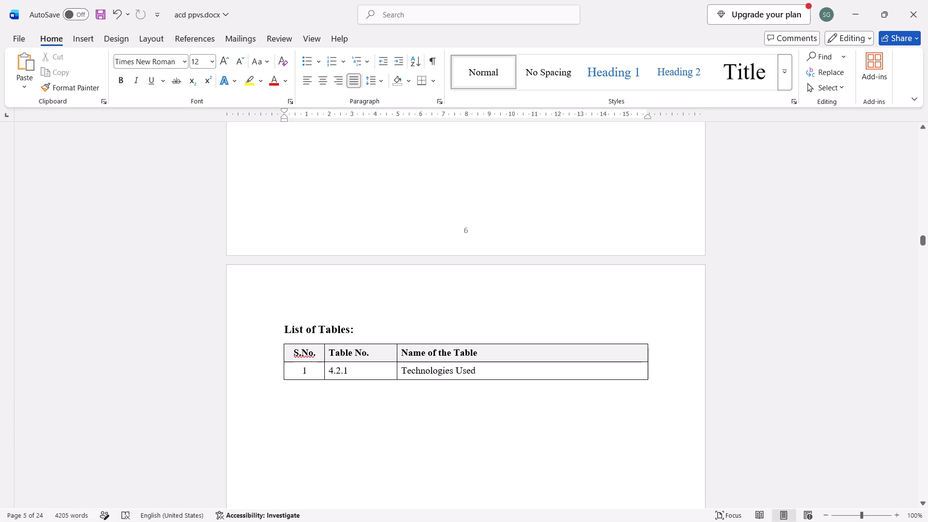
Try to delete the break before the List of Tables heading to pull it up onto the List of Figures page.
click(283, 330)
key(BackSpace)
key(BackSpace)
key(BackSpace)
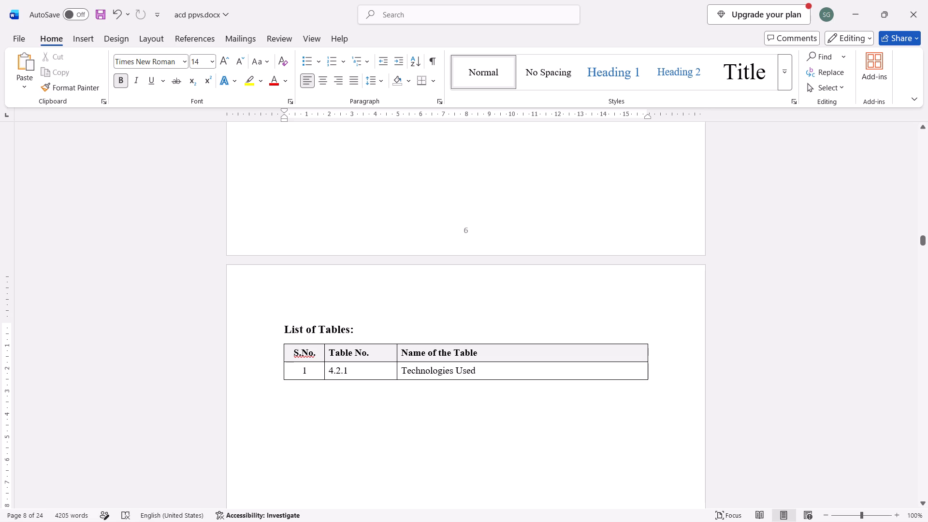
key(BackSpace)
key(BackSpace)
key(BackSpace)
Cut the List of Tables heading together with its table from its separate page.
key(ctrl+shift+Right)
key(ctrl+shift+Down)
key(ctrl+shift+Down)
key(ctrl+shift+Down)
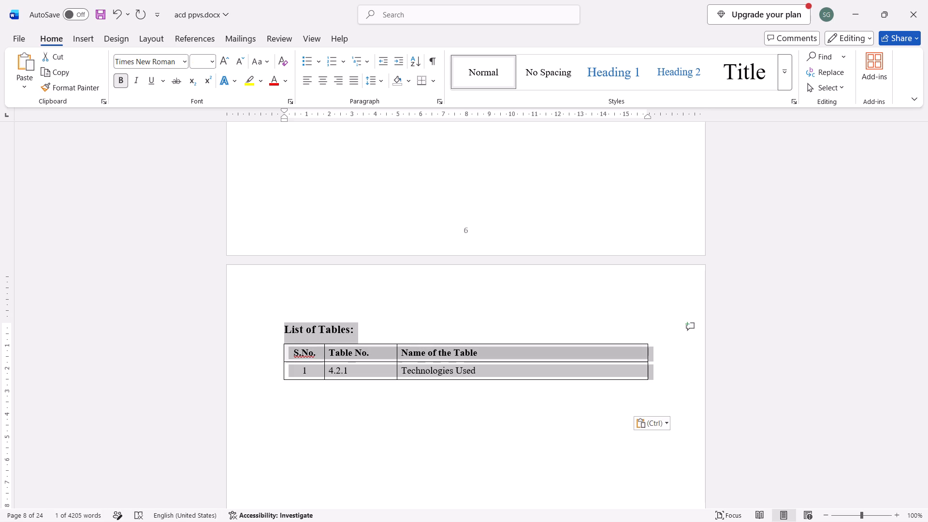
key(ctrl+x)
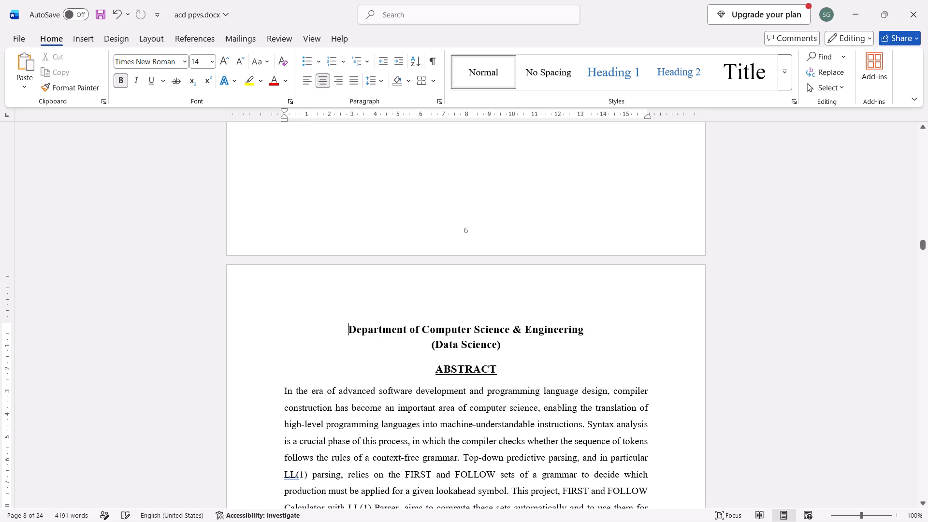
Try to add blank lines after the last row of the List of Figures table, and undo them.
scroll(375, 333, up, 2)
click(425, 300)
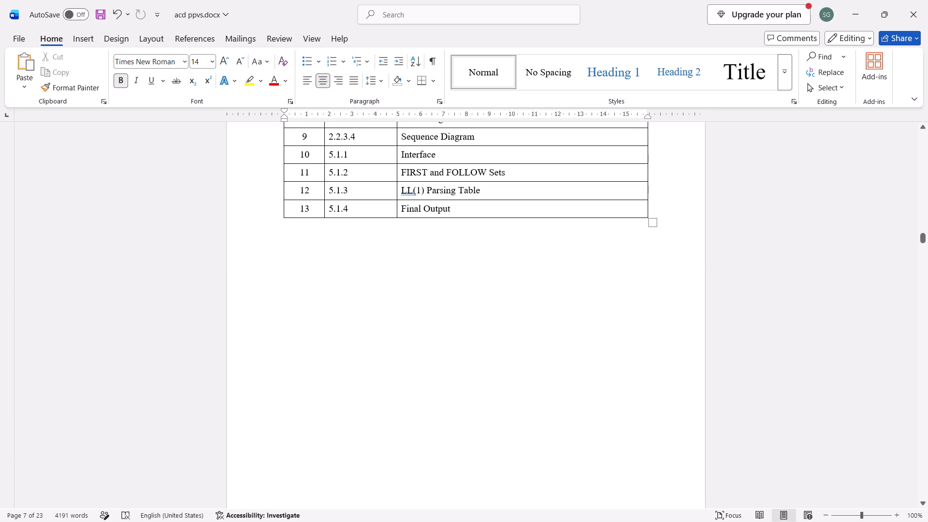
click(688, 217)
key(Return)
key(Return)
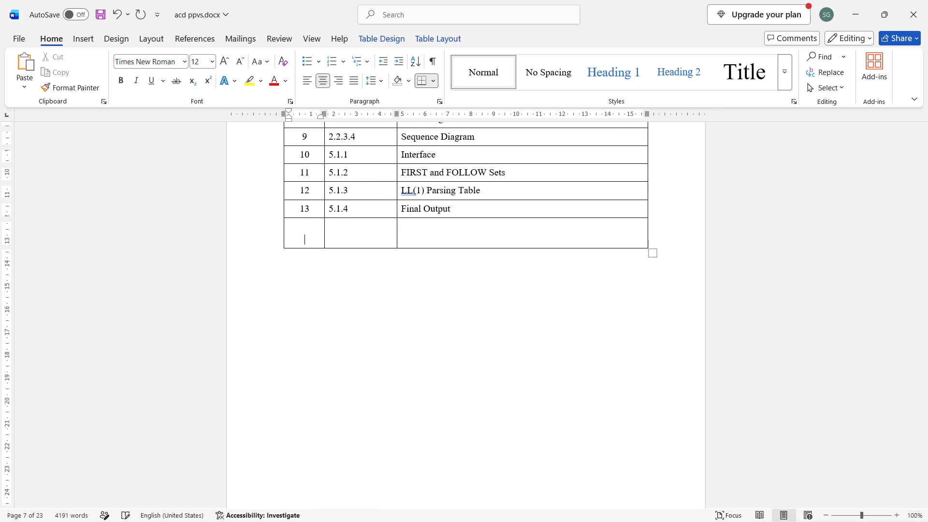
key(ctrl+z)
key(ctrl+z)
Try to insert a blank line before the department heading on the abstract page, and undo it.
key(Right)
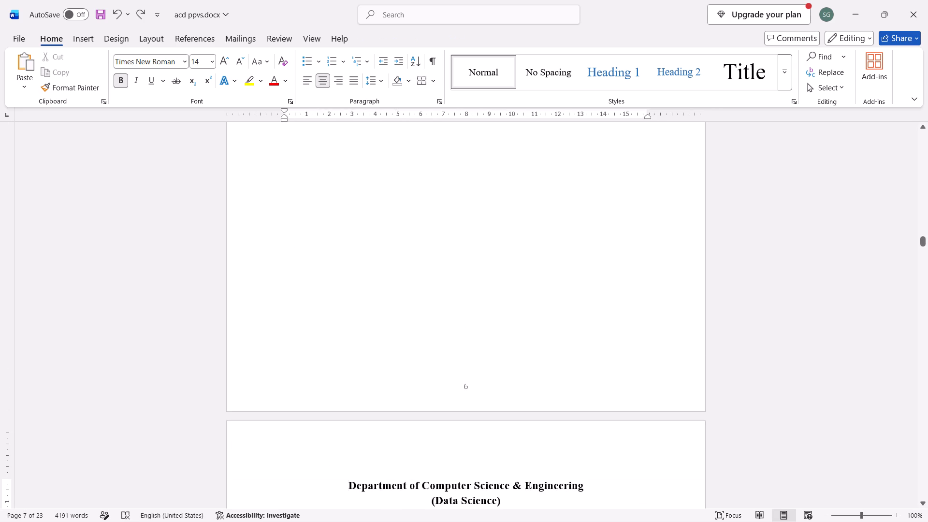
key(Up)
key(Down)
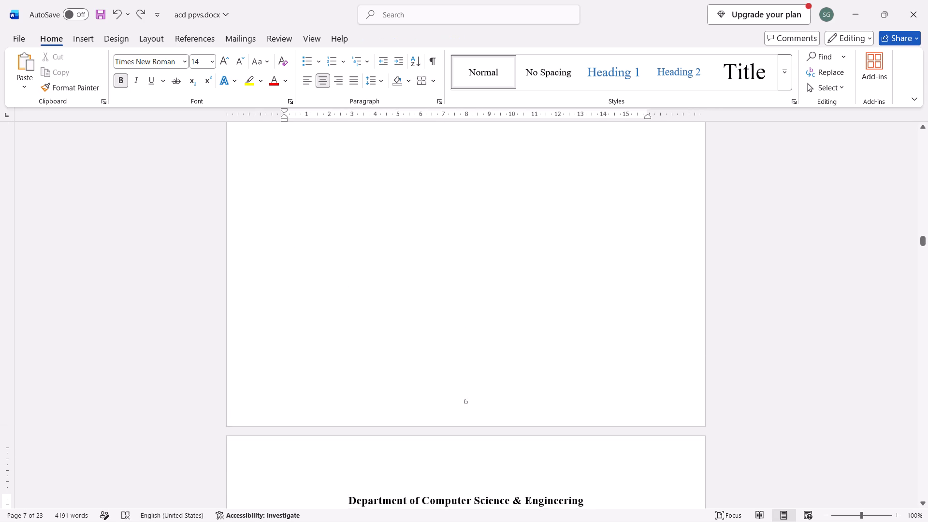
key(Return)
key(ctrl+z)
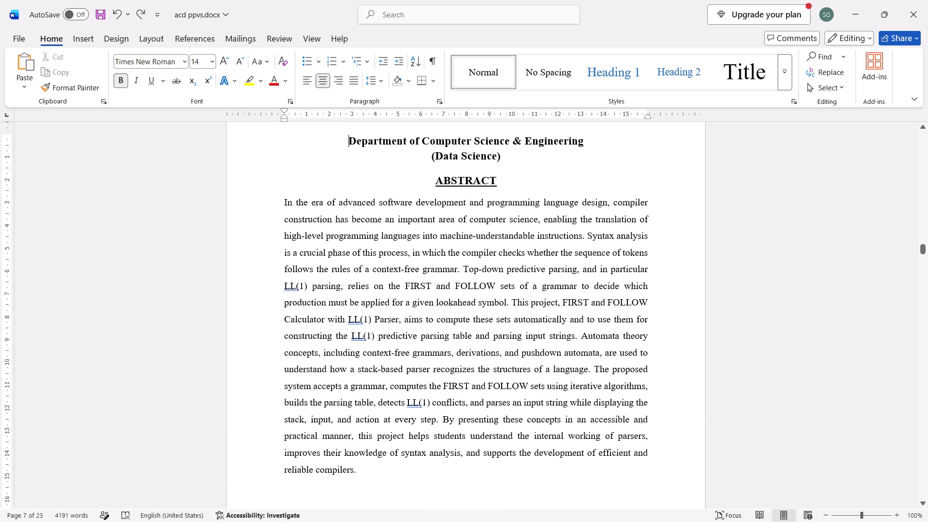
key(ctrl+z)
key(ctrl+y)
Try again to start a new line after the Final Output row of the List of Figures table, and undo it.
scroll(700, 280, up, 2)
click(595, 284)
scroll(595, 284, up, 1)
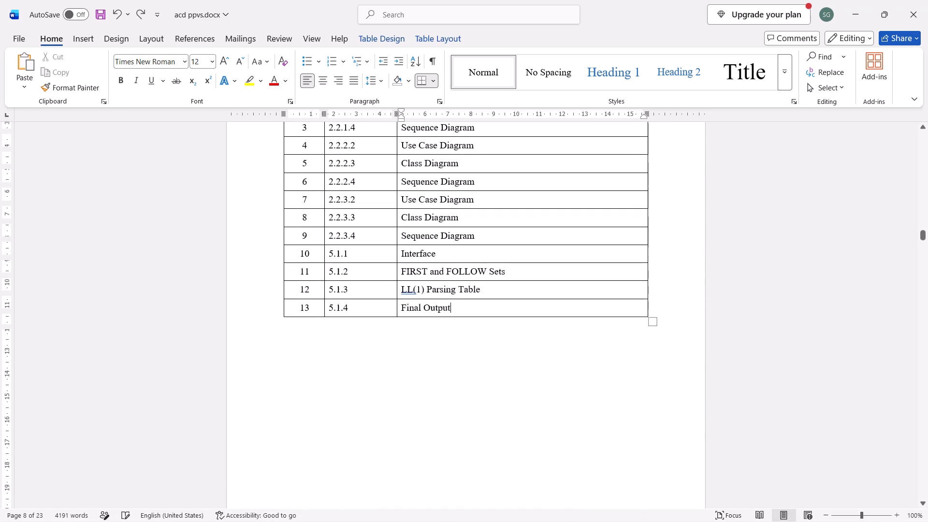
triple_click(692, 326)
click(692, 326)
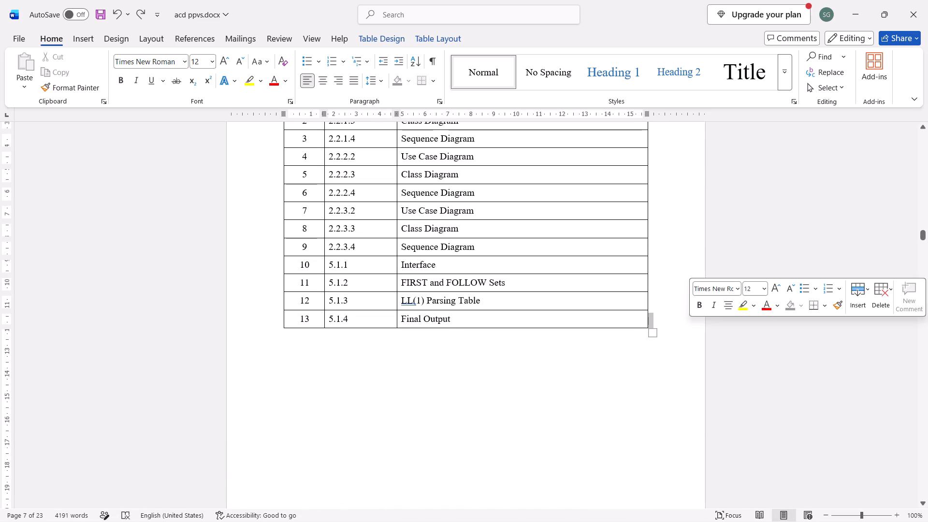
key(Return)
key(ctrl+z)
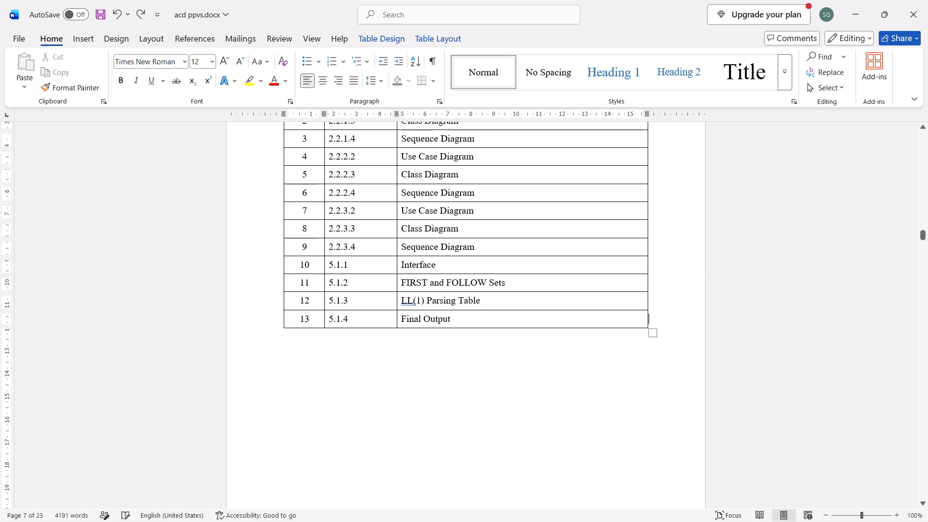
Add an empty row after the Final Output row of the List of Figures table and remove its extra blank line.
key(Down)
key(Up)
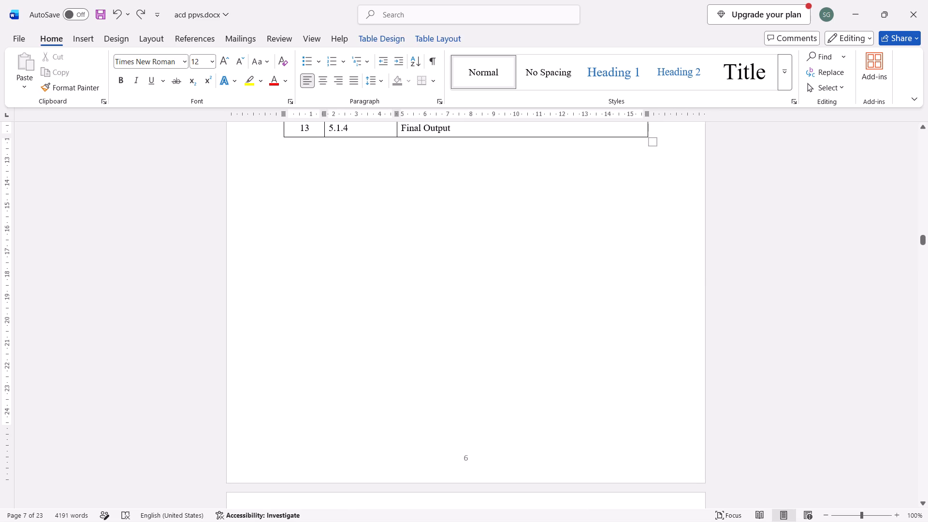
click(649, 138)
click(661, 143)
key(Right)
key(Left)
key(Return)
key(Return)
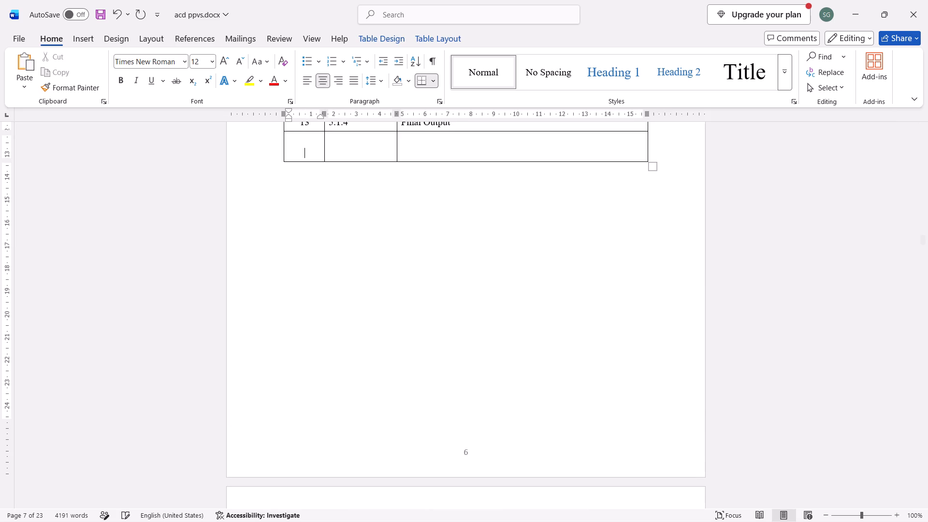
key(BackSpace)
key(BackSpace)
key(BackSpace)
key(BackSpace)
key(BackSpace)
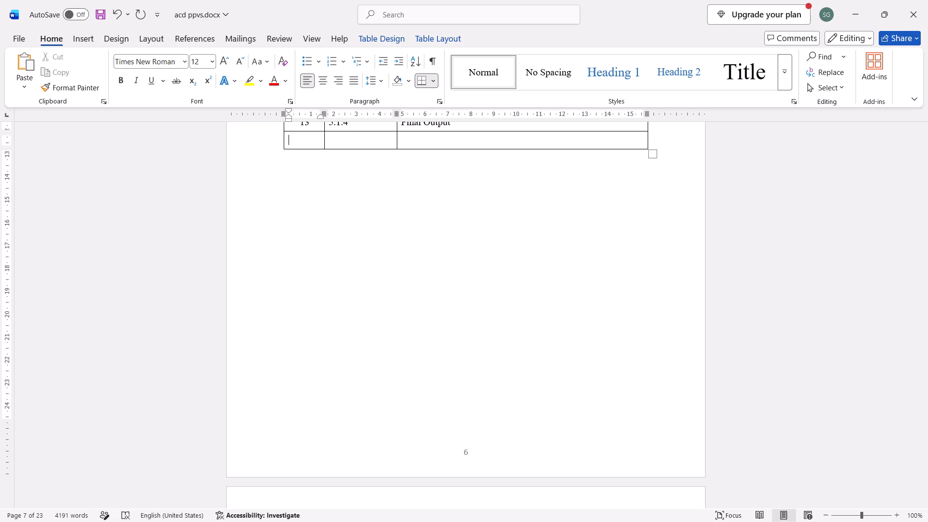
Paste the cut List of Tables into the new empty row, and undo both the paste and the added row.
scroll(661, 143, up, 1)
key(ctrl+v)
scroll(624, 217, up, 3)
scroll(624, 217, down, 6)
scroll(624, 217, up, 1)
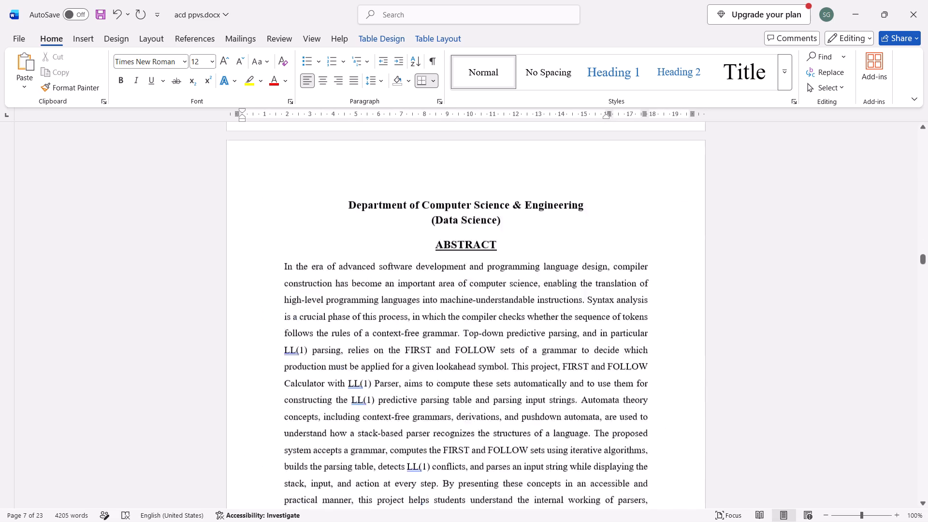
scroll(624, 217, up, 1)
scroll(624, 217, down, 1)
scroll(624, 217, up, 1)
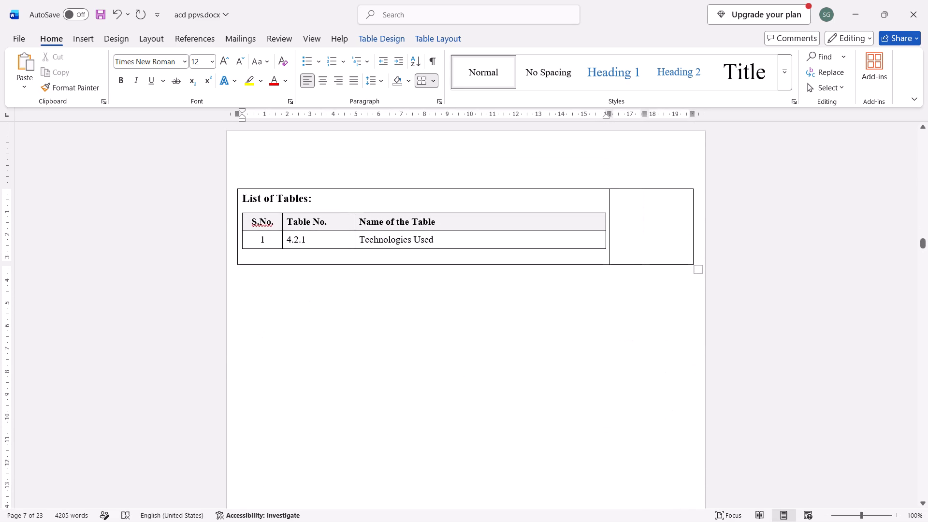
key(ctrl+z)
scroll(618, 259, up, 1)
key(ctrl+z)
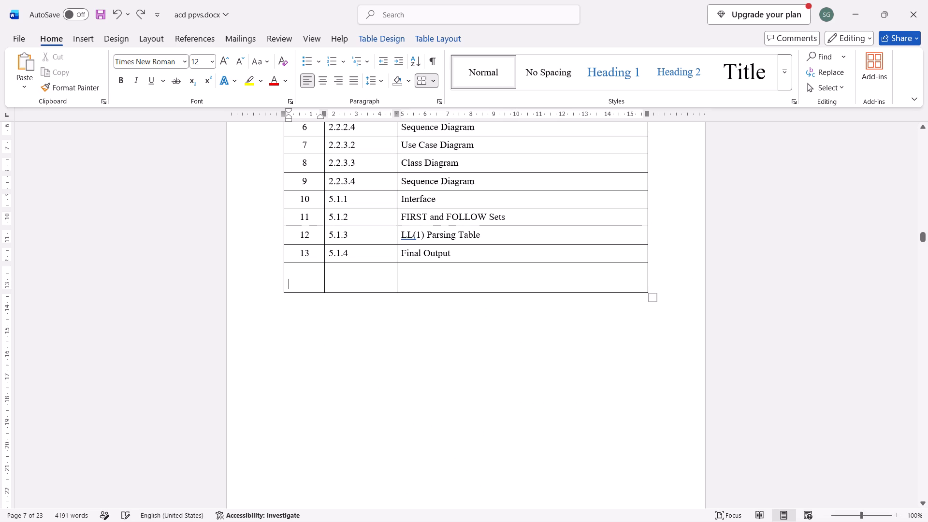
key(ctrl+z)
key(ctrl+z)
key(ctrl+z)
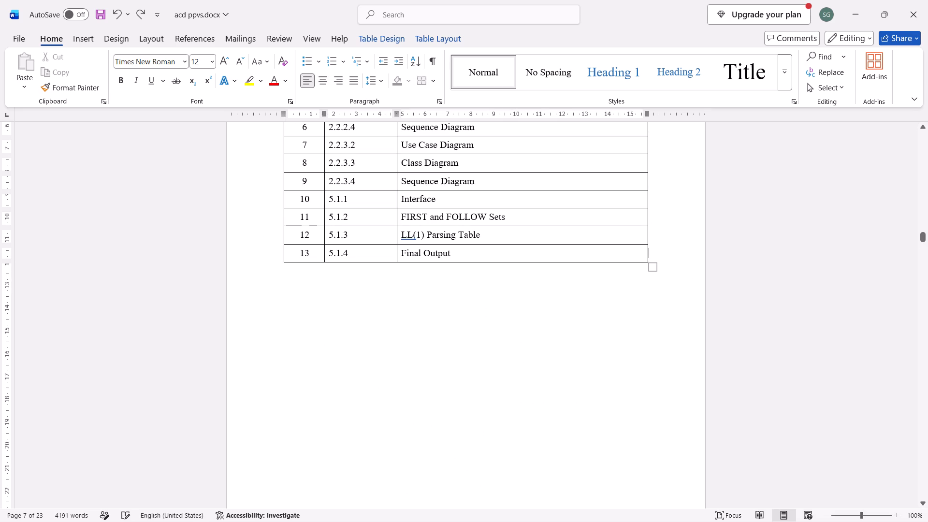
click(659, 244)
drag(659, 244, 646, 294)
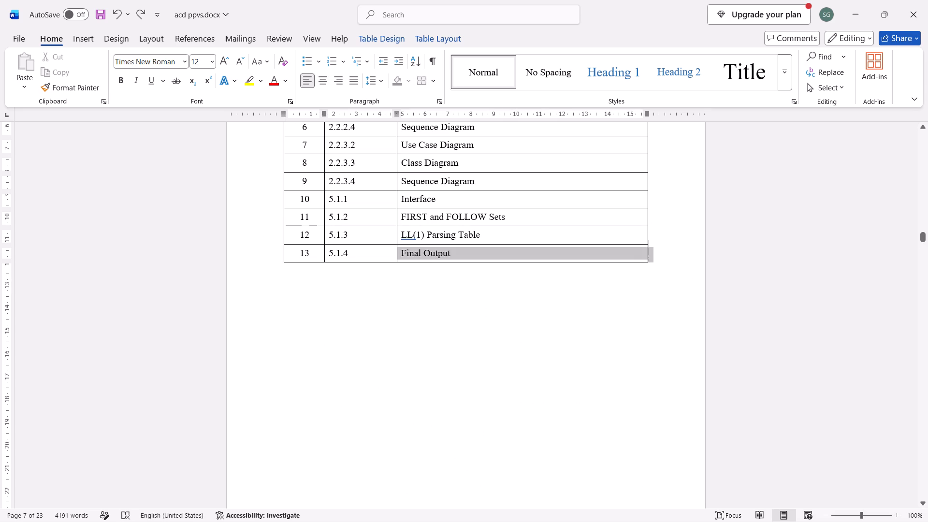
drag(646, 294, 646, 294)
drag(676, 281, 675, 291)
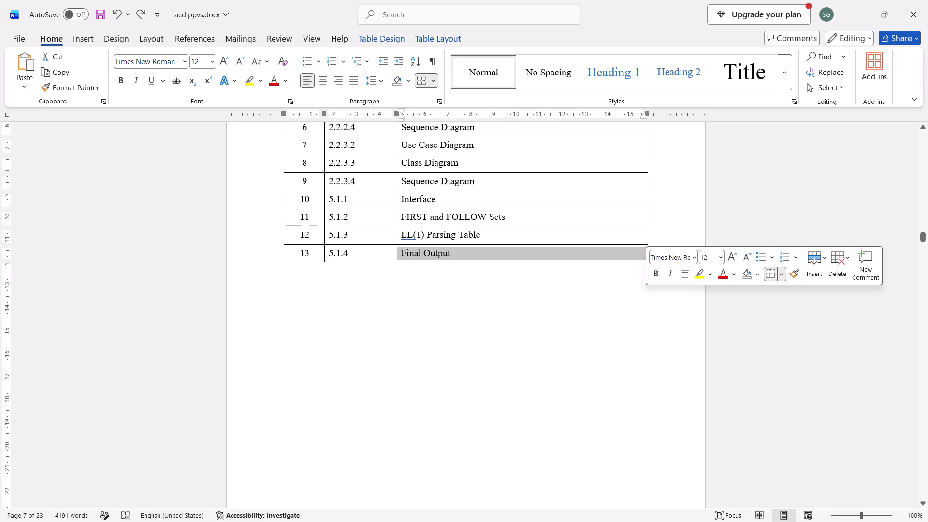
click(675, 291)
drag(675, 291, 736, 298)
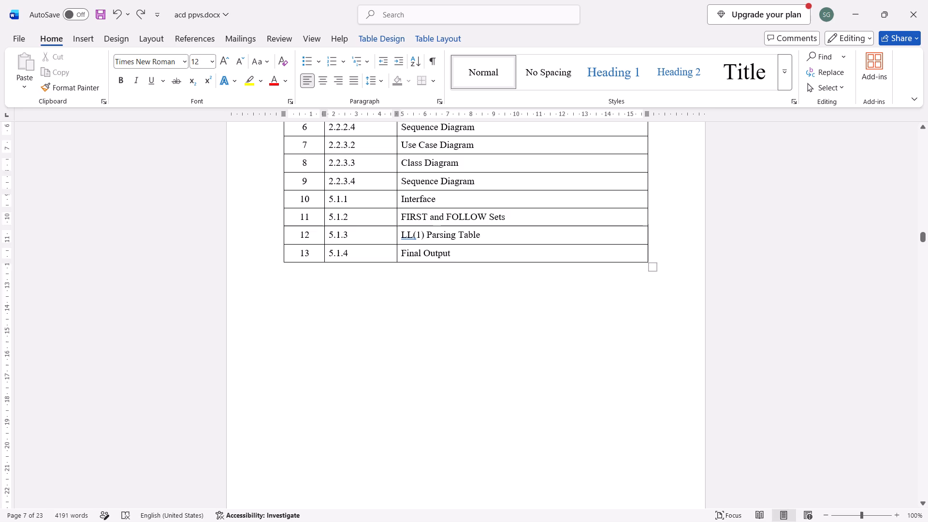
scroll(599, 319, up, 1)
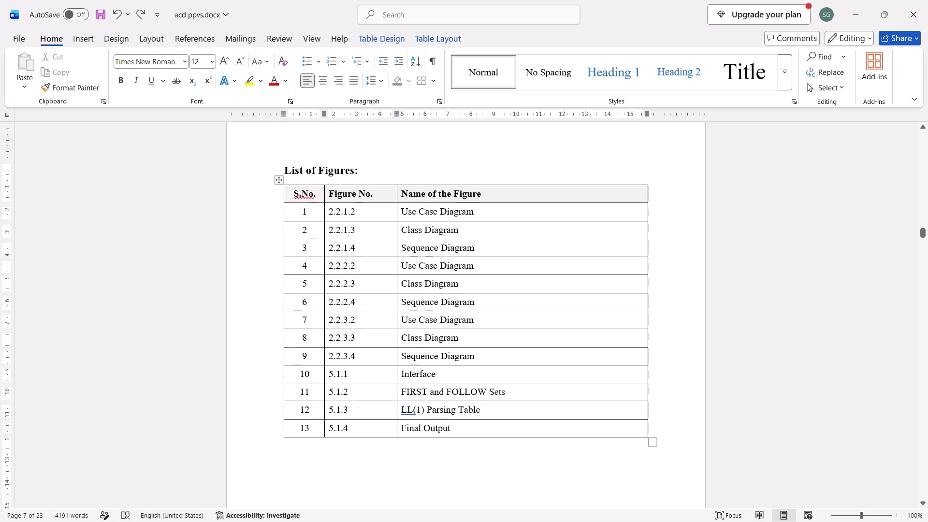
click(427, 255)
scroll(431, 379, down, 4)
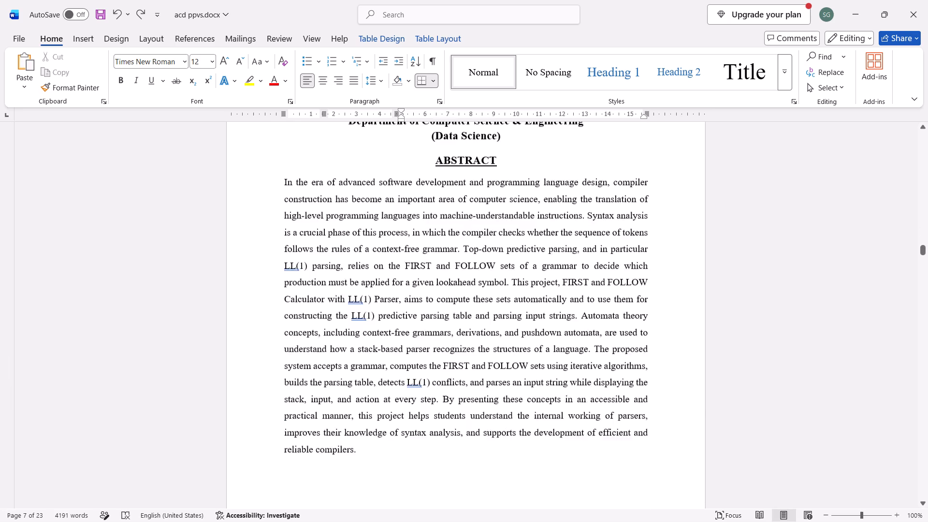
Insert a blank paragraph before the Department of Computer Science & Engineering heading on the abstract page.
scroll(506, 236, up, 1)
click(544, 237)
click(542, 260)
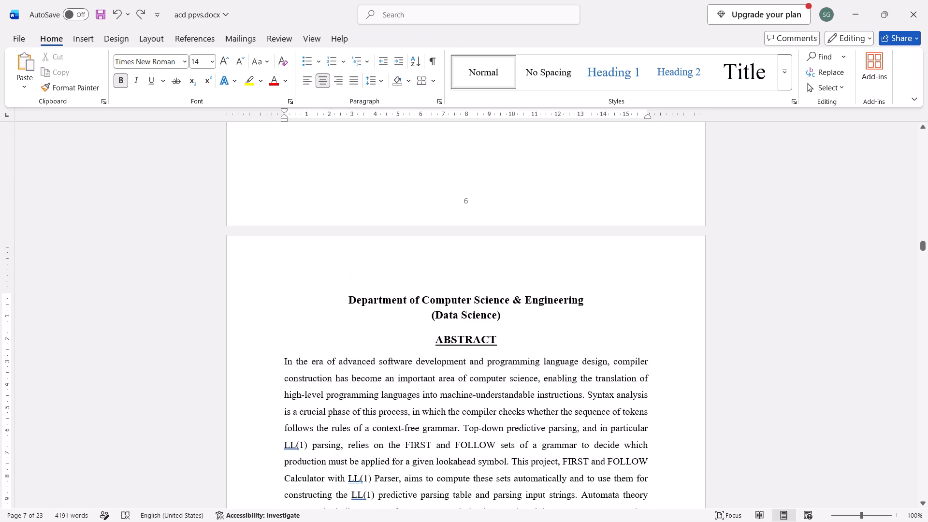
key(ctrl+Left)
key(ctrl+Left)
key(ctrl+Left)
key(ctrl+Left)
key(ctrl+Left)
key(ctrl+Left)
key(Return)
scroll(542, 260, down, 4)
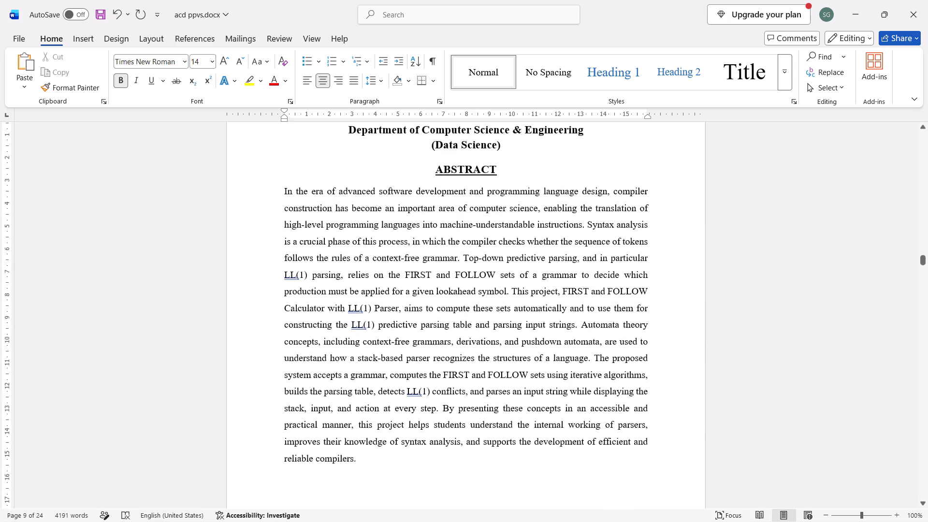
Paste the cut List of Tables heading and table into the blank paragraph ahead of the abstract page.
scroll(542, 260, up, 3)
click(489, 290)
scroll(489, 290, up, 1)
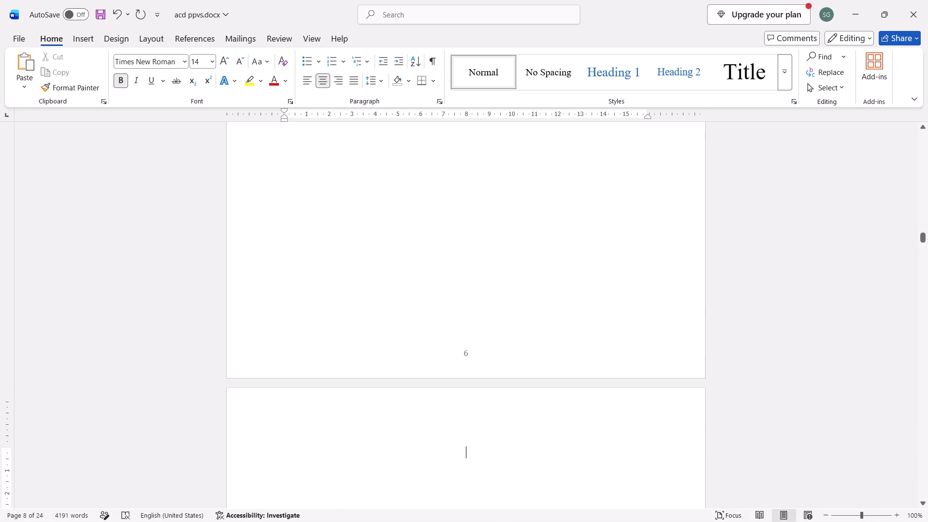
scroll(489, 290, down, 1)
click(448, 321)
key(ctrl+v)
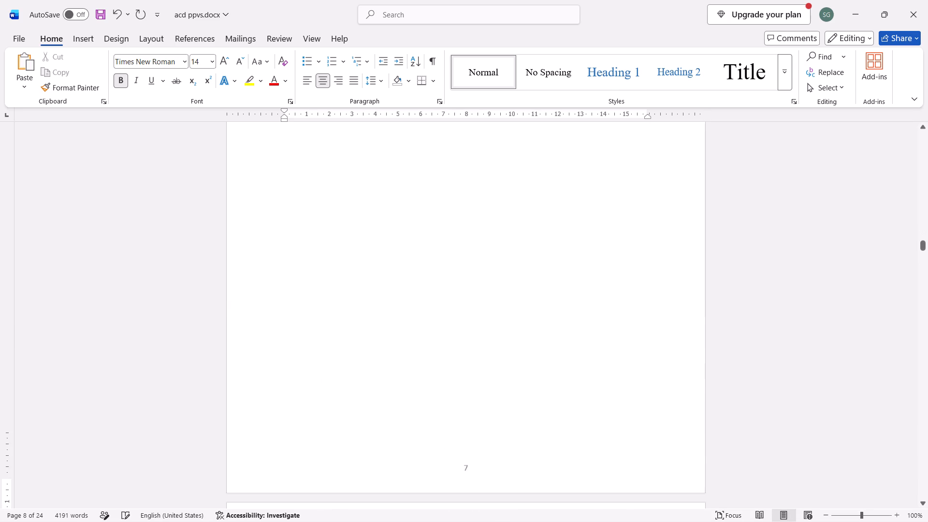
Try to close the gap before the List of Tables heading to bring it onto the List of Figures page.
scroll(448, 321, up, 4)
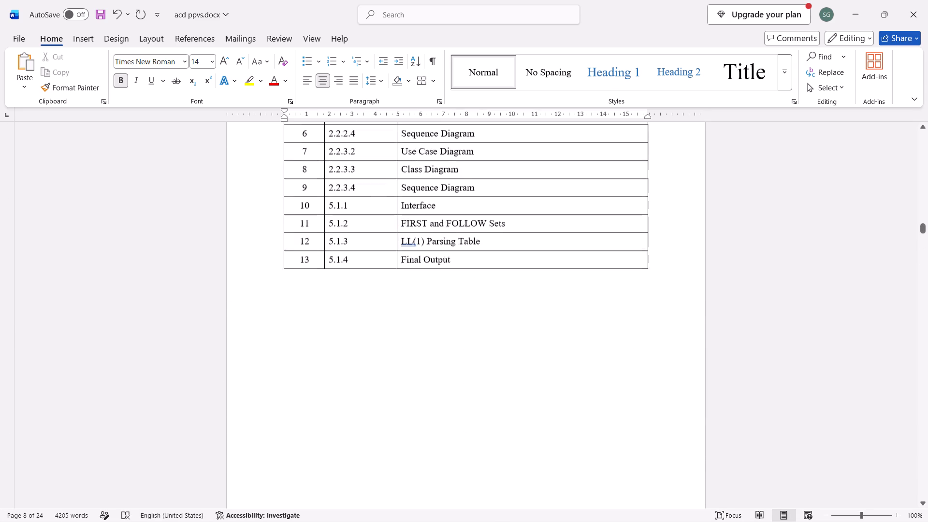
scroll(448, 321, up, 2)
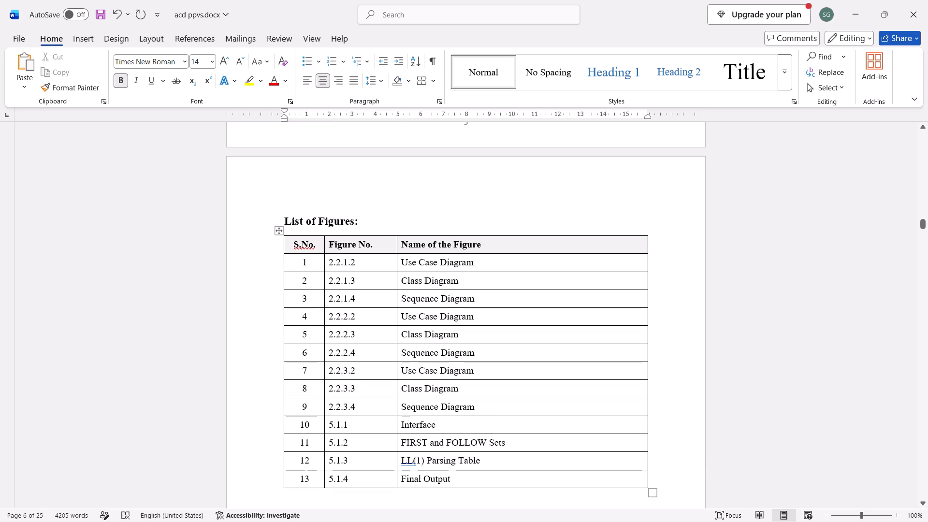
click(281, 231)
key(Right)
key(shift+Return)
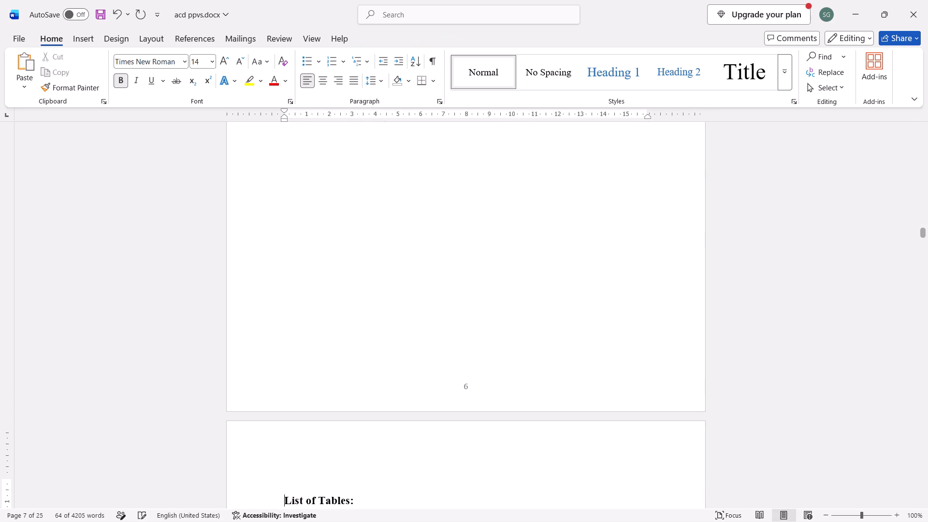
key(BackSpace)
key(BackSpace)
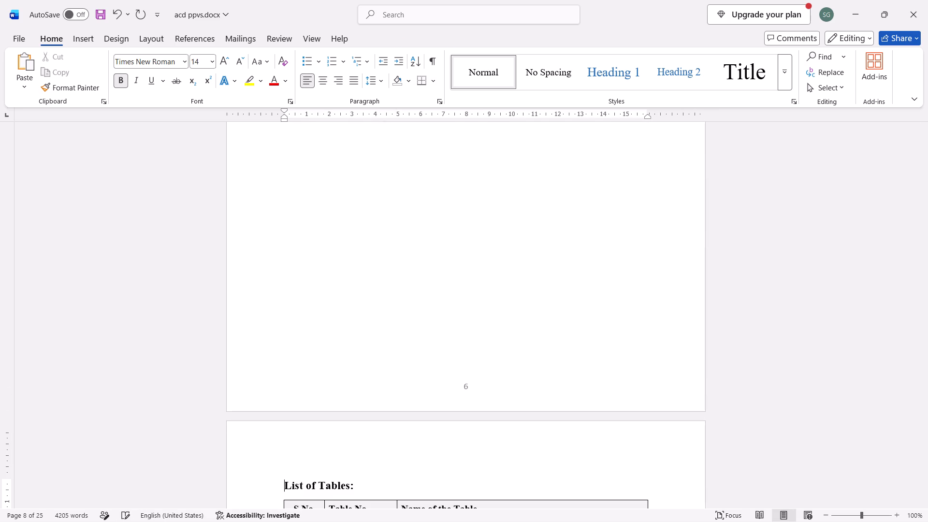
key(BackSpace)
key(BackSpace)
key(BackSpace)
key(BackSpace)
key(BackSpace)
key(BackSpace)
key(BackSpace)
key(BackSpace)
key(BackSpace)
Cut the List of Figures table from below its heading.
scroll(752, 299, up, 2)
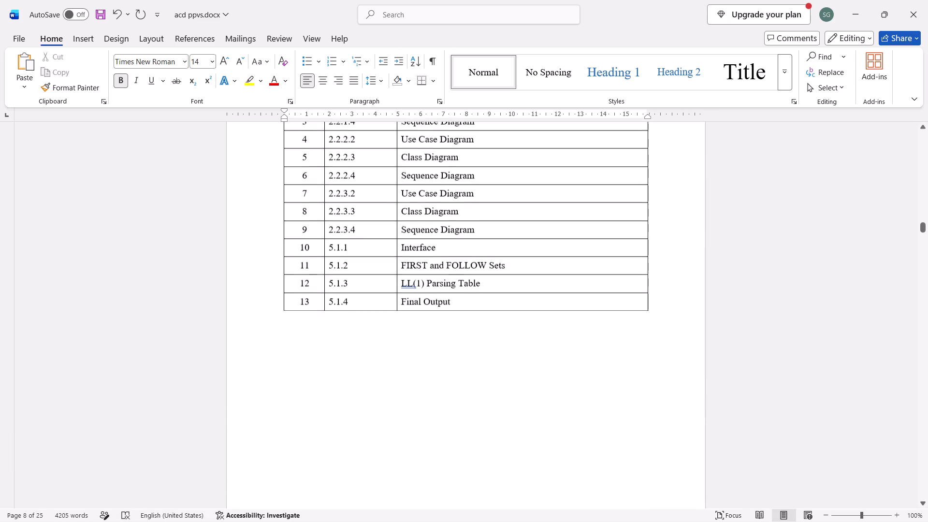
scroll(752, 299, up, 1)
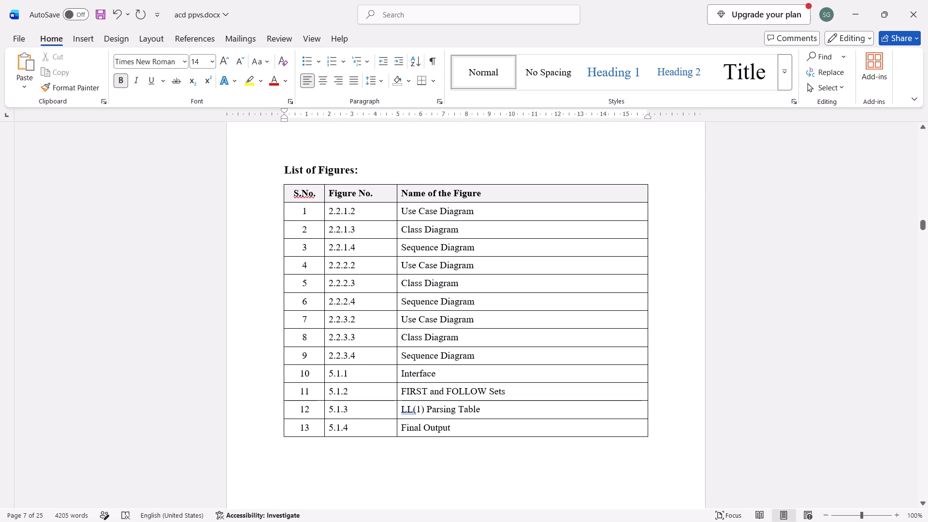
drag(662, 441, 280, 173)
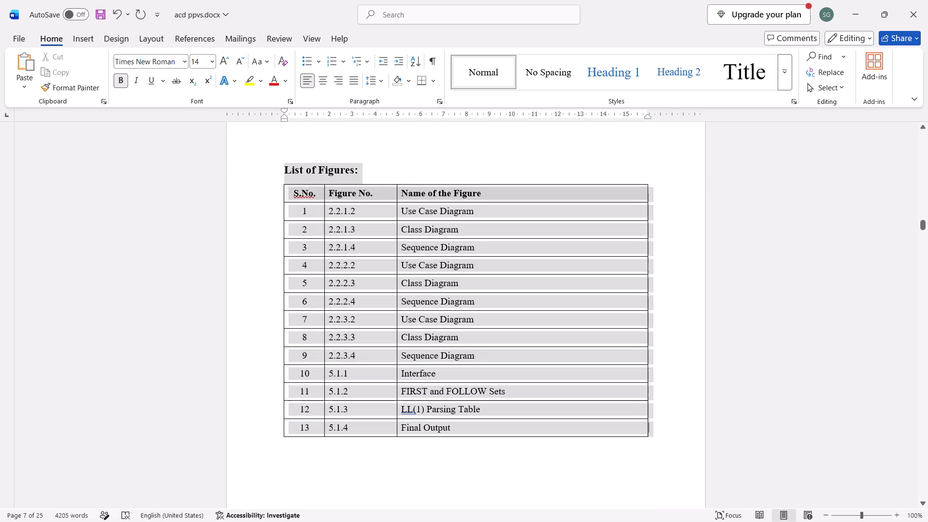
drag(280, 173, 268, 193)
key(ctrl+x)
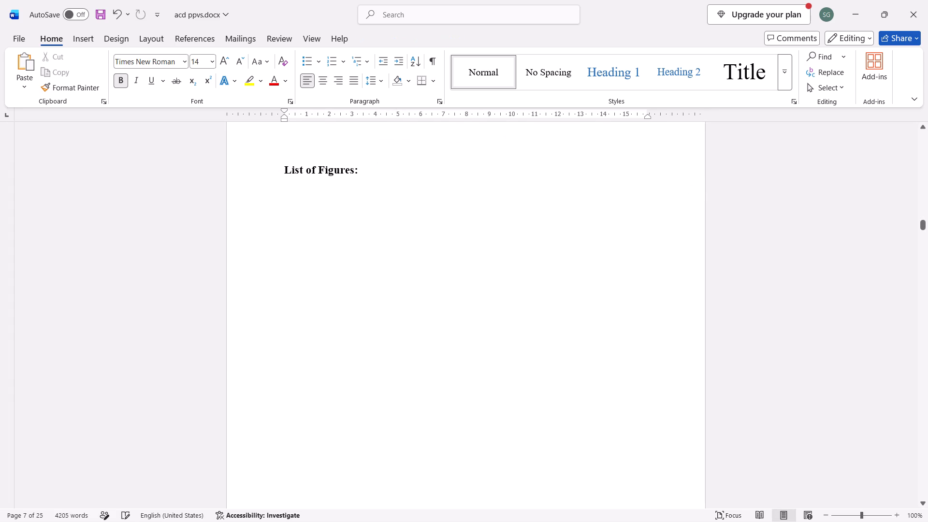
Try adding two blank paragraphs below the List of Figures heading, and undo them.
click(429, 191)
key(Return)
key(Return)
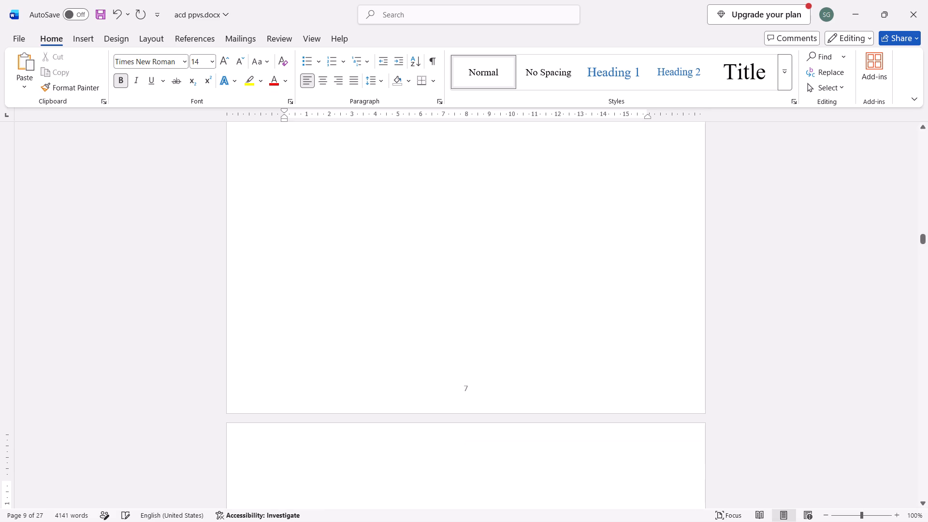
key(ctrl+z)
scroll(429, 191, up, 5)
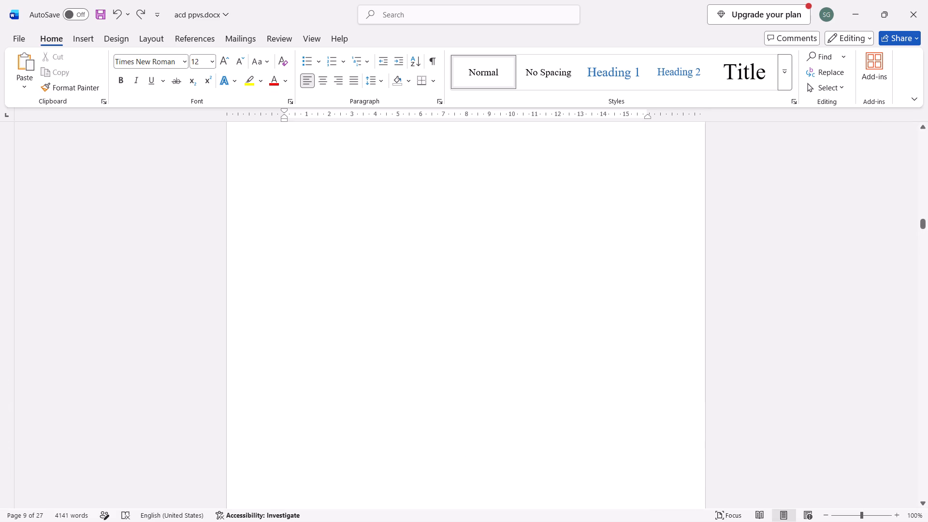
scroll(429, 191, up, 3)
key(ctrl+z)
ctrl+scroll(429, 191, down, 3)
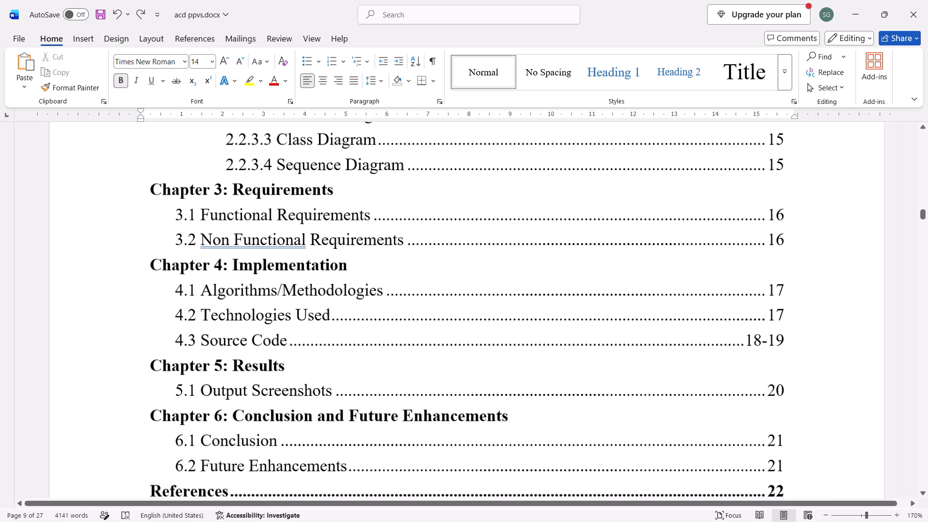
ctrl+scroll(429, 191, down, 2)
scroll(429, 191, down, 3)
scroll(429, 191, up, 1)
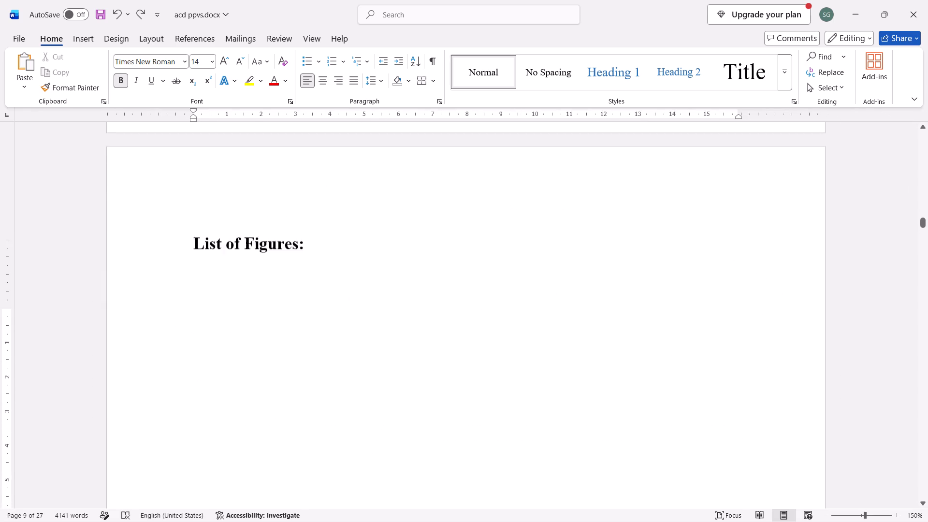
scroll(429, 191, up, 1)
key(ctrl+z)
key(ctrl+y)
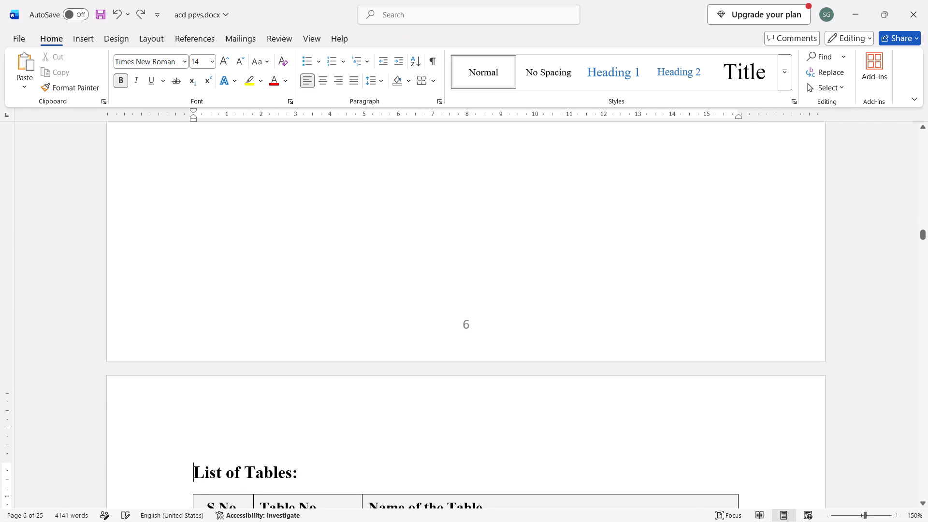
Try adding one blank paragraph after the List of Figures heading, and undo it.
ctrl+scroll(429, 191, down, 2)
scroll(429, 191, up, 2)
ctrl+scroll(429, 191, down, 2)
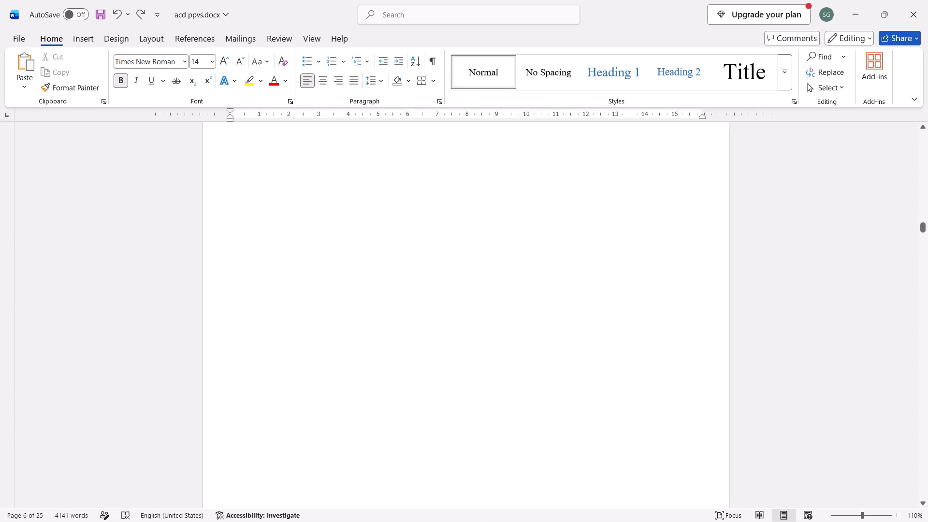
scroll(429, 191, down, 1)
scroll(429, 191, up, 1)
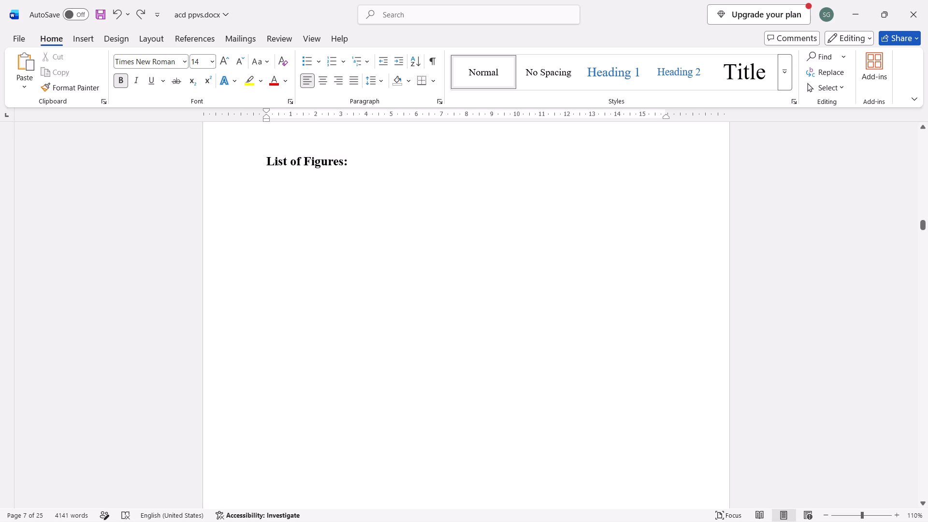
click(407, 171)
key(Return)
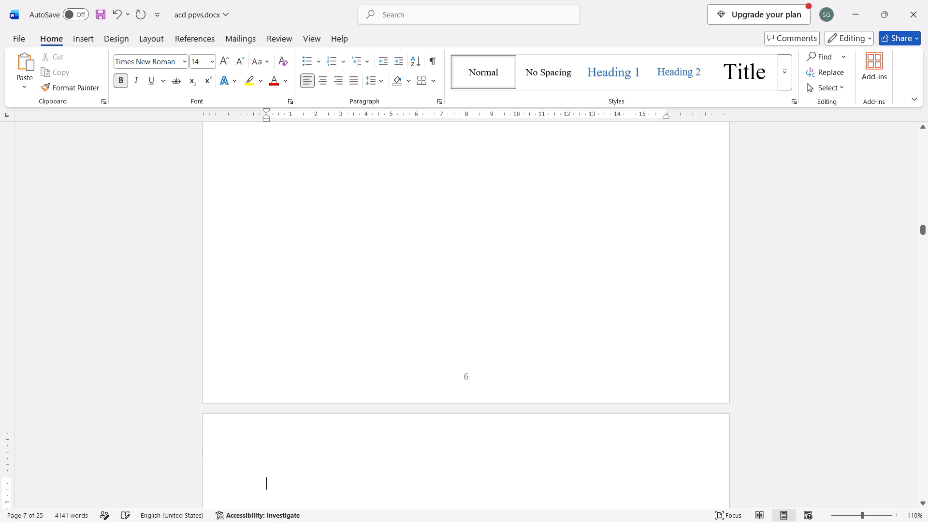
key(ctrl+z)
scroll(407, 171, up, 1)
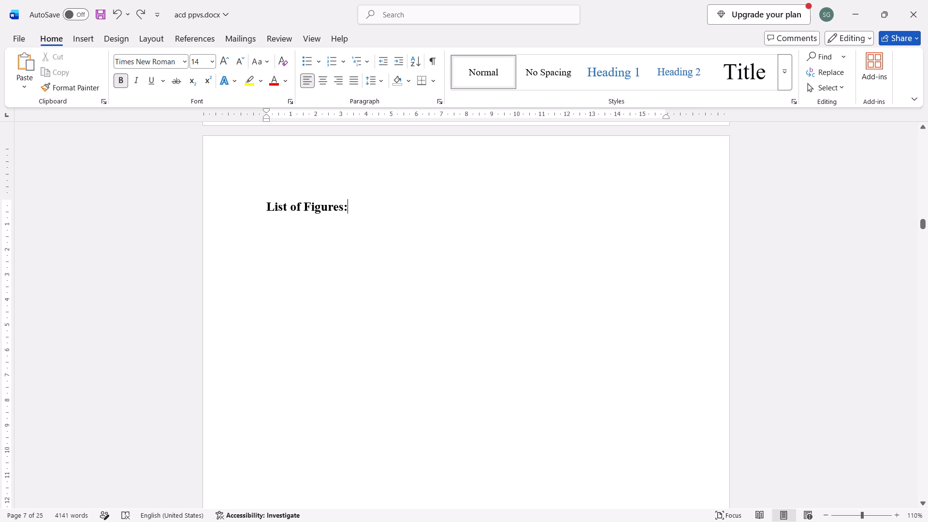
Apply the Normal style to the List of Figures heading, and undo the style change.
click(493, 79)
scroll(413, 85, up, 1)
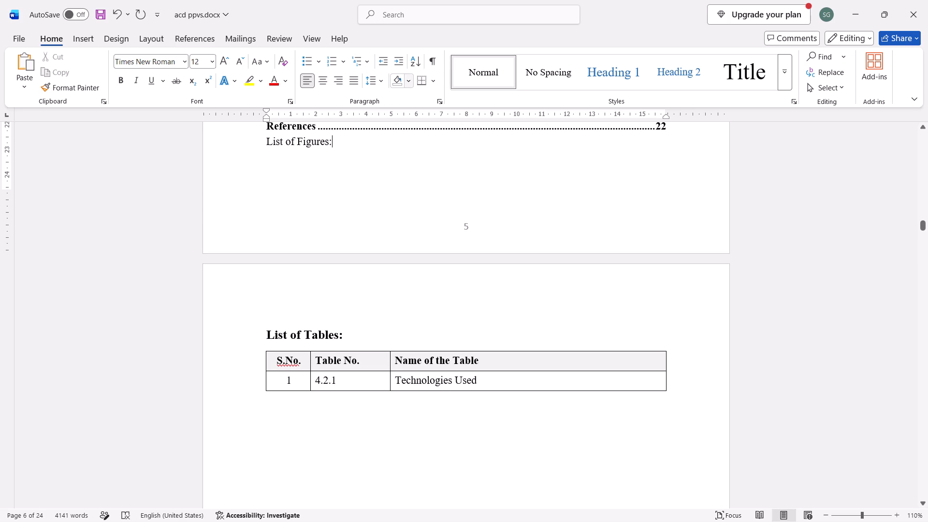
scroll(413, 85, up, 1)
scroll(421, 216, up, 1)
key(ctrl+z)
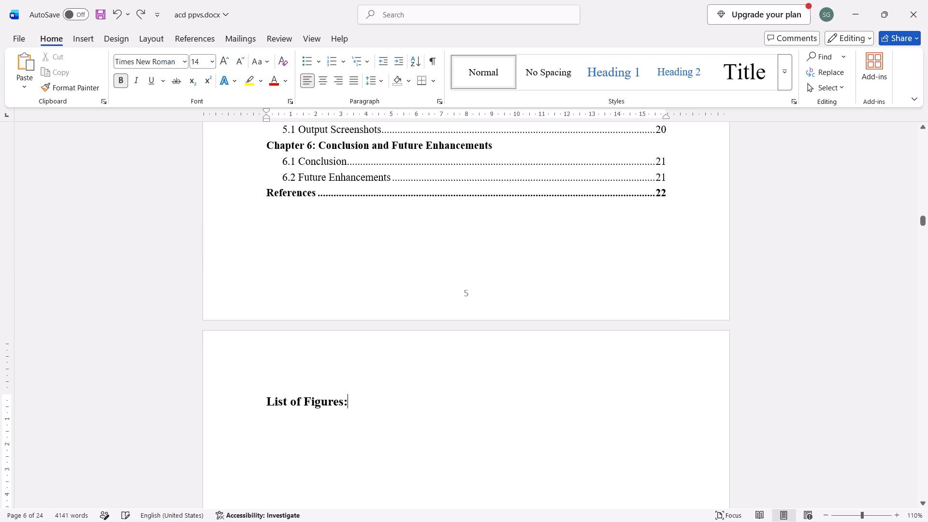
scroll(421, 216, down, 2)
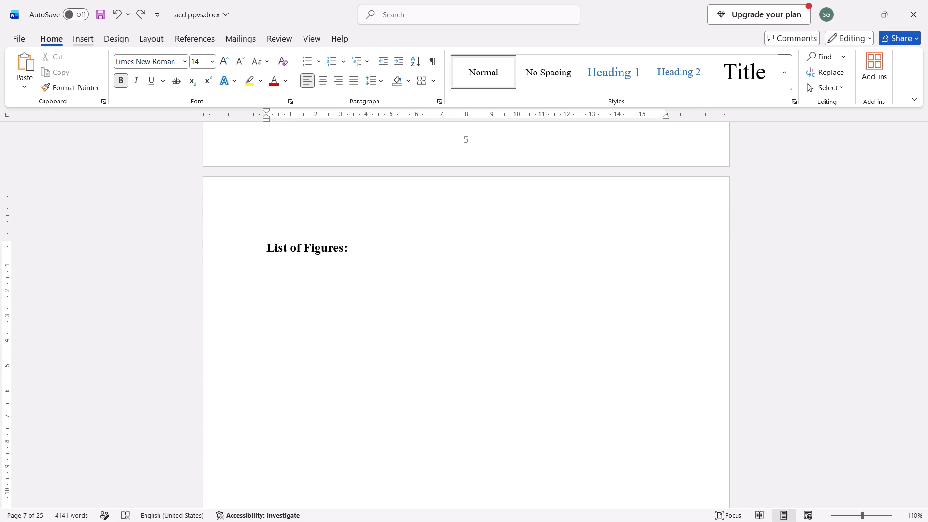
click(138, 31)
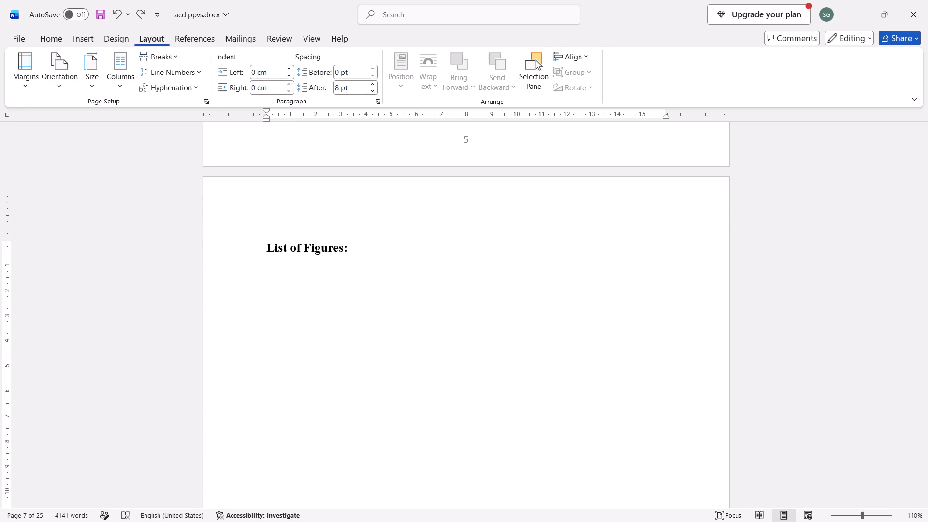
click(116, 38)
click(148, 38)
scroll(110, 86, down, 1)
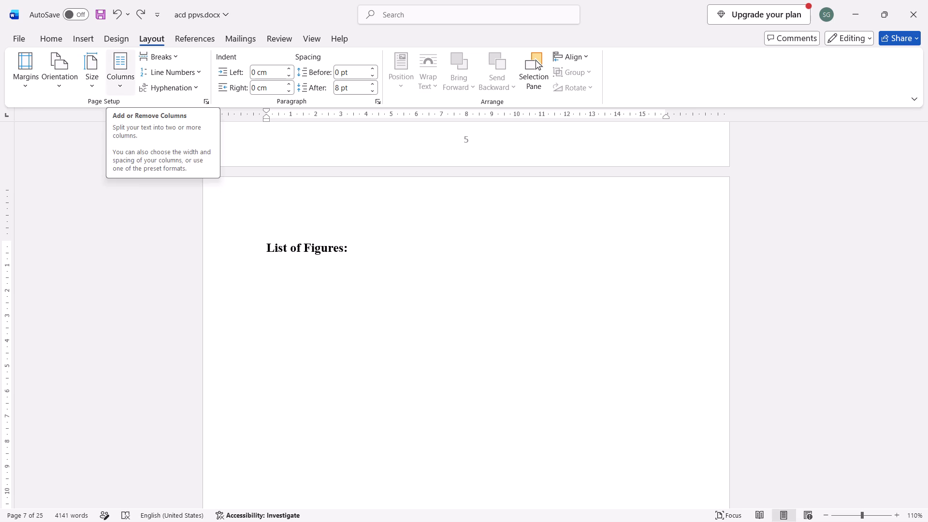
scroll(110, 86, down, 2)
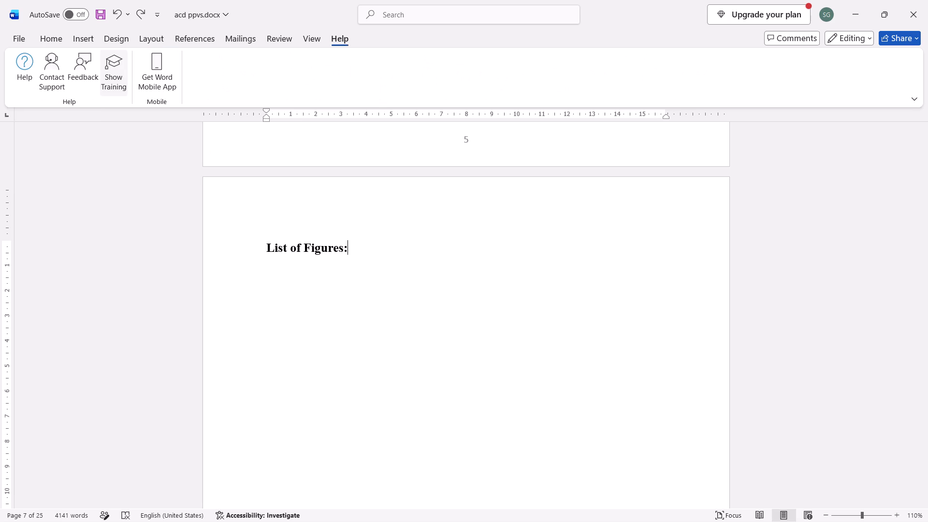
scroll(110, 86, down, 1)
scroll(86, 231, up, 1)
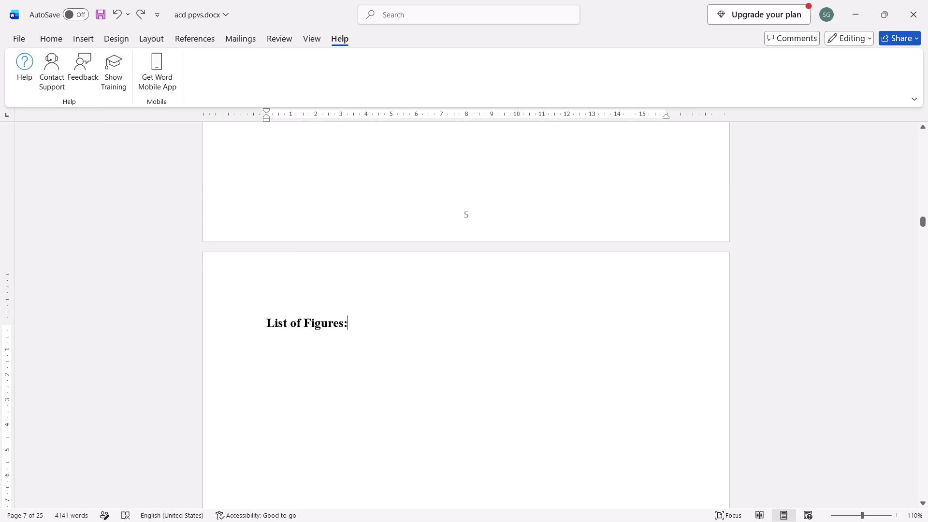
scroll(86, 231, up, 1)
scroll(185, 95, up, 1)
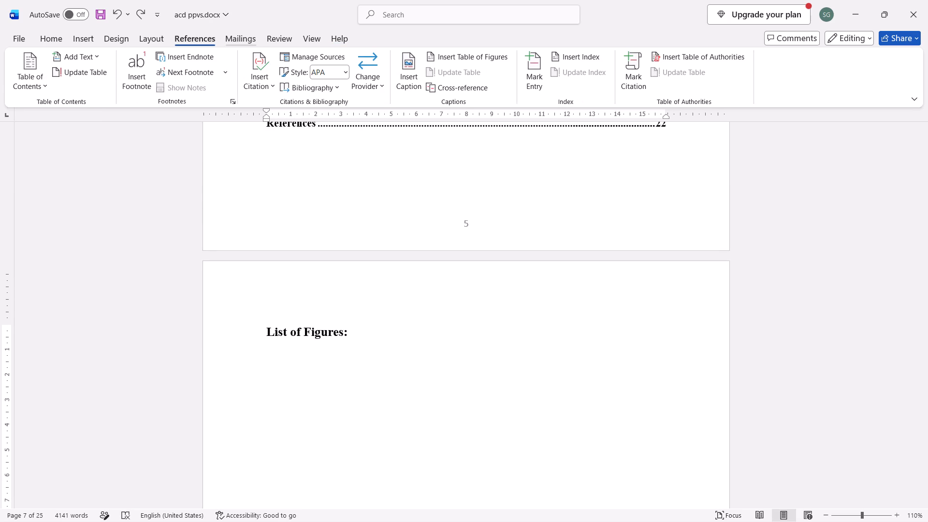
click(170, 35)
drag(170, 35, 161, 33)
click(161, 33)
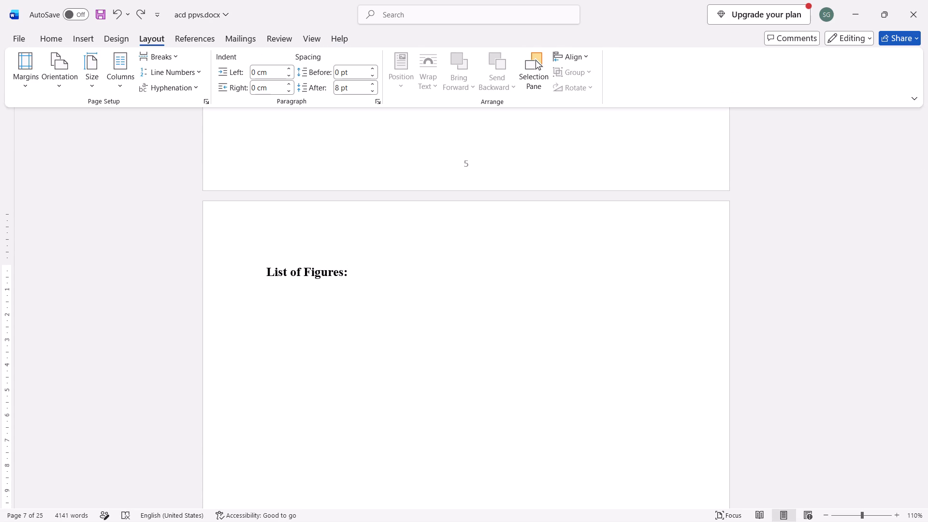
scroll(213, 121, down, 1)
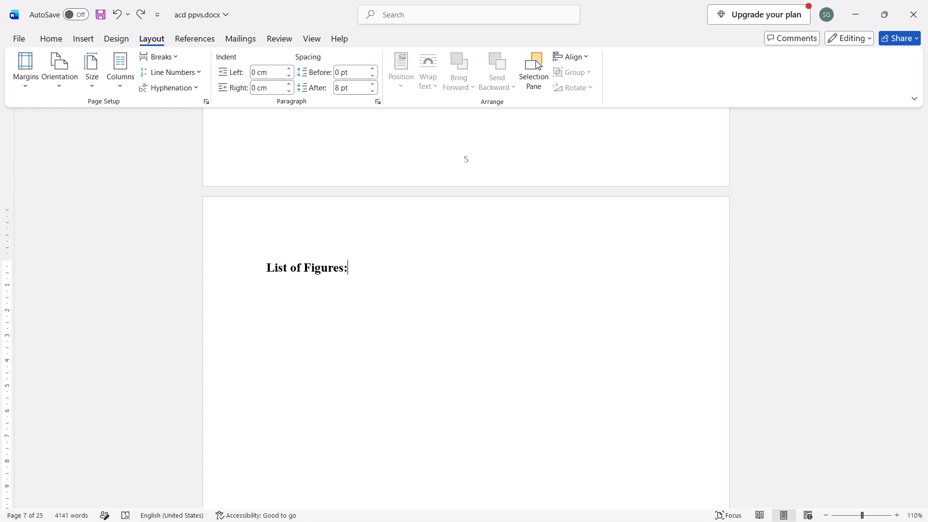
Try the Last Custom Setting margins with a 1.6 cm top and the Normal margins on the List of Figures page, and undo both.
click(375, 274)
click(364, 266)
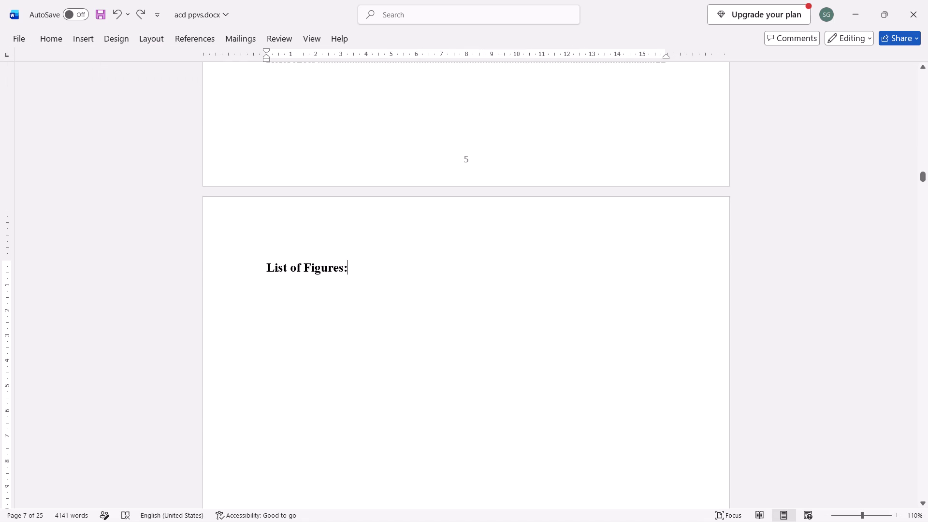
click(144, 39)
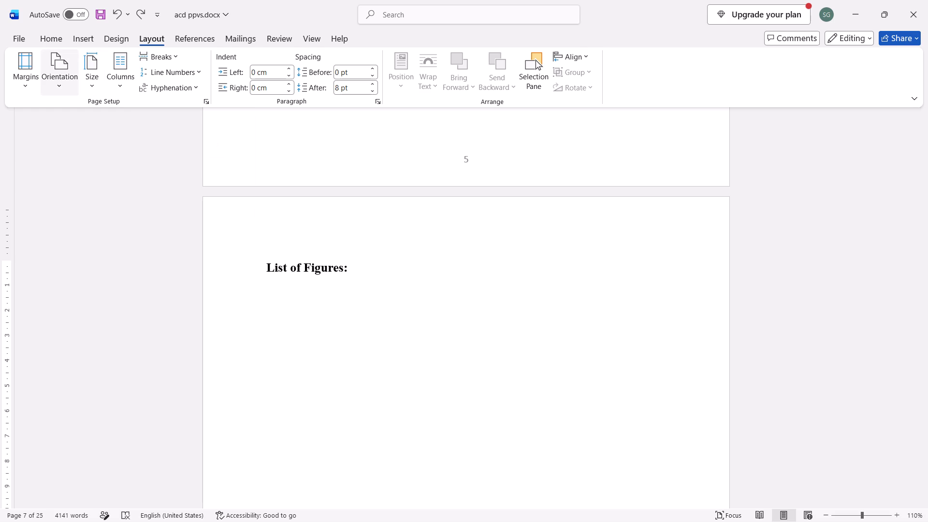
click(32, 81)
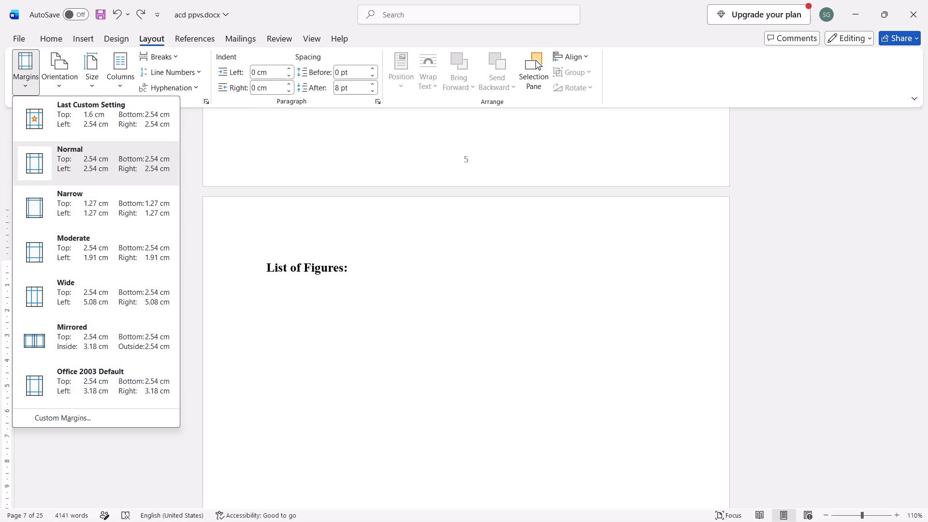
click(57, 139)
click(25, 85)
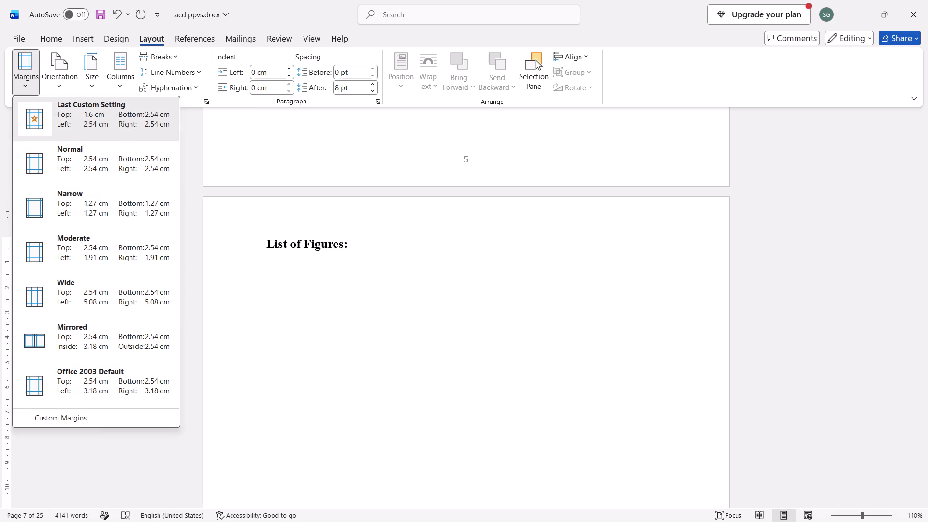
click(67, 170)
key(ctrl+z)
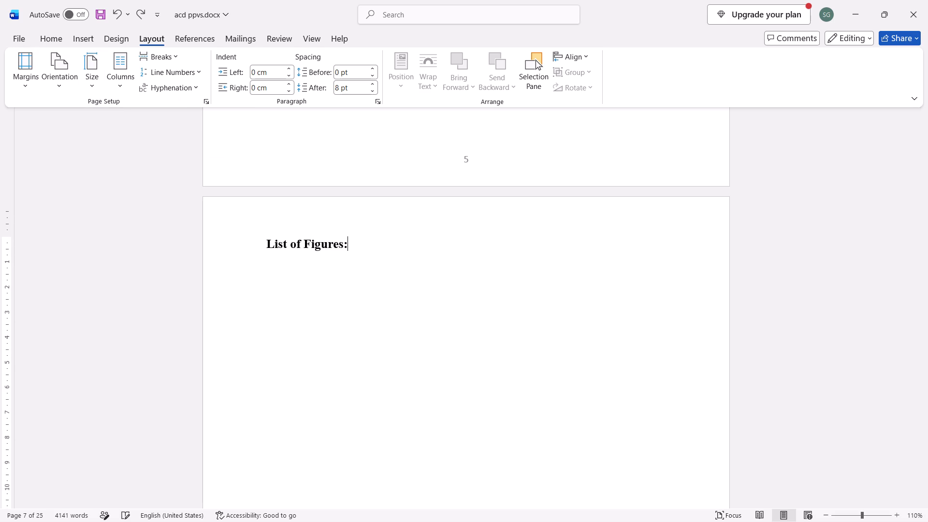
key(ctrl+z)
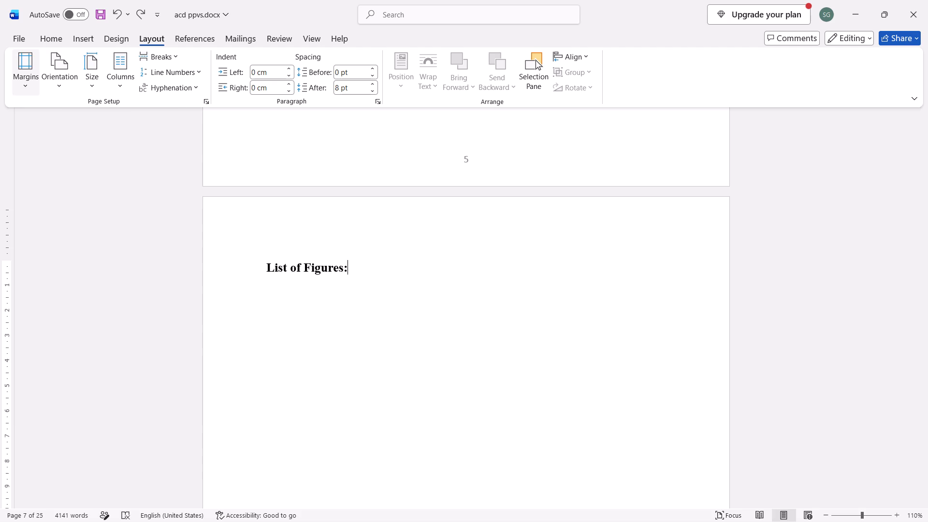
Apply the Normal 2.54 cm margins to the List of Figures page and start a new paragraph after its heading.
click(30, 86)
click(56, 155)
key(Return)
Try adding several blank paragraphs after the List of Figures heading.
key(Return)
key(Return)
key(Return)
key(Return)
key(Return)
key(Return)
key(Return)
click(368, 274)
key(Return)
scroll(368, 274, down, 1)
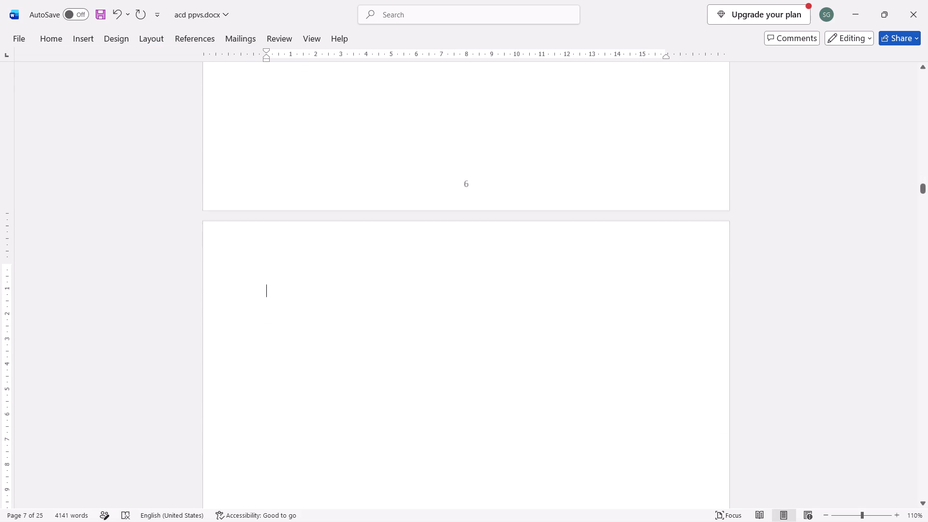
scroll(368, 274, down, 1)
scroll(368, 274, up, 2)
Undo the blank paragraphs and the earlier front-page edits, back to the version with the List of Figures table under its heading.
key(ctrl+z)
key(ctrl+z)
key(ctrl+z)
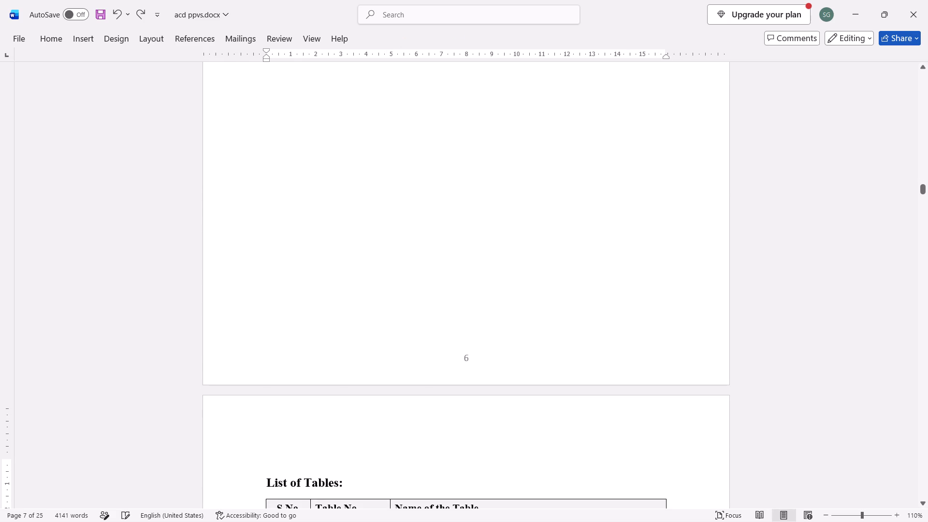
key(ctrl+z)
key(ctrl+z)
key(ctrl+z)
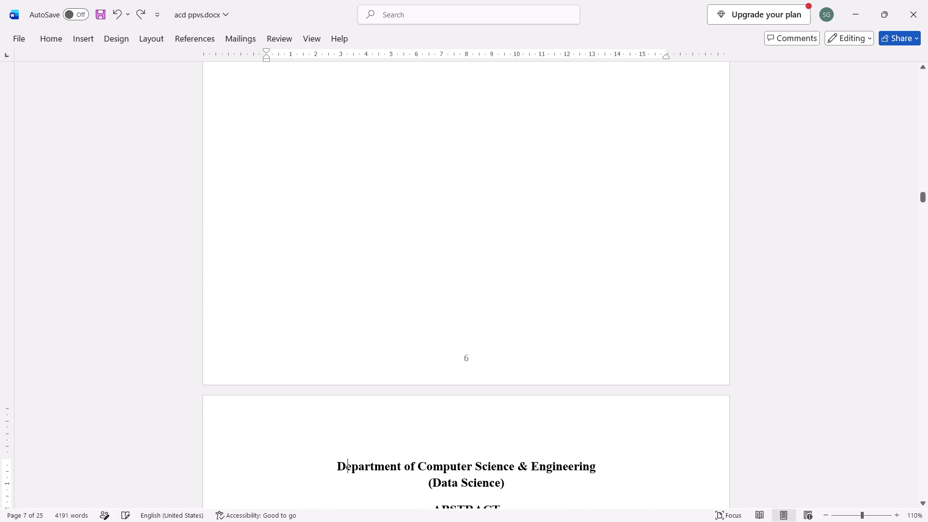
key(ctrl+z)
key(ctrl+z)
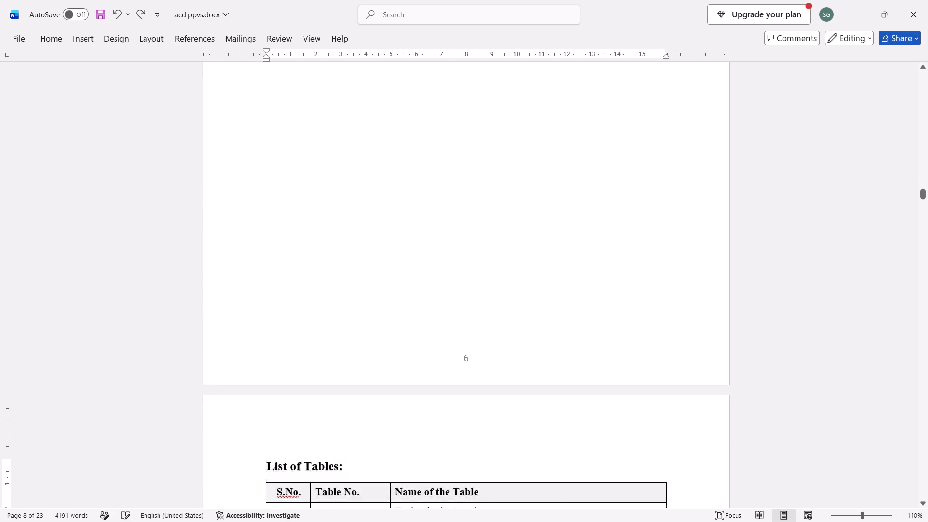
key(ctrl+y)
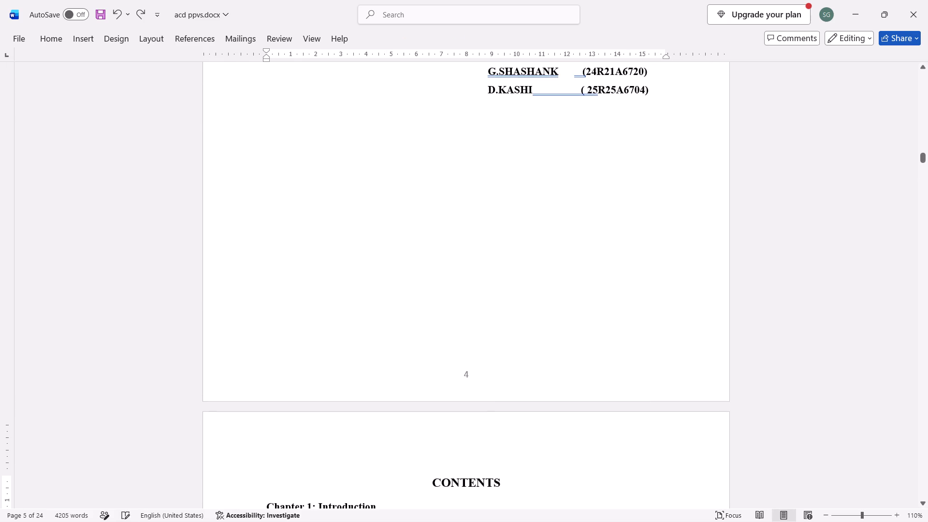
Examine the Contents, List of Figures and List of Tables pages for how they are split across pages.
scroll(439, 315, down, 3)
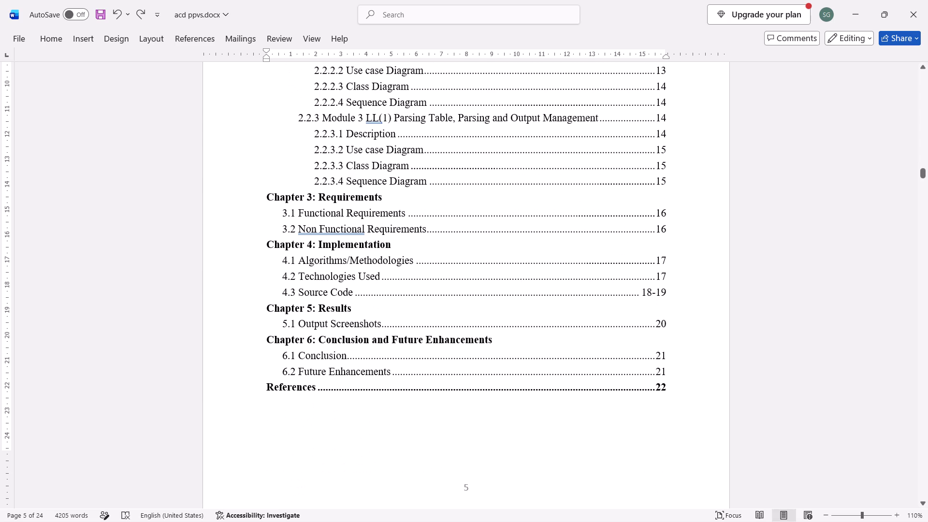
scroll(439, 315, down, 3)
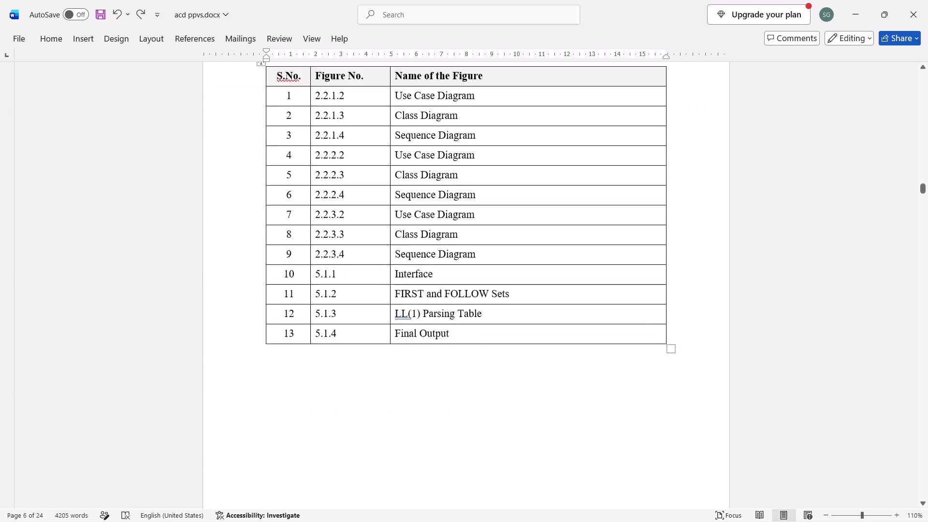
scroll(439, 315, down, 1)
scroll(439, 315, up, 4)
scroll(439, 315, down, 3)
click(522, 343)
scroll(646, 355, down, 1)
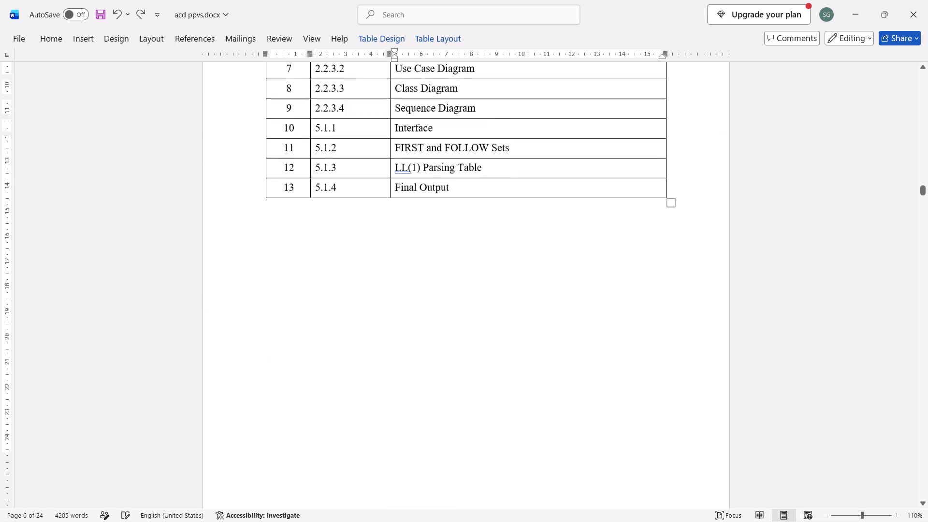
scroll(646, 355, down, 4)
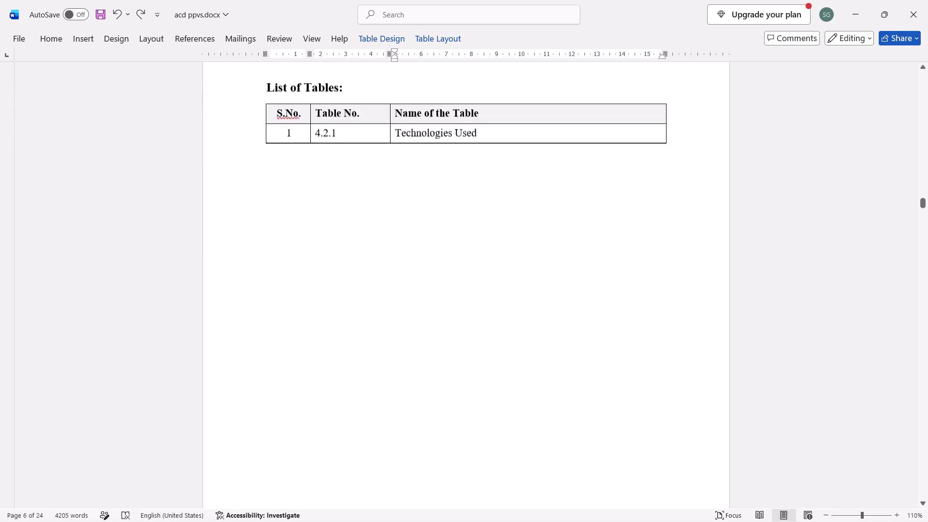
scroll(646, 355, down, 1)
scroll(646, 355, up, 3)
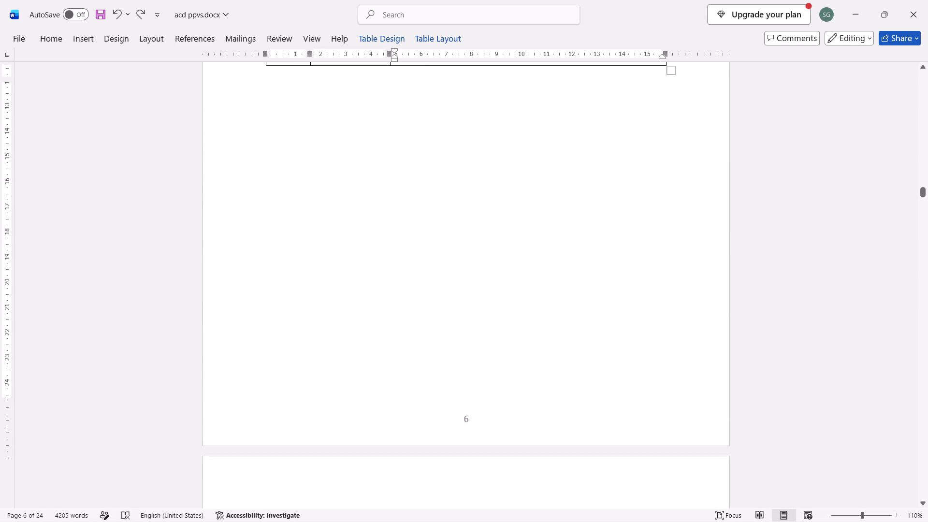
scroll(646, 355, up, 1)
scroll(646, 355, down, 1)
click(695, 205)
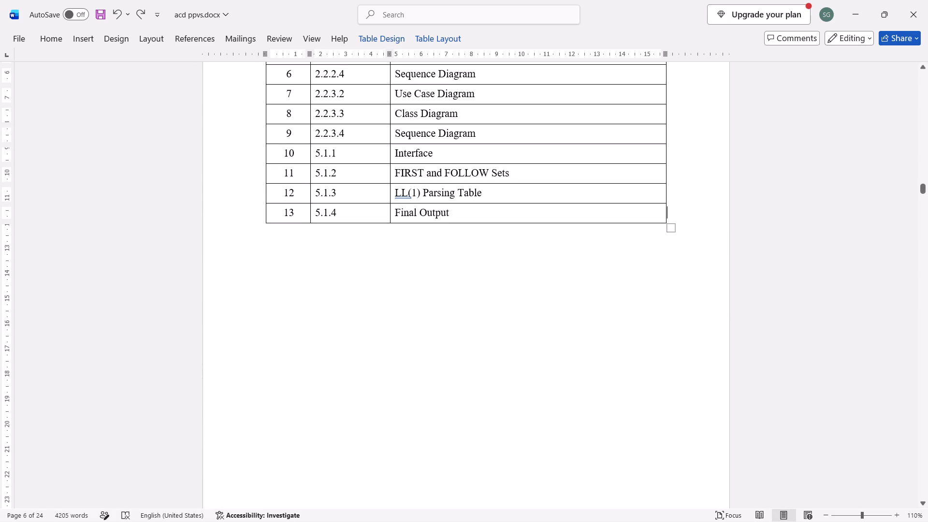
scroll(467, 232, up, 2)
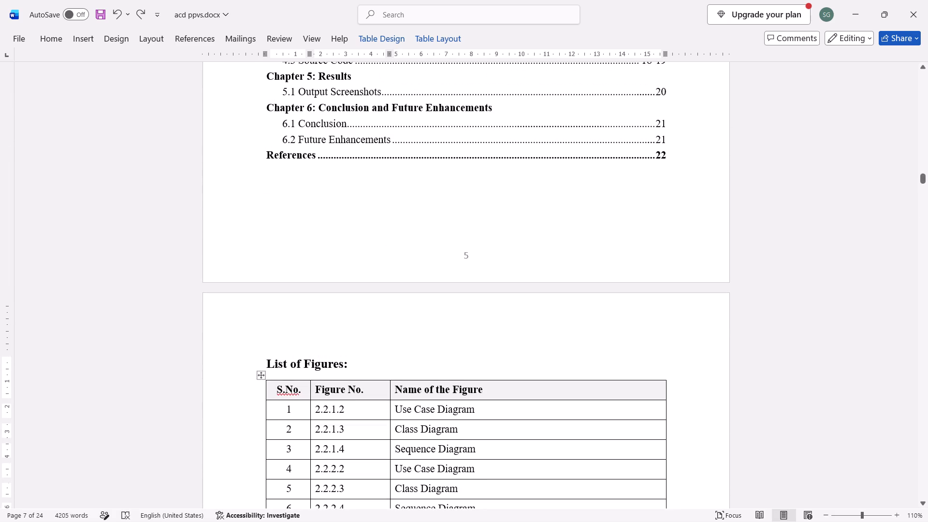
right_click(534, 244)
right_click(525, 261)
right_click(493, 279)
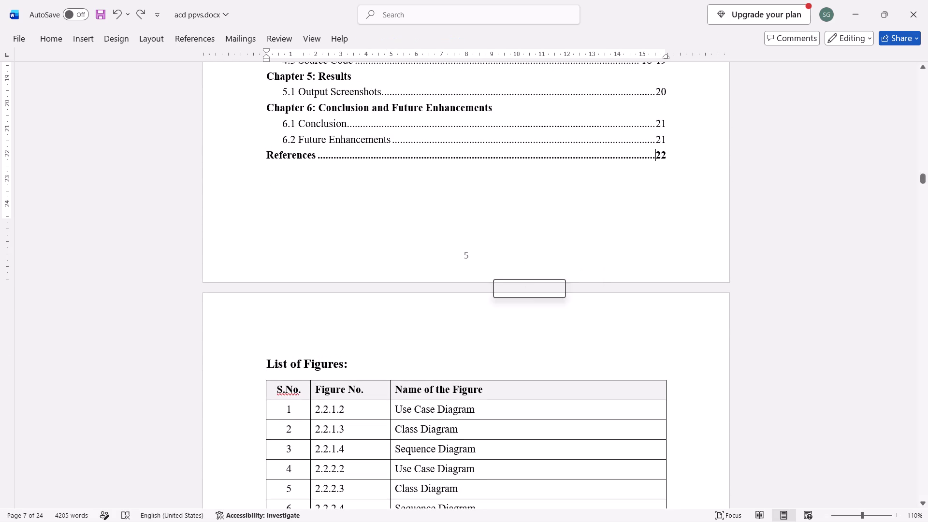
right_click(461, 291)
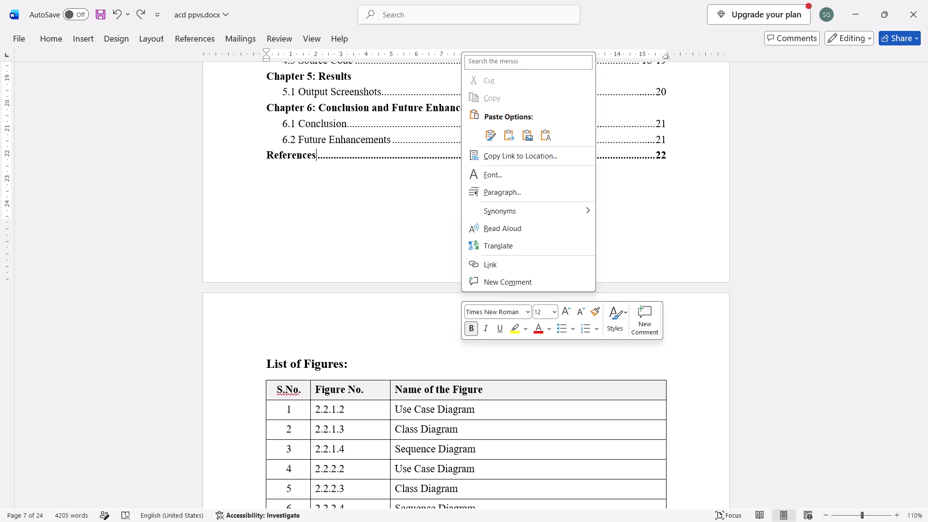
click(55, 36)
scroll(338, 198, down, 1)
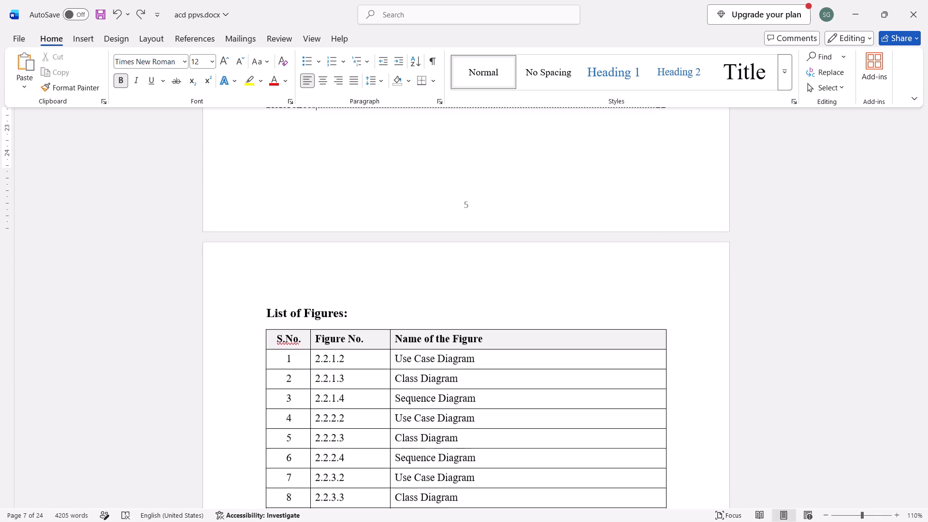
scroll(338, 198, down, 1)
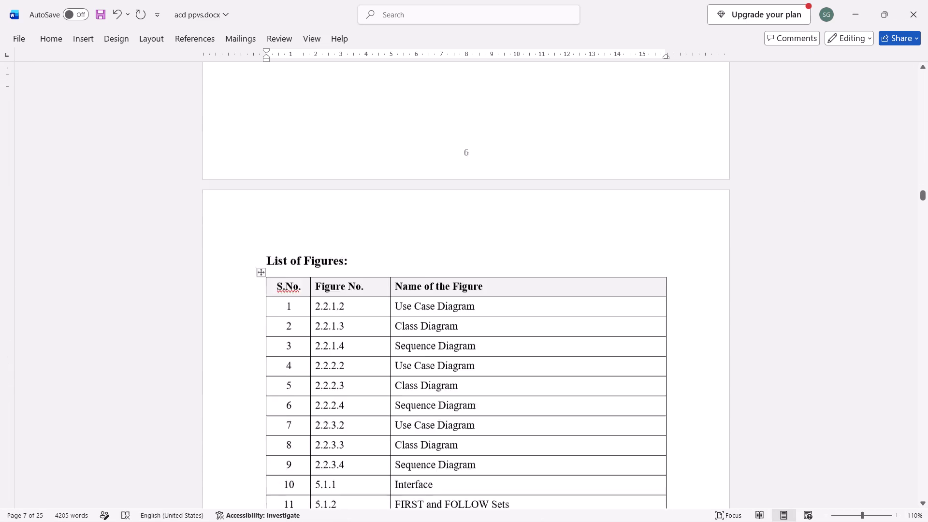
drag(262, 170, 475, 463)
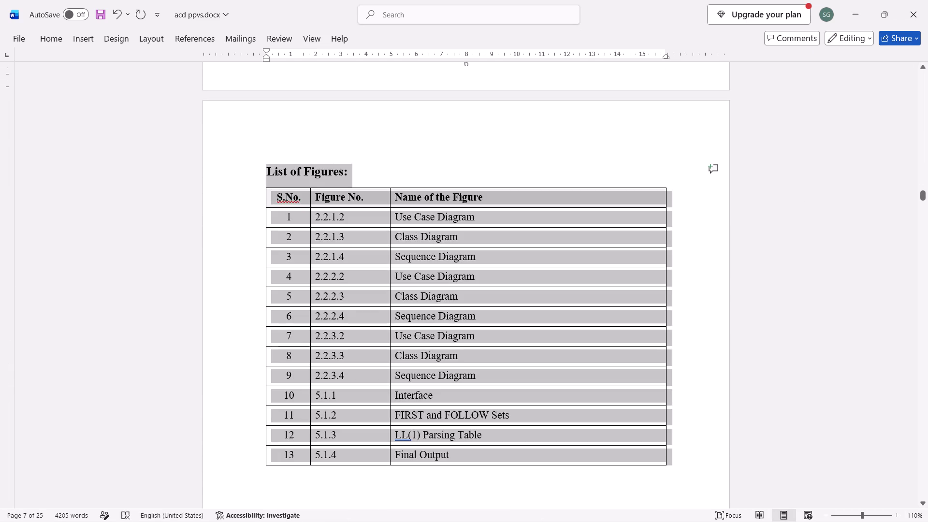
drag(475, 463, 529, 463)
key(ctrl+x)
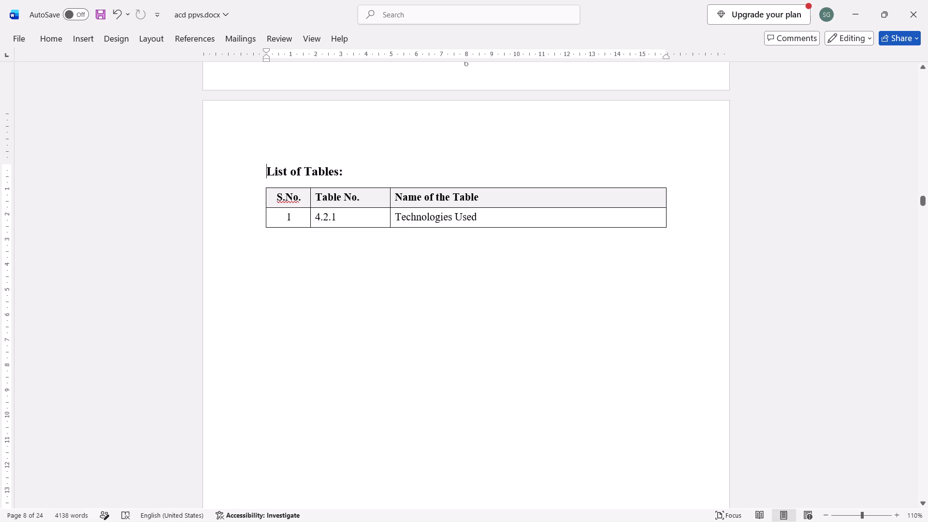
scroll(529, 463, up, 5)
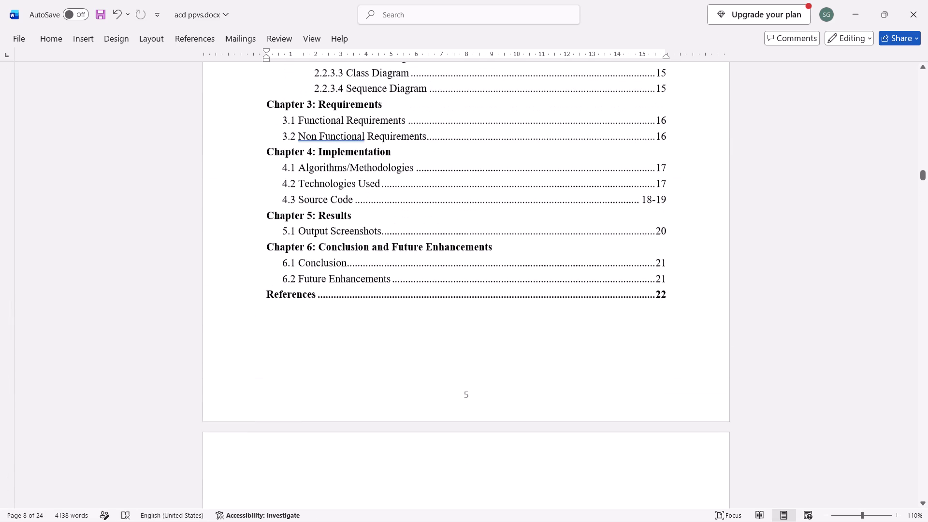
click(445, 443)
scroll(445, 443, down, 1)
key(ctrl+v)
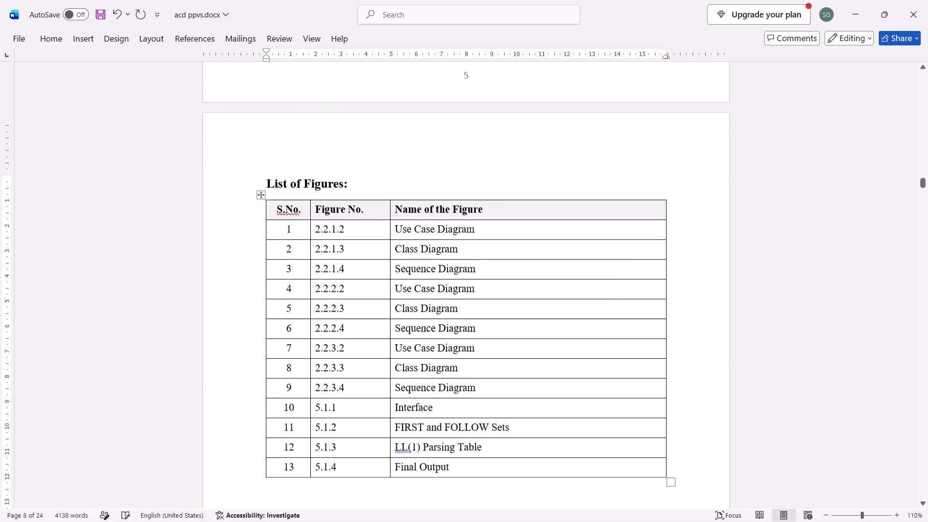
Add a blank paragraph below the List of Figures table.
scroll(445, 443, down, 2)
click(684, 344)
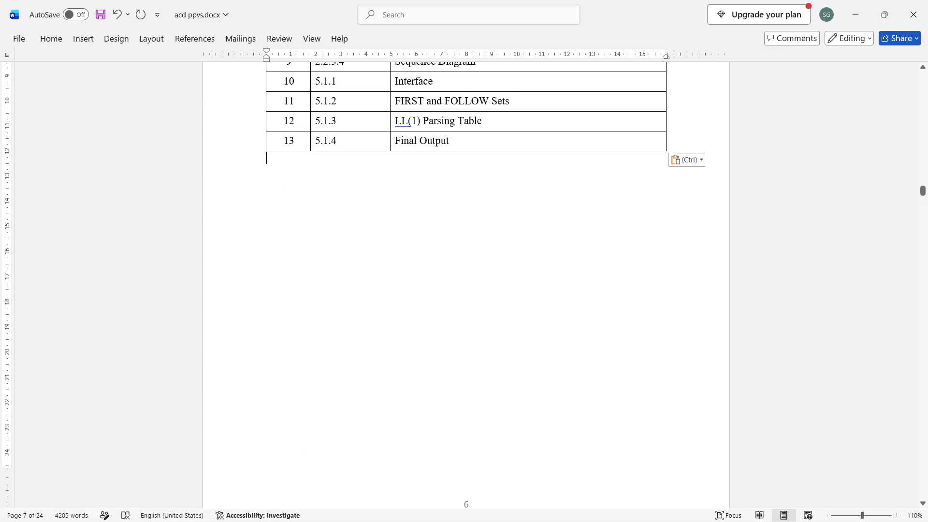
key(Right)
key(Left)
key(Return)
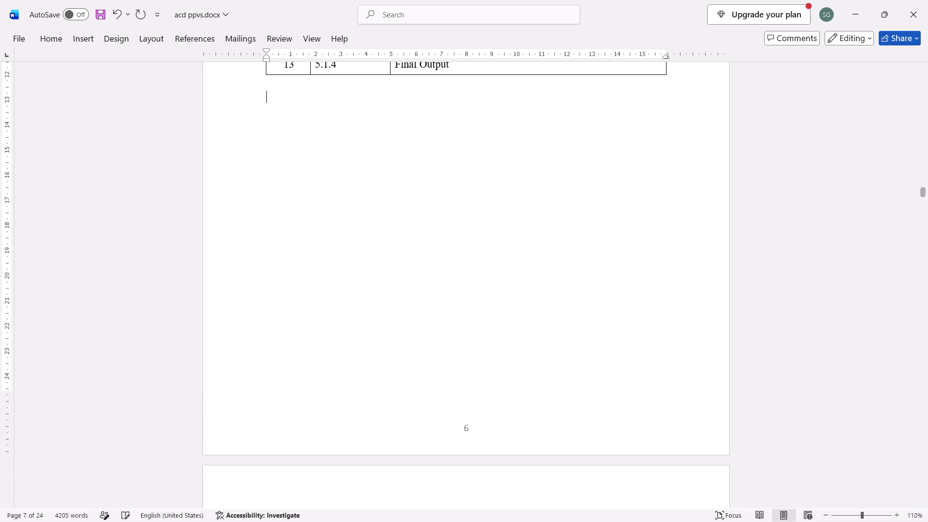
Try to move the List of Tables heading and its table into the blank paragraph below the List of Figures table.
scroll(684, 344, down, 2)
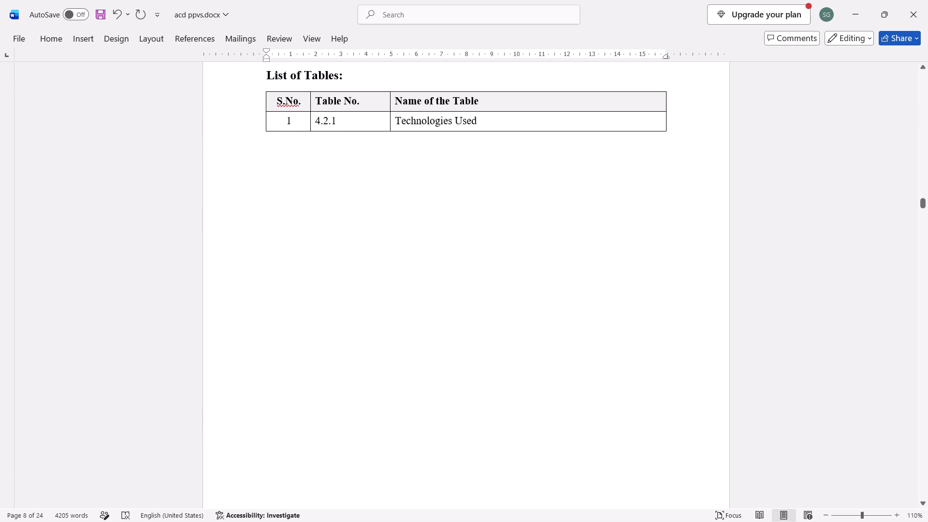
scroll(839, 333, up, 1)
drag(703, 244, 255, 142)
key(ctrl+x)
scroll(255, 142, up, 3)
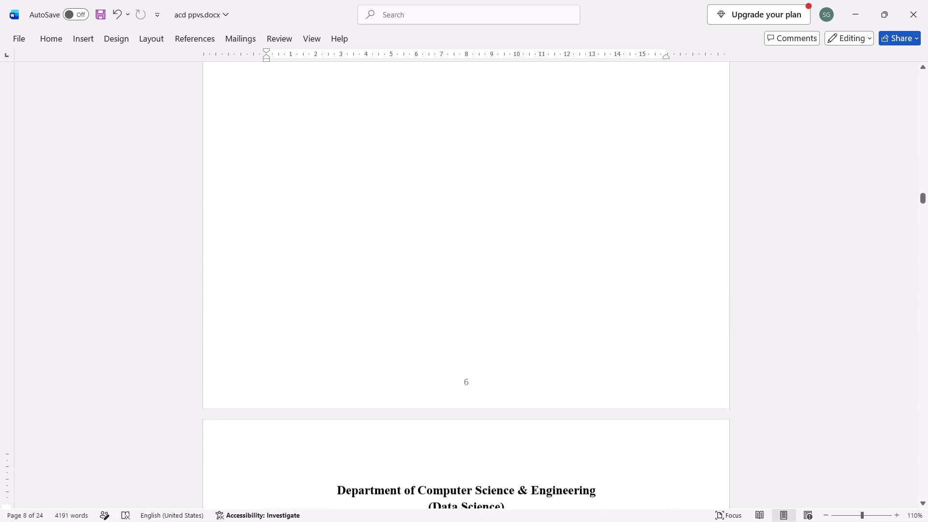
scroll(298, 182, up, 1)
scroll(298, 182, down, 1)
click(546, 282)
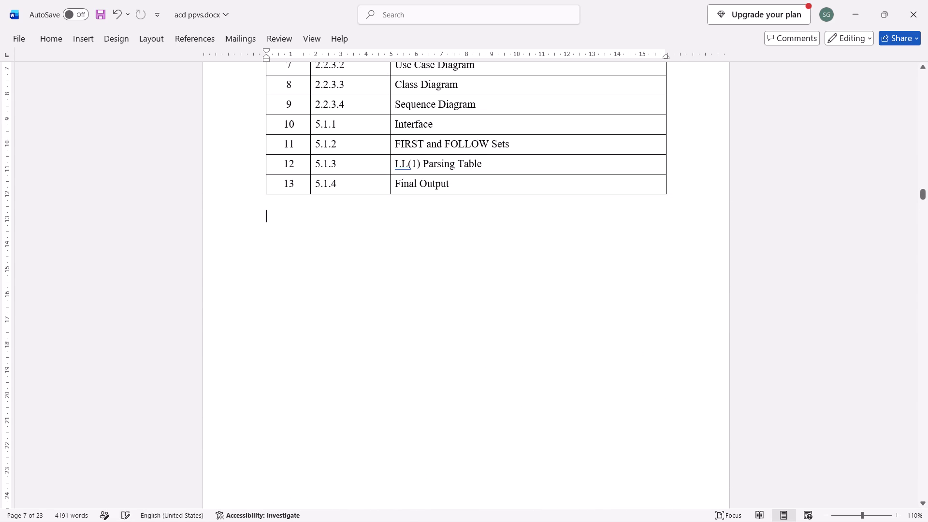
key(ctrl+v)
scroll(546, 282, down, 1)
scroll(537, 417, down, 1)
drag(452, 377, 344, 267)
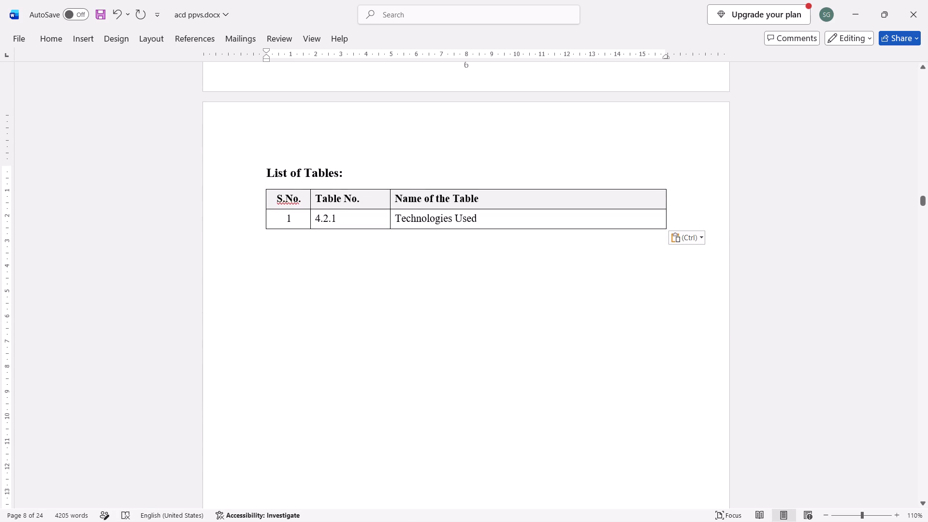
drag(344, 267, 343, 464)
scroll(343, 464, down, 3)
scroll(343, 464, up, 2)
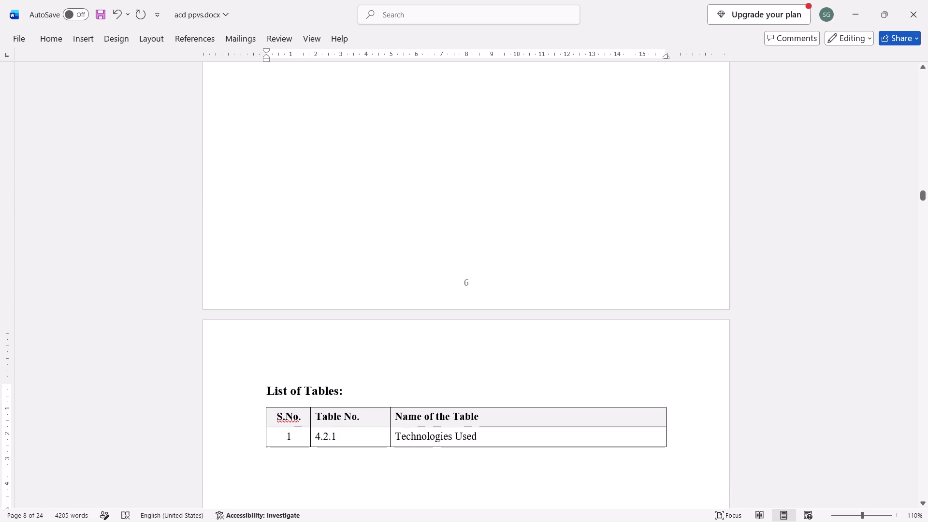
Move the List of Tables table without its heading to below the List of Figures table, with blank lines between them.
click(305, 436)
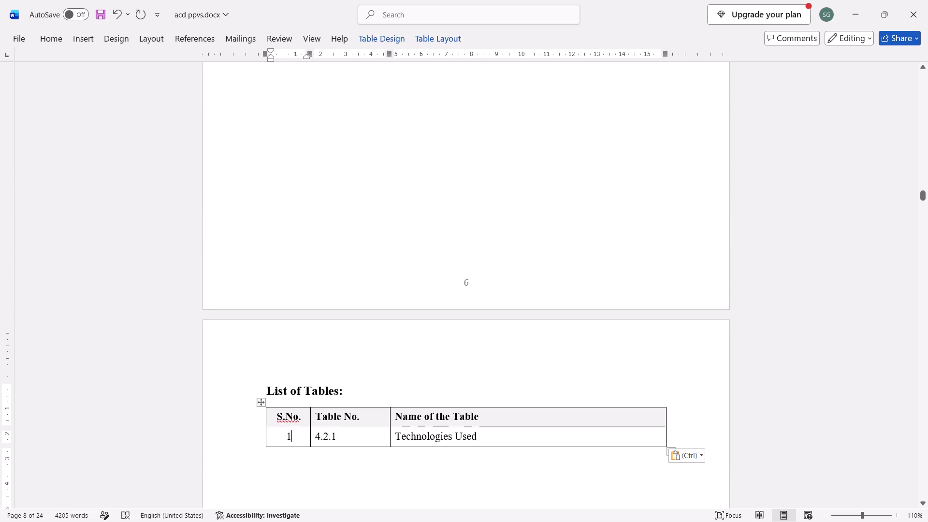
click(671, 444)
drag(671, 444, 275, 422)
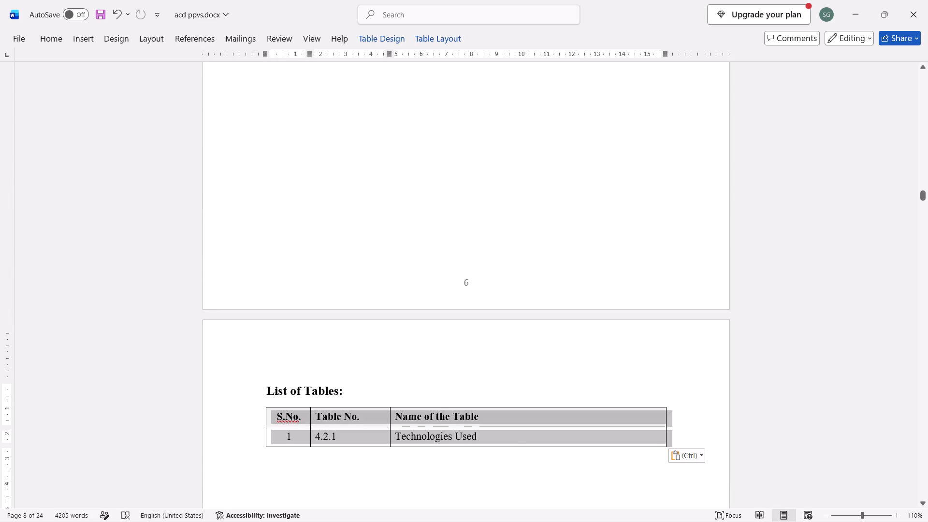
drag(275, 422, 271, 422)
key(ctrl+x)
scroll(271, 422, up, 1)
click(373, 217)
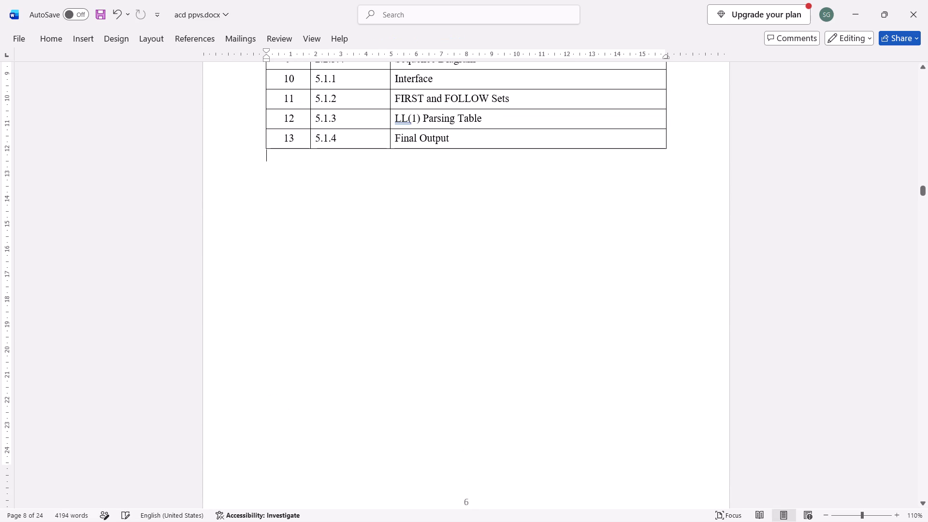
key(Return)
key(Return)
key(ctrl+v)
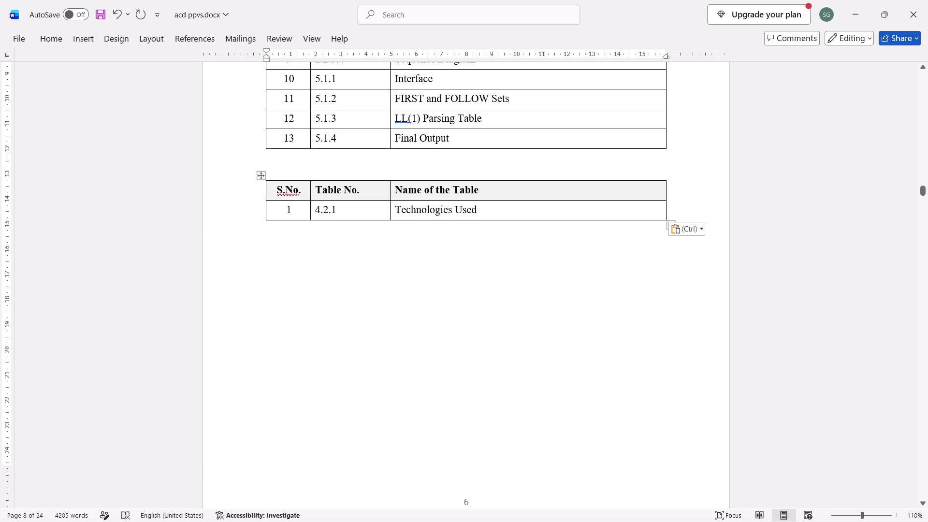
Add a bold heading "List of tables:" directly above the moved table, with no blank line between them.
click(378, 164)
key(Return)
scroll(378, 164, down, 1)
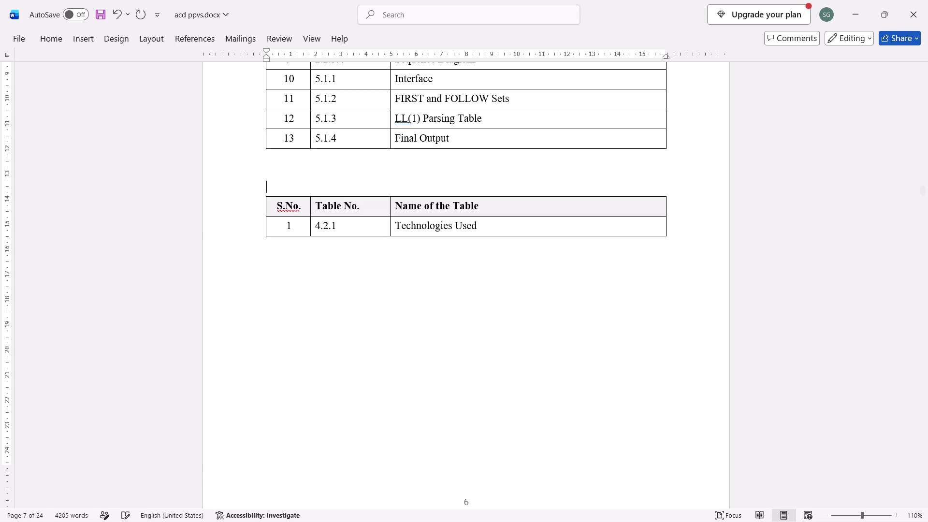
scroll(378, 164, down, 2)
scroll(378, 164, up, 1)
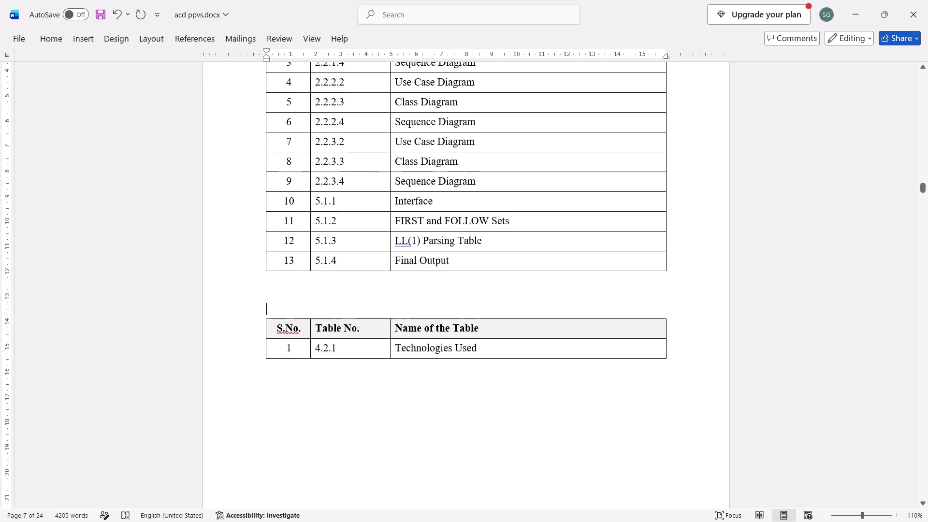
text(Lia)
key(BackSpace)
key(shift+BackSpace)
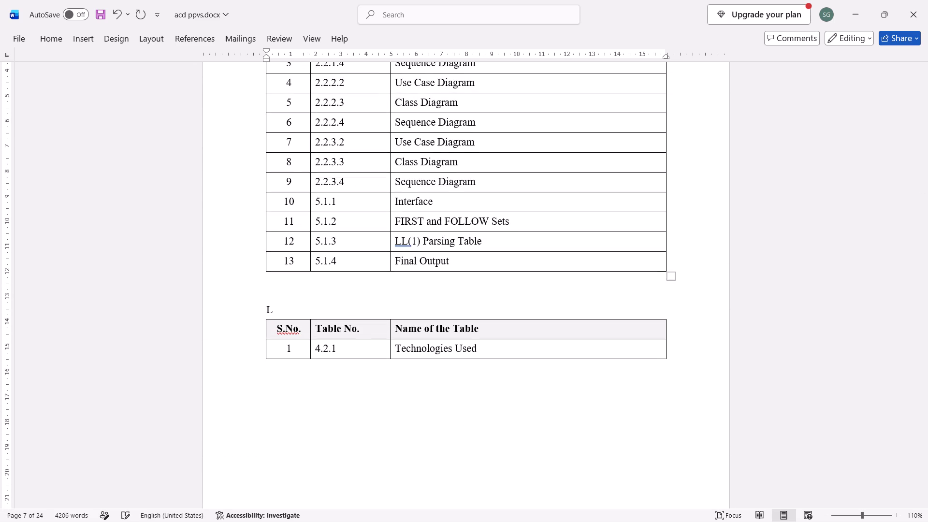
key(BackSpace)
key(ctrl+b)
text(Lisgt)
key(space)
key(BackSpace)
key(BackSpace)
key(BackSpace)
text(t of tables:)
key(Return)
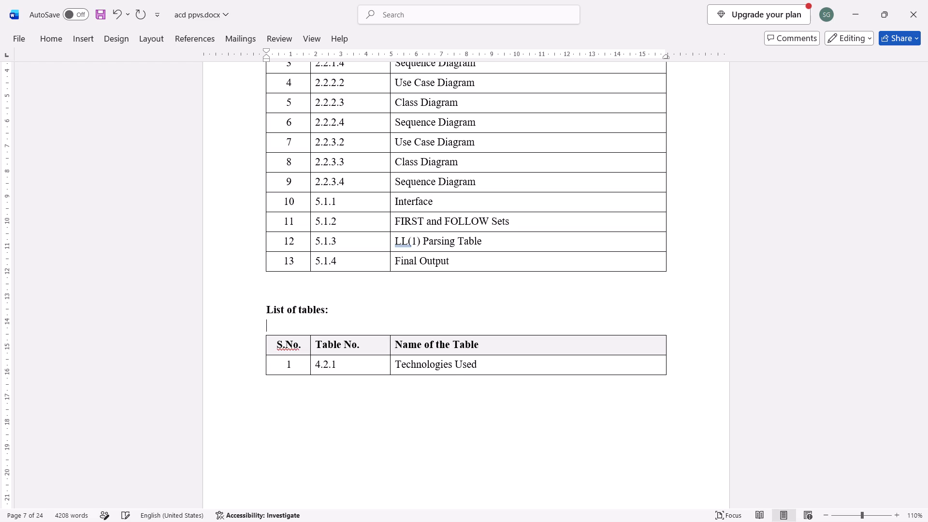
scroll(378, 164, up, 1)
key(BackSpace)
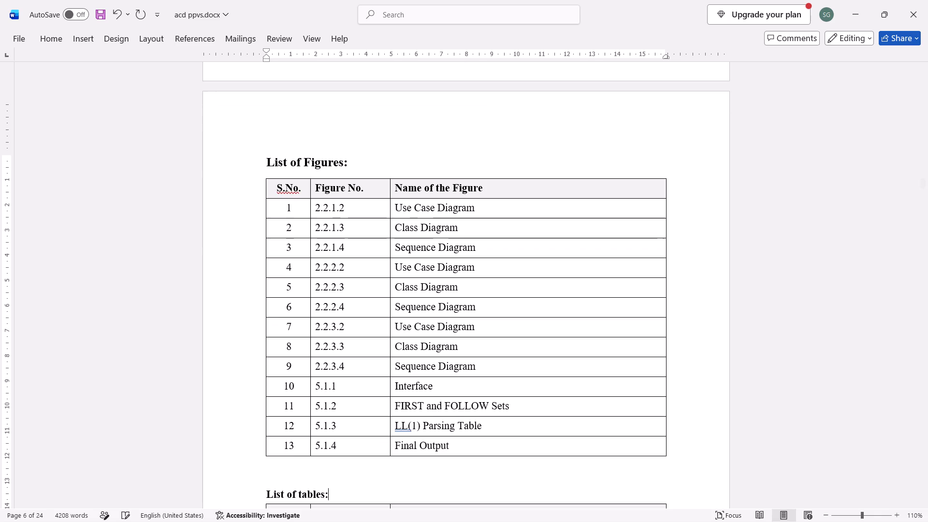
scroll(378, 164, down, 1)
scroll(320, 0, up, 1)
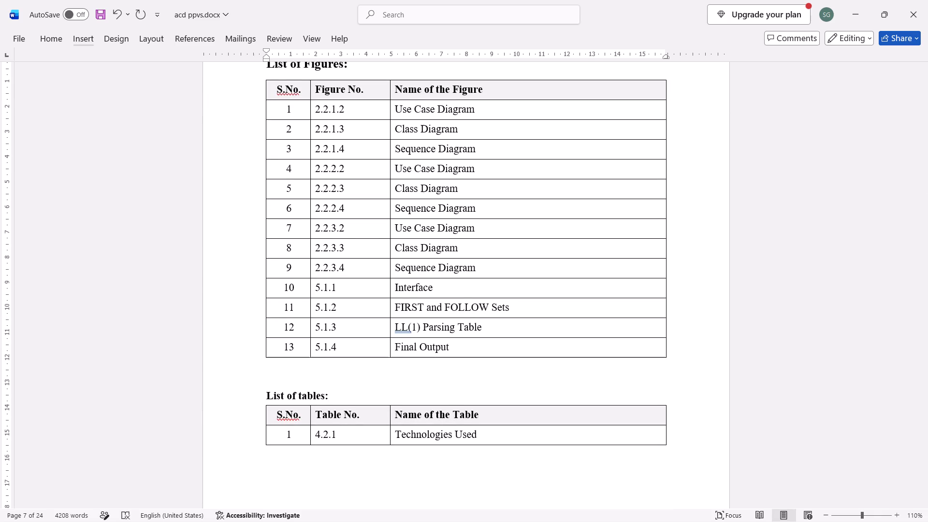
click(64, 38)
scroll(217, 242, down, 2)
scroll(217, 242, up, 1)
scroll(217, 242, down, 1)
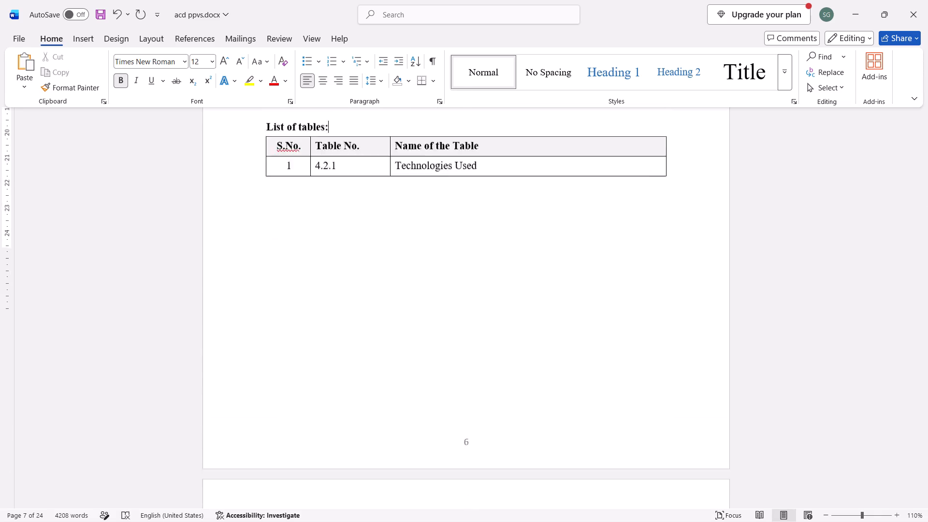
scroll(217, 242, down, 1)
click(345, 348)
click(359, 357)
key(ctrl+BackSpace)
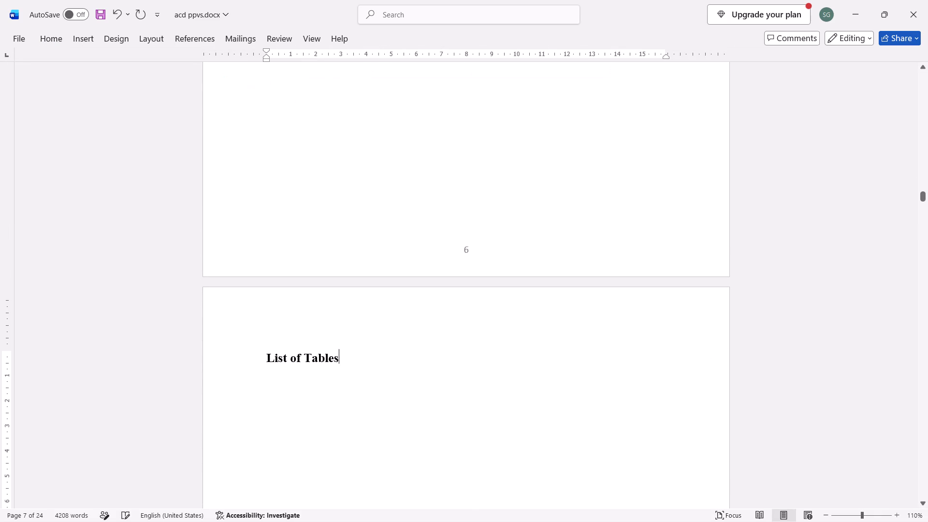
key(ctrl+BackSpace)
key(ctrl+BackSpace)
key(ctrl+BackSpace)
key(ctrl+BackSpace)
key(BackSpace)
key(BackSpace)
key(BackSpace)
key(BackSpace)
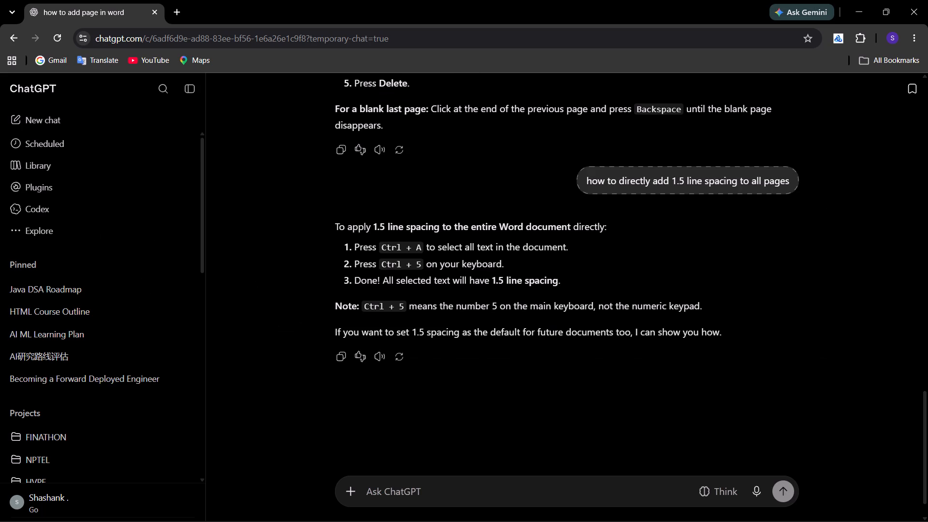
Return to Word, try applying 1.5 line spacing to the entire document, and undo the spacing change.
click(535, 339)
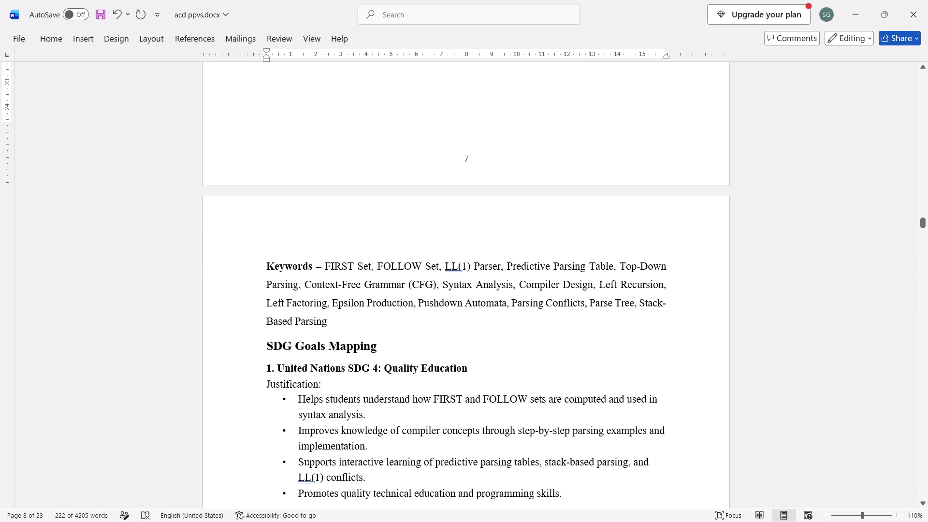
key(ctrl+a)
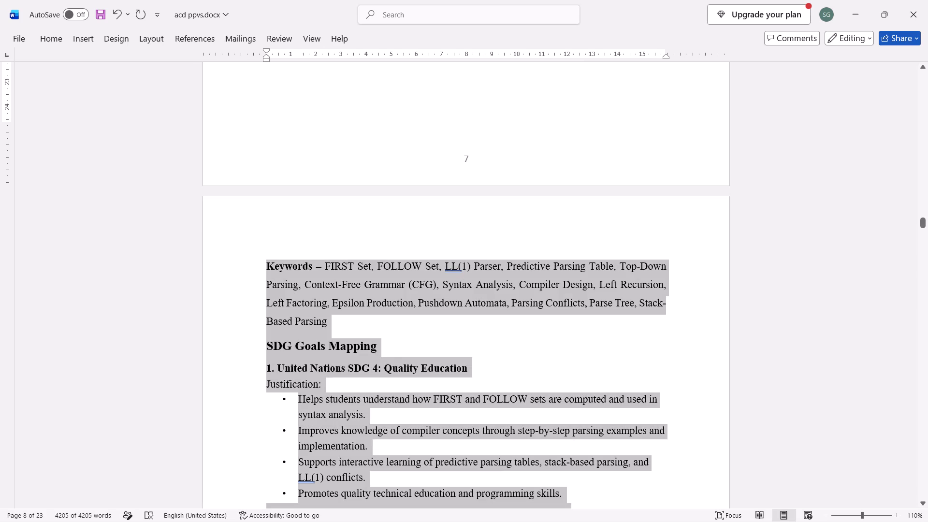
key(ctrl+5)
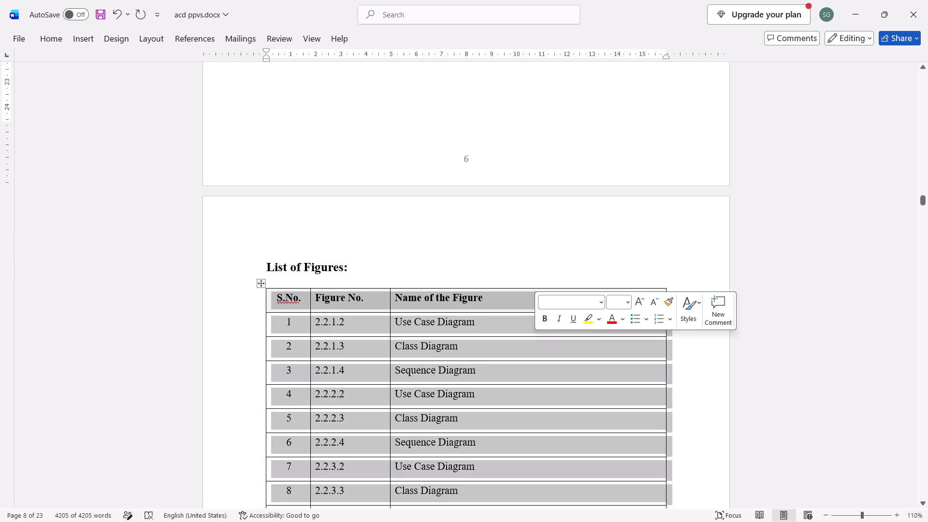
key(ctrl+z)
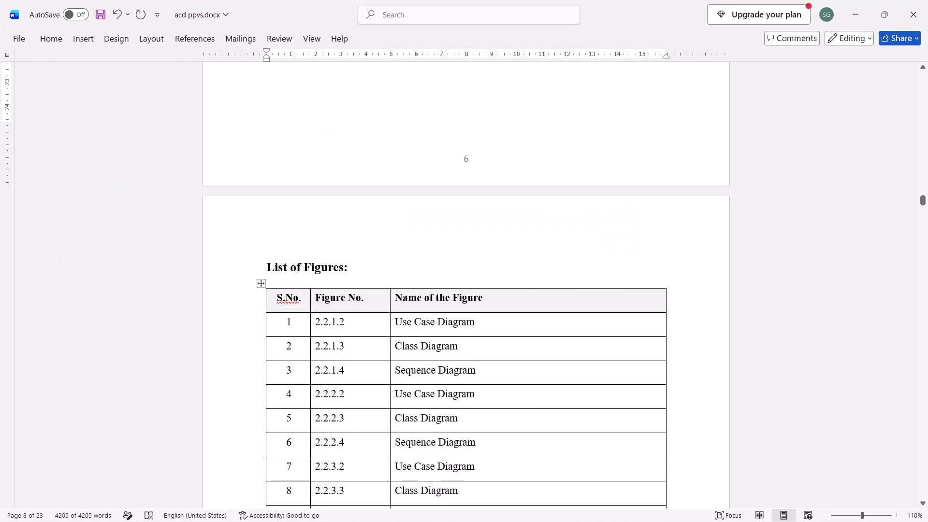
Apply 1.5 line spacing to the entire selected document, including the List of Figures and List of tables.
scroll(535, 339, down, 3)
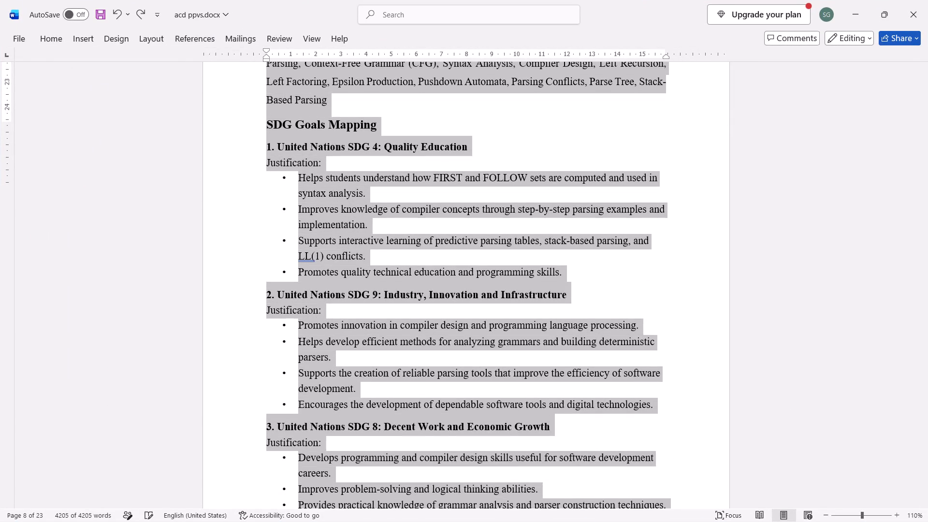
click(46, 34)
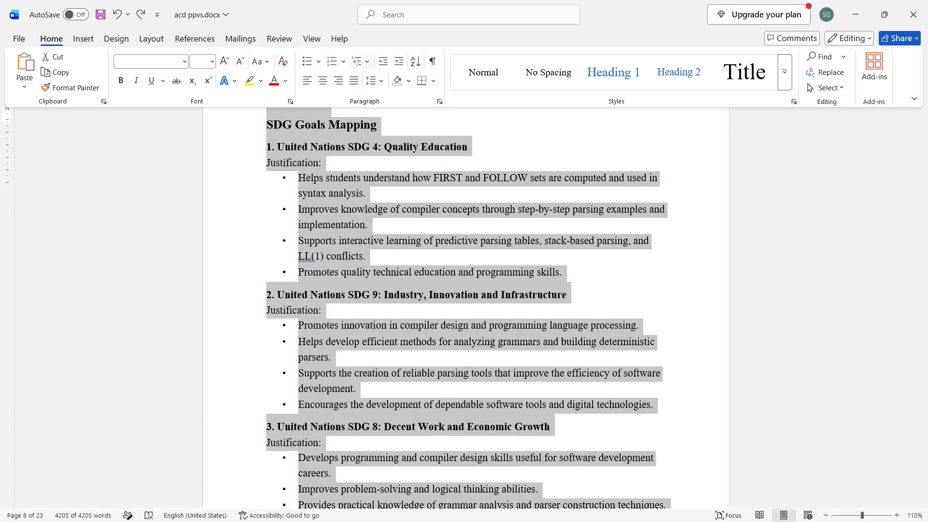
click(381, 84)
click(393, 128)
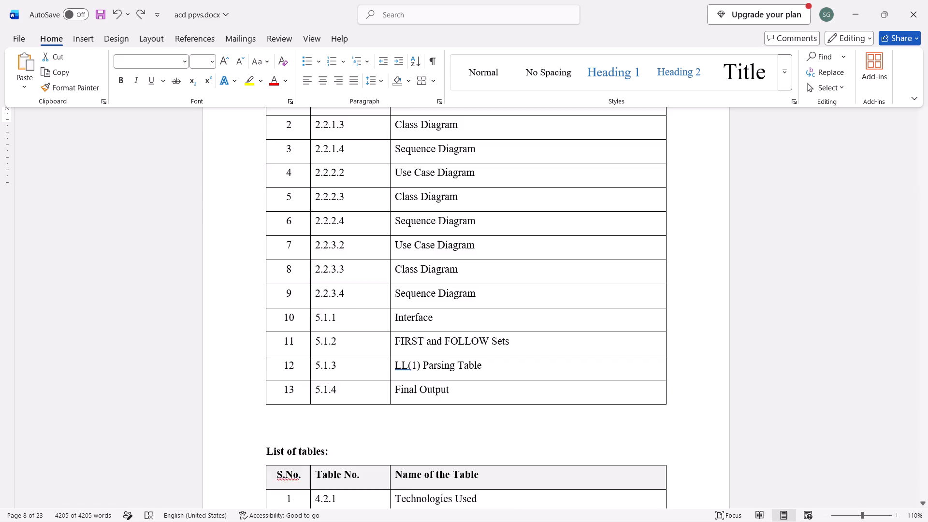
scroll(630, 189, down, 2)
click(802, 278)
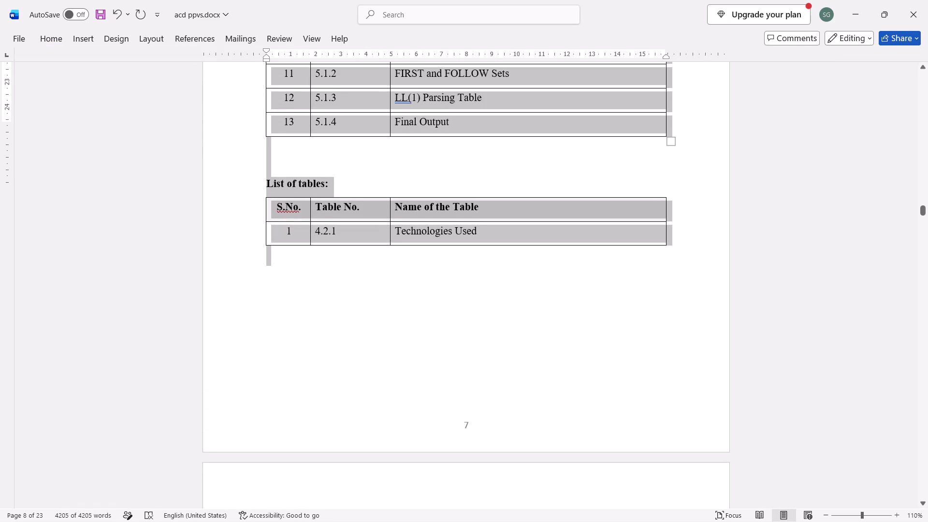
Review the page layout from the List of tables and SDG Goals Mapping through the module diagrams in section 2.2.3.
scroll(802, 278, down, 8)
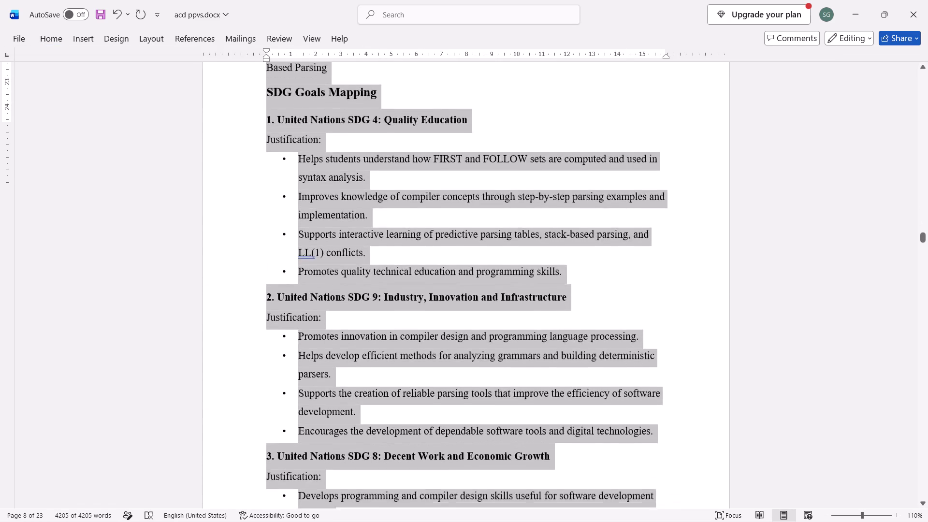
scroll(802, 278, down, 4)
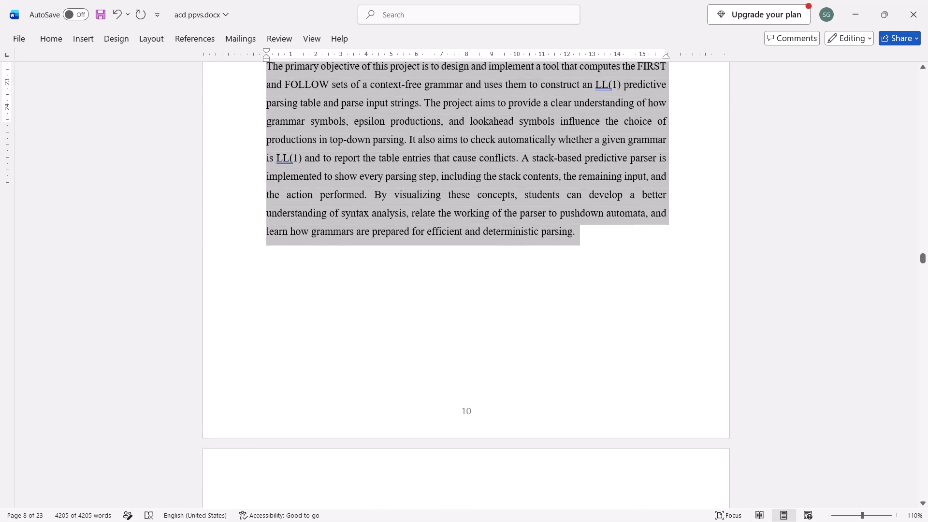
scroll(802, 278, down, 6)
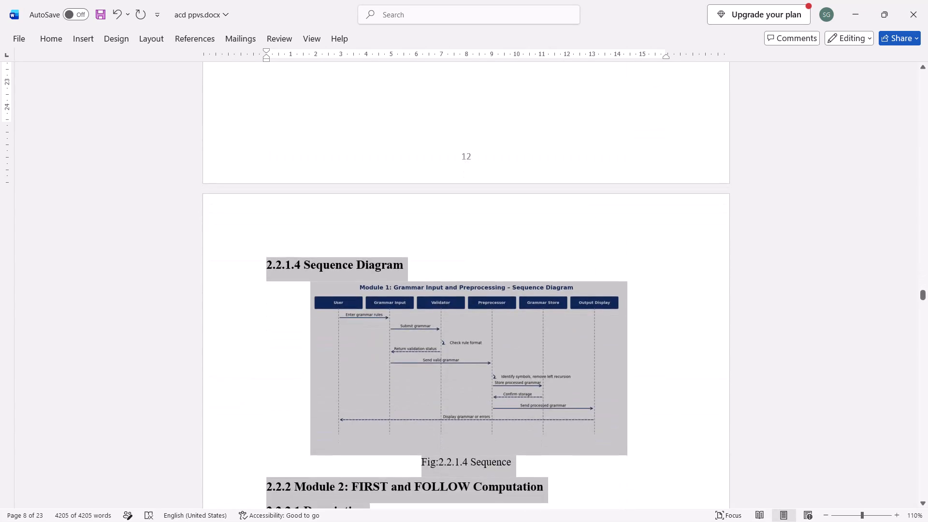
scroll(802, 278, down, 5)
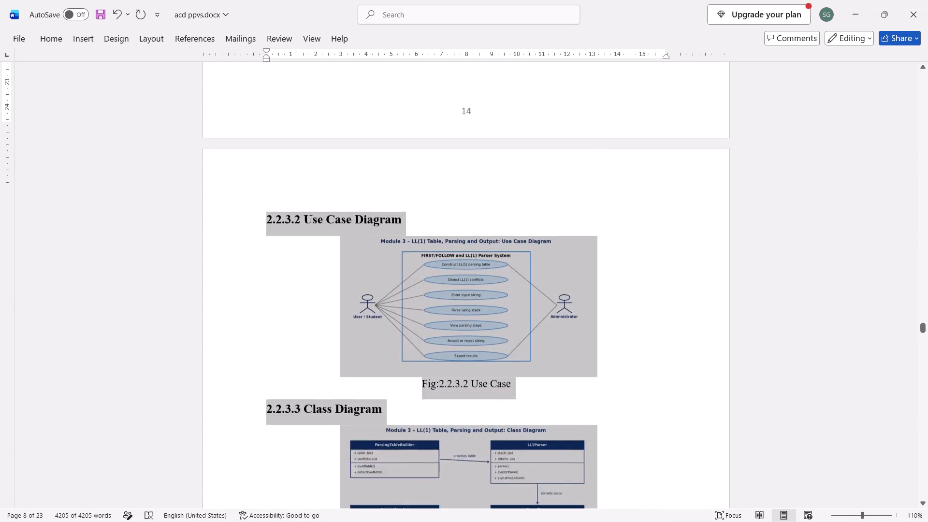
scroll(802, 278, down, 3)
scroll(802, 278, up, 1)
scroll(802, 278, down, 1)
scroll(802, 278, up, 1)
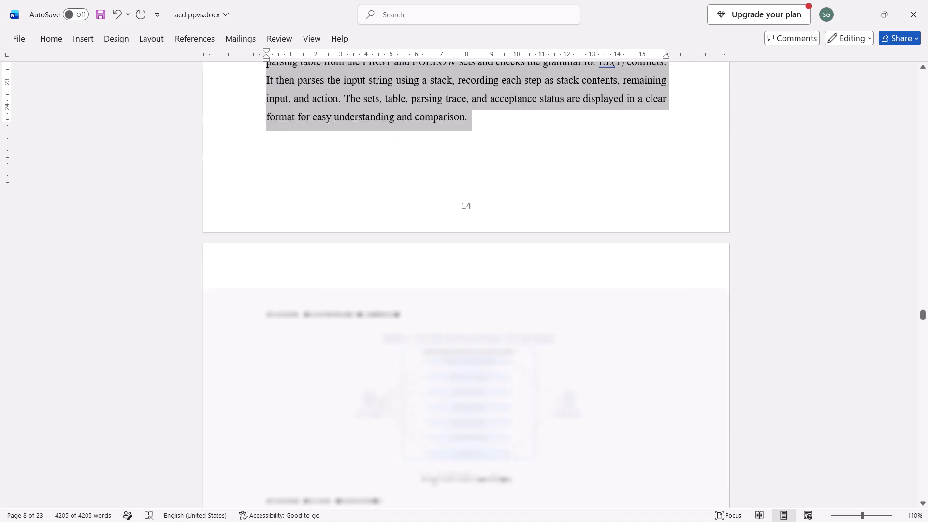
scroll(802, 278, up, 1)
scroll(802, 278, down, 4)
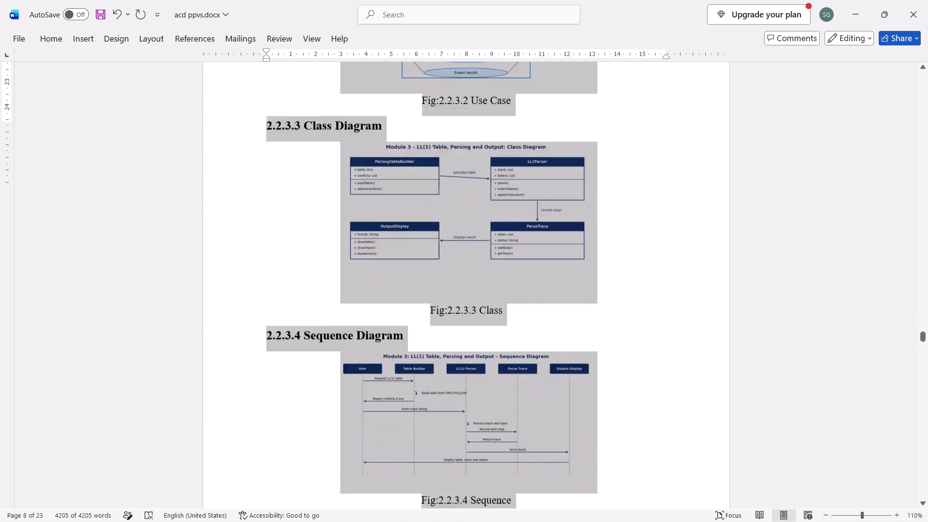
scroll(802, 278, down, 3)
Review the page layout from Chapter 4 and the source code through the results, Chapter 6 and the References.
scroll(802, 278, down, 2)
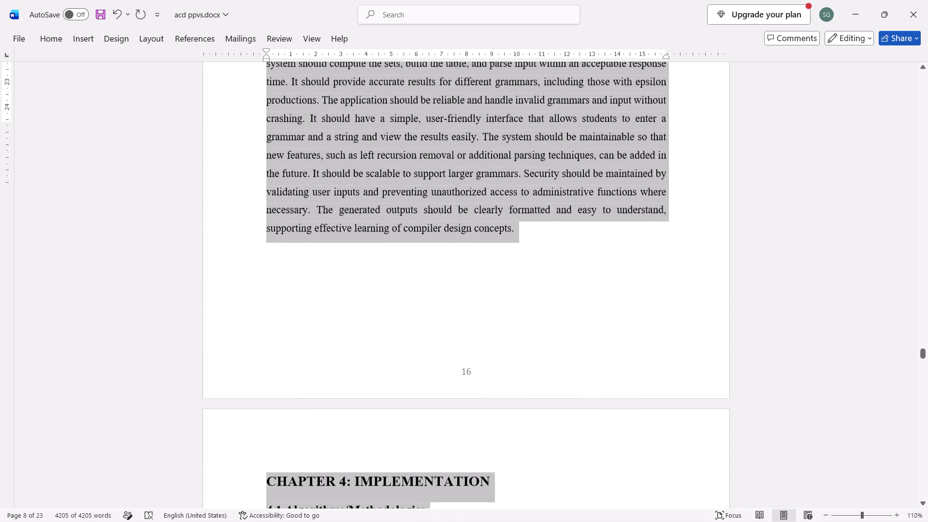
scroll(802, 278, down, 3)
scroll(802, 278, up, 1)
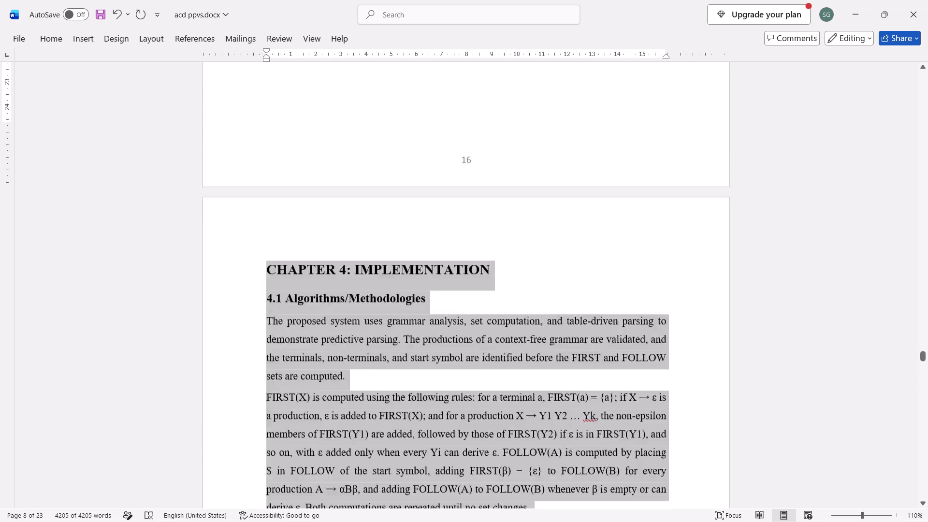
scroll(802, 278, down, 5)
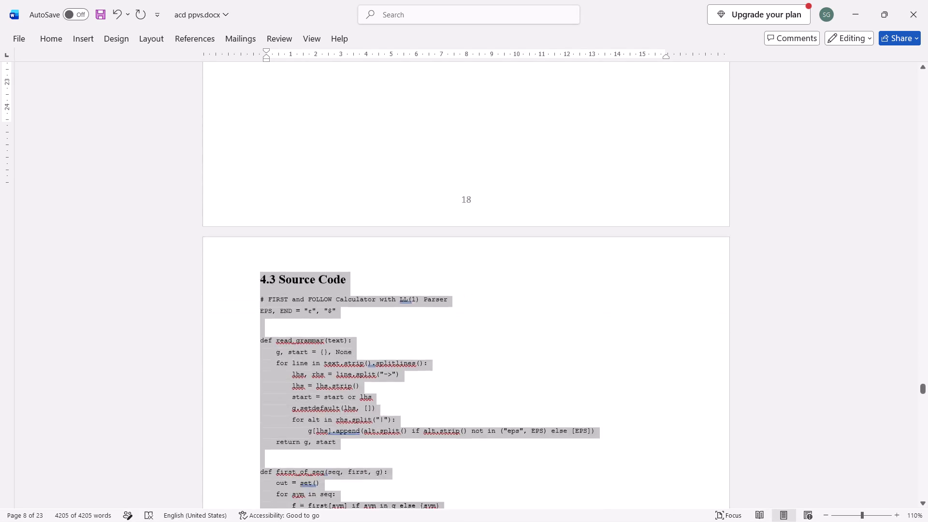
scroll(802, 278, down, 5)
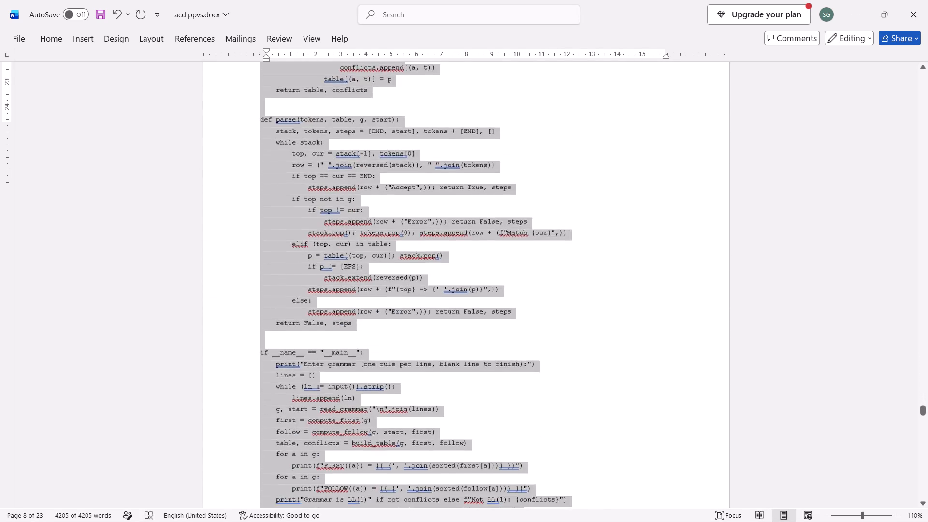
scroll(802, 278, down, 5)
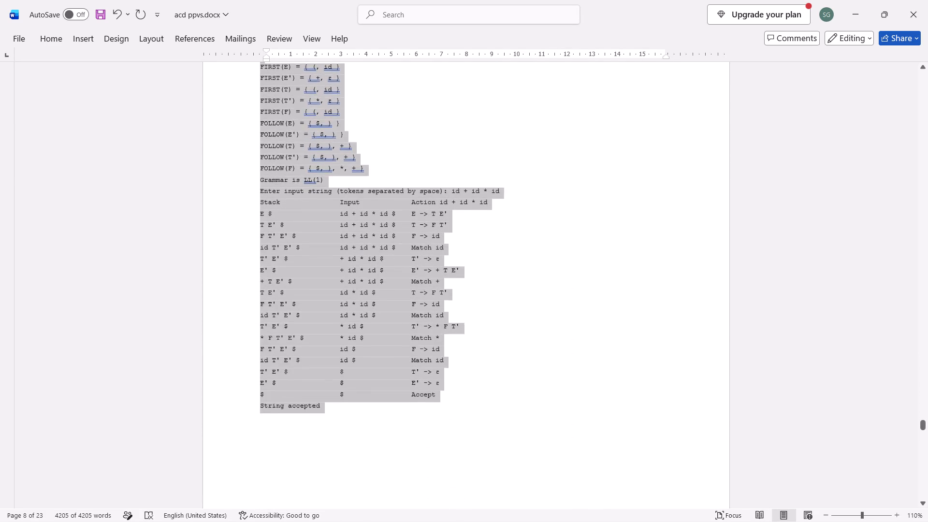
scroll(802, 278, down, 5)
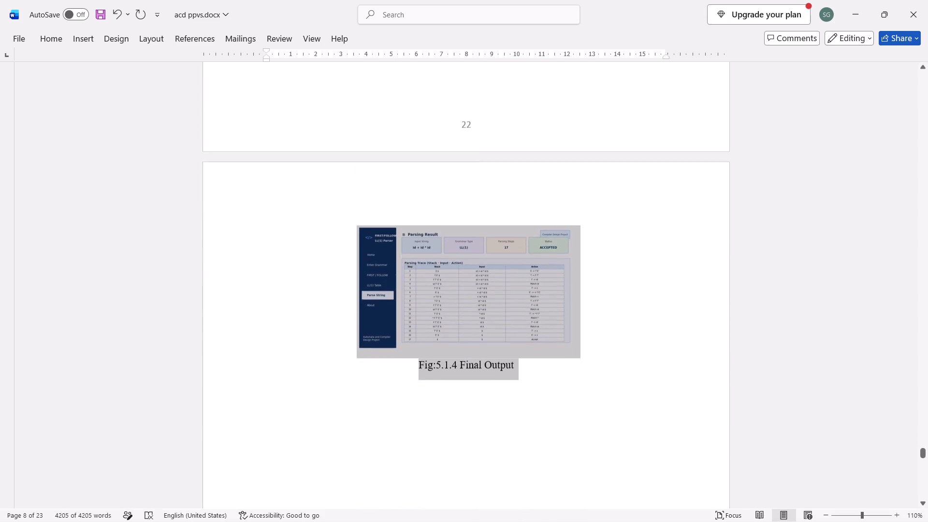
scroll(802, 278, down, 5)
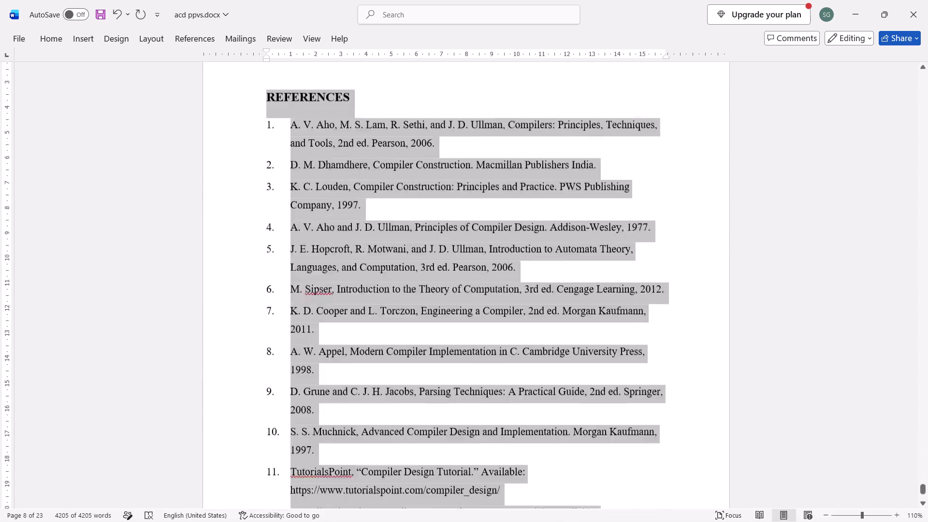
scroll(802, 278, down, 3)
scroll(802, 278, up, 3)
scroll(802, 278, down, 1)
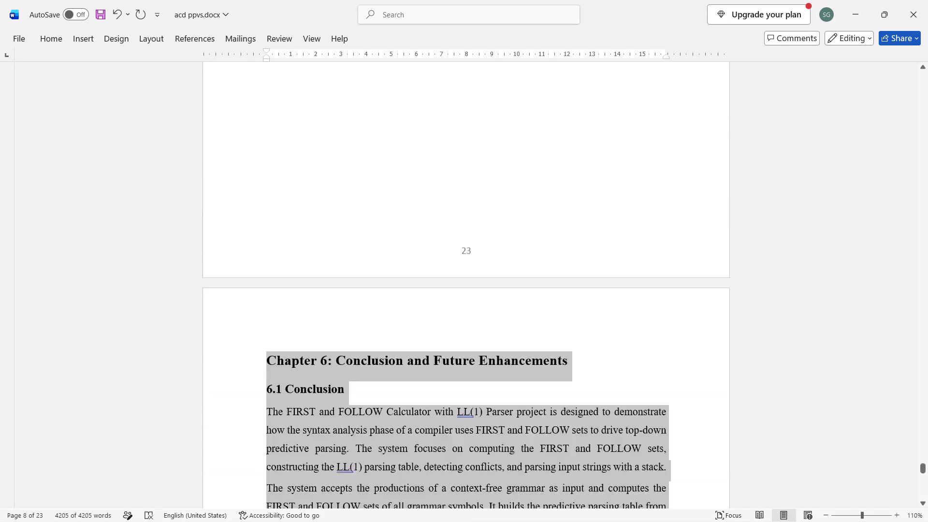
scroll(802, 278, down, 2)
scroll(802, 278, up, 5)
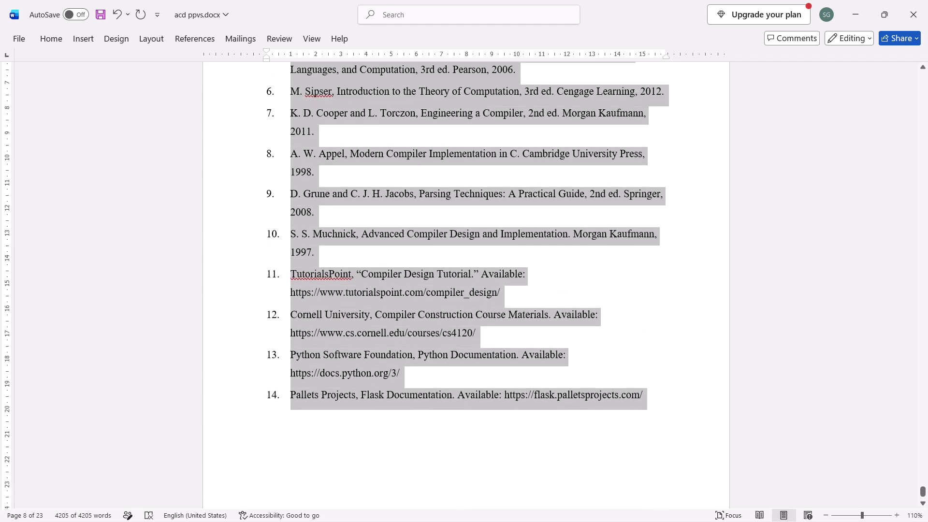
scroll(802, 278, up, 20)
scroll(802, 278, up, 2)
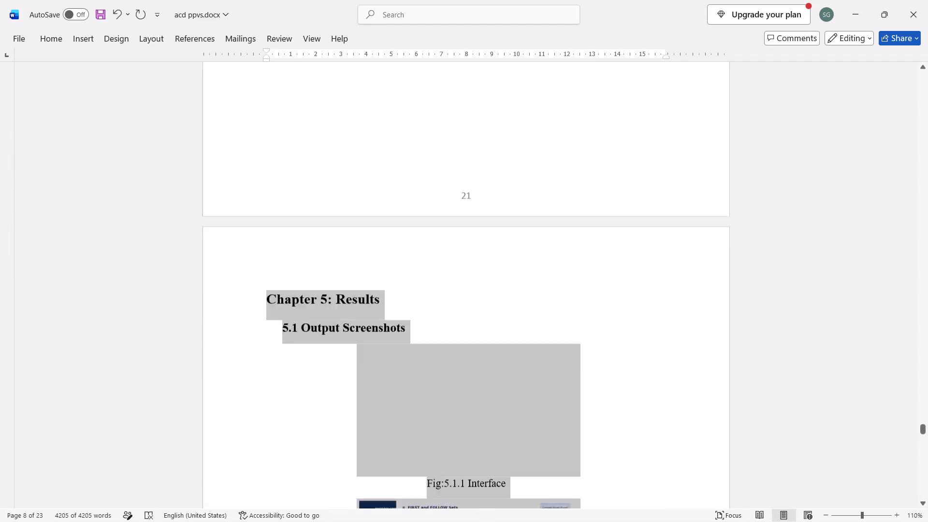
Examine how the cover page text fits on its page, down to the department name and date lines.
scroll(802, 278, up, 7)
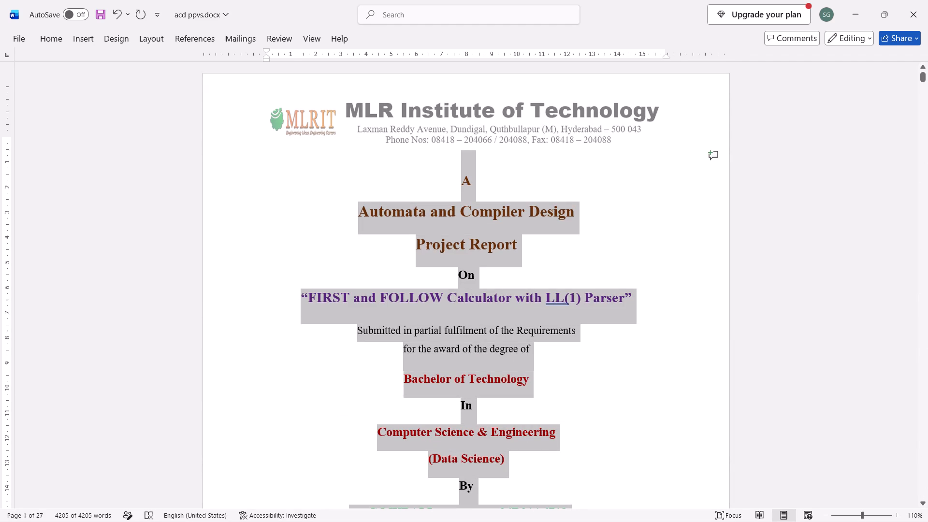
scroll(802, 278, down, 1)
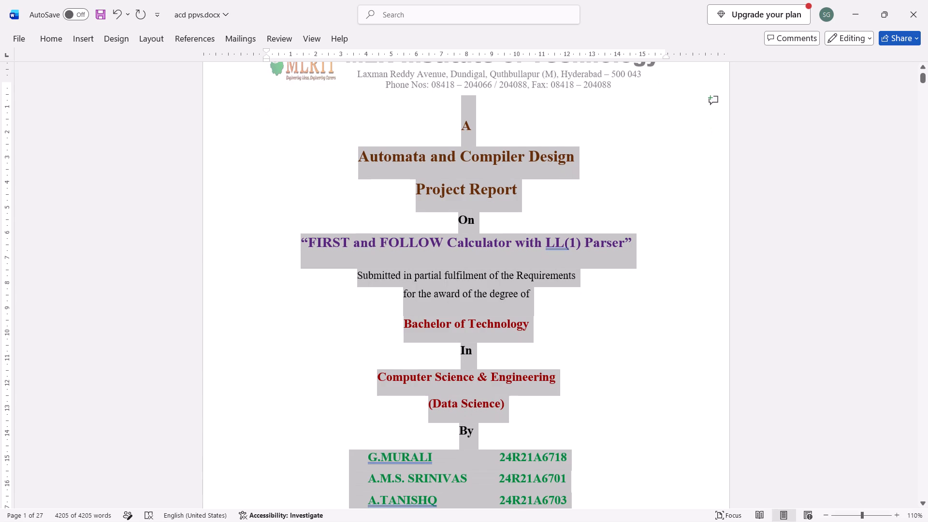
scroll(802, 278, down, 1)
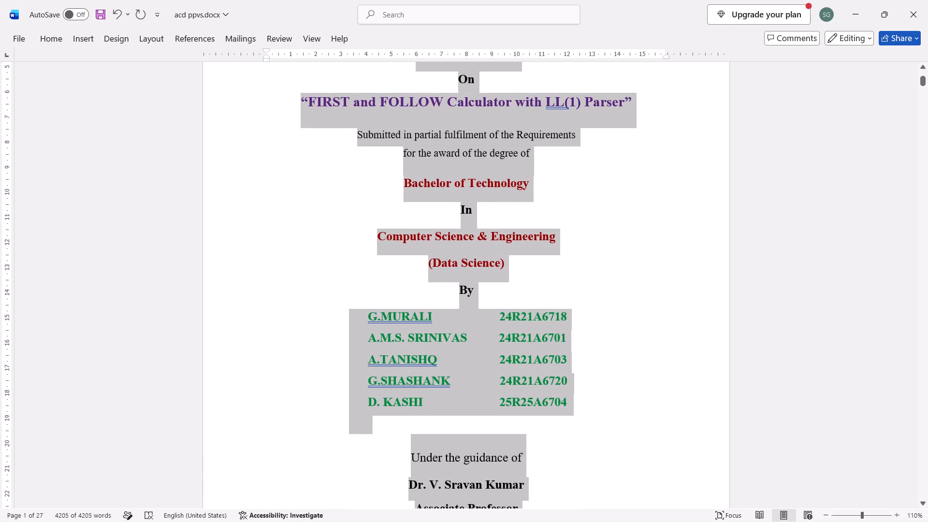
scroll(802, 278, down, 1)
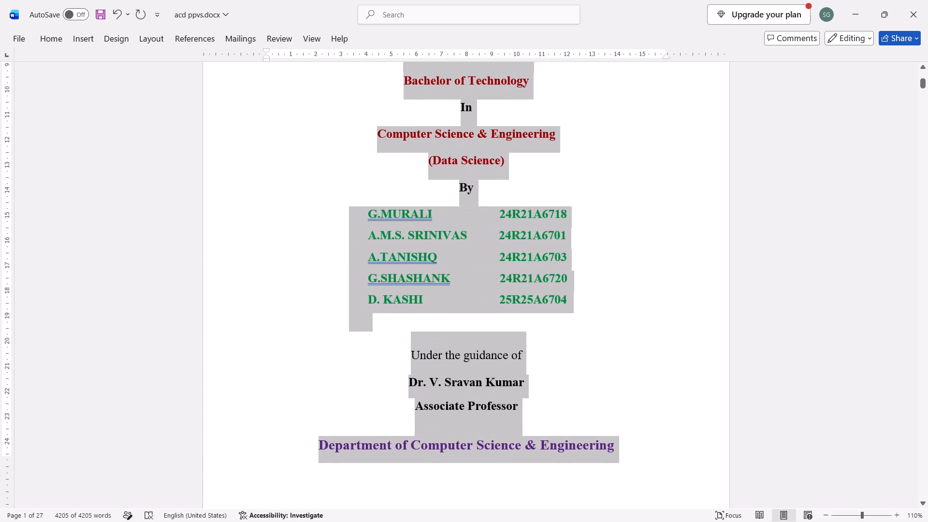
scroll(805, 309, down, 1)
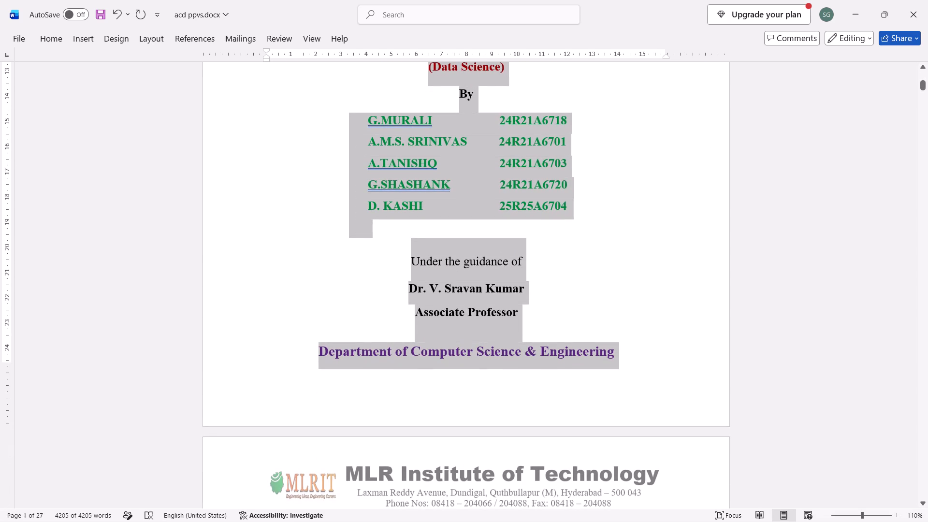
scroll(751, 389, down, 1)
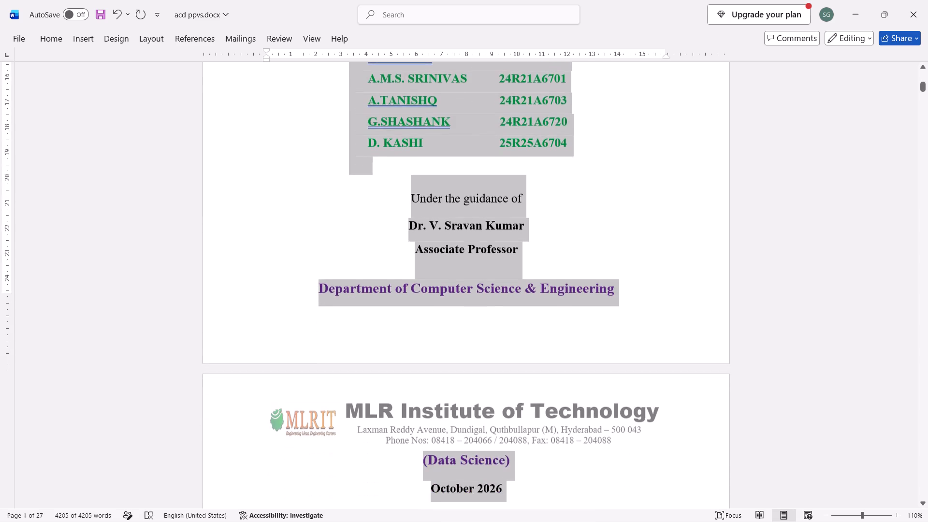
scroll(751, 389, down, 1)
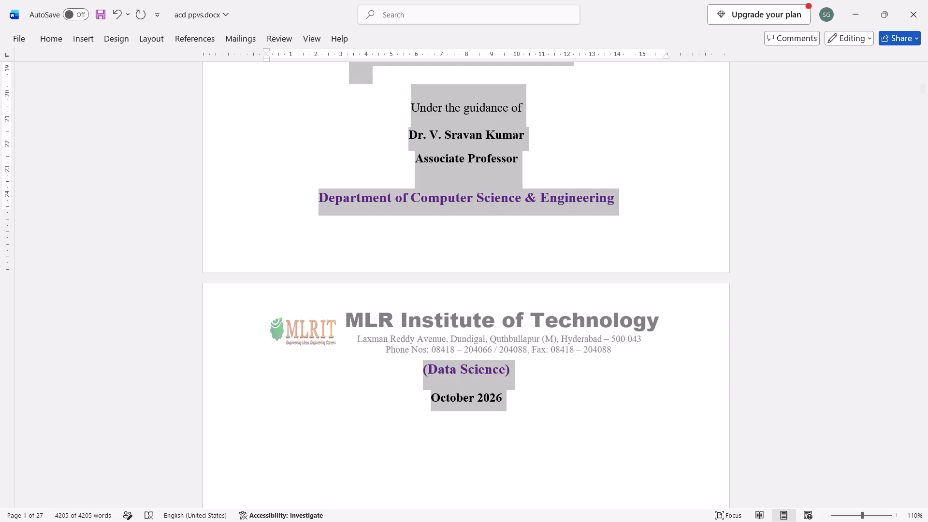
scroll(727, 416, down, 1)
scroll(727, 416, up, 1)
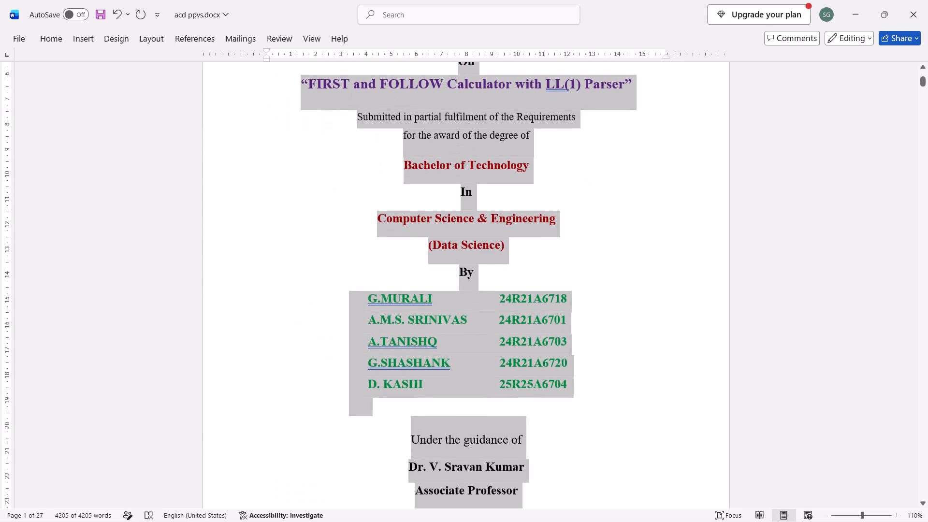
scroll(727, 416, up, 2)
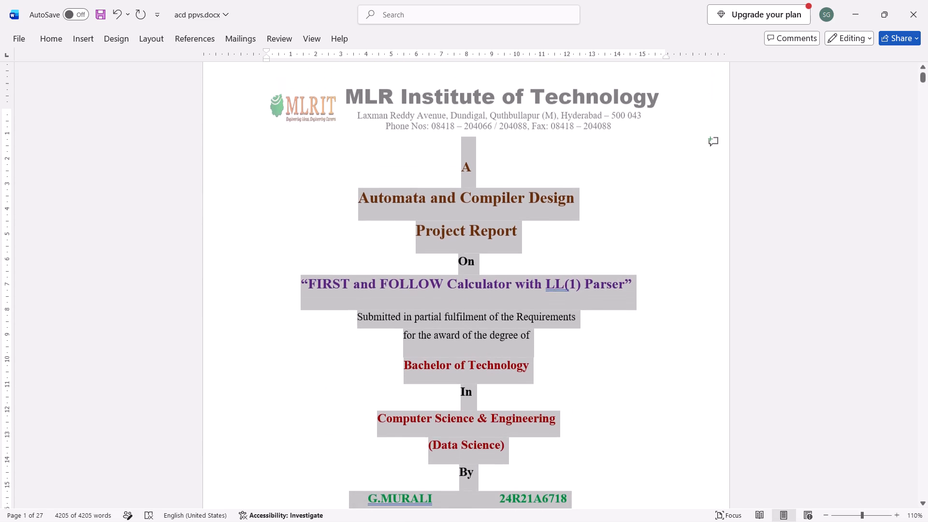
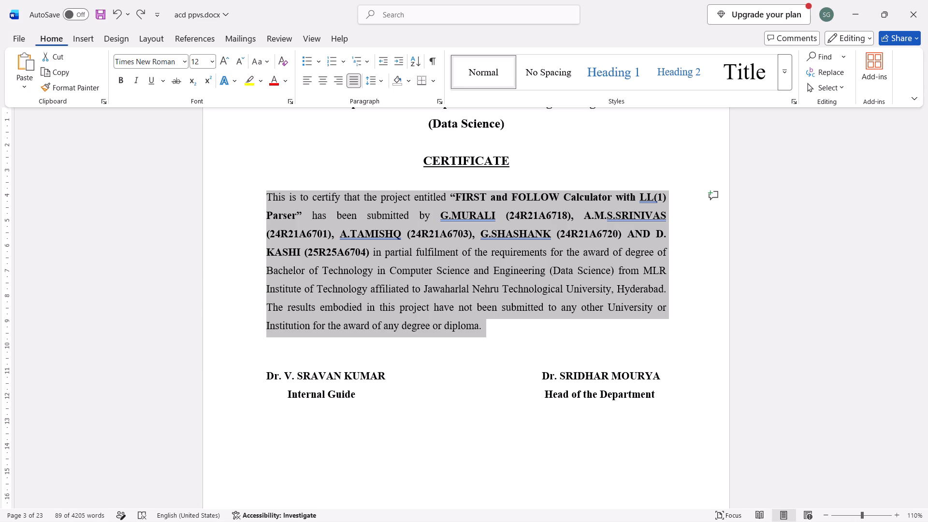
double_click(60, 39)
Apply 1.5 line spacing to the Acknowledgement page, from the department heading through the list of student names.
scroll(136, 225, down, 1)
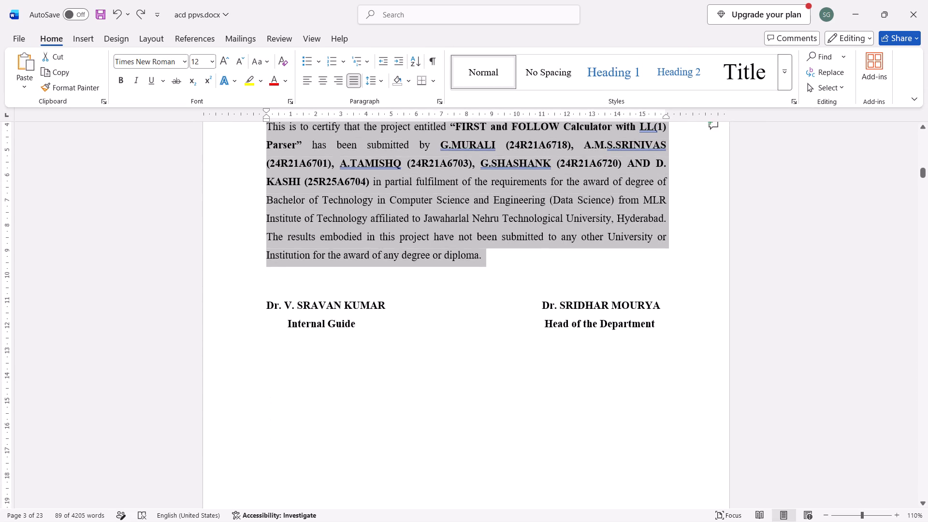
scroll(136, 225, up, 1)
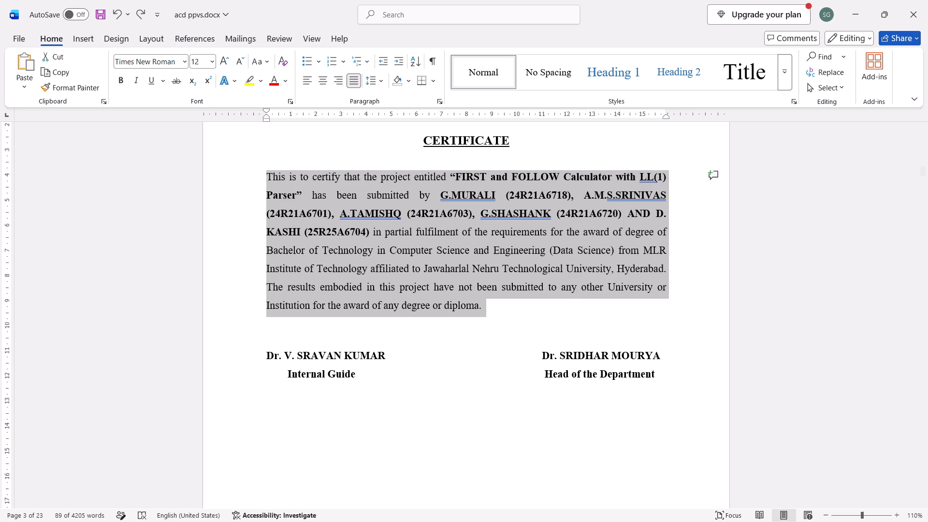
scroll(460, 391, down, 2)
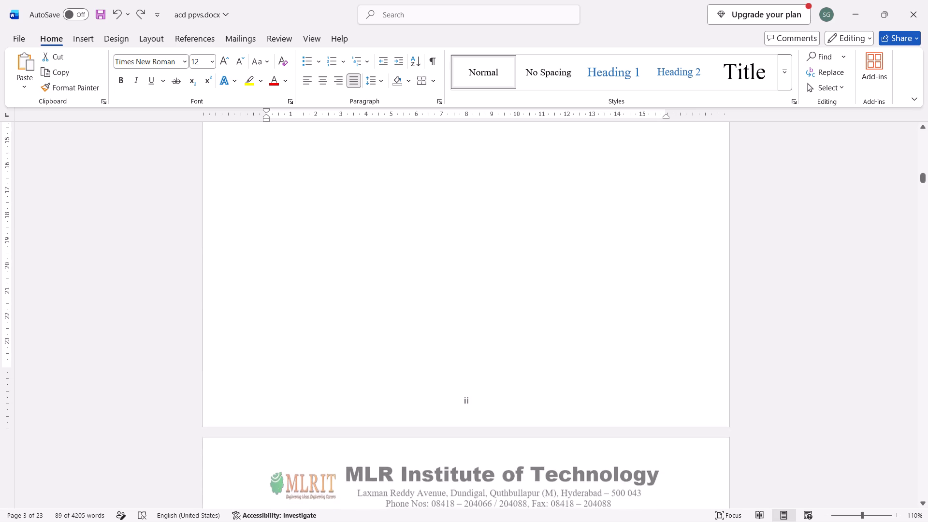
scroll(460, 391, down, 2)
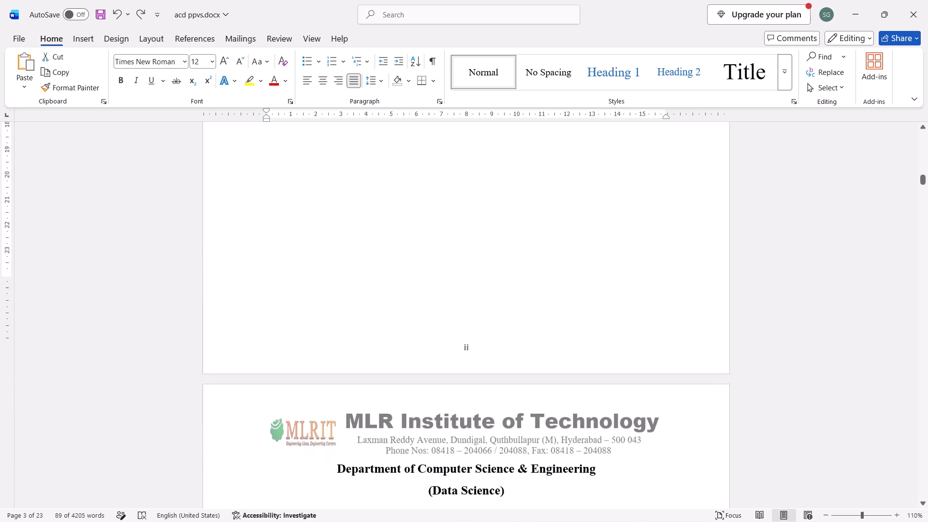
scroll(460, 391, down, 3)
scroll(402, 313, down, 1)
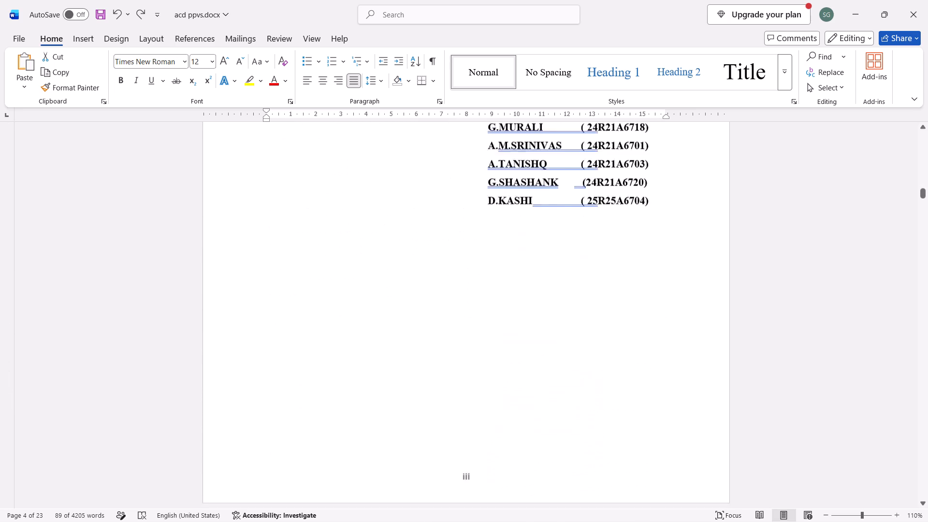
scroll(402, 313, down, 2)
drag(261, 261, 401, 370)
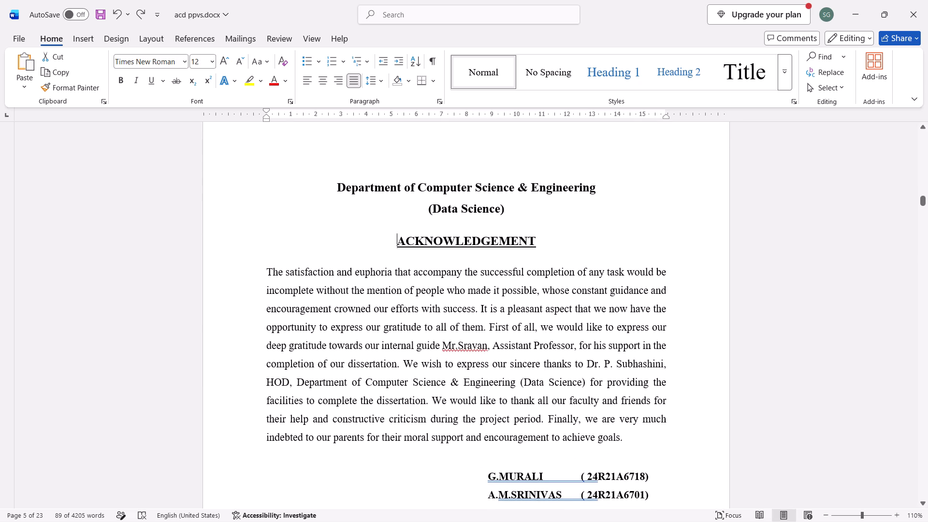
drag(401, 370, 629, 486)
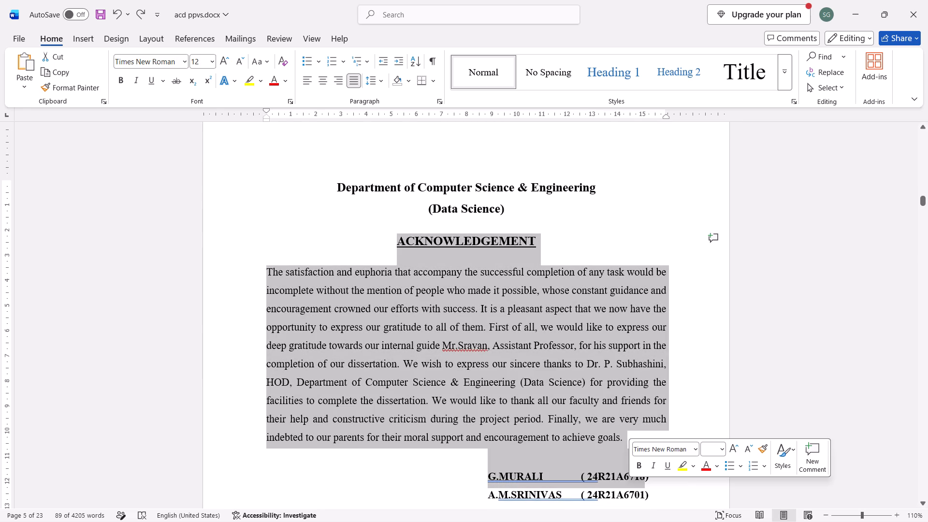
drag(320, 184, 472, 478)
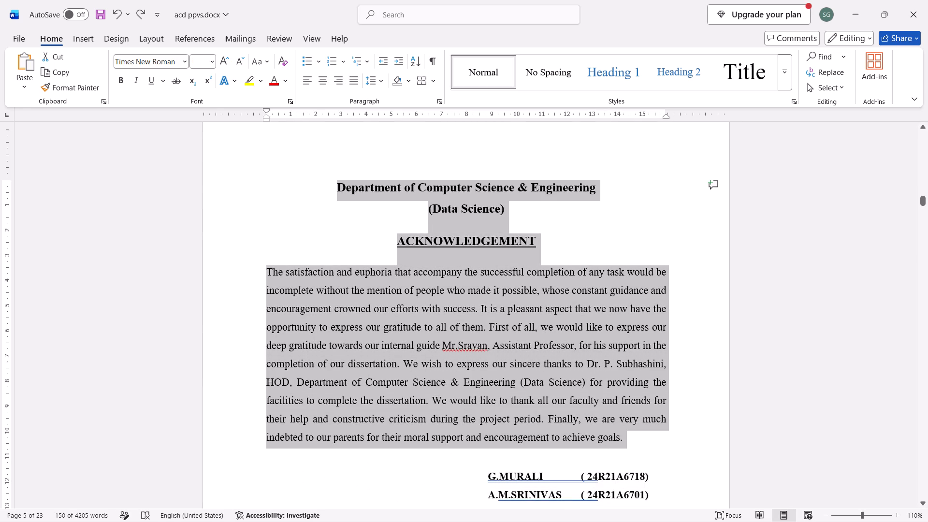
drag(472, 478, 643, 352)
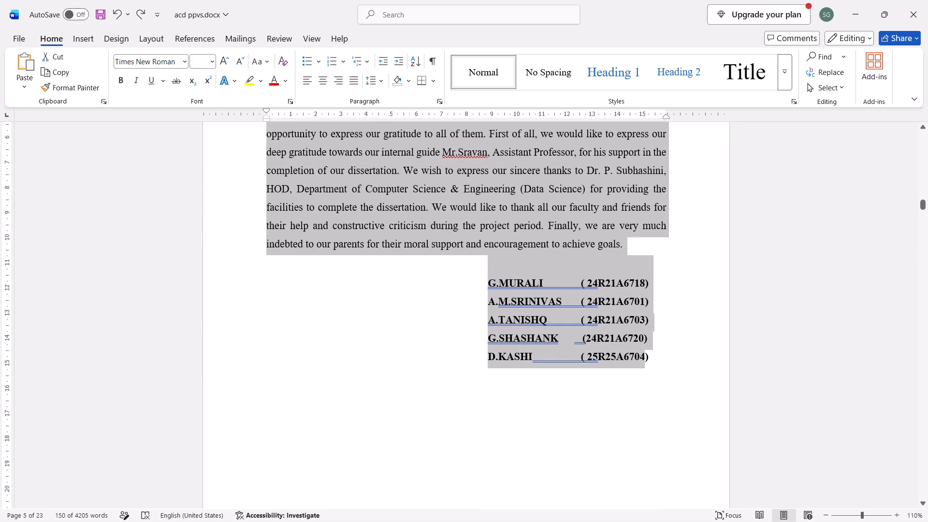
drag(643, 352, 660, 351)
key(ctrl+5)
Compare the page tops of the front matter, from the Declaration through the Contents to the Abstract.
scroll(660, 351, down, 1)
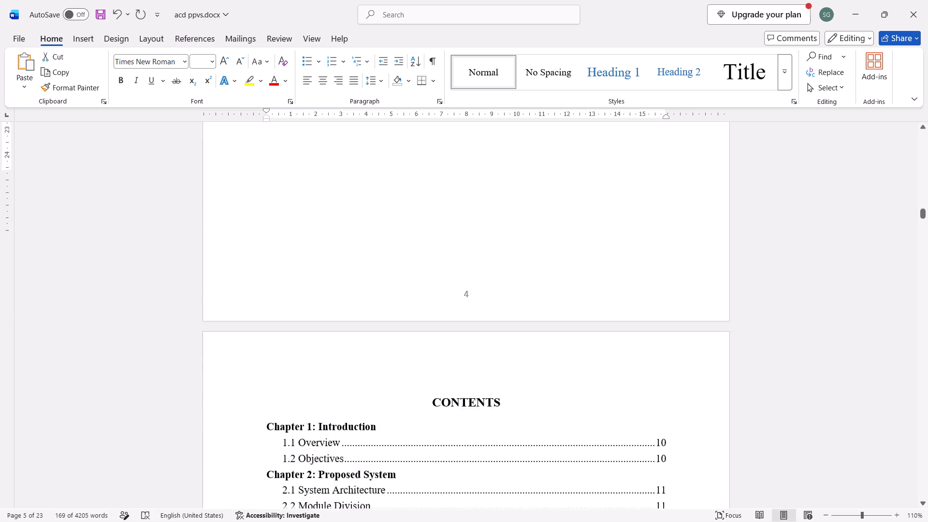
scroll(660, 351, down, 6)
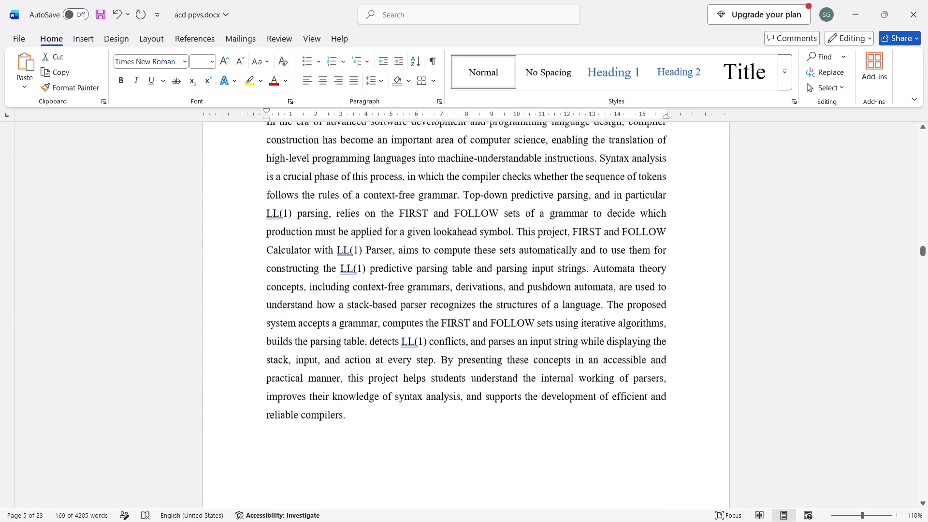
scroll(651, 324, up, 1)
scroll(436, 374, down, 1)
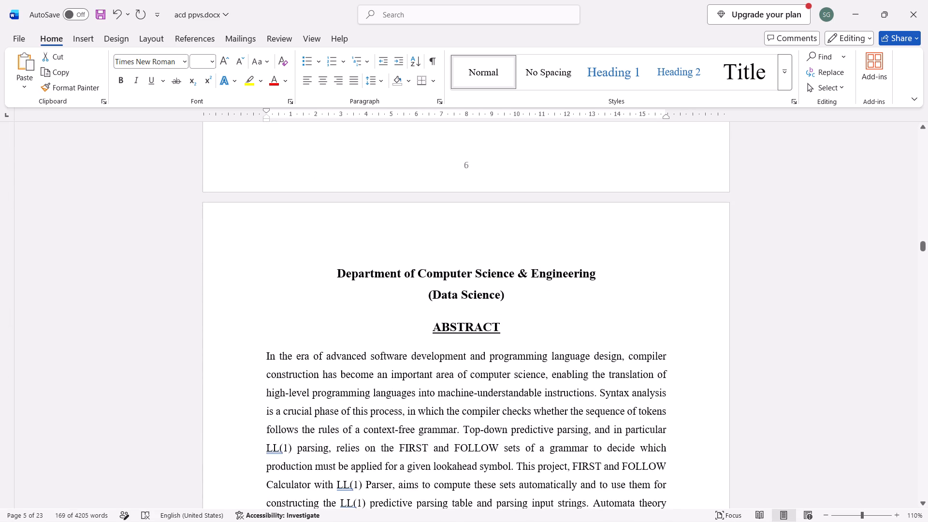
scroll(331, 272, up, 9)
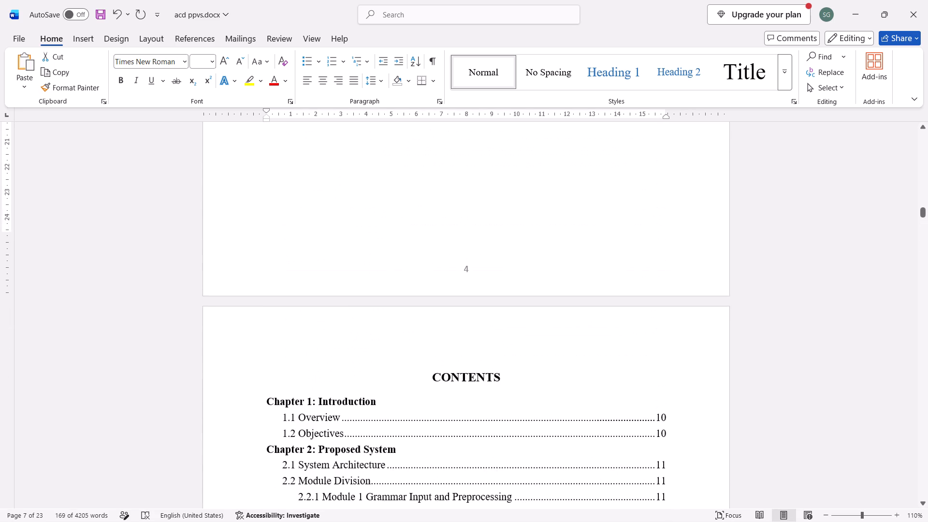
scroll(331, 272, up, 6)
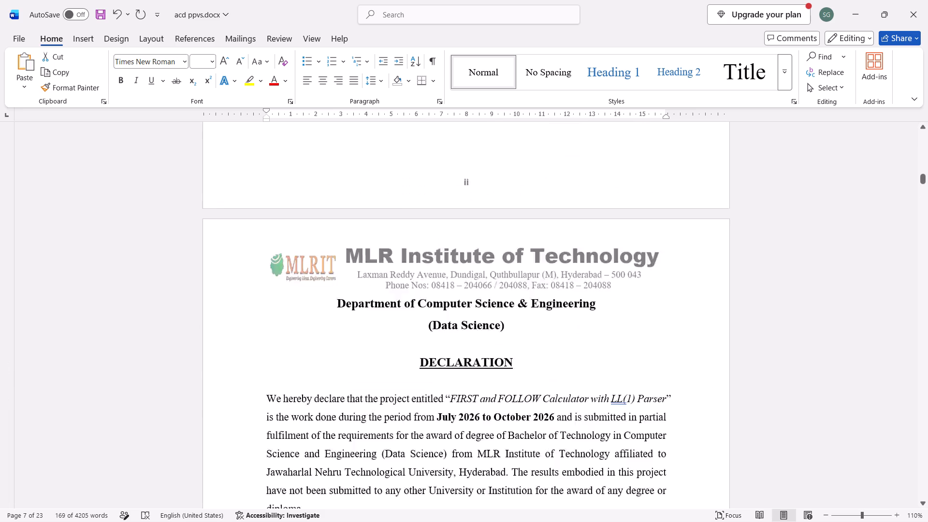
scroll(331, 272, up, 1)
scroll(331, 272, down, 2)
Copy the MLR Institute of Technology letterhead picture from the Section 2 header into the Section 3 header above ACKNOWLEDGEMENT.
click(362, 216)
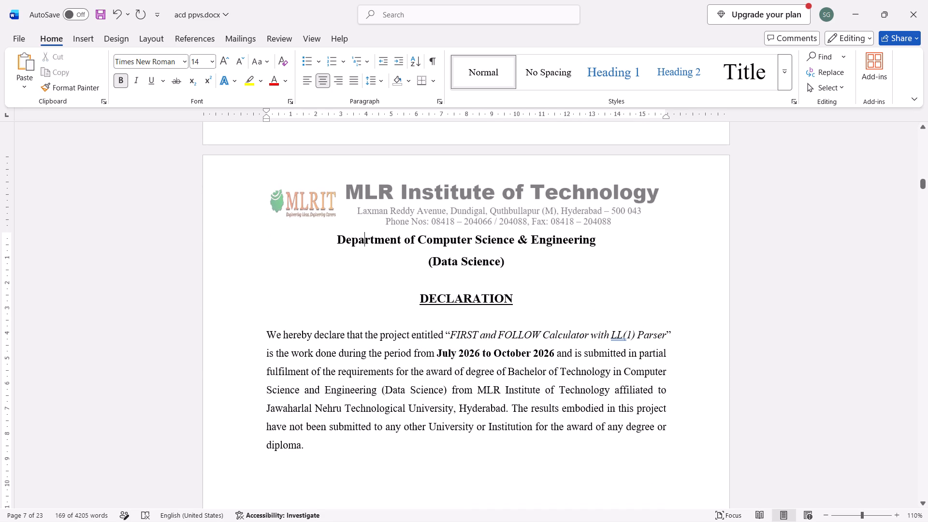
triple_click(400, 207)
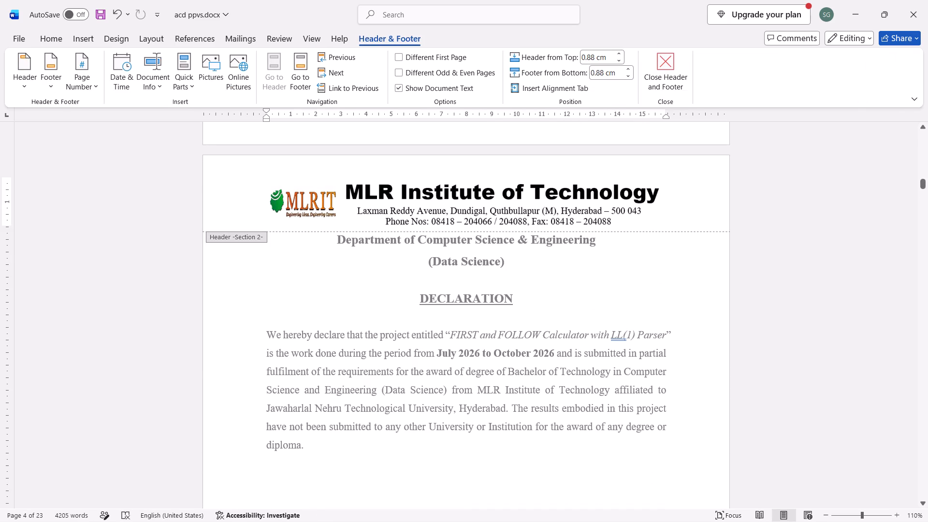
click(434, 187)
key(ctrl+c)
scroll(696, 338, down, 2)
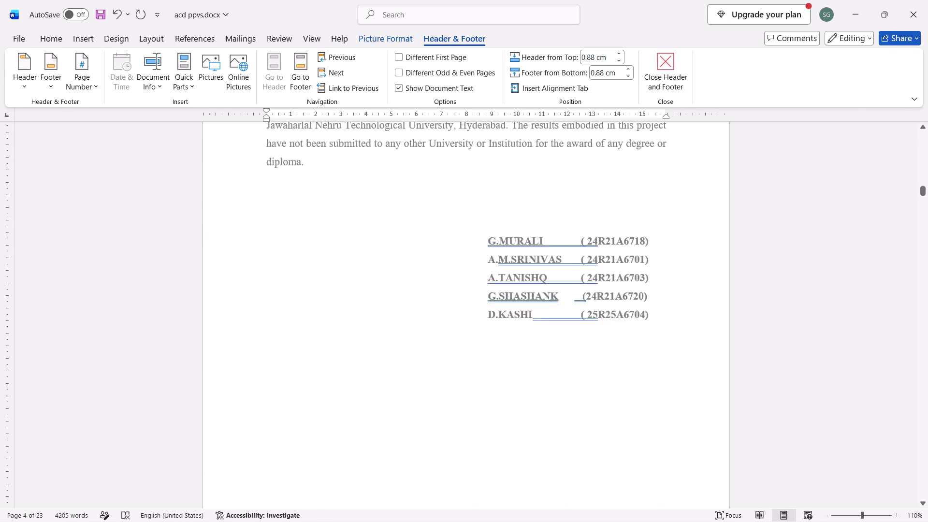
scroll(696, 338, down, 3)
click(568, 264)
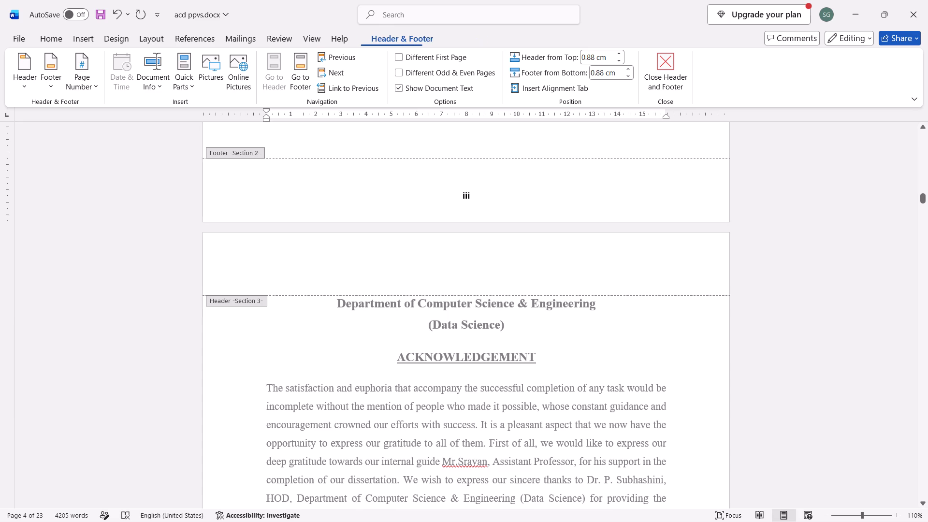
key(ctrl+v)
Check the pasted letterhead on the pages from the Acknowledgement through the Contents, lists and Abstract against the Declaration page.
scroll(568, 264, down, 3)
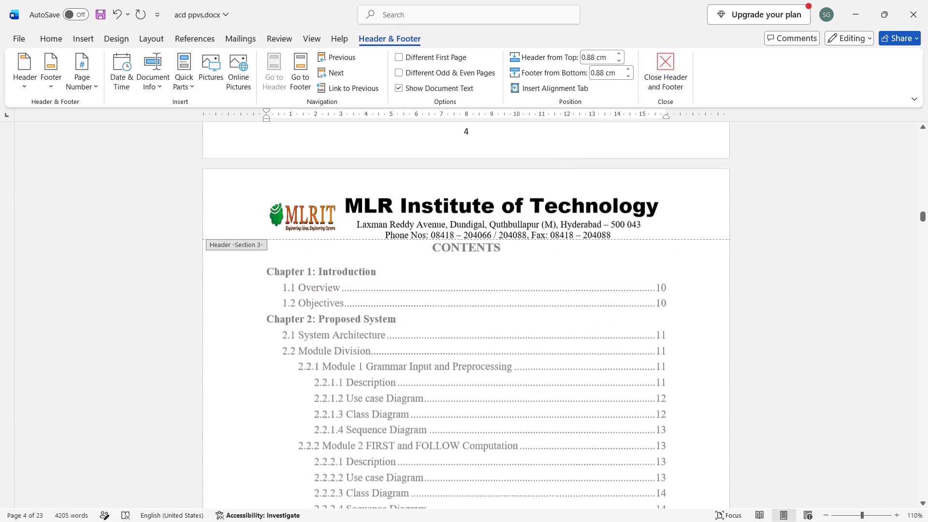
scroll(568, 264, down, 5)
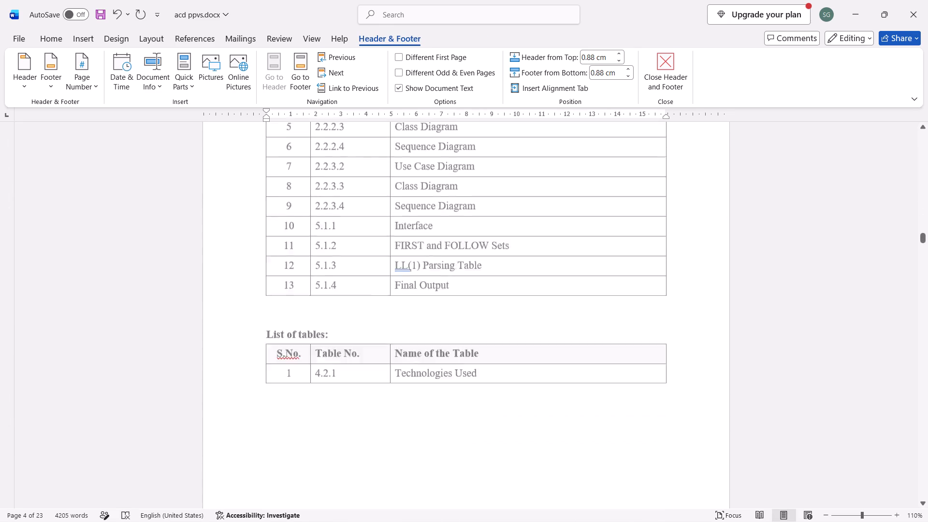
scroll(568, 264, down, 1)
scroll(487, 395, down, 1)
scroll(456, 282, down, 2)
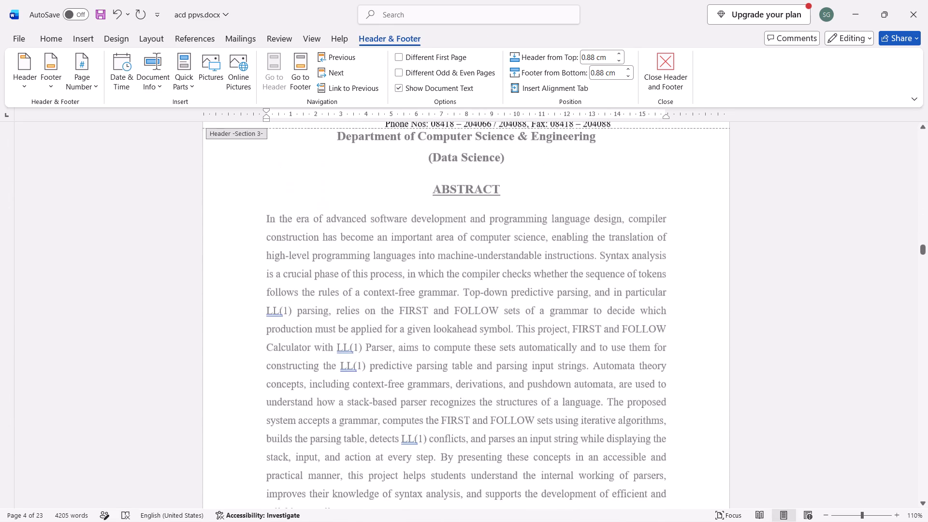
scroll(456, 282, down, 3)
scroll(433, 246, down, 2)
scroll(433, 246, up, 5)
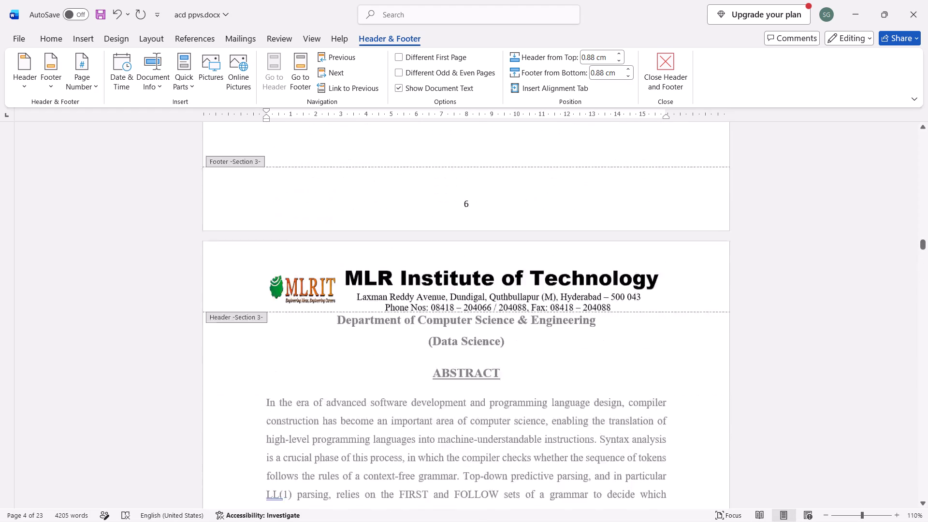
scroll(433, 246, up, 4)
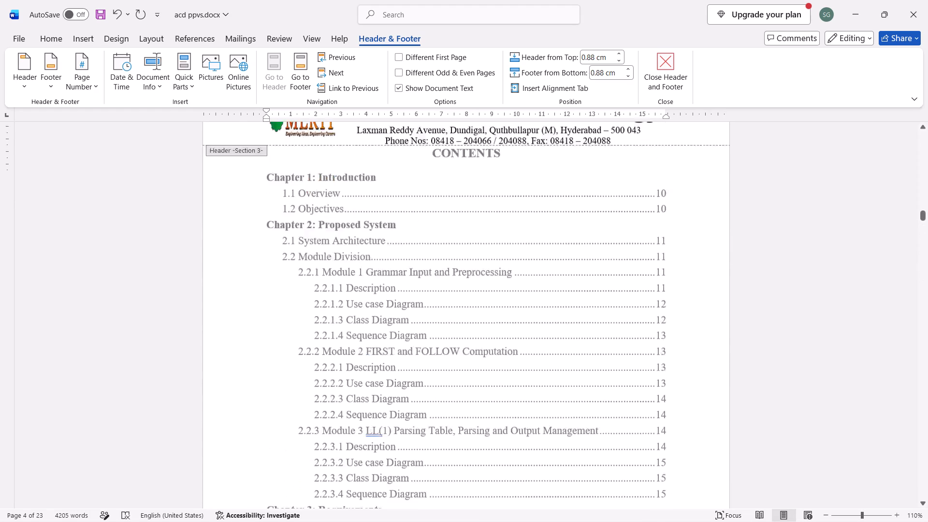
scroll(433, 246, up, 5)
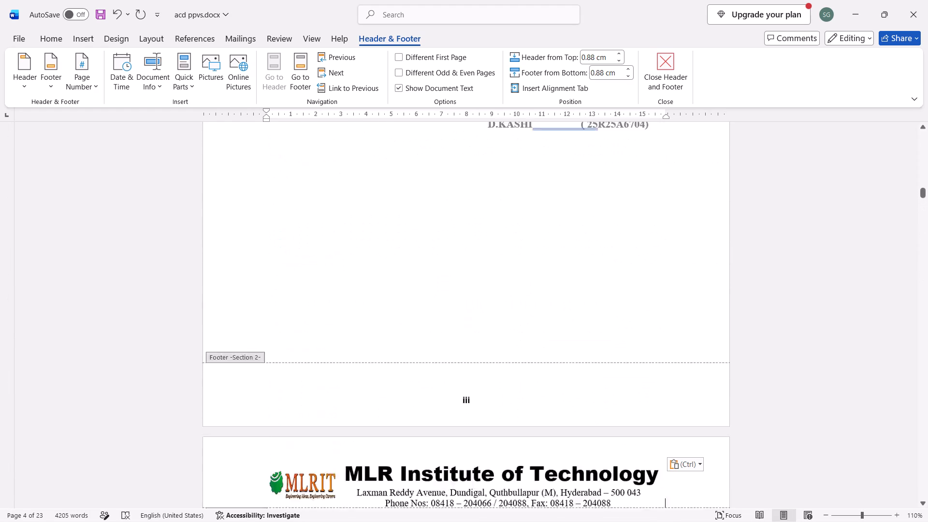
scroll(433, 246, up, 3)
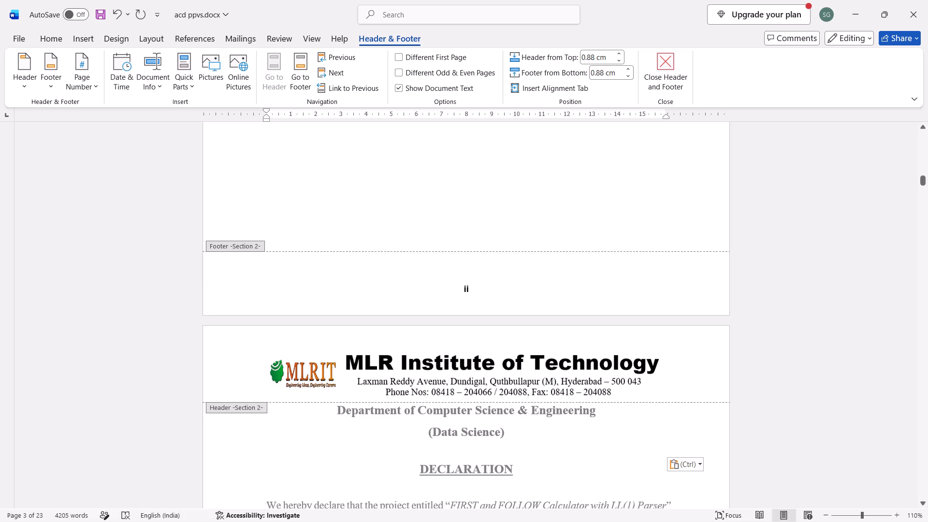
Finish header and footer editing and return to the document body.
click(782, 265)
click(58, 40)
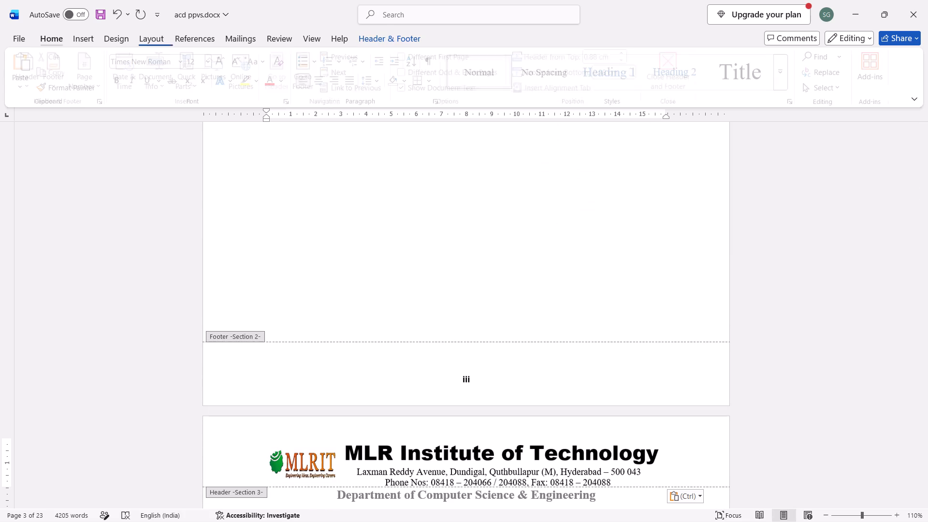
click(355, 35)
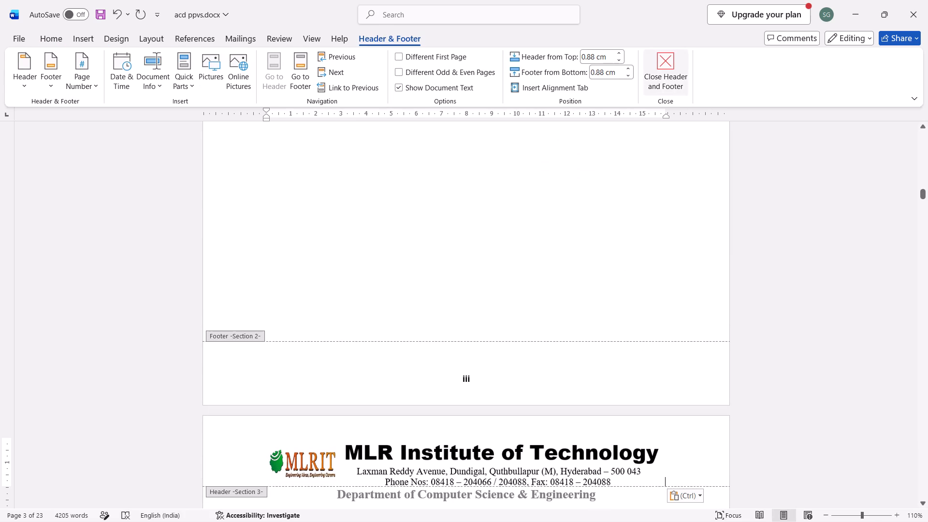
click(674, 71)
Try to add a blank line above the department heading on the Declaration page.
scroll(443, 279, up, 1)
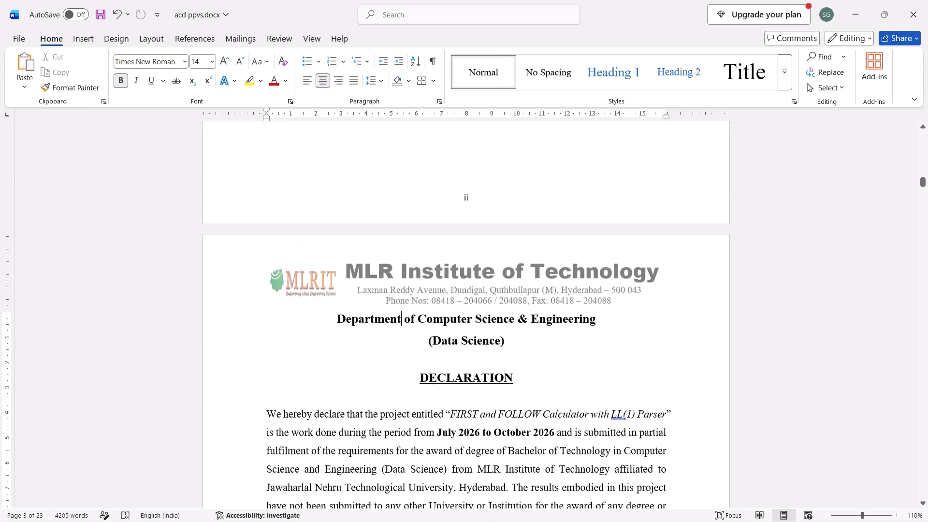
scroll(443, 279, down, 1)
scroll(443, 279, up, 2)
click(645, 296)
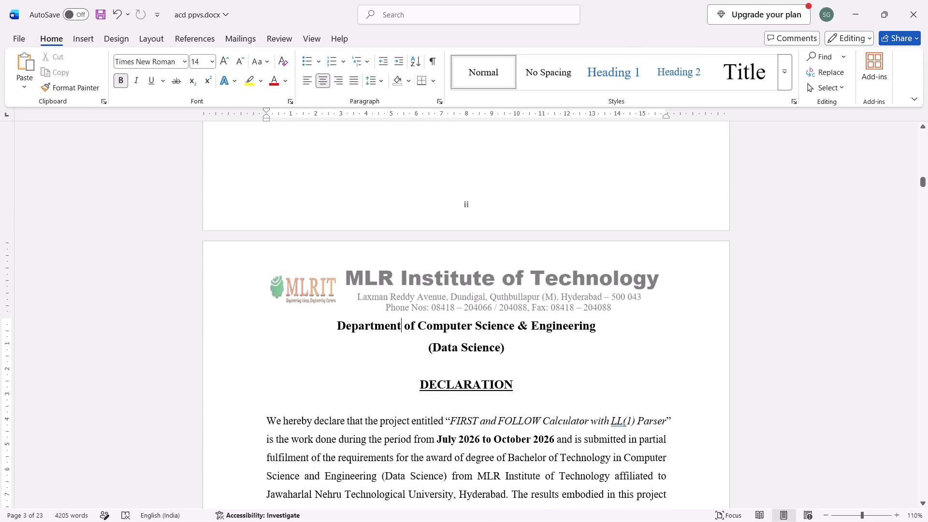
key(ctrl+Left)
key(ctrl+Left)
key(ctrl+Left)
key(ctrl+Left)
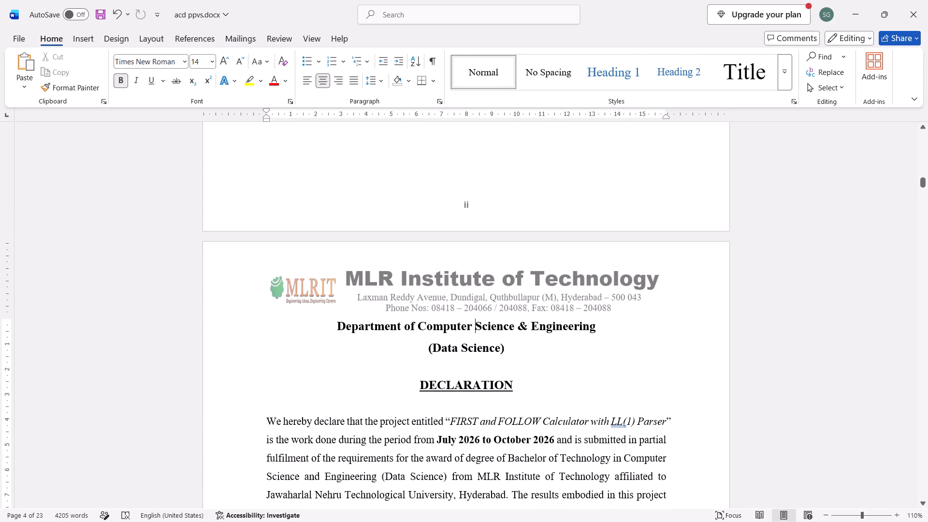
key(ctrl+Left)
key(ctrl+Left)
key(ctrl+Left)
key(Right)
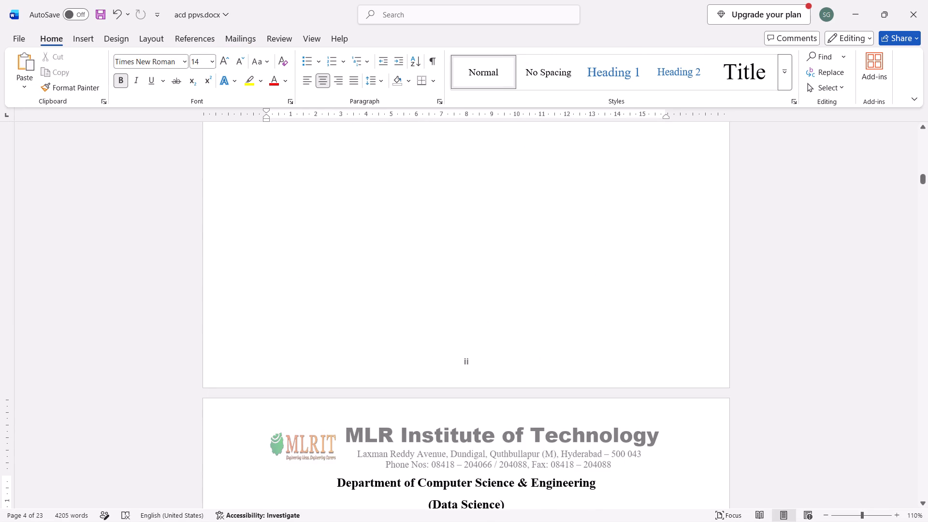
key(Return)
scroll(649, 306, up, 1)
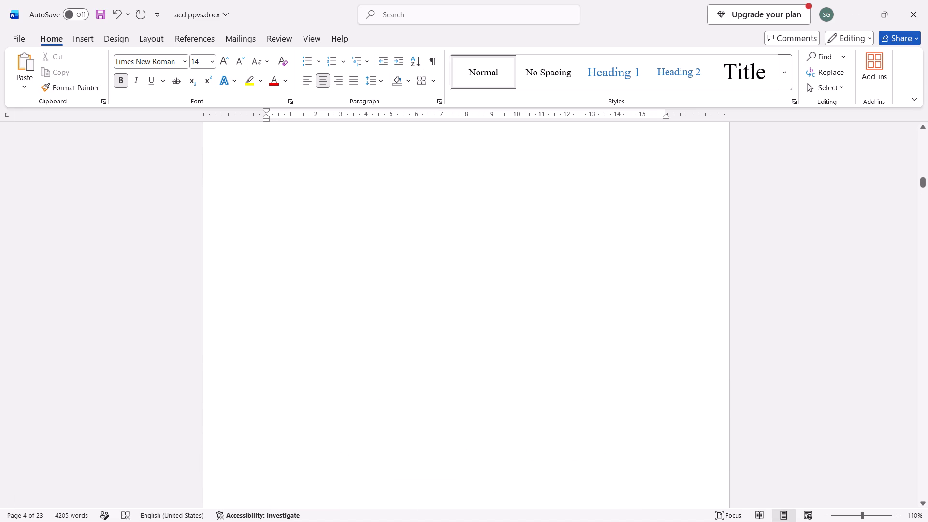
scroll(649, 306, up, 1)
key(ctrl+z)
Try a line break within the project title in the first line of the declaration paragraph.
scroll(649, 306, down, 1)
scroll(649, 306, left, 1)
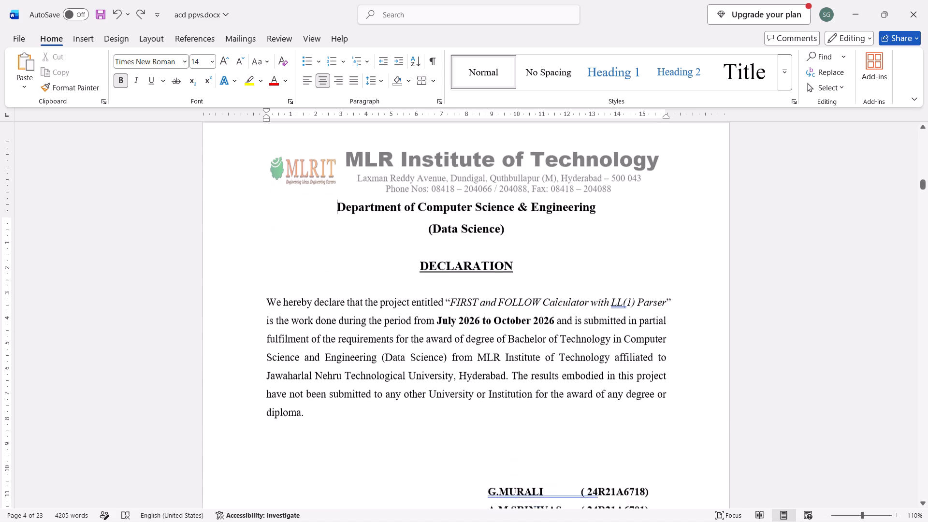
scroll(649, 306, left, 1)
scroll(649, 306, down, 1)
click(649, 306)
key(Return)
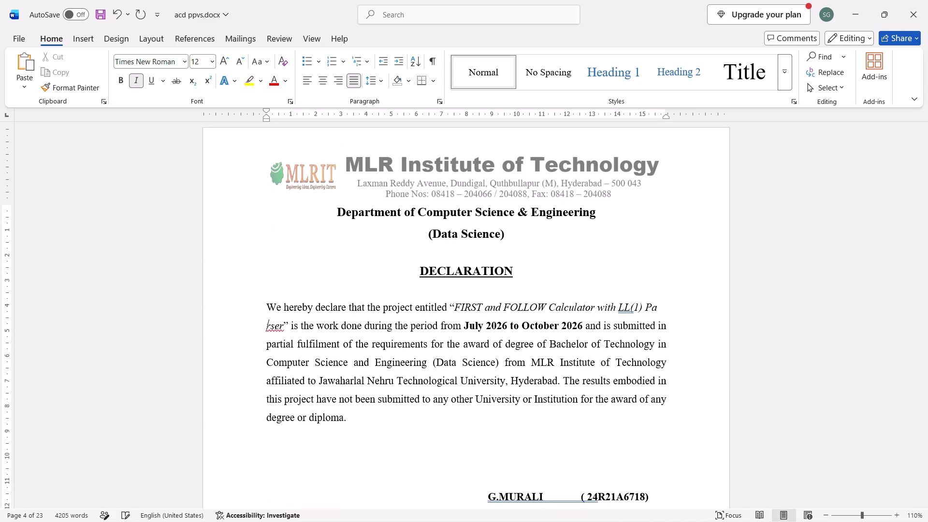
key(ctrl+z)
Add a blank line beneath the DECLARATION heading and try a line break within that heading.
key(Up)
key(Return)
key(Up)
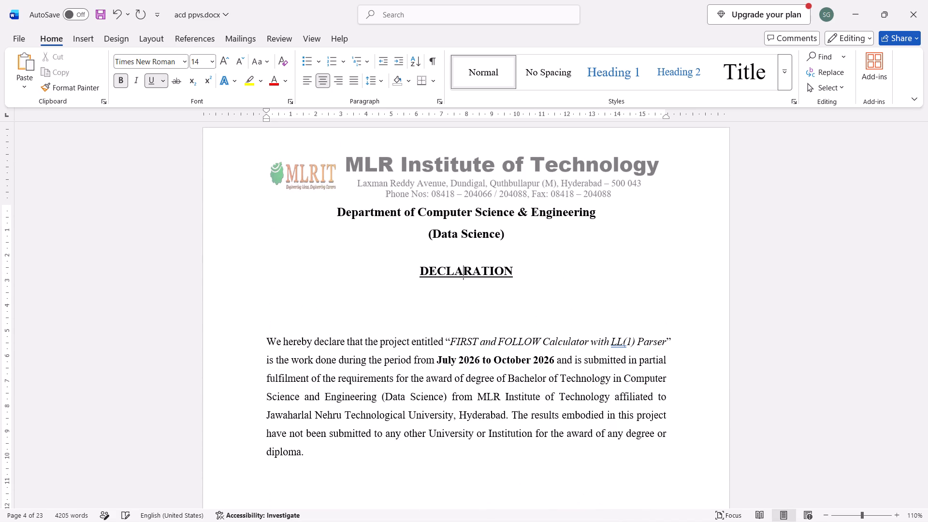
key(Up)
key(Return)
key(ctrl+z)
Insert a blank line directly above the DECLARATION heading.
key(Down)
key(Left)
key(Left)
key(ctrl+Left)
key(ctrl+Left)
key(ctrl+Right)
key(Return)
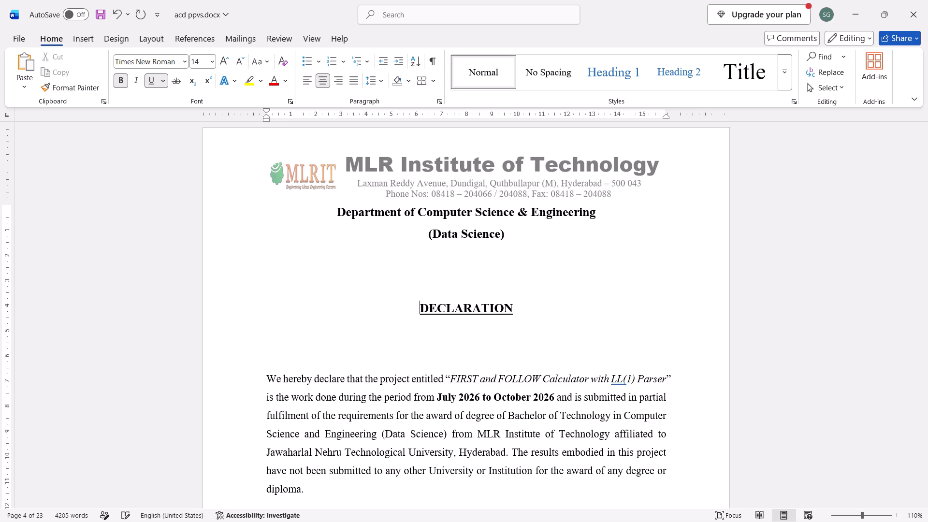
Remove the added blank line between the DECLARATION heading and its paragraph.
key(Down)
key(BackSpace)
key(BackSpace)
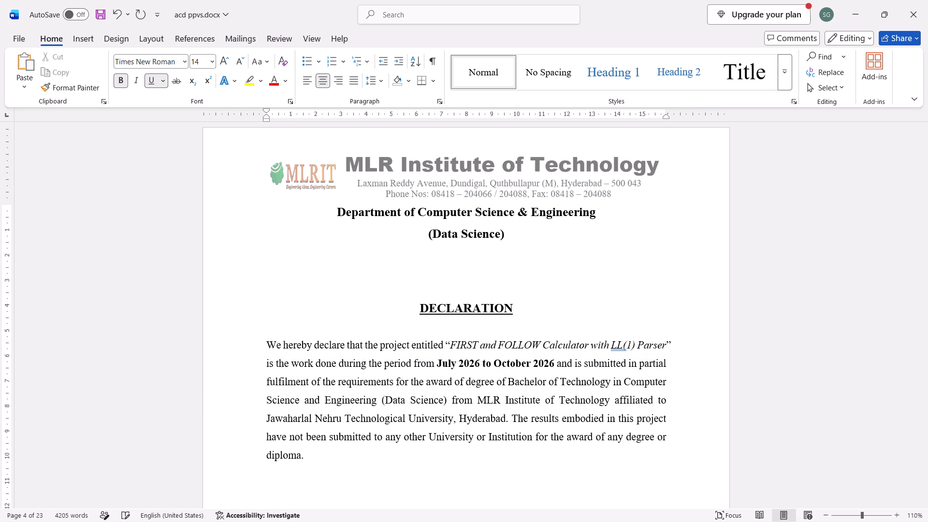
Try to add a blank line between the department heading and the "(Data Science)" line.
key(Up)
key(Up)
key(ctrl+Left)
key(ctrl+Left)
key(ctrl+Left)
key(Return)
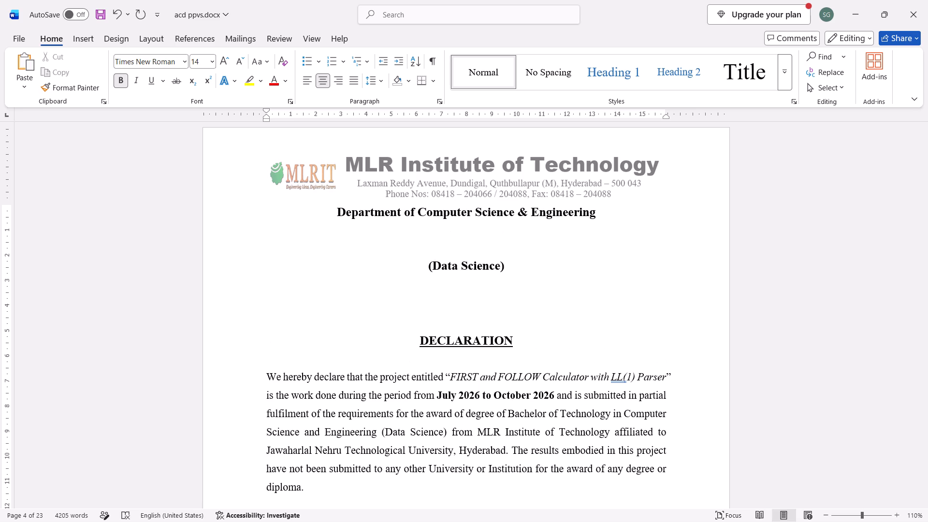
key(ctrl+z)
Tighten the gap between "(Data Science)" and the DECLARATION heading, and insert a single blank line there.
key(Down)
key(BackSpace)
key(BackSpace)
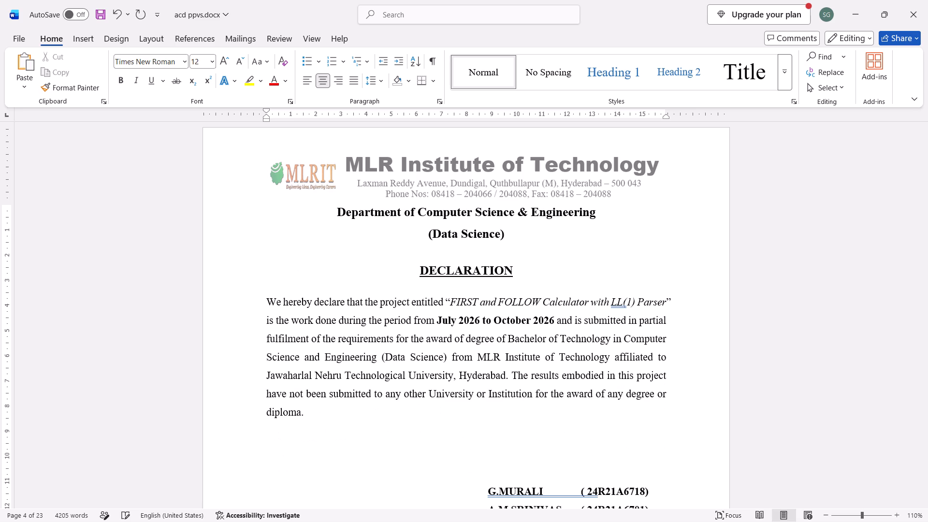
key(Return)
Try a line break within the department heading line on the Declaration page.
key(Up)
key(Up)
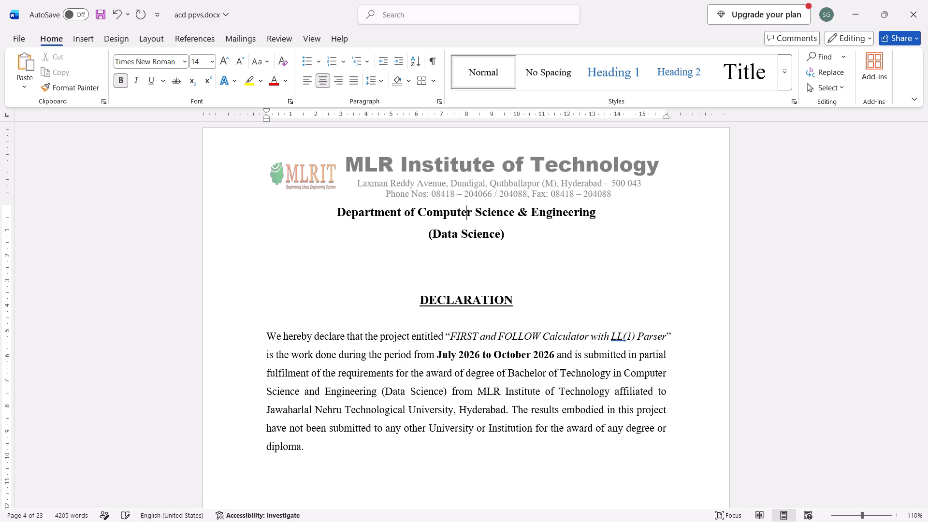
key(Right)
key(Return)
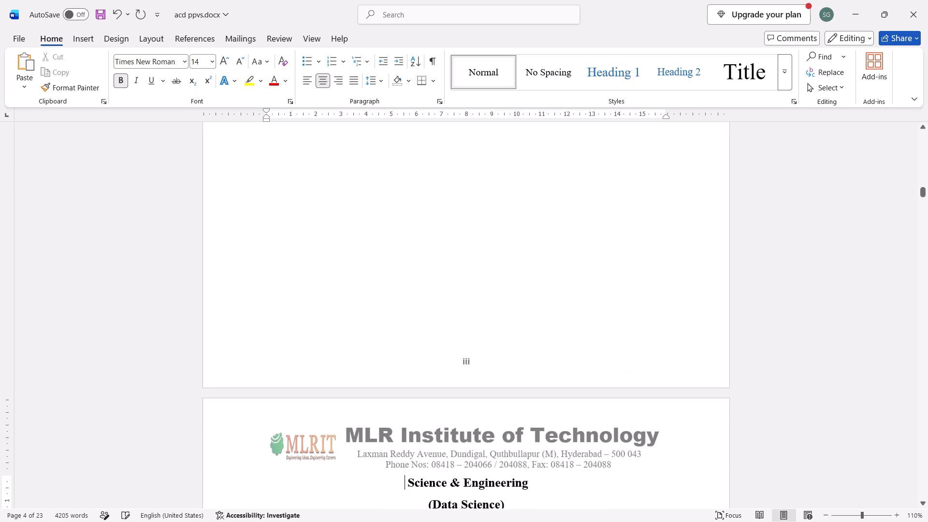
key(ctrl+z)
Insert a blank line between the department heading and the "(Data Science)" line on the Declaration page.
key(Down)
key(Left)
key(ctrl+Left)
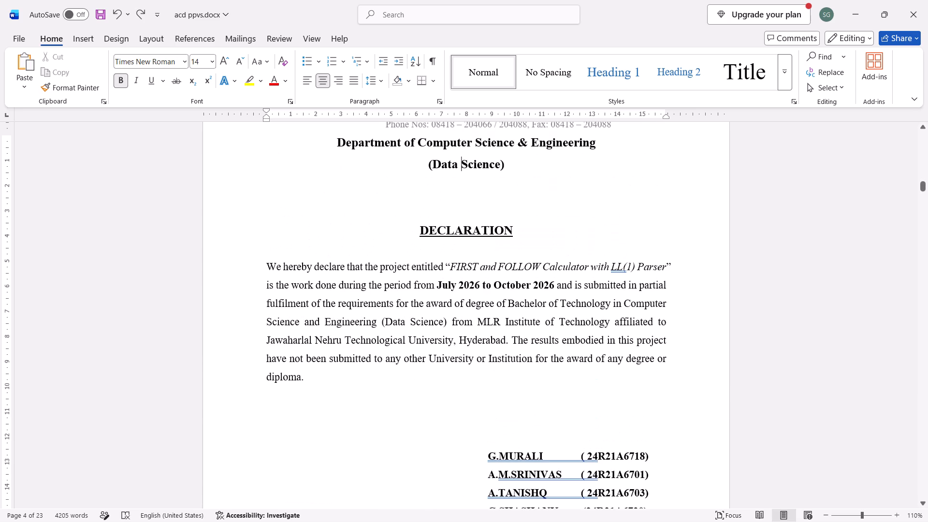
key(ctrl+Left)
key(ctrl+Left)
key(Return)
Remove the blank line between "(Data Science)" and the DECLARATION heading.
key(Down)
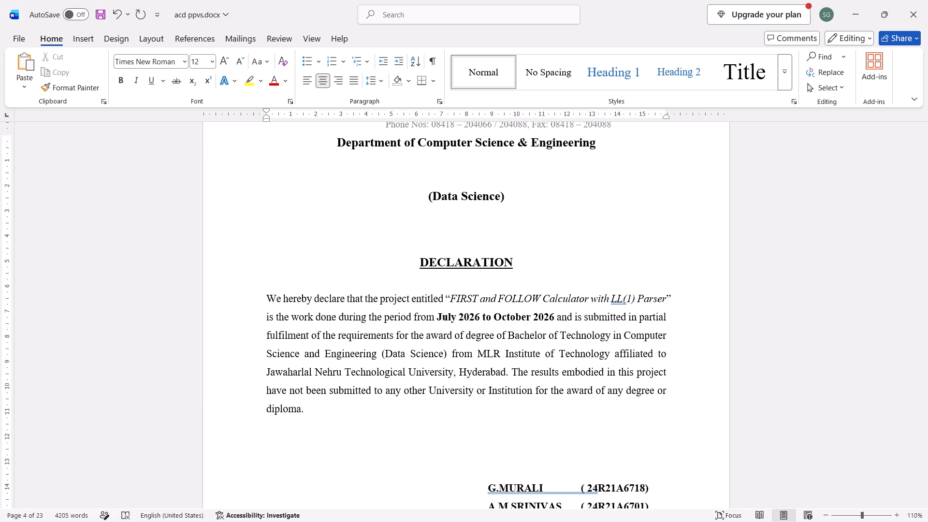
key(BackSpace)
key(BackSpace)
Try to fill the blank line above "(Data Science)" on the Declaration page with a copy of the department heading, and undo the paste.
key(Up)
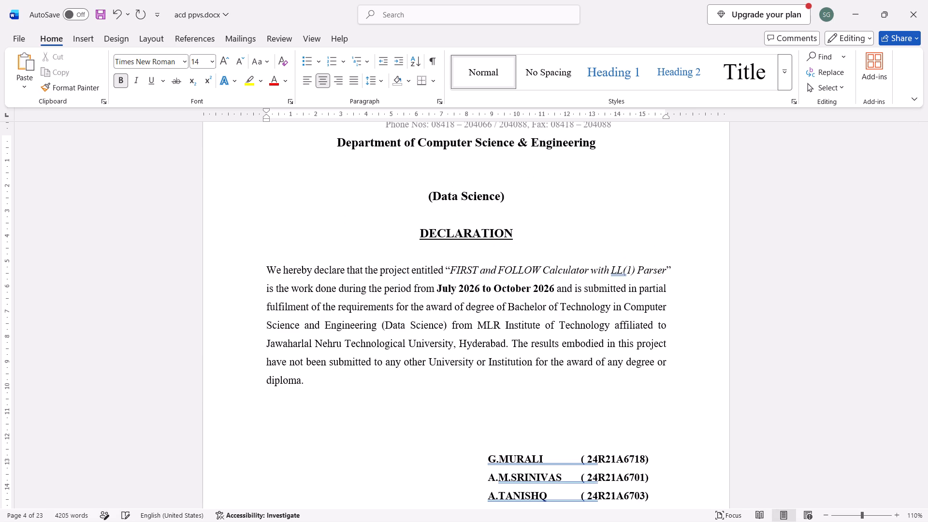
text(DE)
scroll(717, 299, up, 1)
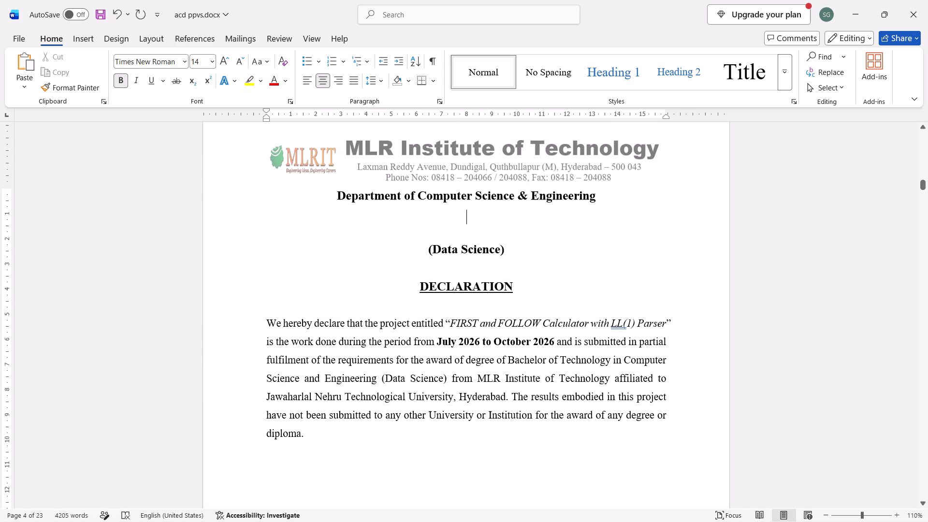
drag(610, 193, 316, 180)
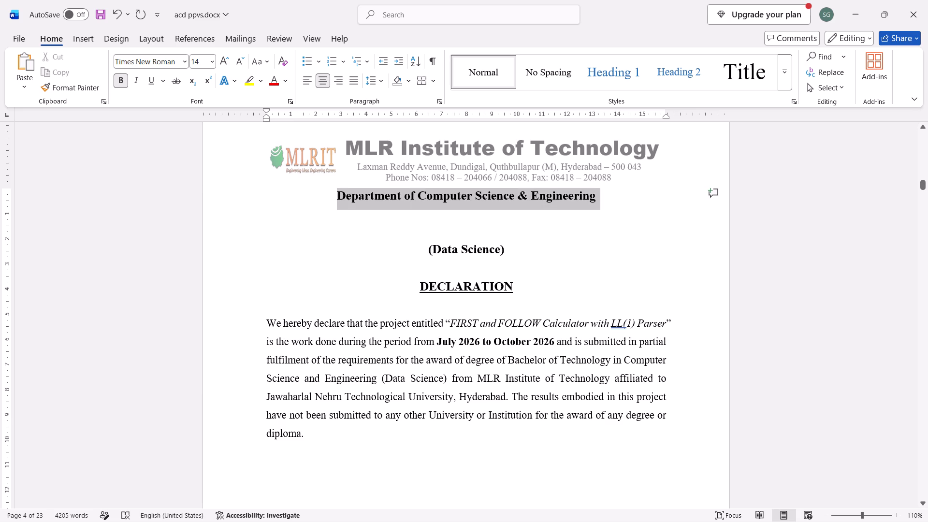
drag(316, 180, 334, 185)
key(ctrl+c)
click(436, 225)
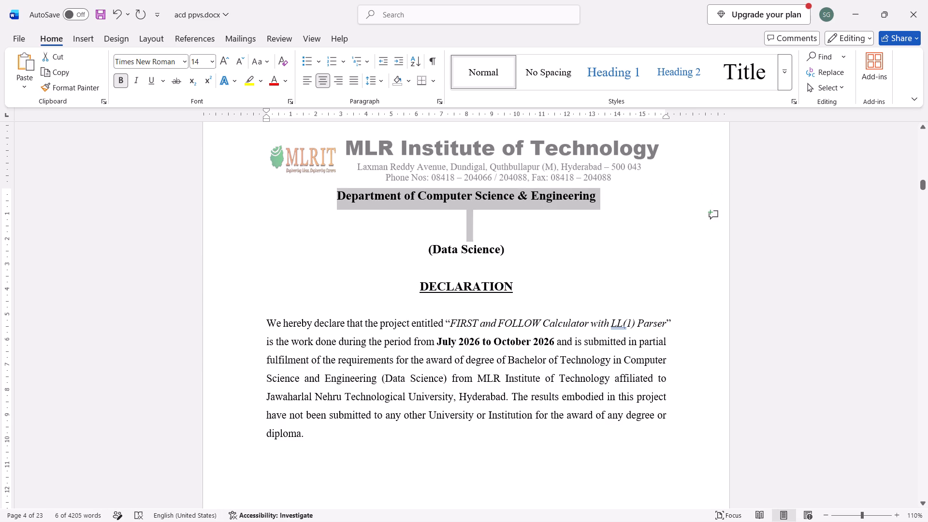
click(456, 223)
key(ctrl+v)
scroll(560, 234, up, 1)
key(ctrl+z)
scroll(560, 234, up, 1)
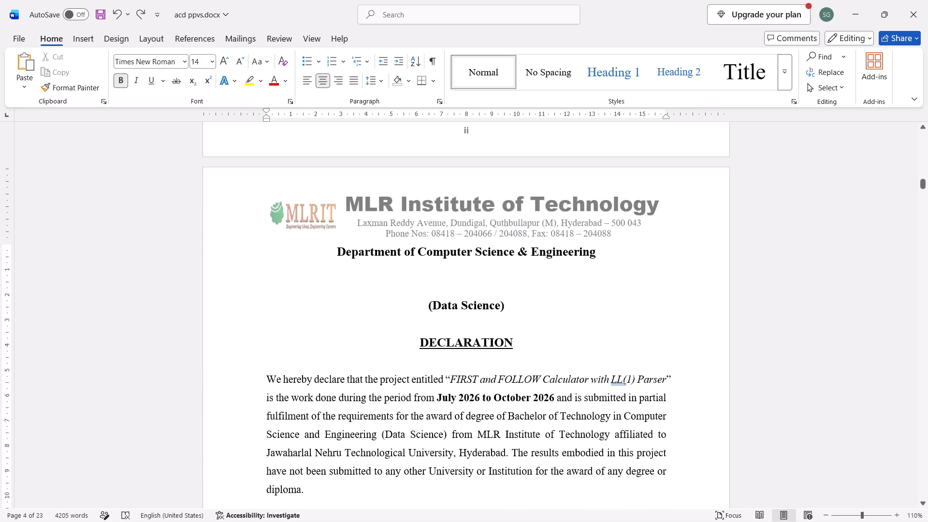
Enter "Department of Computer Science & Engineering" on the blank line above "(Data Science)".
text(de)
key(BackSpace)
key(BackSpace)
text(Depa)
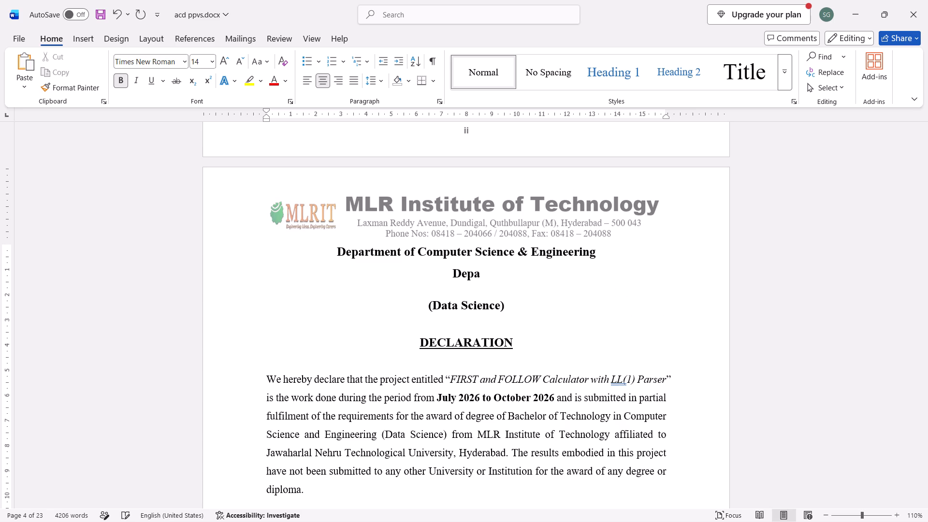
text(rtment of Compute)
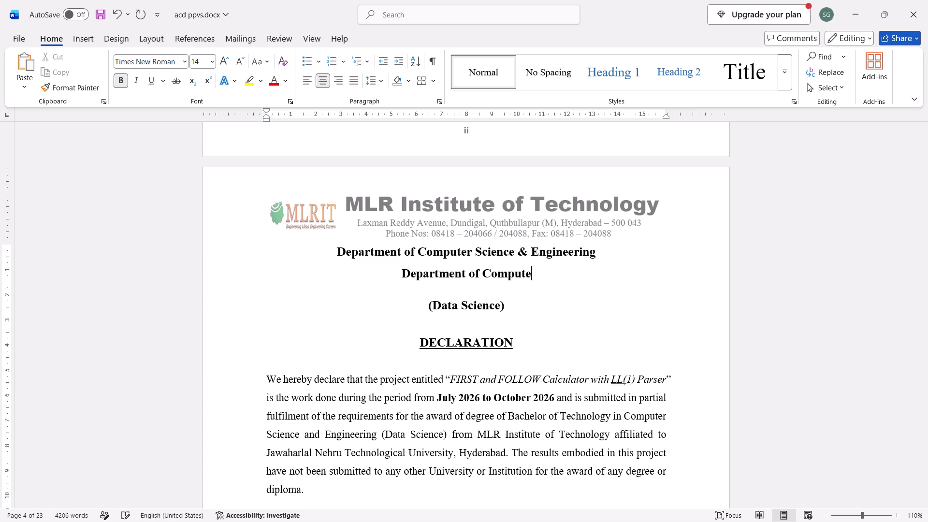
key(BackSpace)
key(r)
key(BackSpace)
text(er Science)
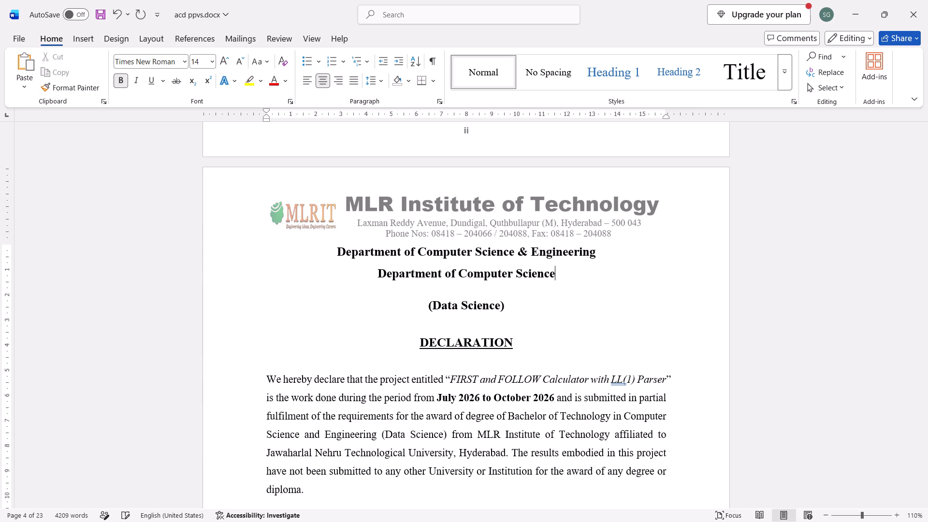
key(space)
text(&)
key(space)
text(Engineering)
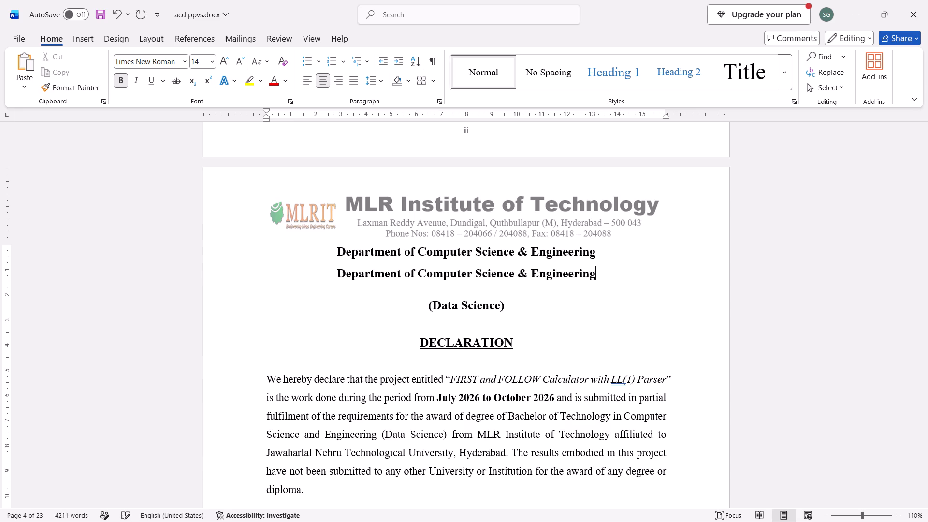
Clear the text of the upper, duplicate department heading on the Declaration page, leaving an empty line below the letterhead.
key(Left)
key(Up)
key(Right)
key(BackSpace)
key(BackSpace)
key(BackSpace)
key(BackSpace)
key(BackSpace)
key(BackSpace)
key(BackSpace)
key(BackSpace)
key(BackSpace)
key(BackSpace)
key(BackSpace)
key(BackSpace)
key(BackSpace)
key(BackSpace)
key(BackSpace)
key(BackSpace)
key(BackSpace)
key(BackSpace)
key(BackSpace)
key(BackSpace)
key(BackSpace)
key(BackSpace)
key(BackSpace)
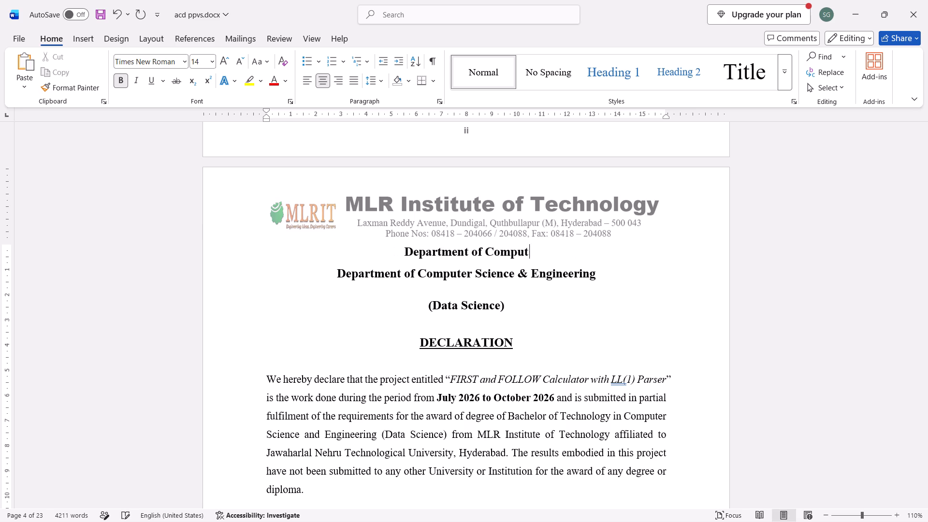
key(BackSpace)
key(BackSpace)
key(BackSpace)
key(BackSpace)
key(BackSpace)
key(BackSpace)
key(BackSpace)
key(BackSpace)
key(BackSpace)
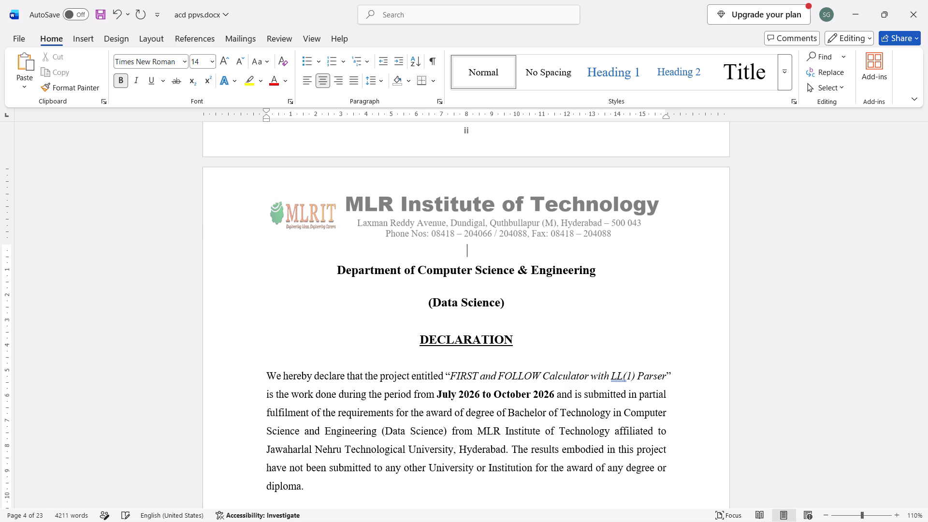
click(804, 299)
Reduce the line spacing of the department heading and "(Data Science)" lines on the Declaration page.
scroll(804, 299, up, 1)
click(500, 400)
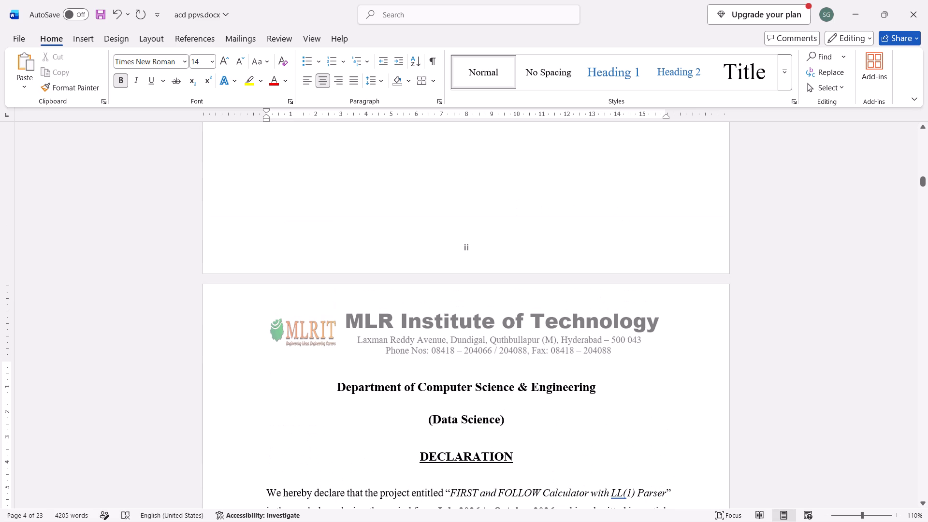
click(569, 405)
drag(522, 421, 350, 394)
key(ctrl+4)
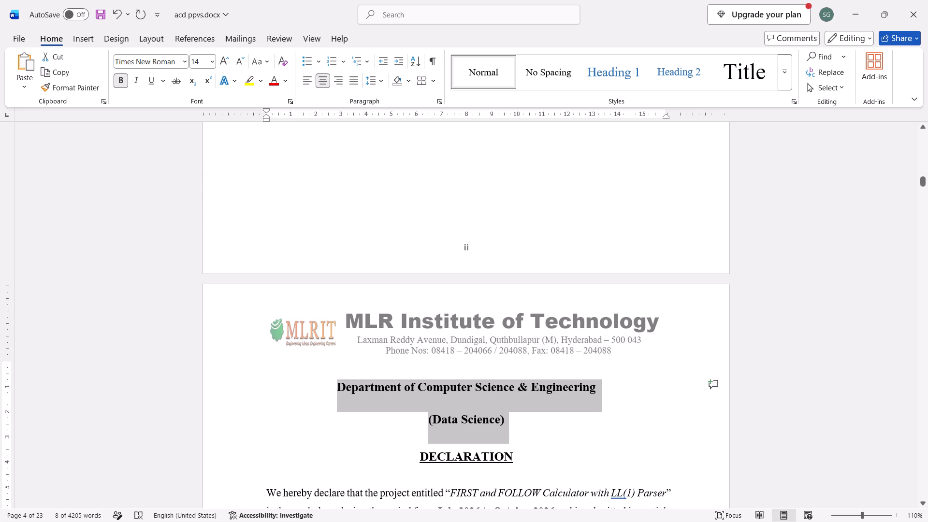
click(379, 81)
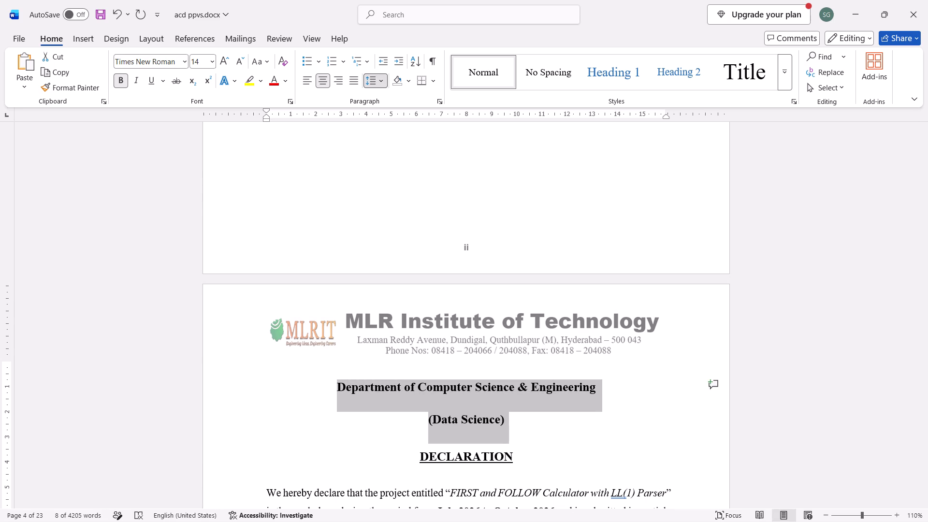
click(412, 104)
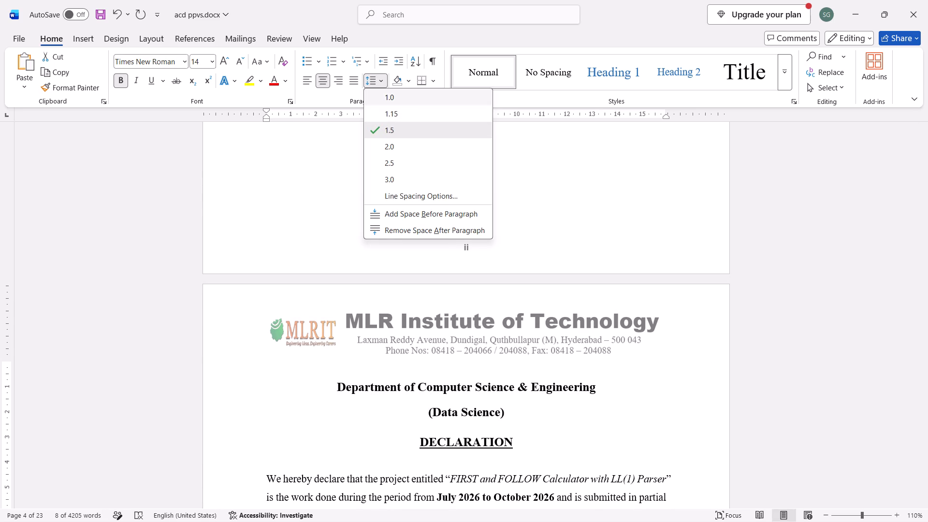
click(371, 76)
click(392, 90)
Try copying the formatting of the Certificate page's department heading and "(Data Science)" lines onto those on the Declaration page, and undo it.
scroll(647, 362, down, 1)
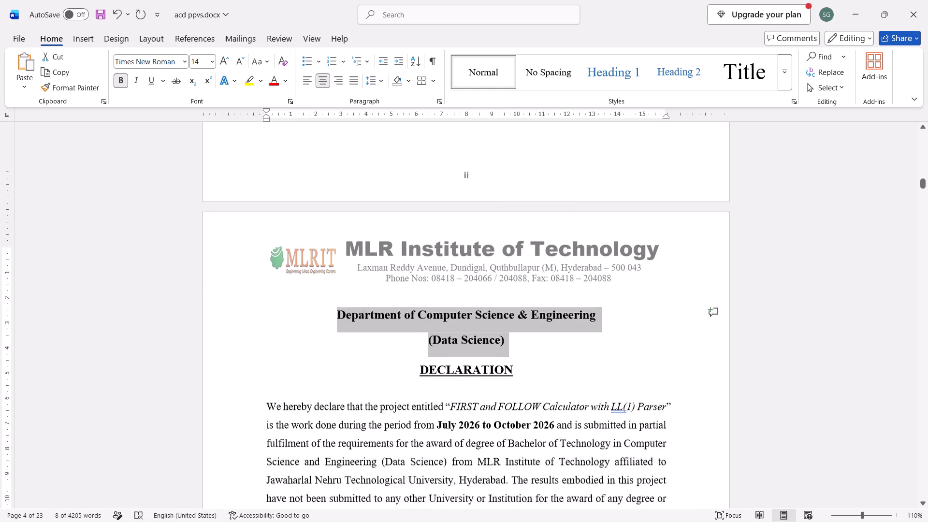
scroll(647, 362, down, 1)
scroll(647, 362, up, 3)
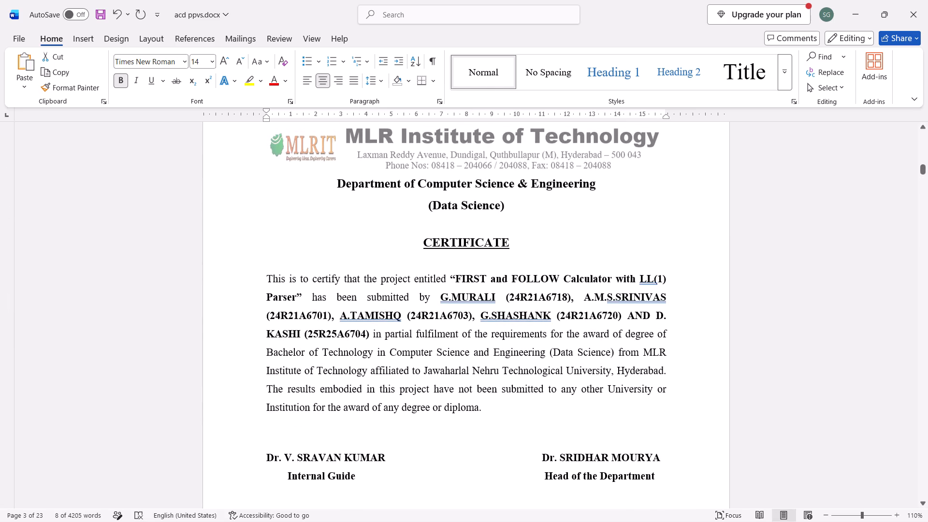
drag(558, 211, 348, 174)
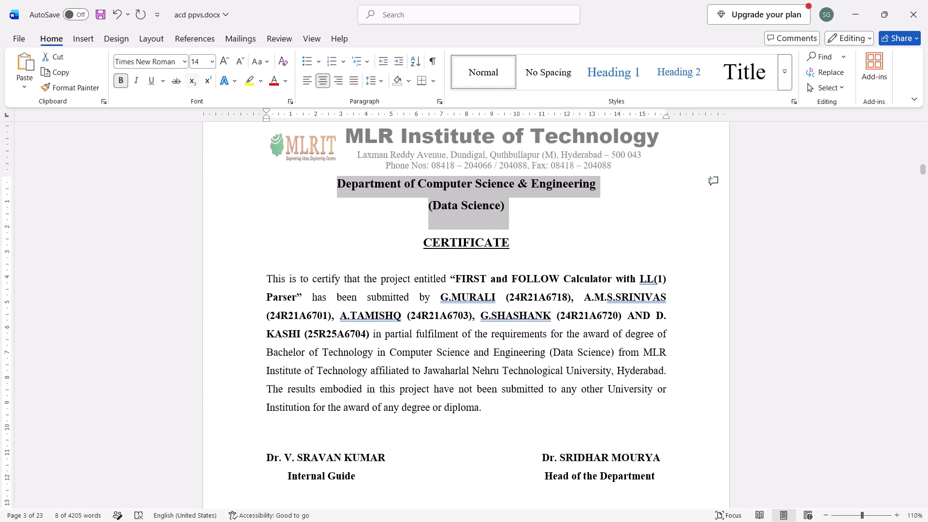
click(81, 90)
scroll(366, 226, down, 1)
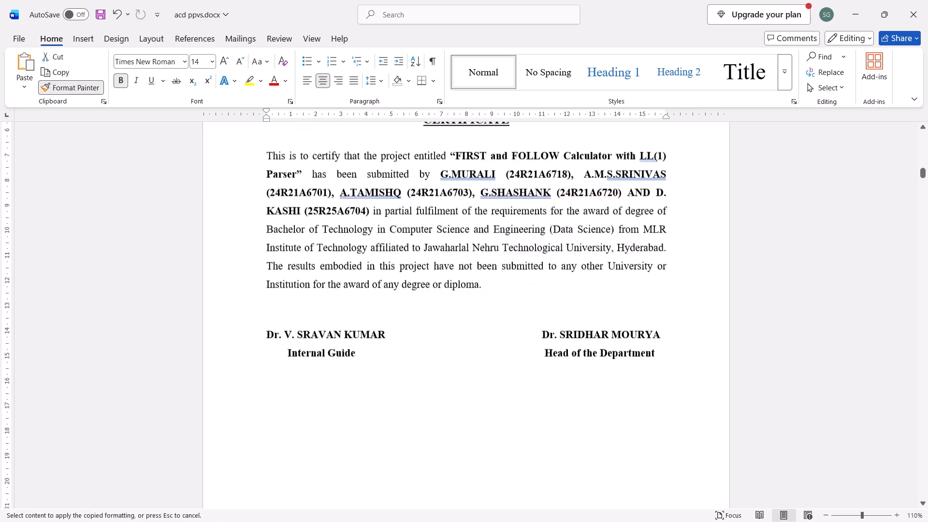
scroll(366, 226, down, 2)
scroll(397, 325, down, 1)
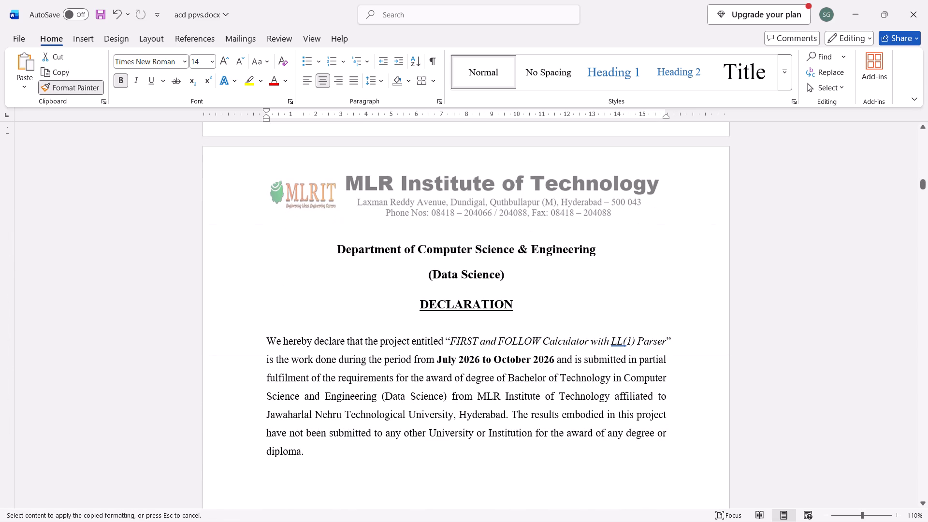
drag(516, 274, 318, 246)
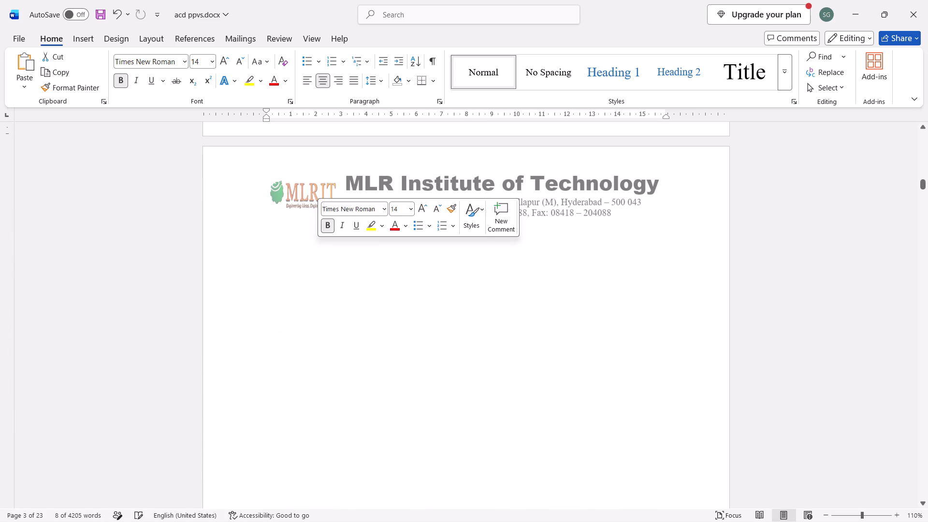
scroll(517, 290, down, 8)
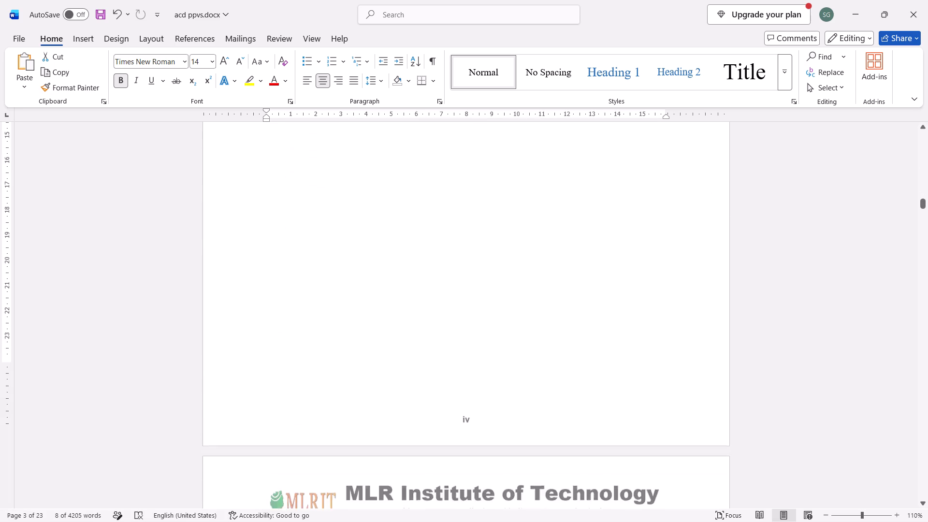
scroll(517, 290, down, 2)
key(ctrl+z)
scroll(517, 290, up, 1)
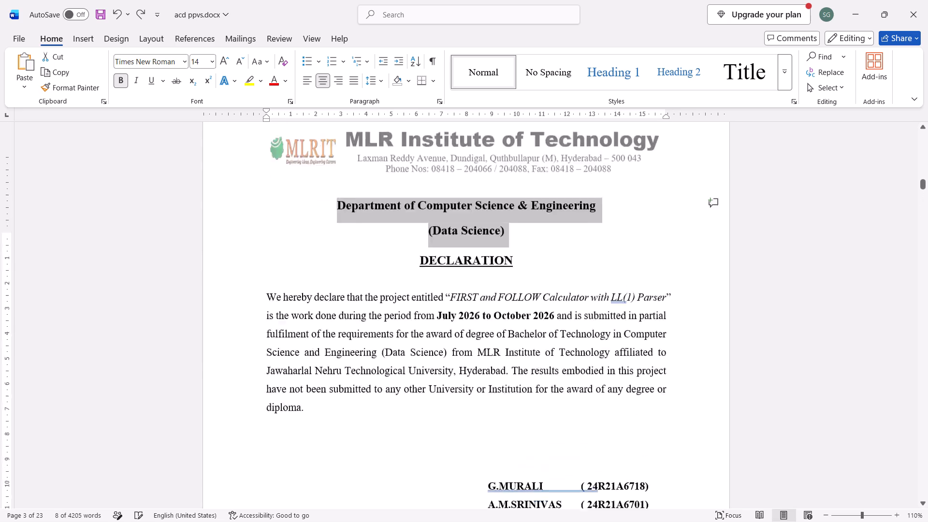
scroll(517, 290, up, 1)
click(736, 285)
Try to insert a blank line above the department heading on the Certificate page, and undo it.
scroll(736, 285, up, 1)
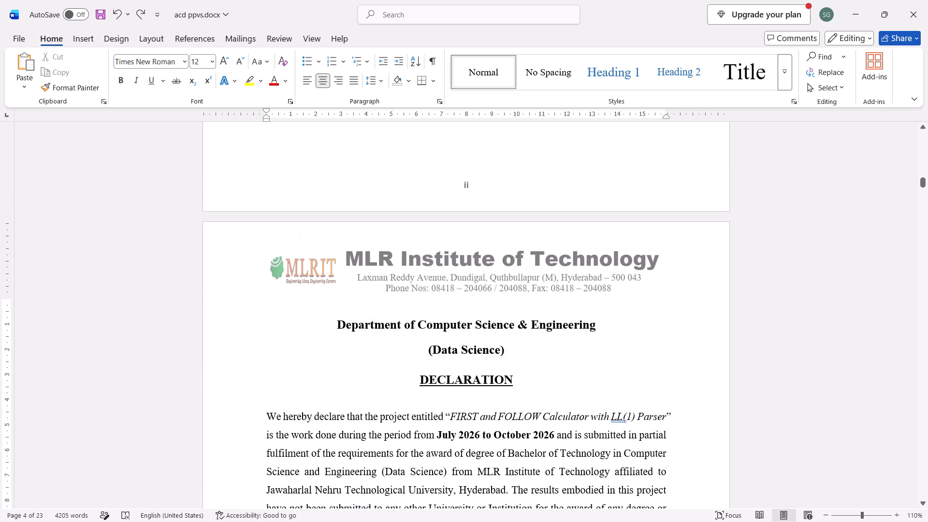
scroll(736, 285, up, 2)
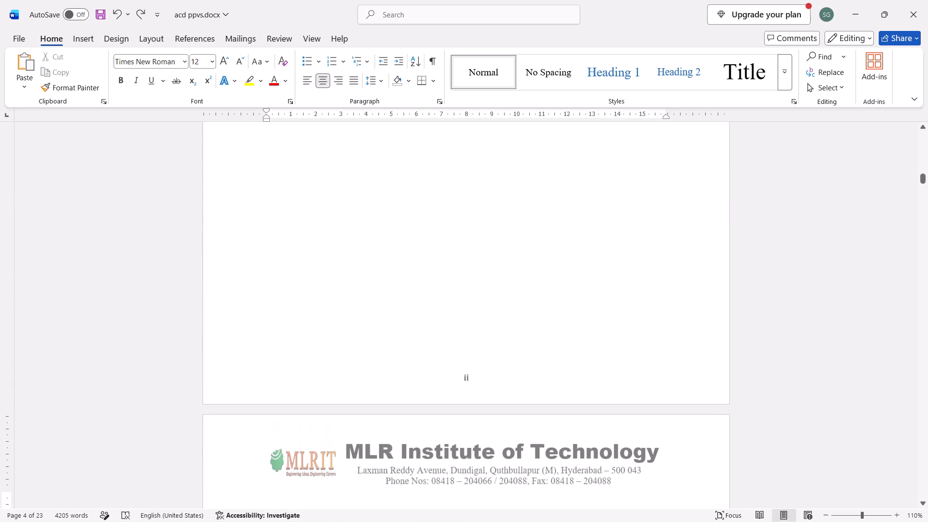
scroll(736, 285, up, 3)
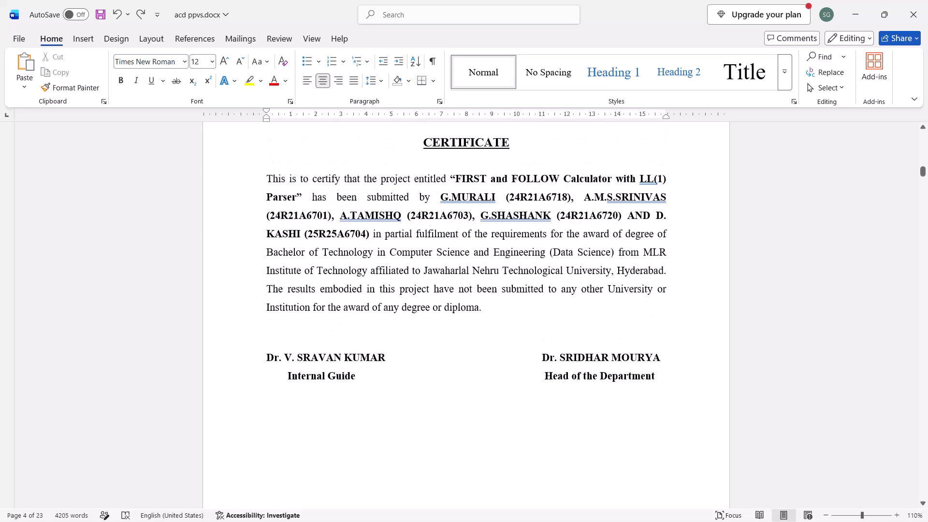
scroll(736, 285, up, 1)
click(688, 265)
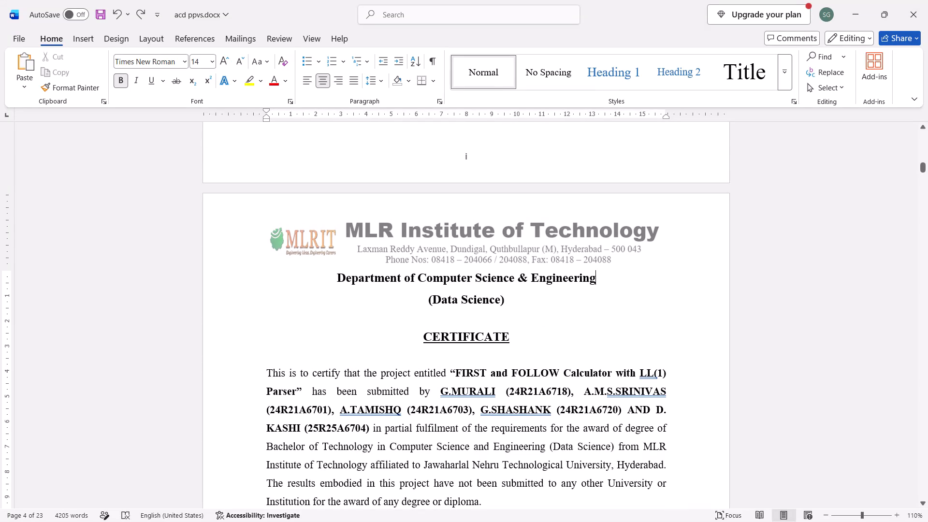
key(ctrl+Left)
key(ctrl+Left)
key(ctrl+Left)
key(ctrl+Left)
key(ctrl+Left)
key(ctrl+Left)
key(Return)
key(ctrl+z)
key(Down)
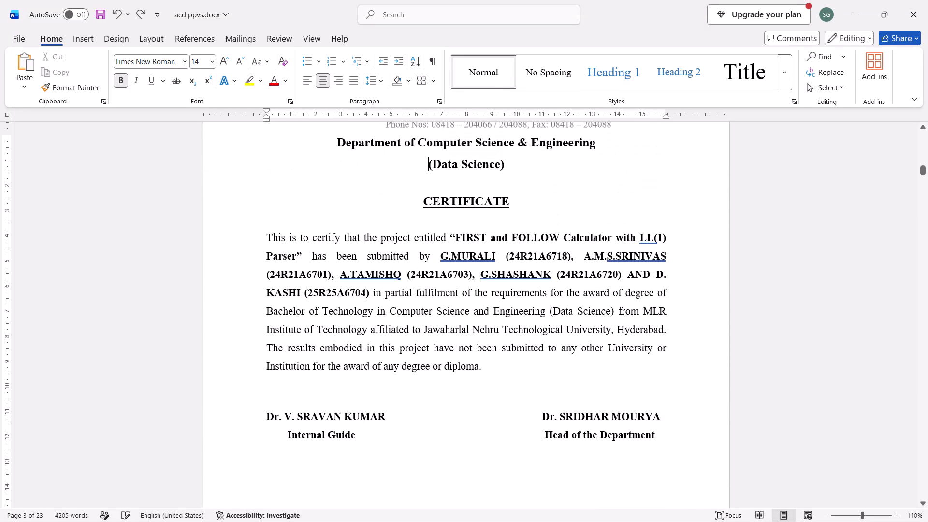
Examine the letterhead and heading spacing across the front-matter pages, from the PEO page through the Abstract and SDG Goals Mapping pages.
scroll(676, 259, up, 2)
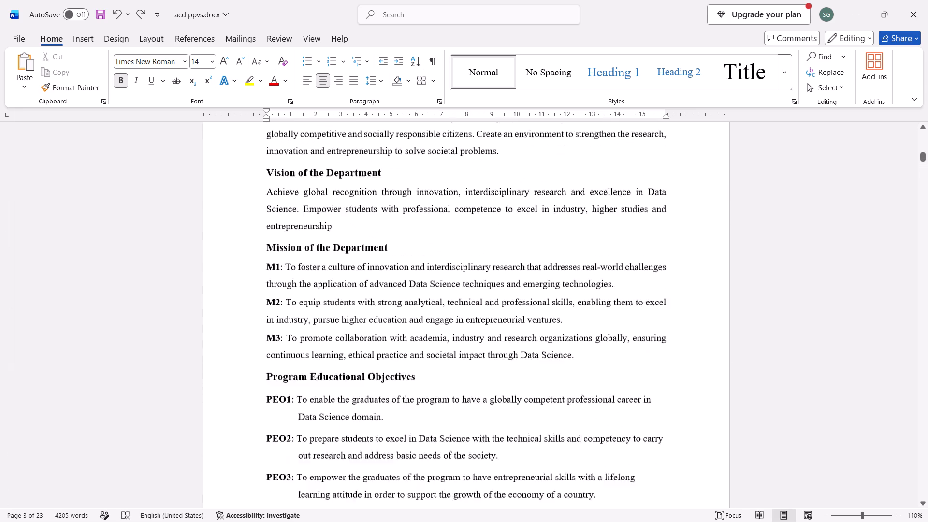
scroll(676, 259, up, 2)
scroll(676, 259, down, 3)
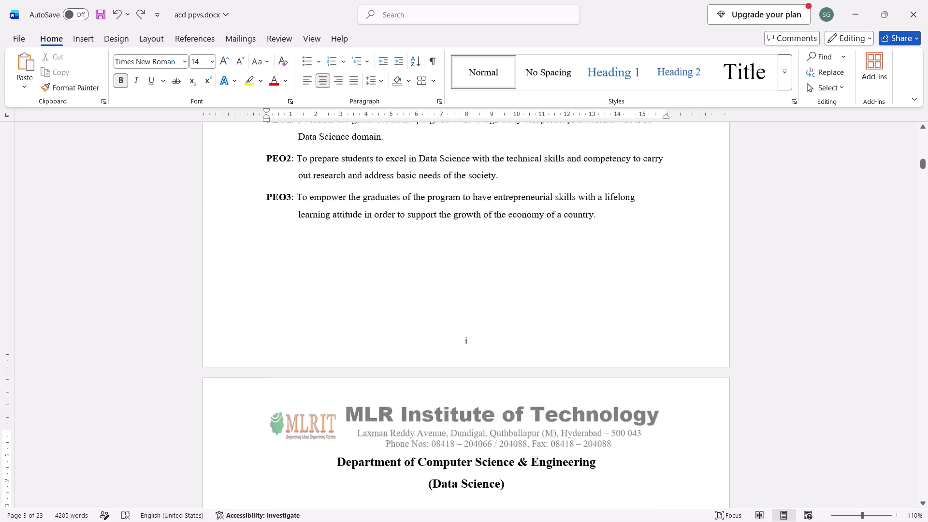
scroll(676, 259, down, 7)
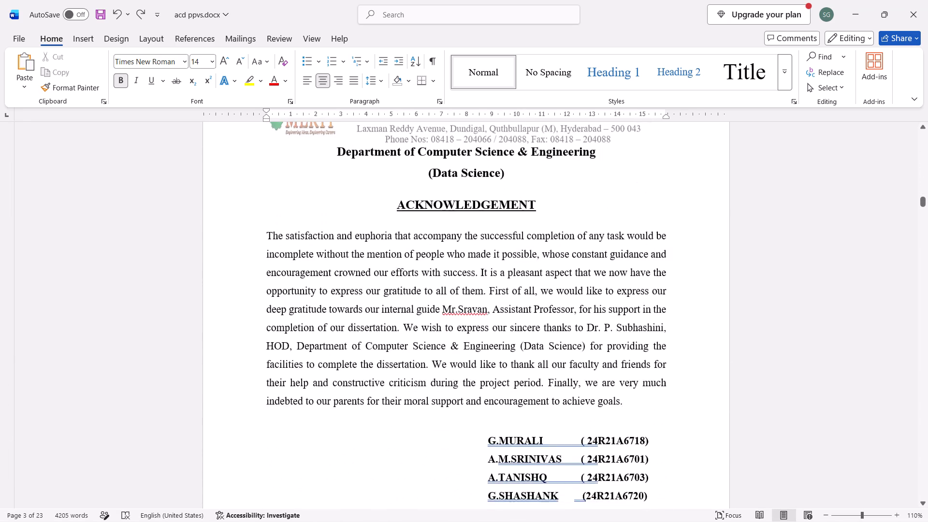
scroll(676, 259, down, 7)
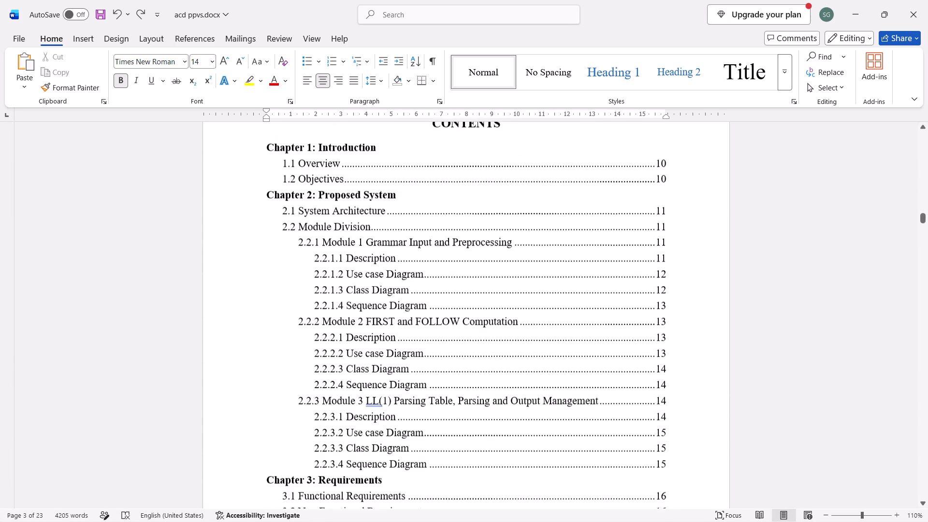
scroll(676, 259, down, 5)
scroll(676, 259, up, 1)
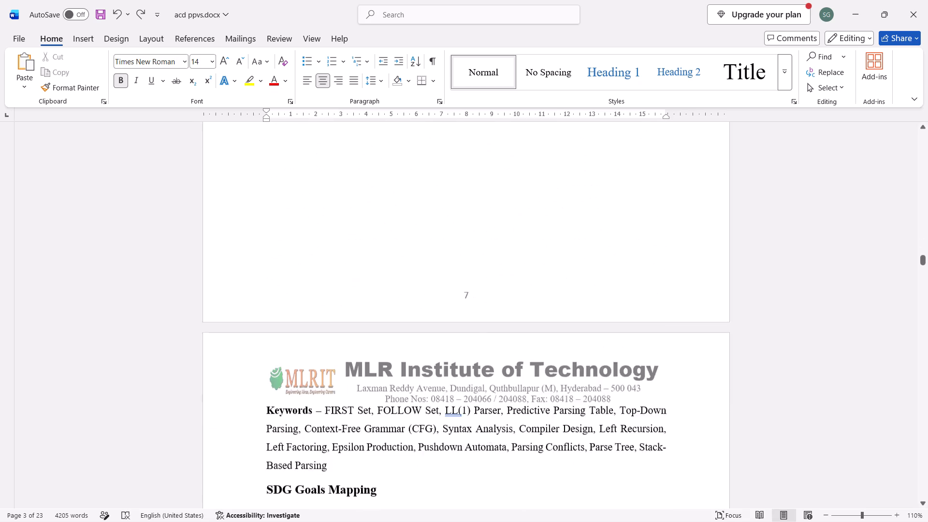
scroll(676, 259, up, 1)
scroll(676, 259, down, 3)
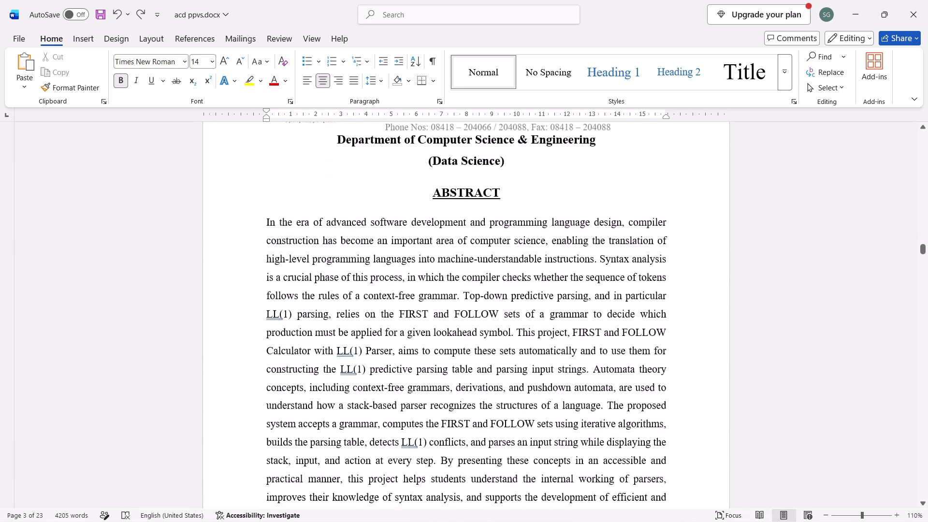
scroll(676, 259, down, 7)
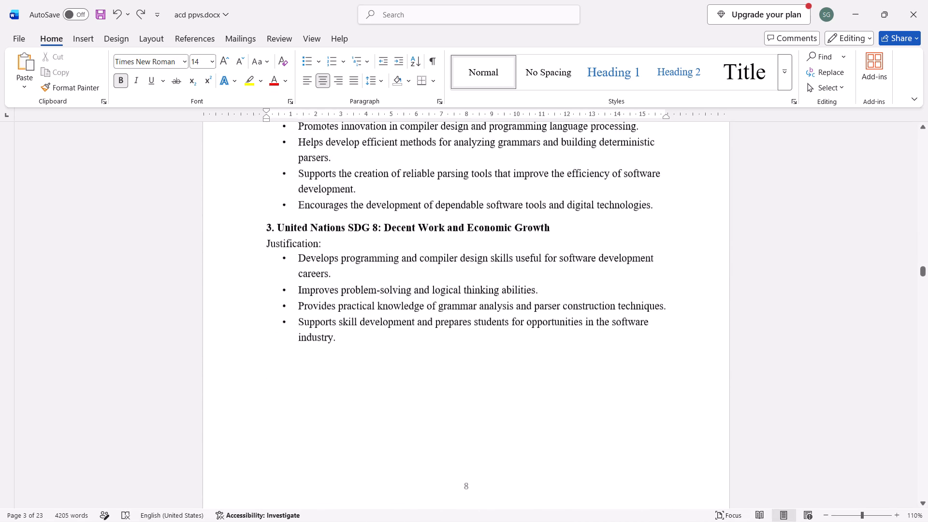
scroll(676, 259, up, 3)
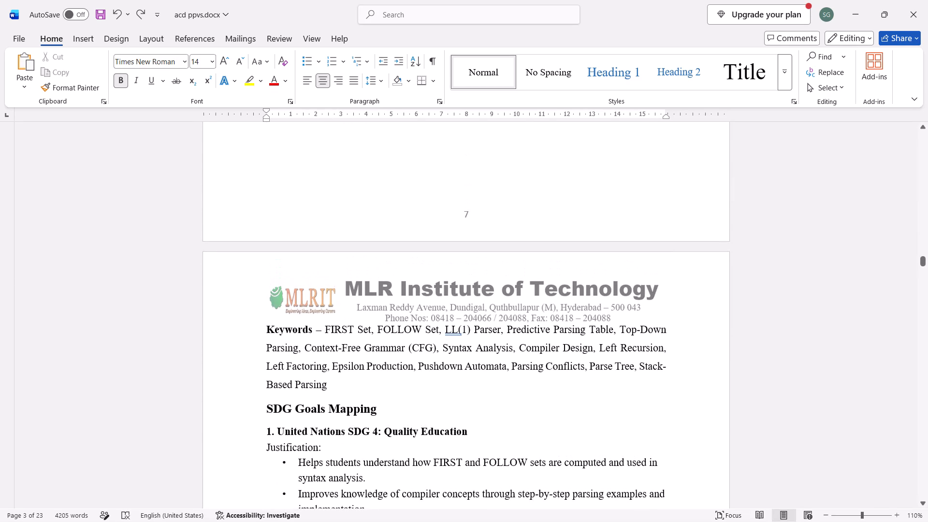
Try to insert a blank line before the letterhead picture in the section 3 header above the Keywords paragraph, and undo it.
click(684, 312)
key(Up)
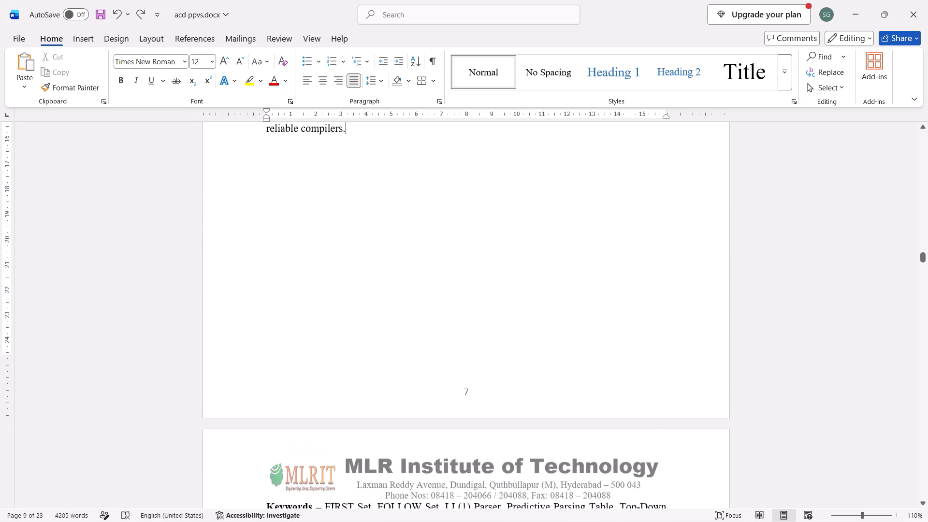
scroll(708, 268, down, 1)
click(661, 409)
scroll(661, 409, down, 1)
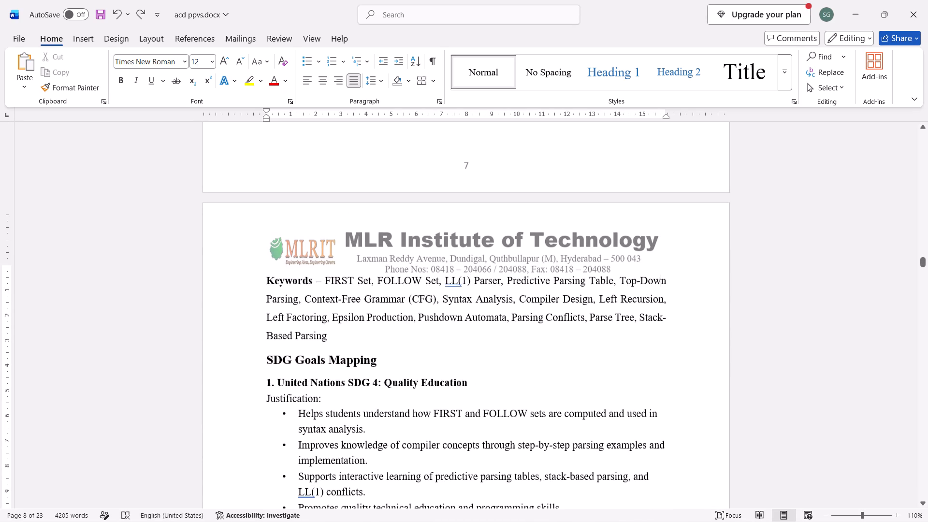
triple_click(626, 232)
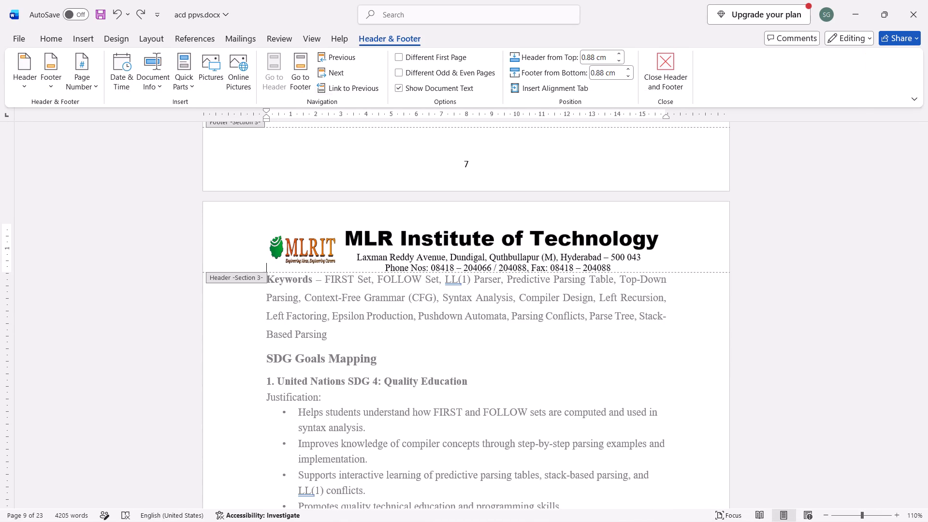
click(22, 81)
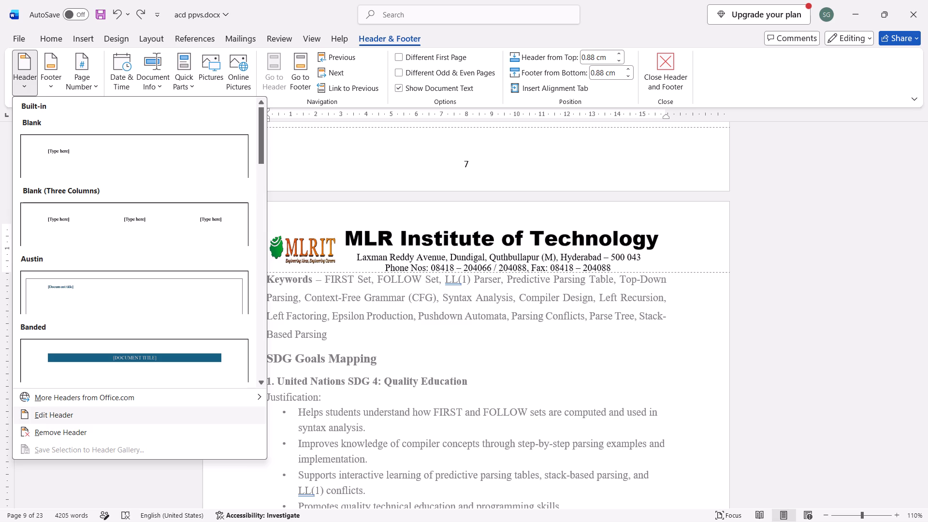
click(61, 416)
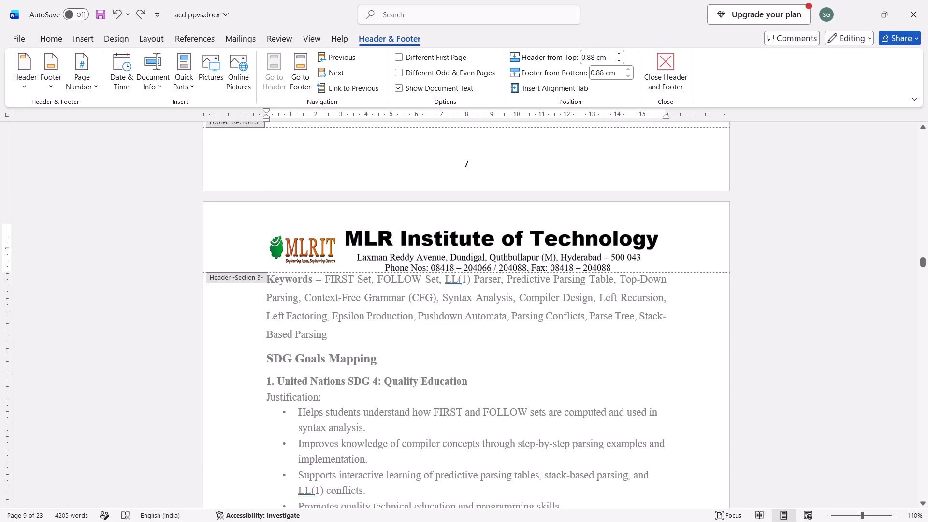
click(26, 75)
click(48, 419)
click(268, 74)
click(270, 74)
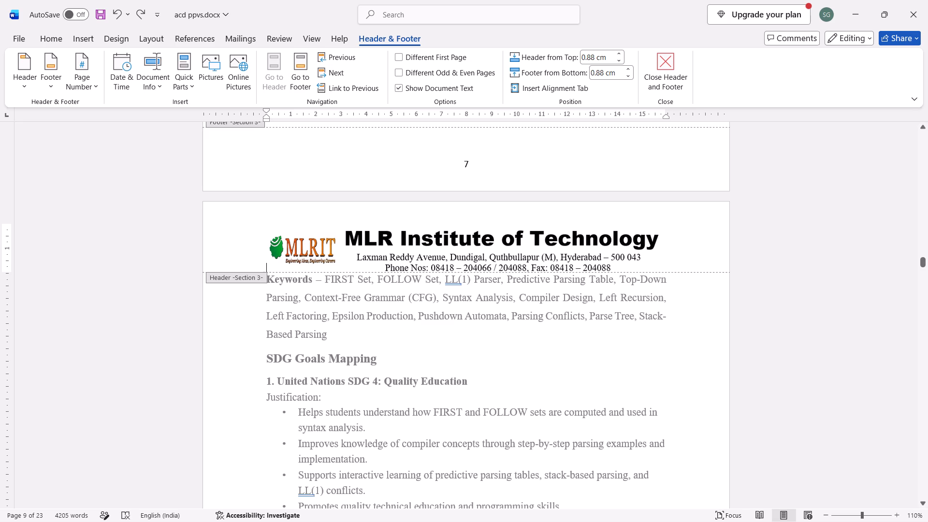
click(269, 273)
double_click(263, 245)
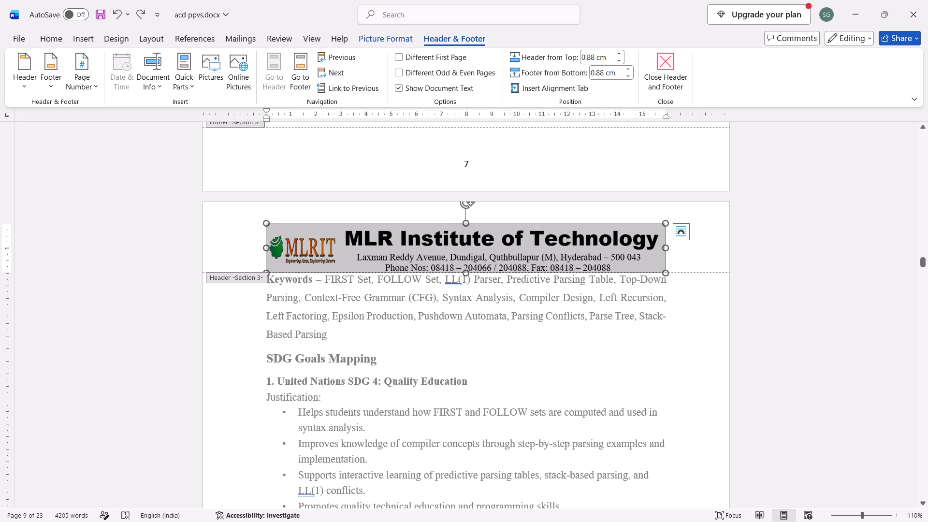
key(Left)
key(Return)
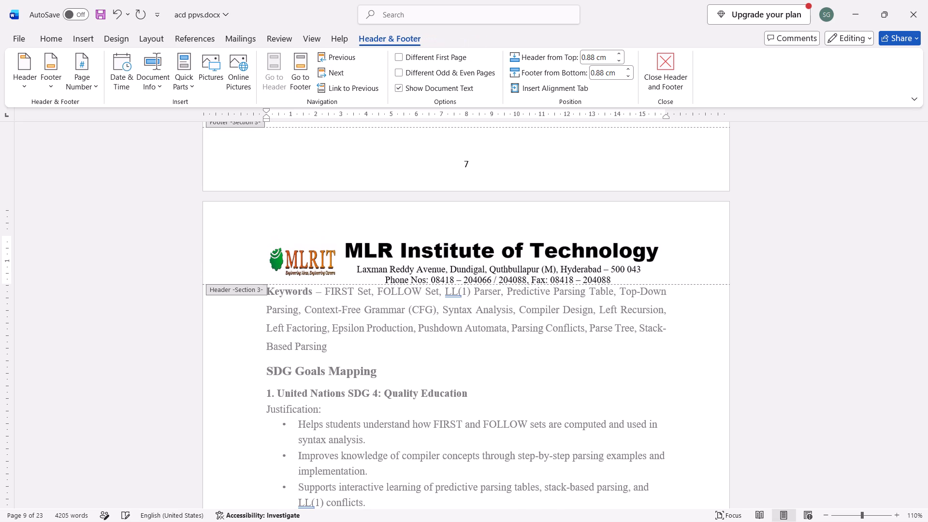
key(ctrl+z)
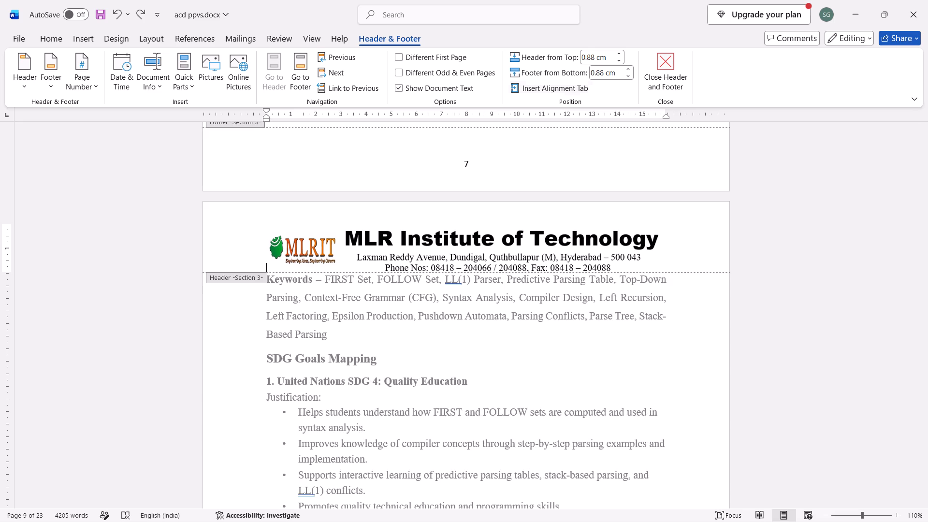
Set the section 3 header's distance from the top of the page to 1.1 cm.
click(623, 52)
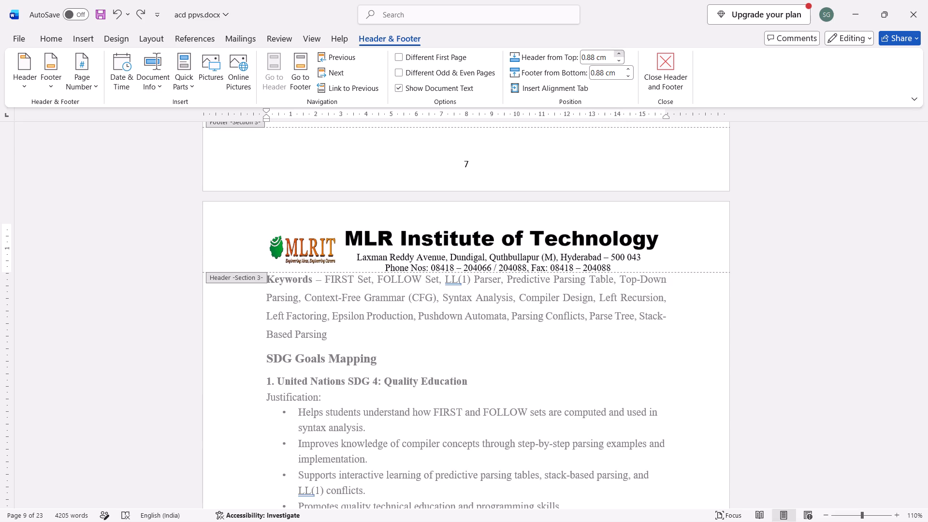
triple_click(618, 51)
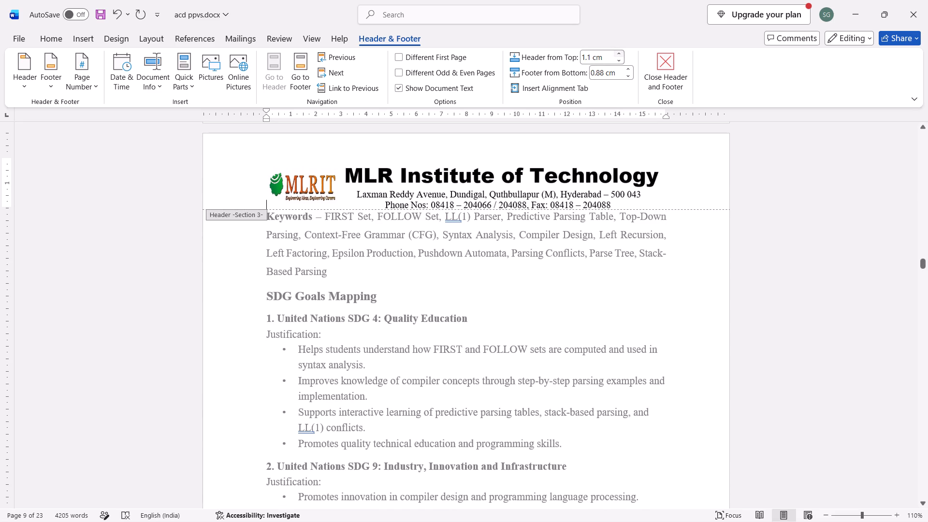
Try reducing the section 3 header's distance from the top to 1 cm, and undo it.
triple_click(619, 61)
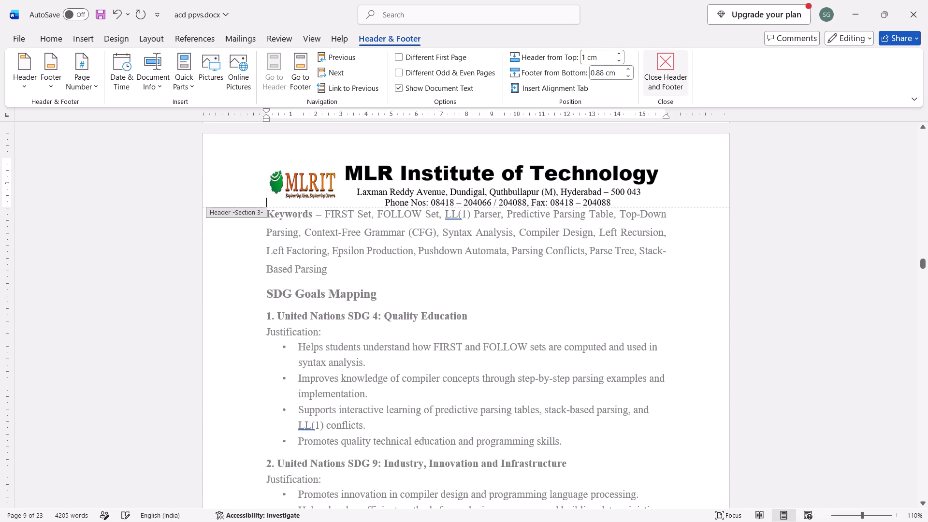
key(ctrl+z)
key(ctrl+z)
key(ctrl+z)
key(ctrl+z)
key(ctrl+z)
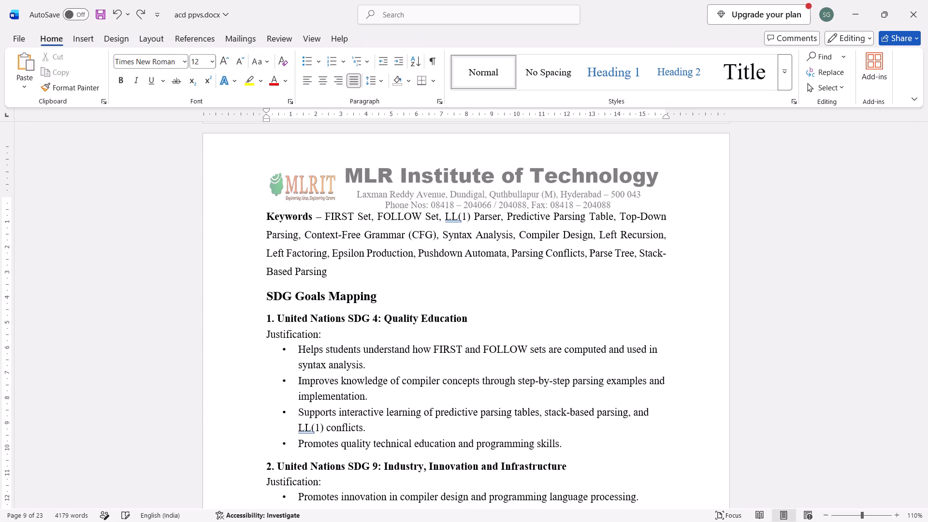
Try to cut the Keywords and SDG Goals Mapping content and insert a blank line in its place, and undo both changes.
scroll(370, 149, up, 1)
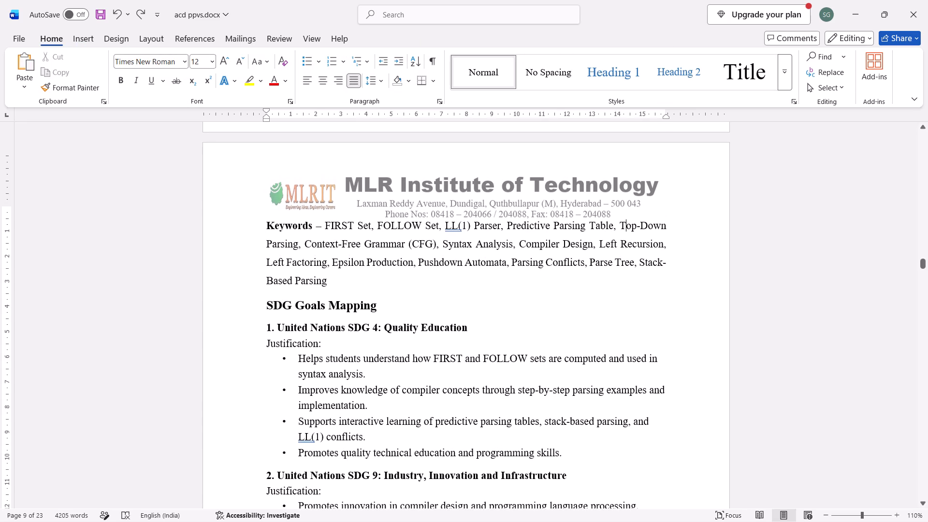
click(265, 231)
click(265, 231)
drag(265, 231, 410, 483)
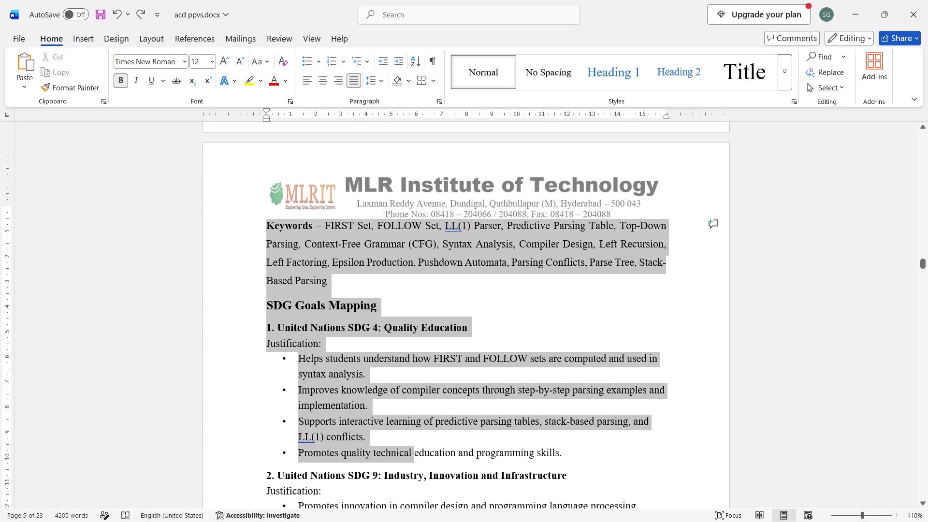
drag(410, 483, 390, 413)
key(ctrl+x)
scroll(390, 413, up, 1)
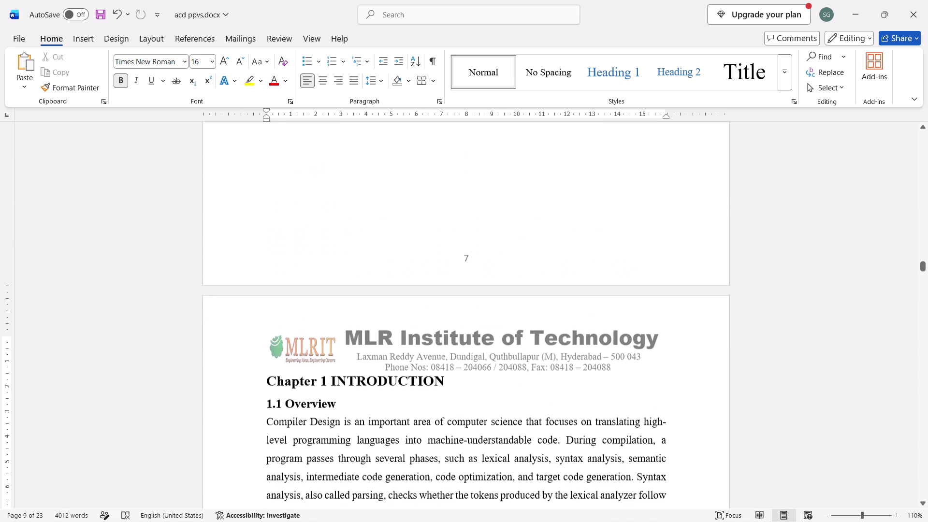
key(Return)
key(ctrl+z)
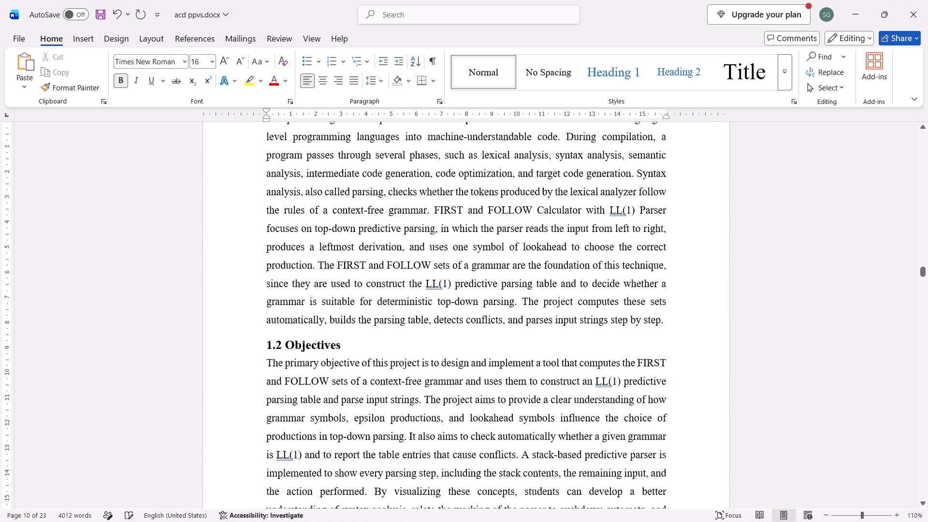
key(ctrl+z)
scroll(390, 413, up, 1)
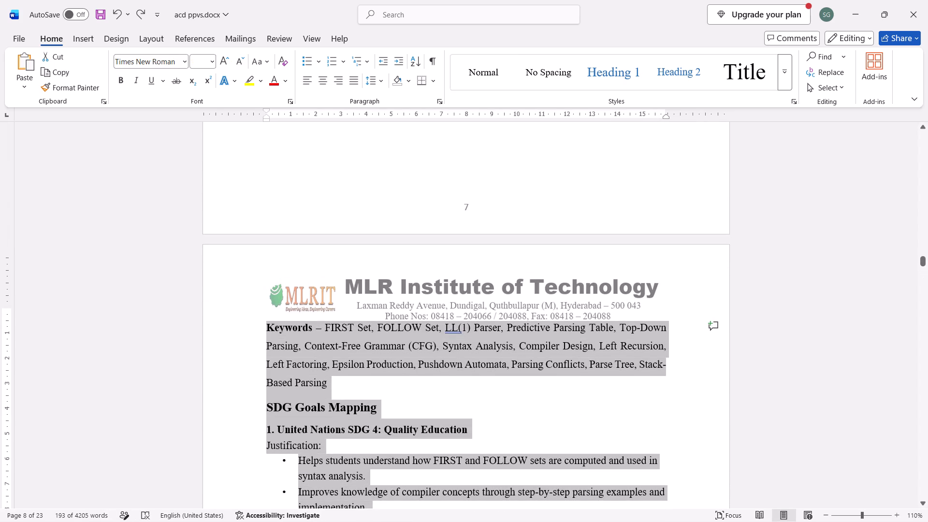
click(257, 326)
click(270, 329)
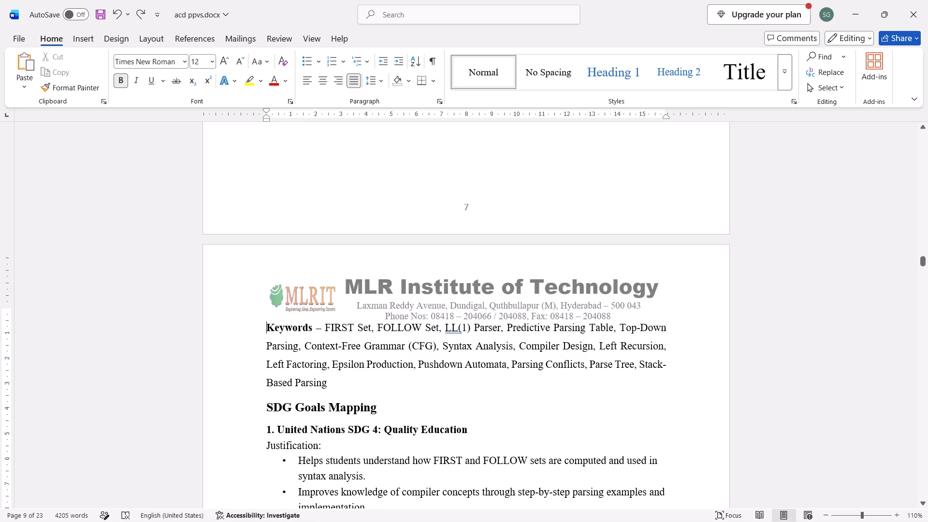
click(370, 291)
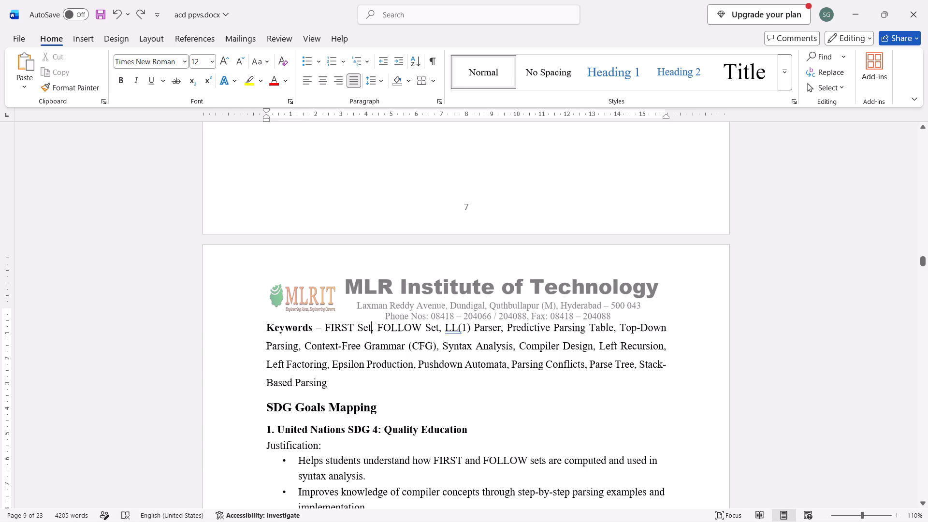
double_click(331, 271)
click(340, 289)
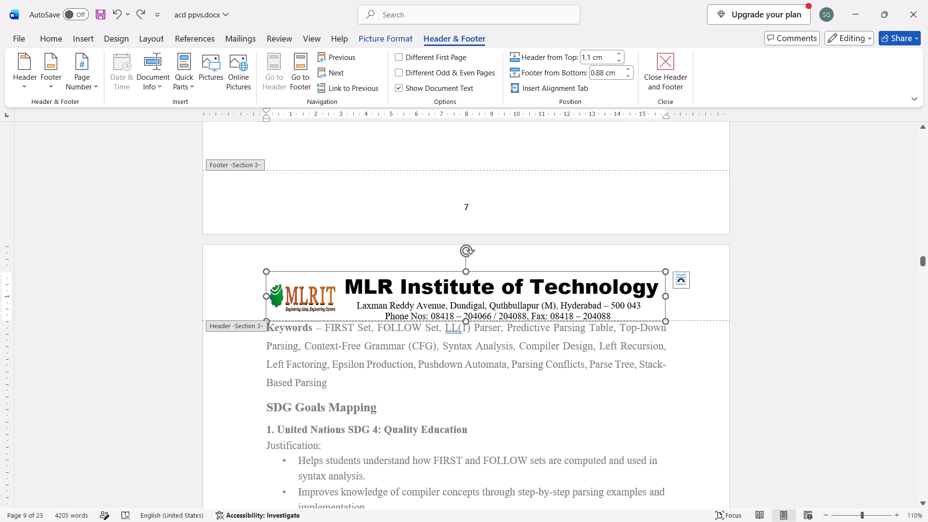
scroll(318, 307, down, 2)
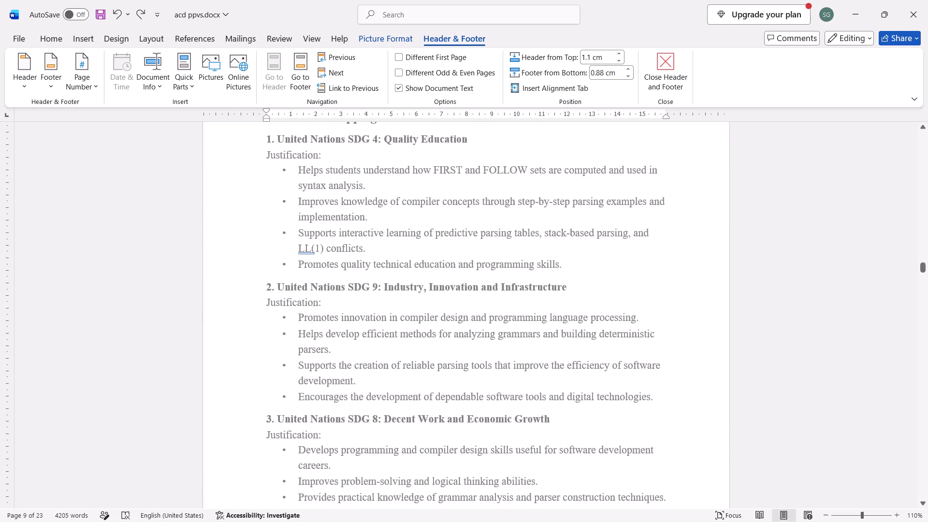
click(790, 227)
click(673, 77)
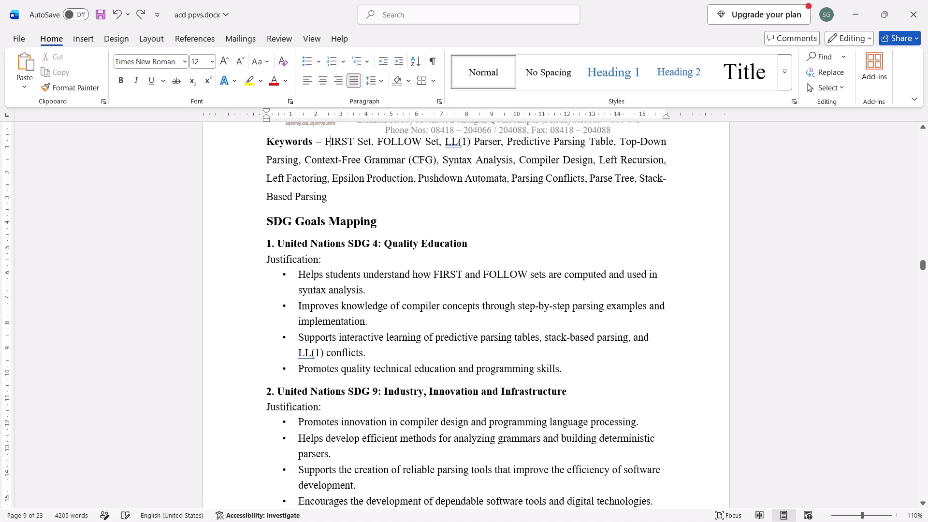
Set the Keywords paragraph and all the SDG Goals Mapping text to 1.5 line spacing.
scroll(689, 209, down, 2)
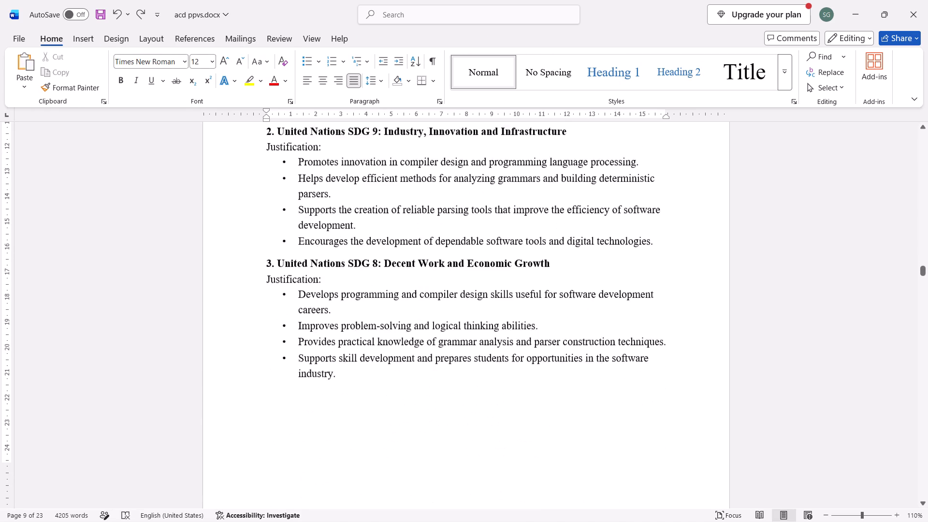
scroll(689, 209, down, 3)
scroll(689, 209, up, 1)
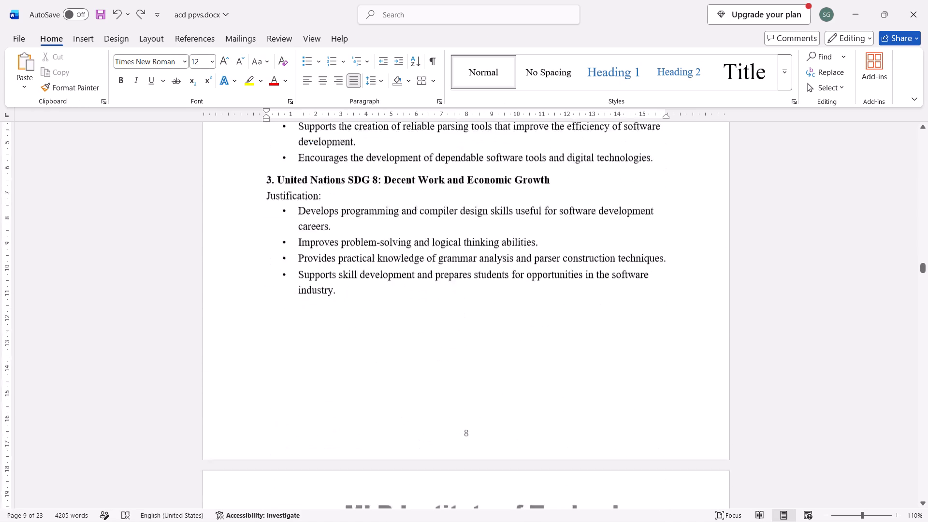
scroll(689, 209, up, 1)
scroll(589, 248, up, 1)
drag(258, 229, 301, 507)
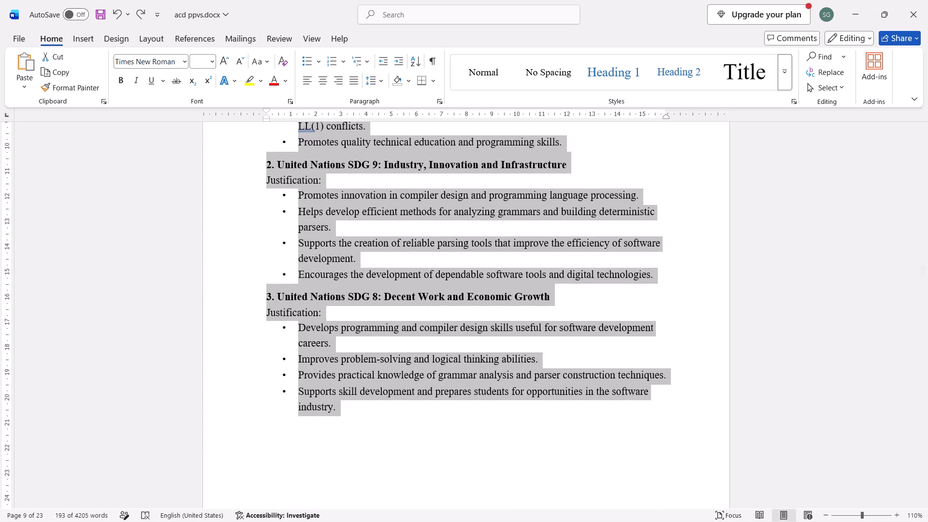
click(369, 82)
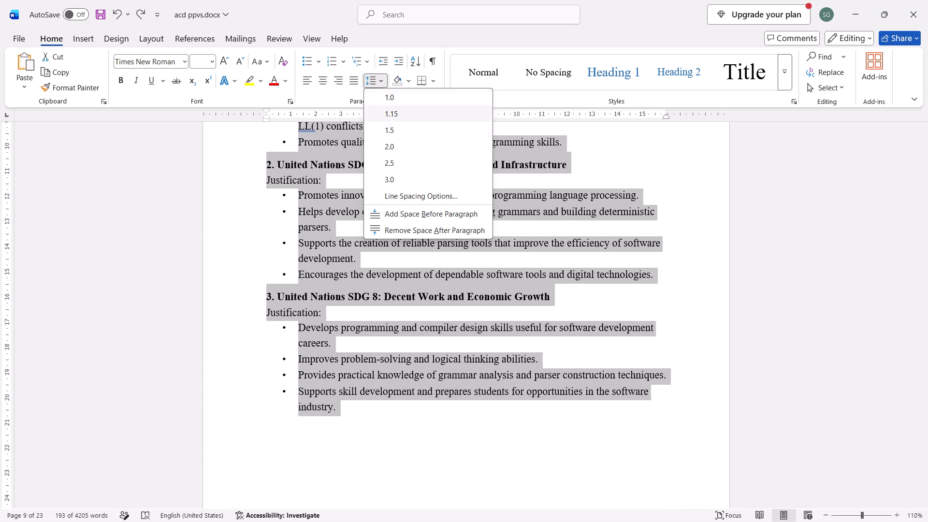
click(394, 129)
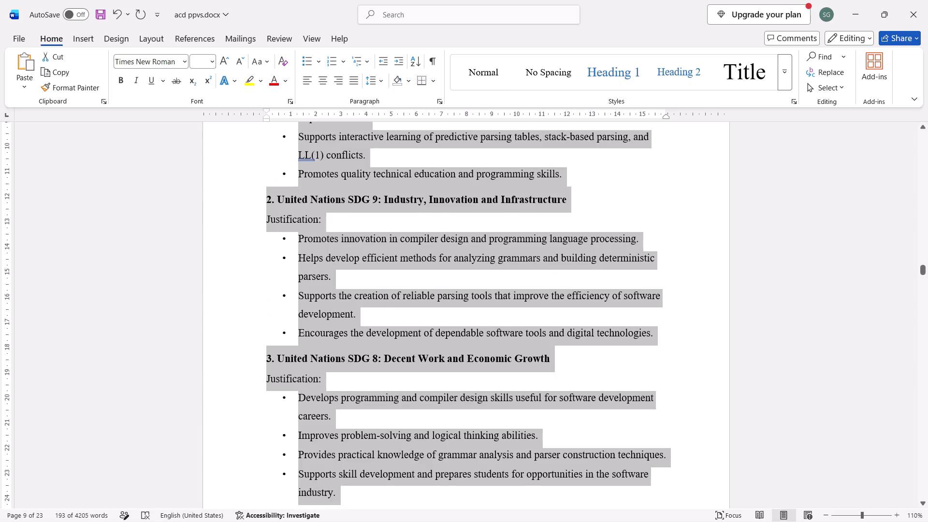
key(ctrl+z)
key(ctrl+5)
Set the ABSTRACT heading and its paragraph to 1.5 line spacing.
scroll(395, 236, up, 5)
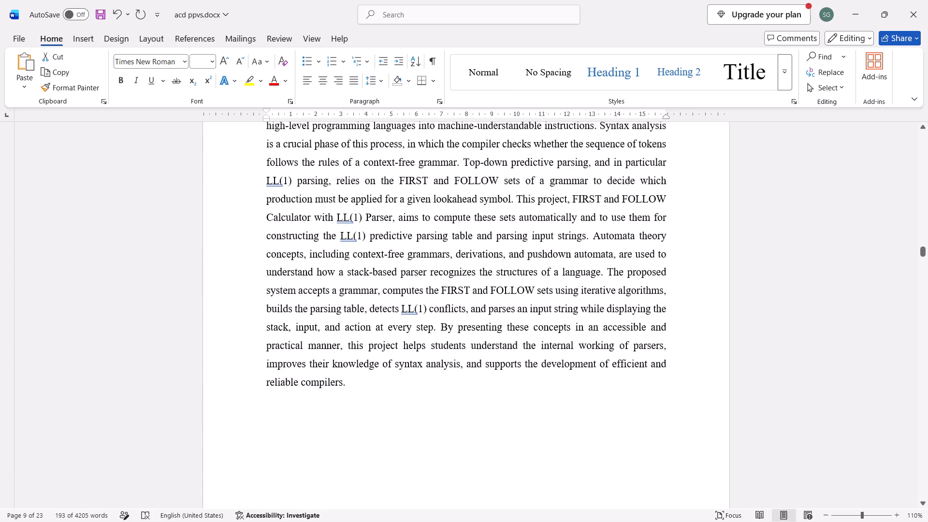
scroll(395, 236, up, 1)
drag(362, 464, 300, 137)
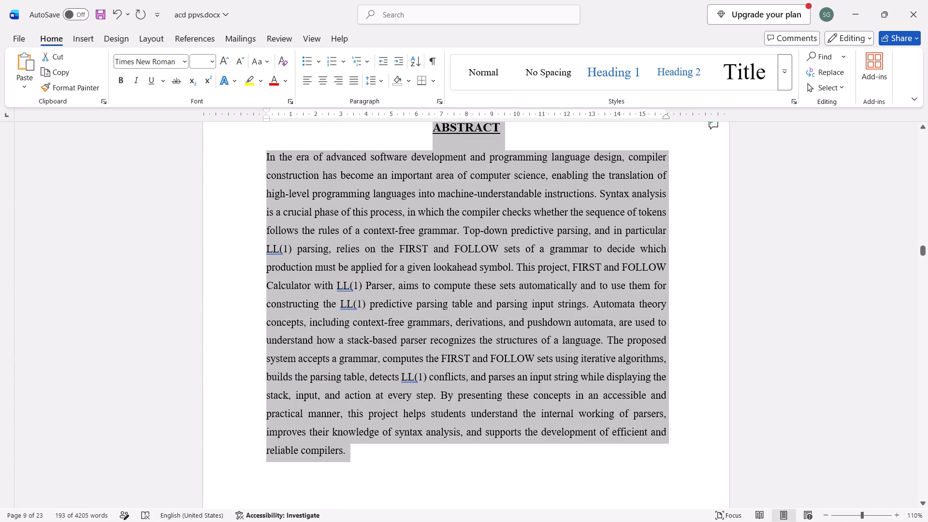
drag(300, 137, 298, 136)
key(ctrl+5)
Set the Chapter 1 INTRODUCTION text, from the chapter heading through section 1.2 Objectives, to 1.5 line spacing.
scroll(349, 265, up, 1)
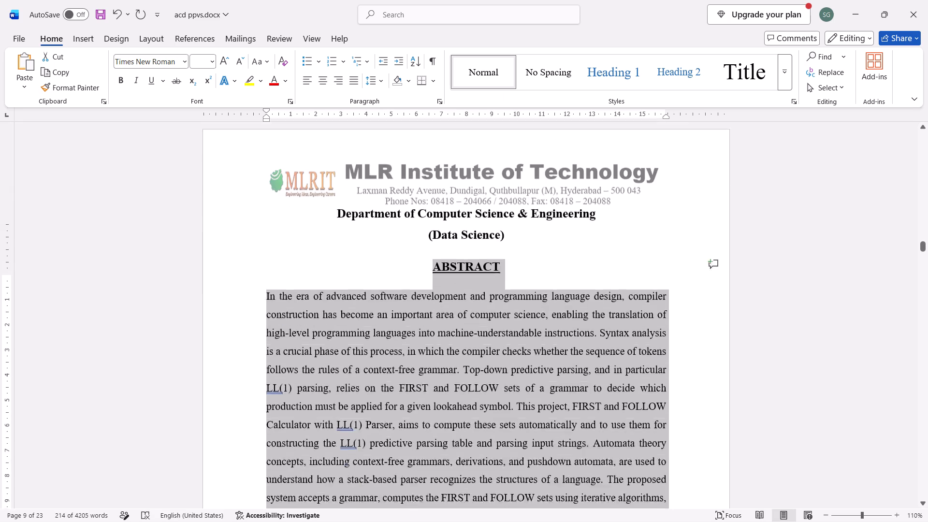
scroll(349, 265, up, 1)
scroll(349, 265, down, 3)
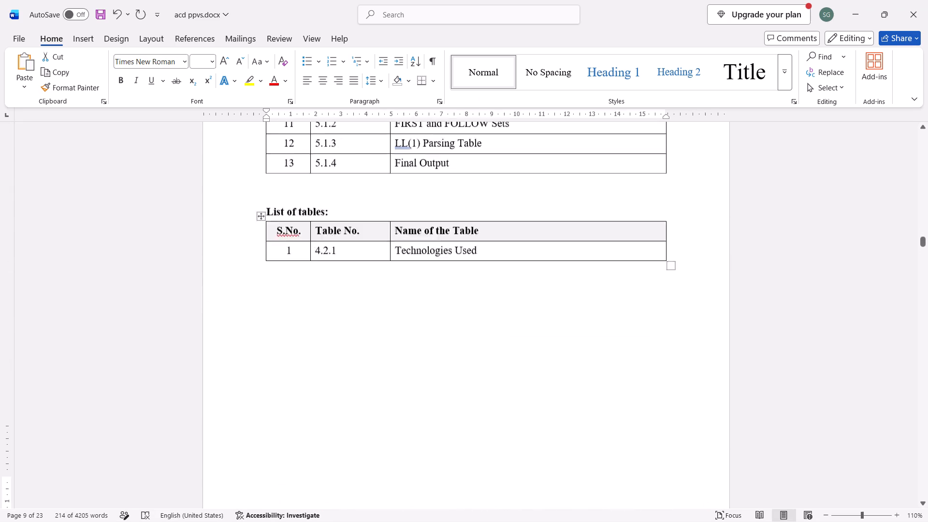
scroll(349, 265, down, 4)
scroll(349, 265, up, 2)
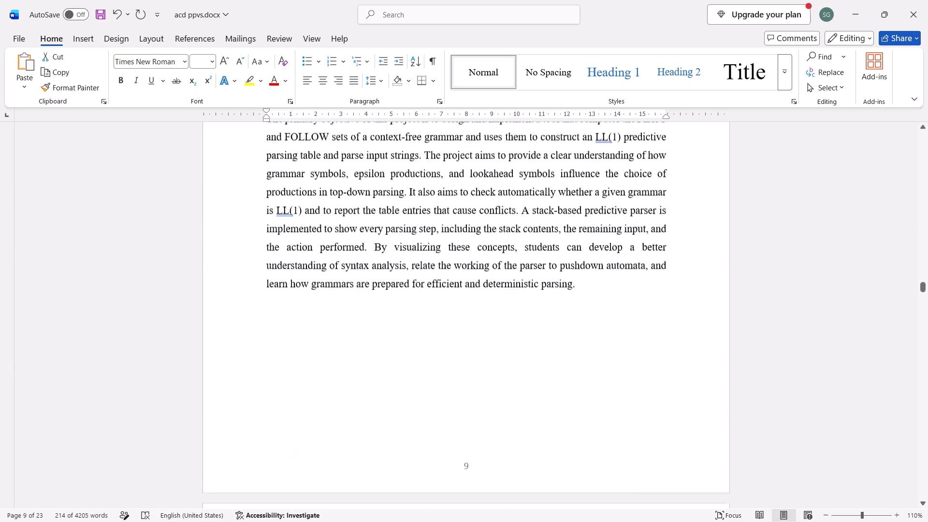
scroll(349, 265, up, 2)
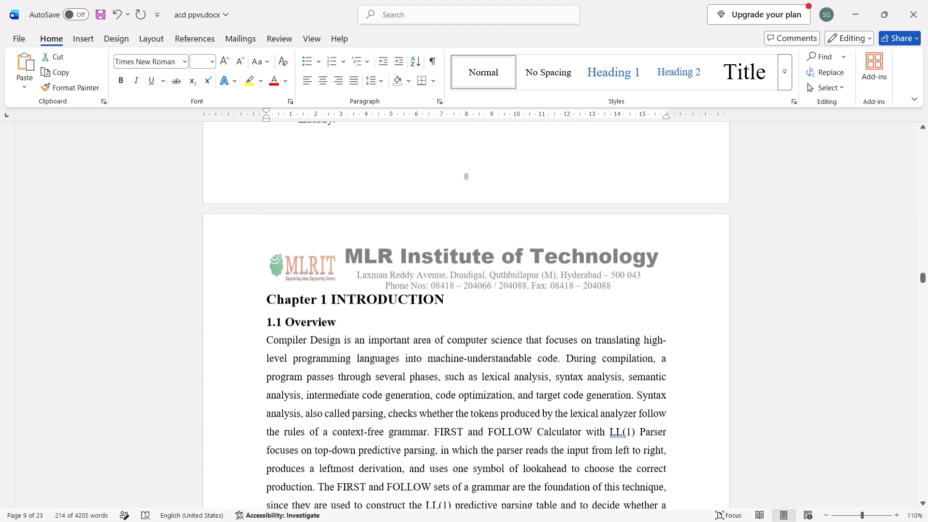
drag(265, 237, 372, 469)
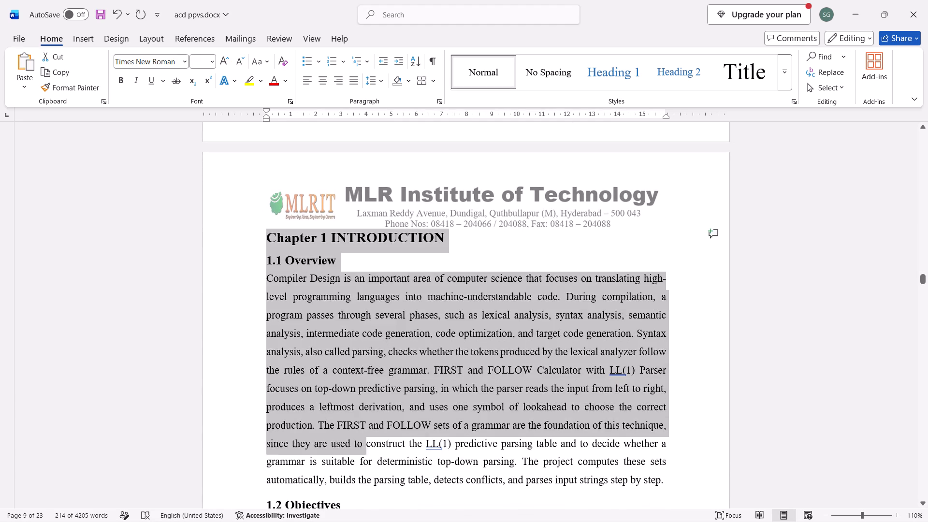
drag(372, 469, 592, 392)
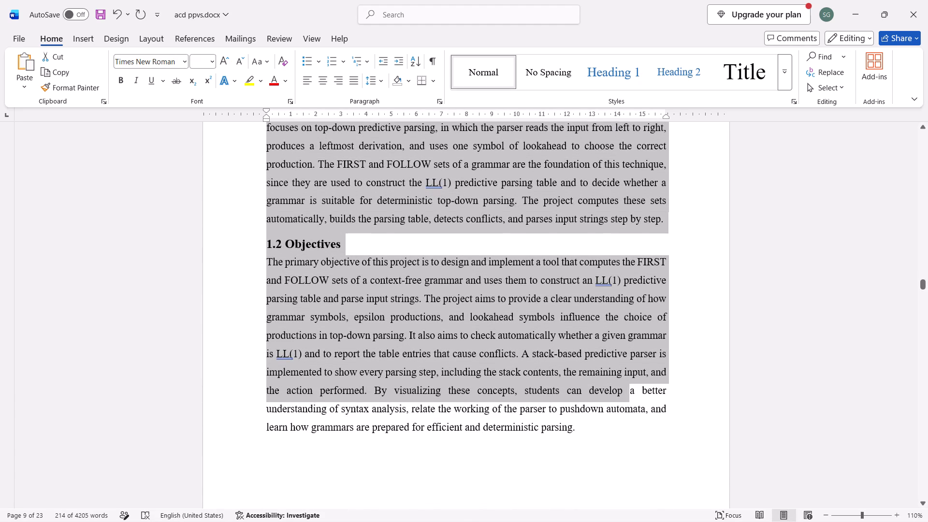
drag(592, 392, 609, 441)
key(ctrl+5)
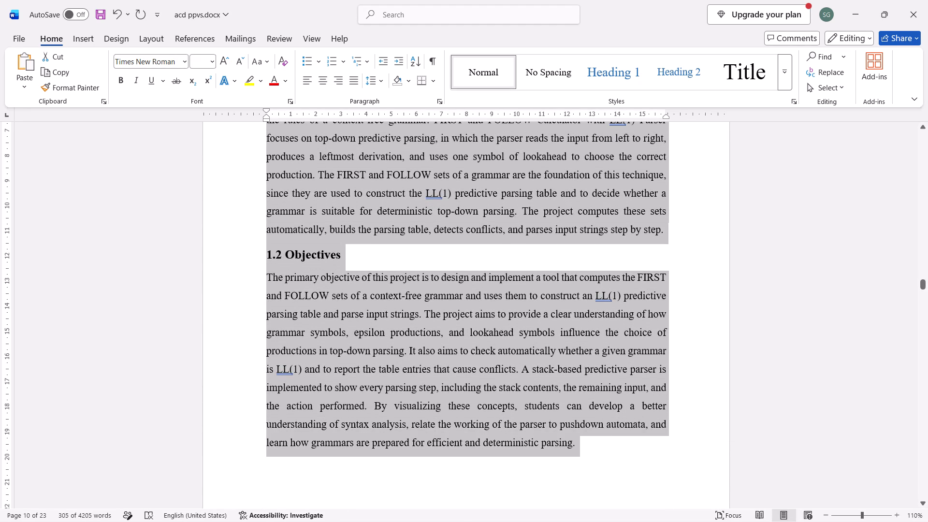
Set the Chapter 2 text, from the chapter heading through the 2.2.1.1 Description paragraph, to 1.5 line spacing.
scroll(580, 435, down, 3)
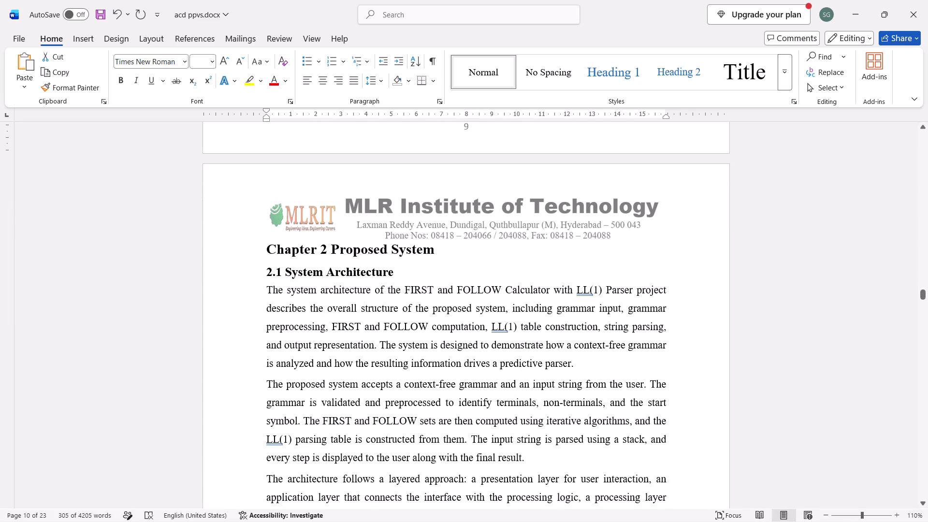
drag(264, 249, 333, 513)
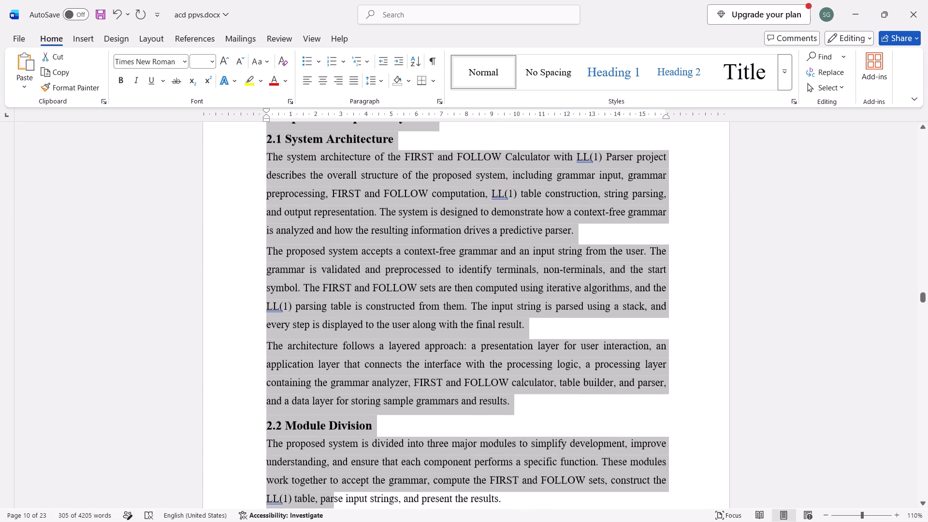
drag(333, 513, 521, 412)
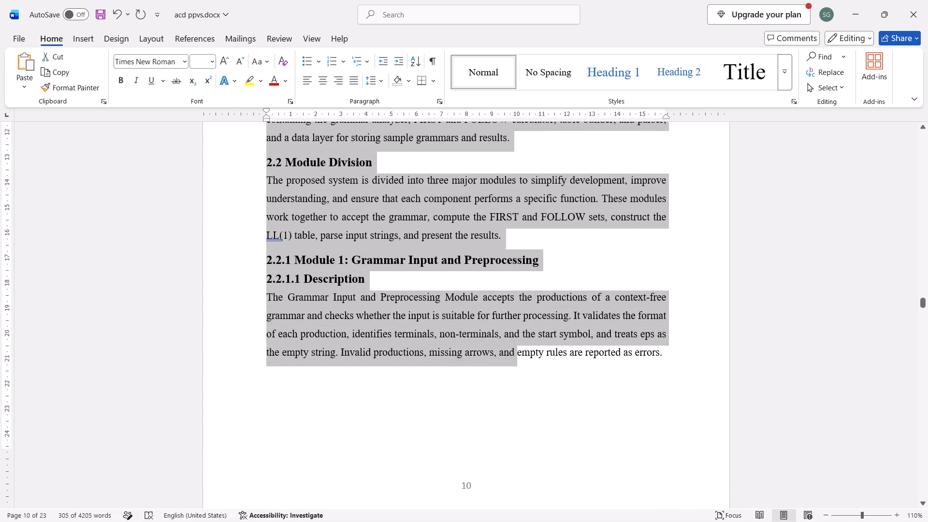
drag(521, 412, 809, 399)
scroll(808, 398, right, 1)
key(ctrl+5)
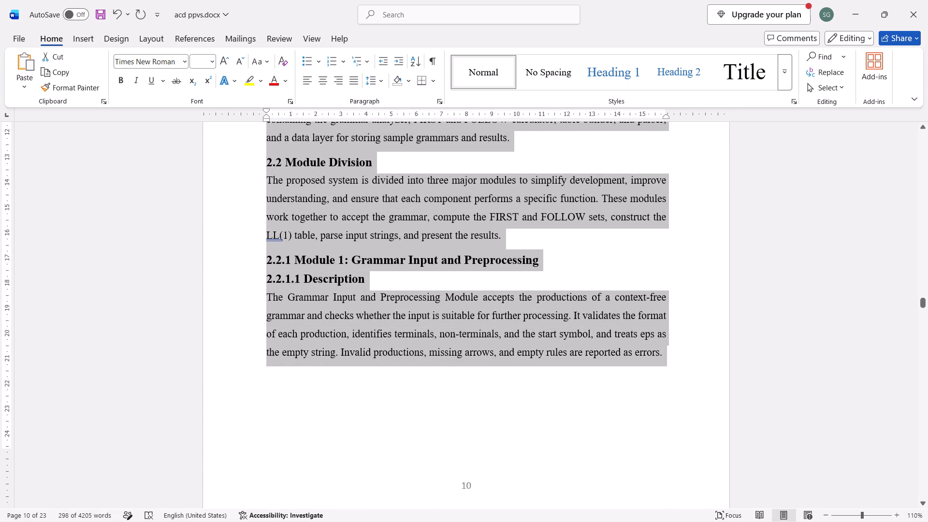
Insert a blank line above and a blank line below the 2.2.1.3 Class Diagram heading.
scroll(741, 413, up, 3)
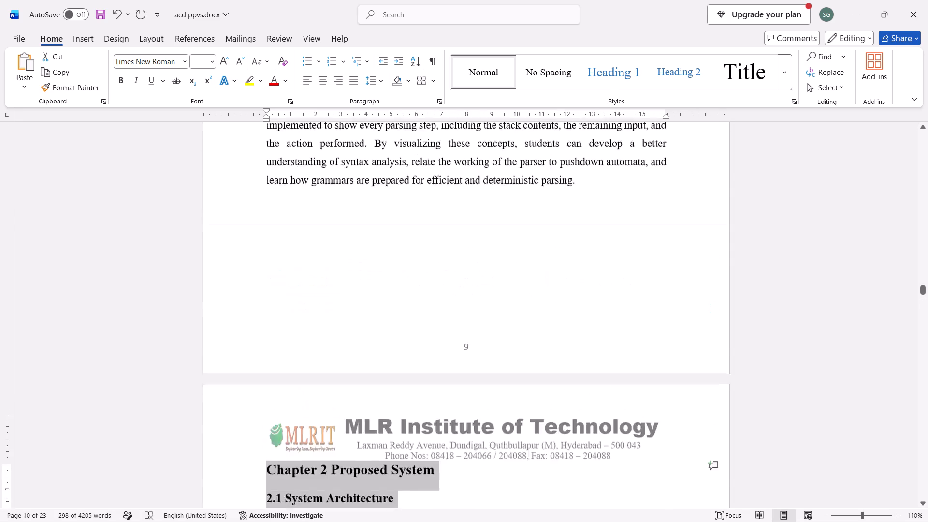
scroll(741, 413, down, 4)
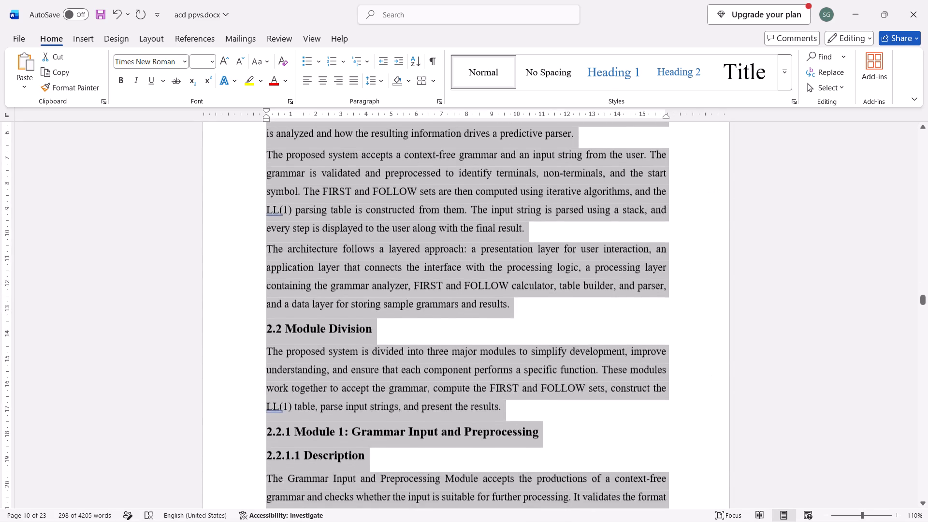
scroll(741, 413, down, 2)
scroll(741, 413, up, 1)
scroll(741, 413, down, 1)
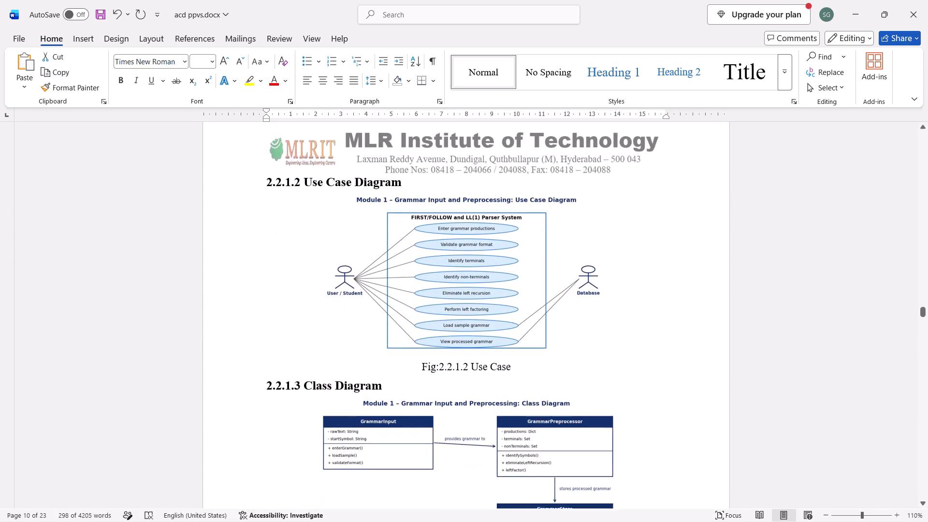
scroll(741, 413, down, 1)
scroll(725, 376, down, 1)
scroll(725, 376, up, 1)
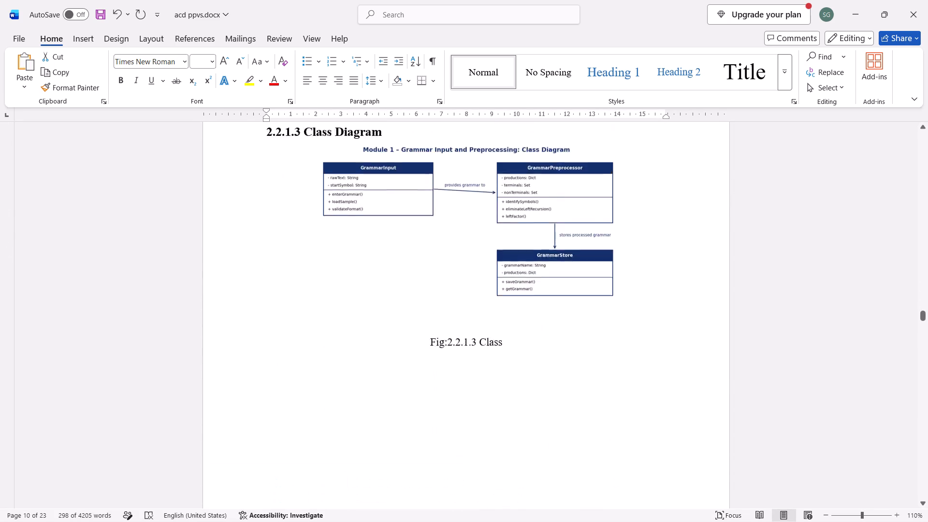
scroll(725, 376, up, 1)
click(666, 289)
key(Up)
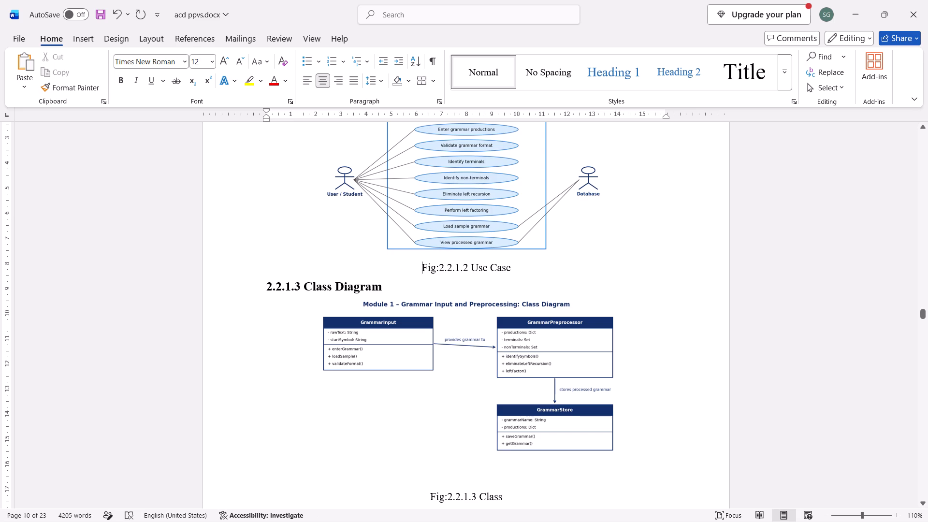
key(Right)
key(ctrl+Right)
key(ctrl+Right)
key(ctrl+Right)
key(ctrl+Right)
key(ctrl+Right)
key(ctrl+Right)
key(ctrl+Right)
key(ctrl+Right)
key(ctrl+Right)
key(ctrl+Right)
key(ctrl+Right)
key(ctrl+Right)
key(Left)
key(Return)
key(Down)
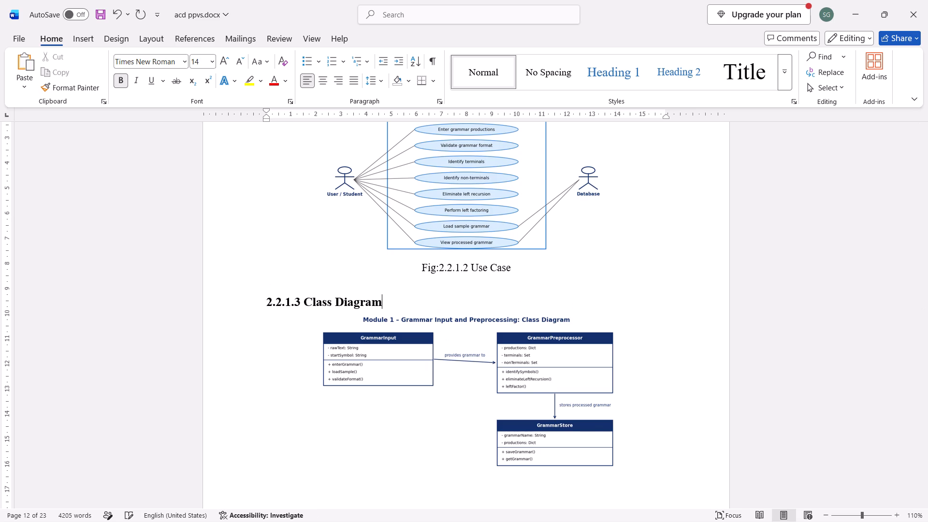
key(Return)
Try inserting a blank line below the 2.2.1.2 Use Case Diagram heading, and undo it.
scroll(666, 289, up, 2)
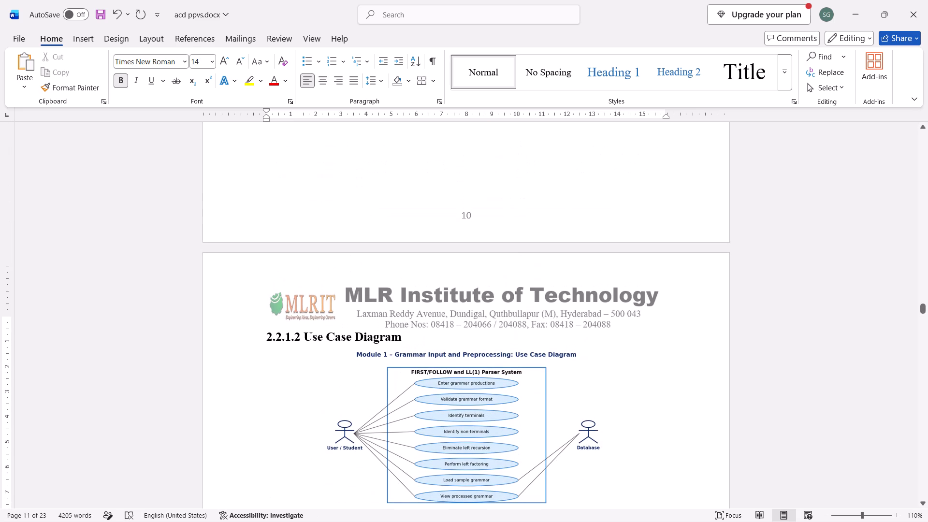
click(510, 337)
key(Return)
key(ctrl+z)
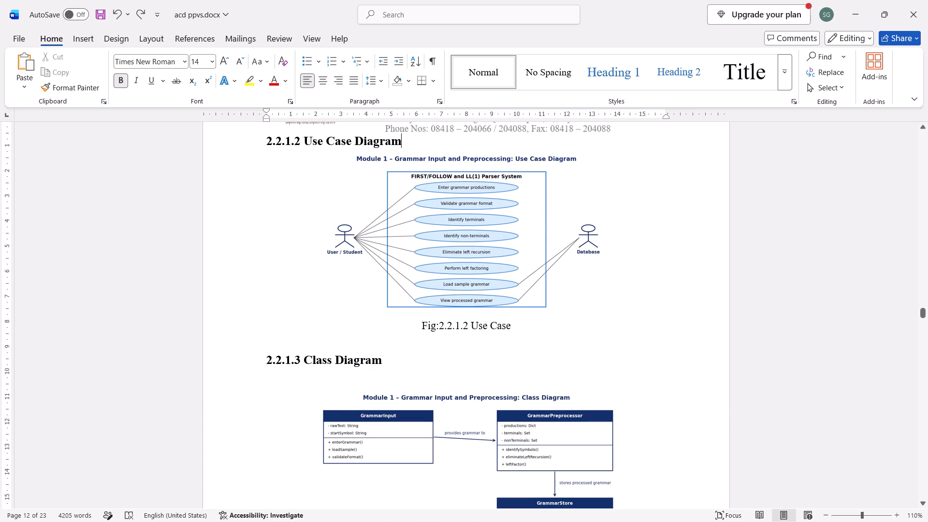
Cut the Module 1 Use Case diagram and paste it back with a blank line above it and another before its caption.
click(503, 303)
key(ctrl+x)
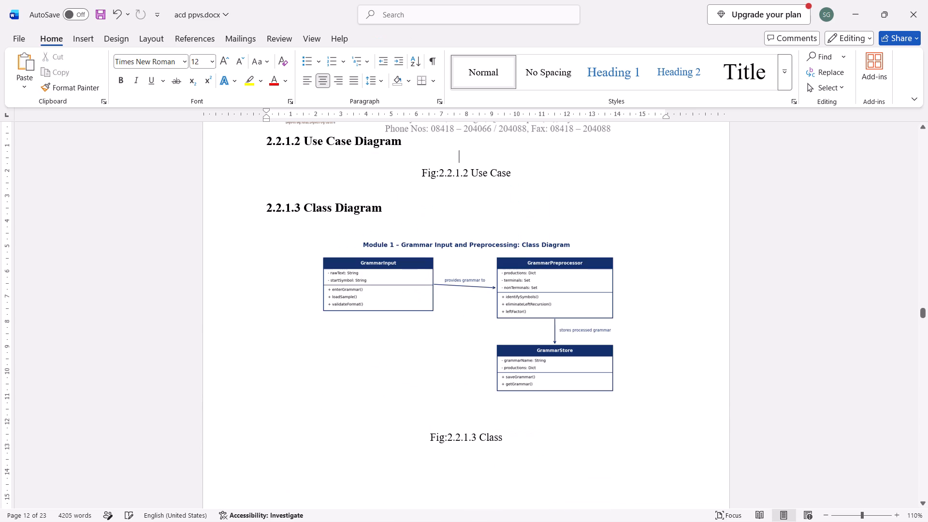
key(Return)
key(ctrl+v)
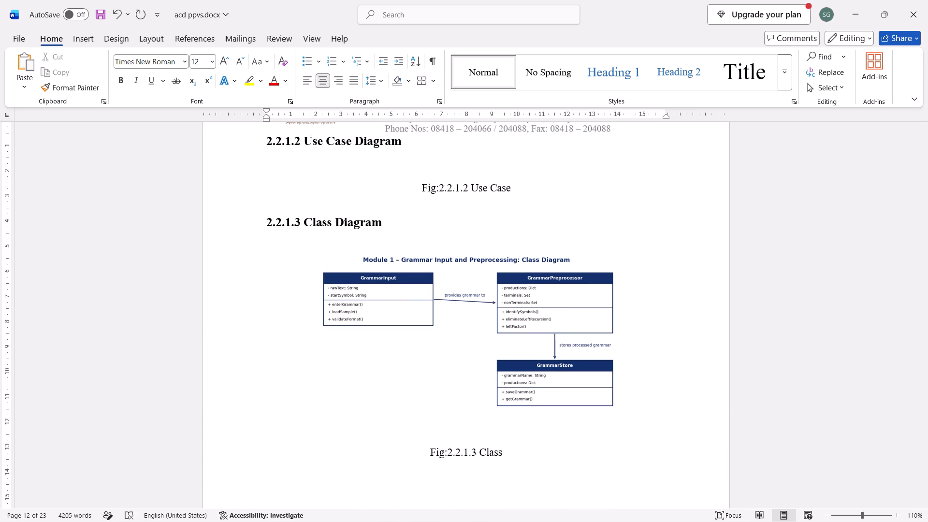
scroll(482, 173, down, 2)
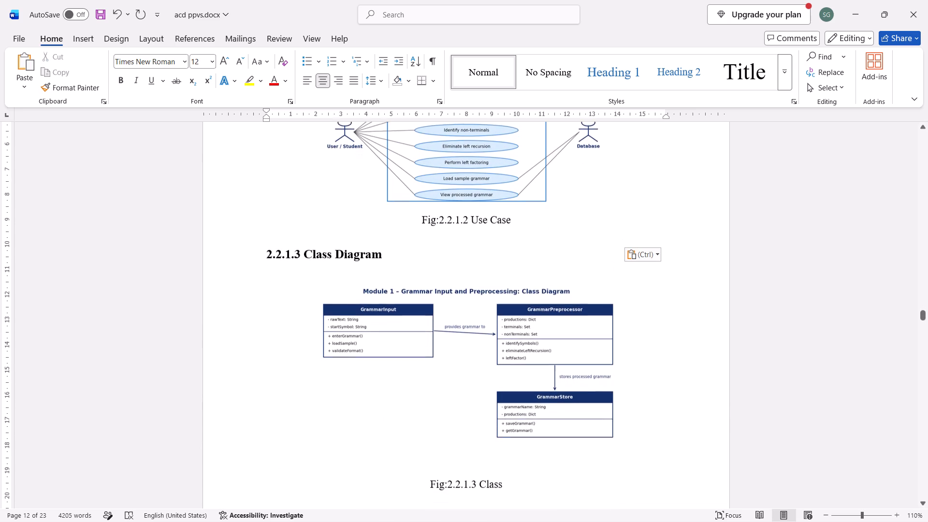
scroll(482, 173, down, 1)
scroll(475, 216, down, 2)
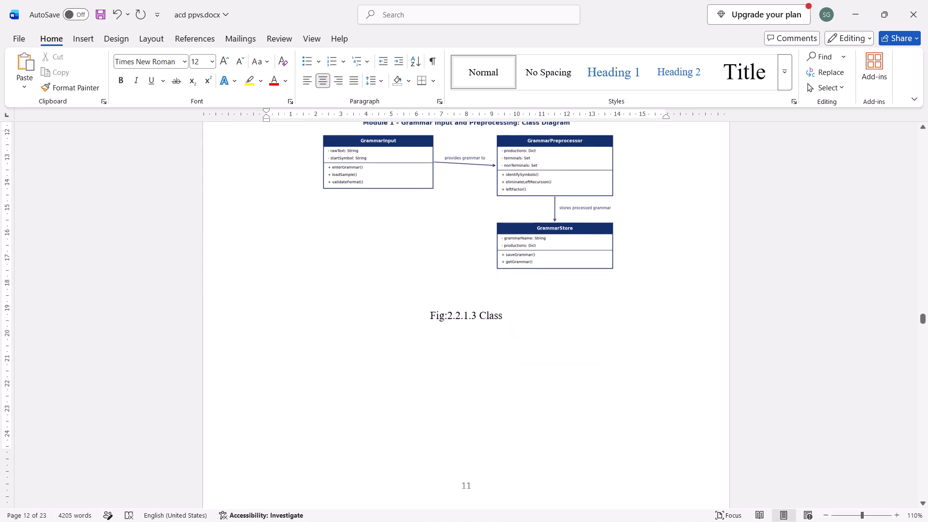
scroll(570, 265, down, 1)
scroll(570, 265, up, 2)
key(Return)
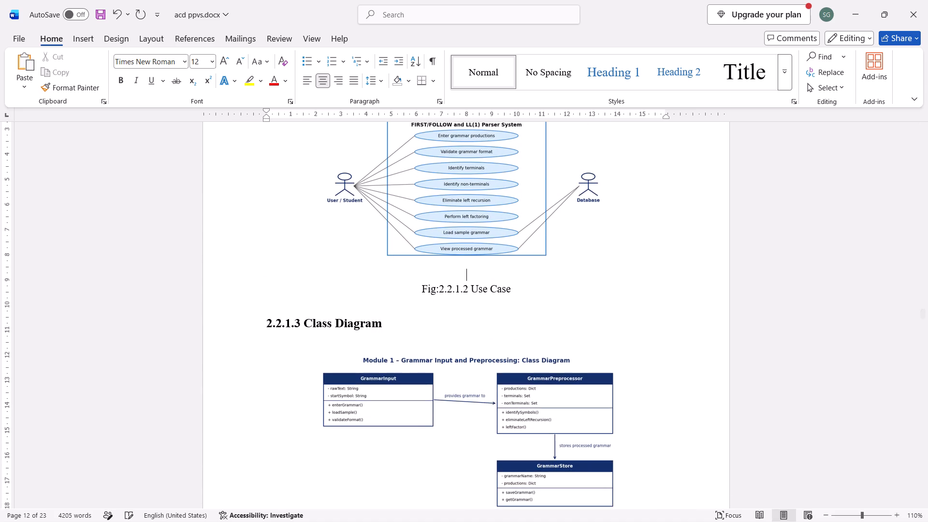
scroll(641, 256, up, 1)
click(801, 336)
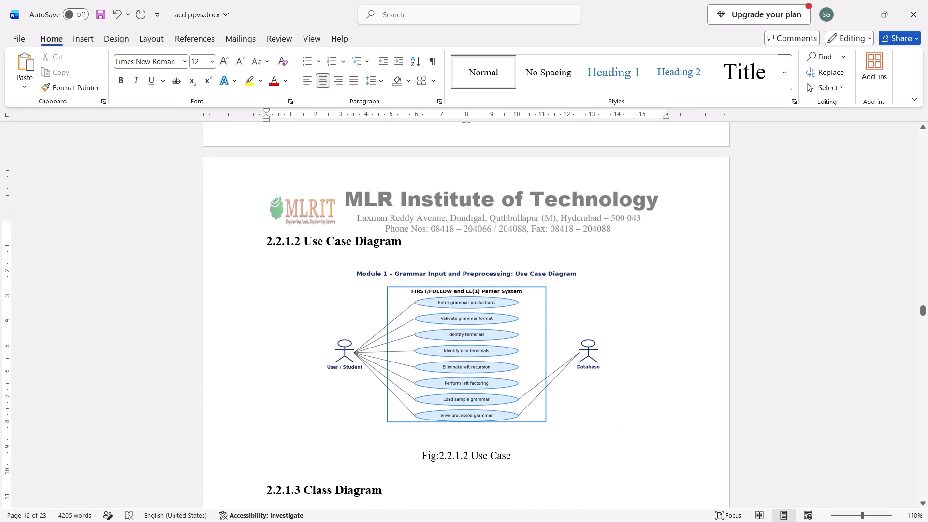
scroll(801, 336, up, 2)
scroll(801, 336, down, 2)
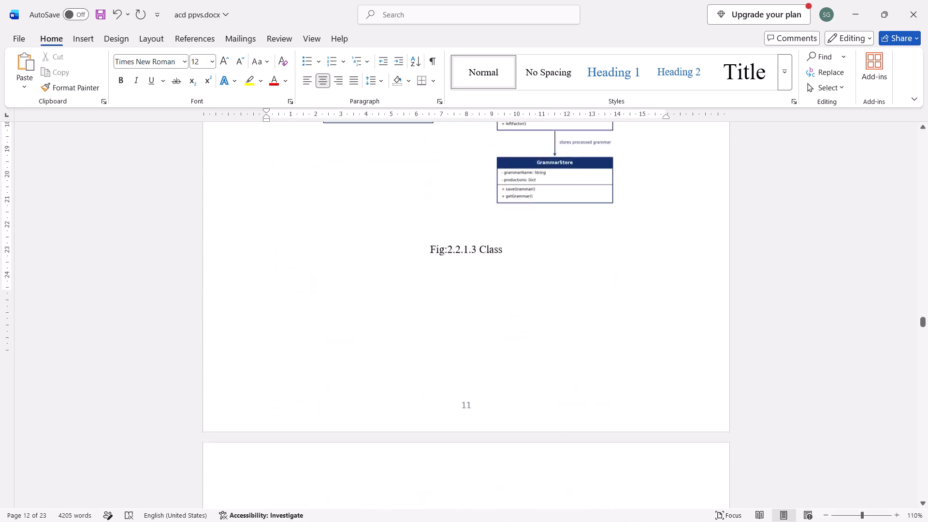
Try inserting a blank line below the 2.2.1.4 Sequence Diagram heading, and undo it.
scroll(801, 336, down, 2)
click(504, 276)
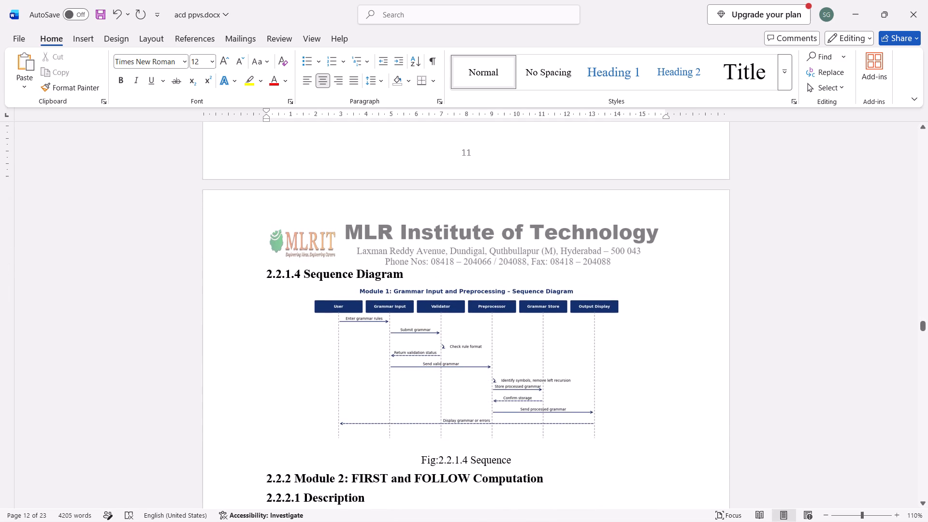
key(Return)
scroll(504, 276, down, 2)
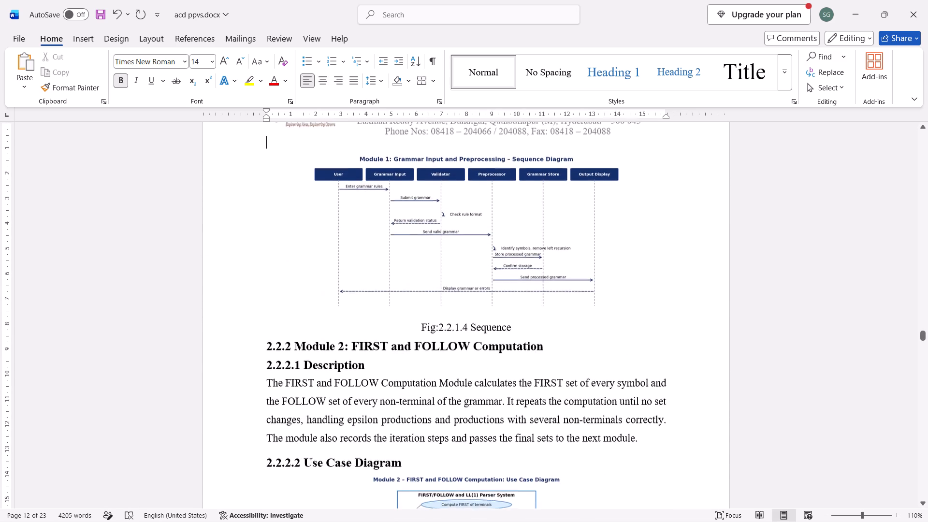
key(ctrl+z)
Cut the Module 1 Sequence Diagram, paste it back below a blank line, and insert a blank line after its Fig:2.2.1.4 caption.
scroll(504, 276, up, 1)
click(484, 331)
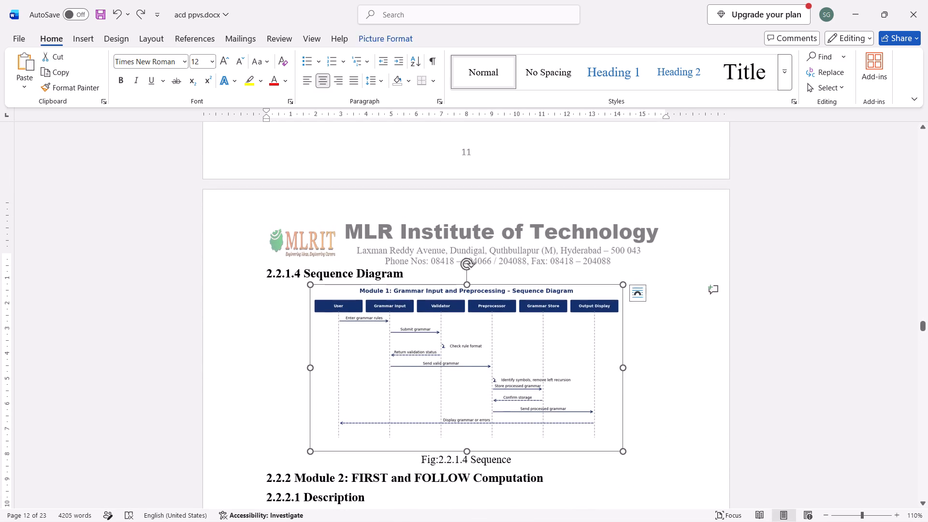
key(ctrl+x)
key(Return)
key(ctrl+v)
scroll(481, 308, down, 1)
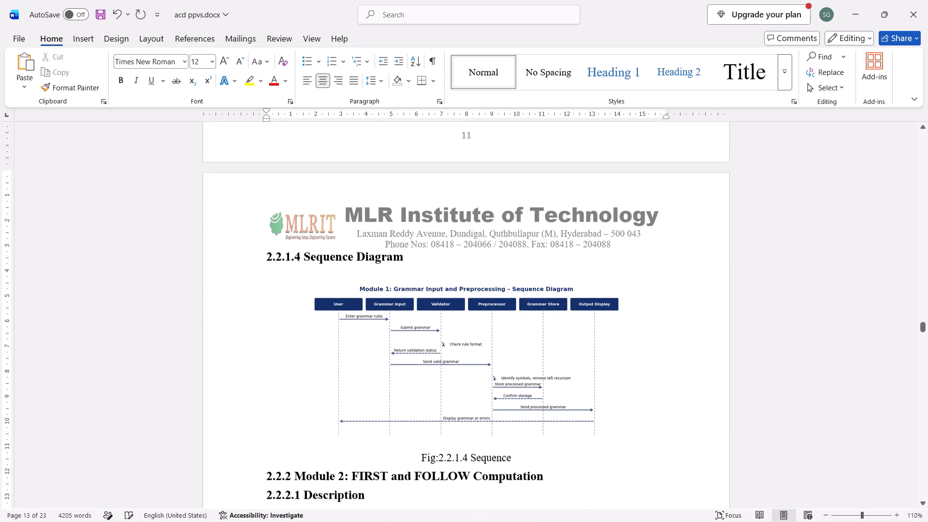
scroll(481, 308, down, 1)
scroll(488, 347, down, 1)
click(524, 291)
key(Return)
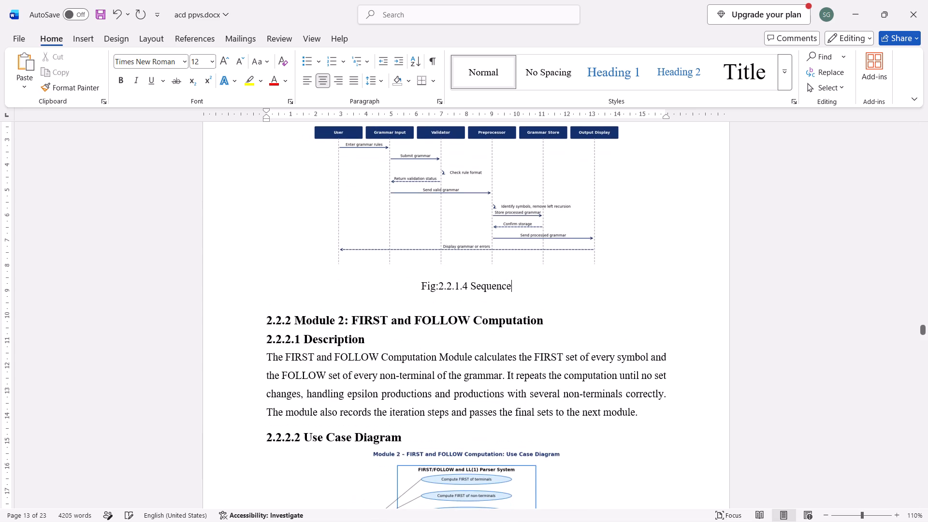
Insert a blank line below the 2.2.2.2 Use Case Diagram heading.
scroll(524, 291, down, 2)
scroll(524, 291, up, 1)
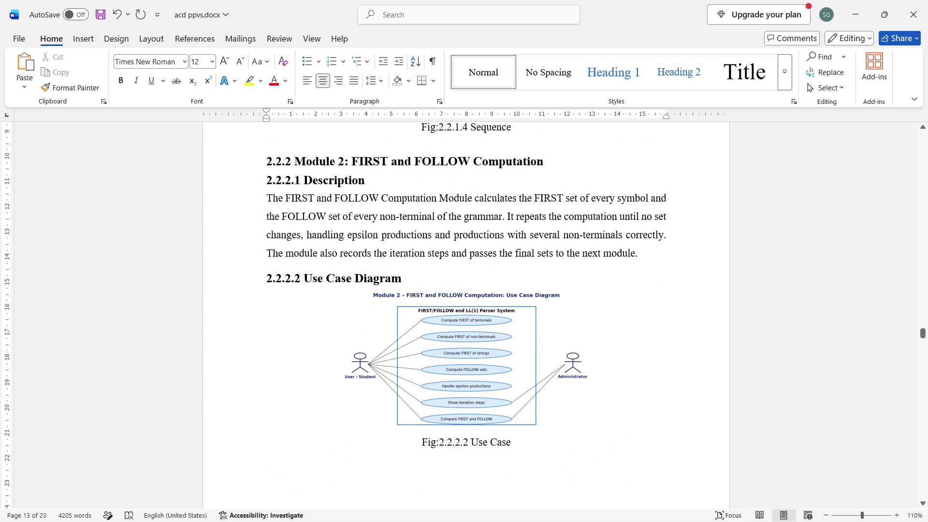
click(447, 275)
key(Return)
scroll(447, 275, down, 1)
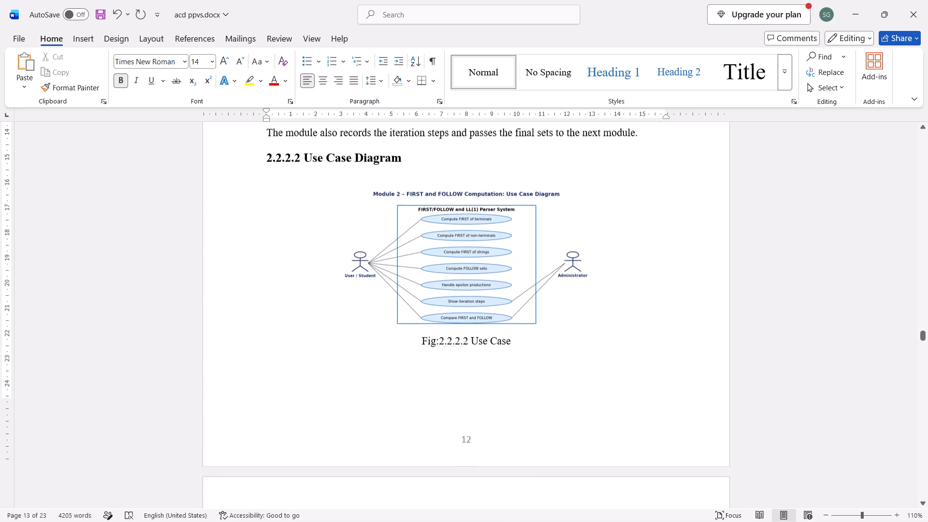
scroll(447, 275, up, 2)
scroll(447, 275, down, 1)
scroll(447, 275, up, 1)
scroll(447, 275, down, 1)
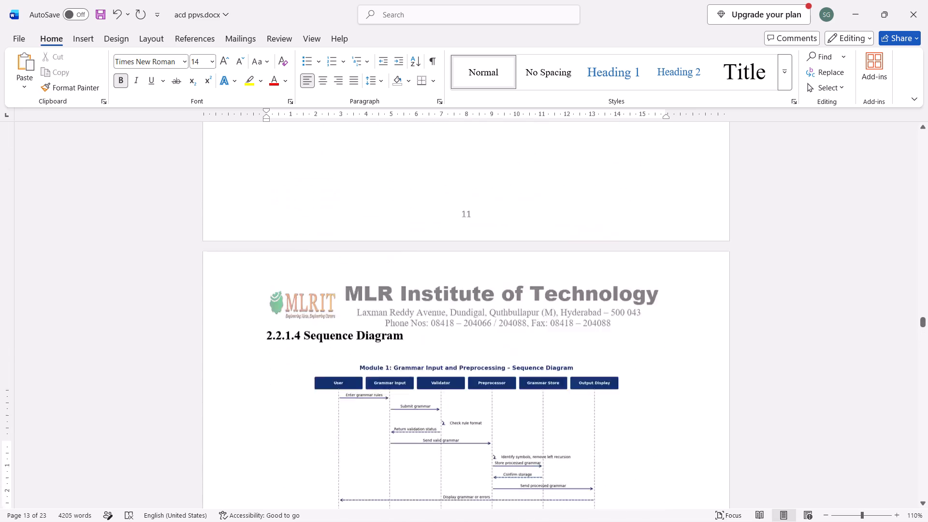
scroll(447, 275, down, 1)
Set the 2.2.2.1 Description paragraph to 1.5 line spacing and font size 11.
click(415, 347)
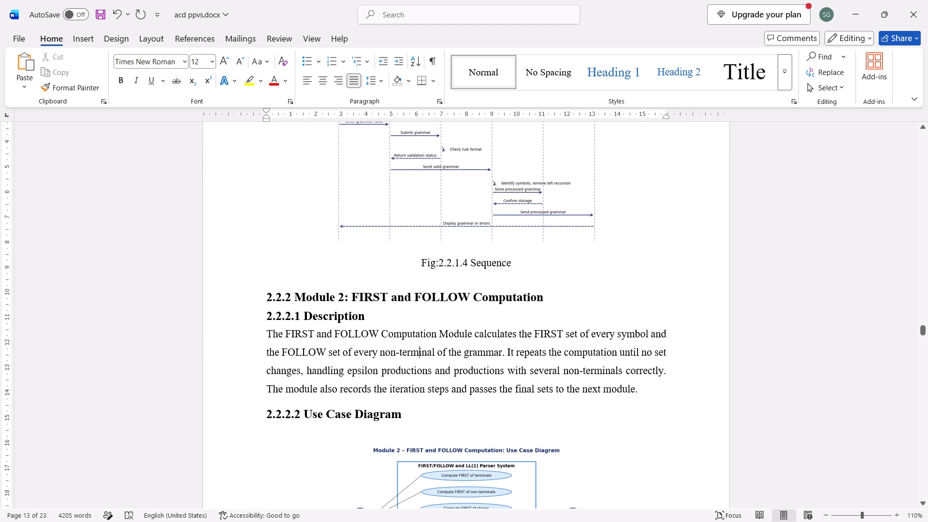
drag(649, 391, 240, 330)
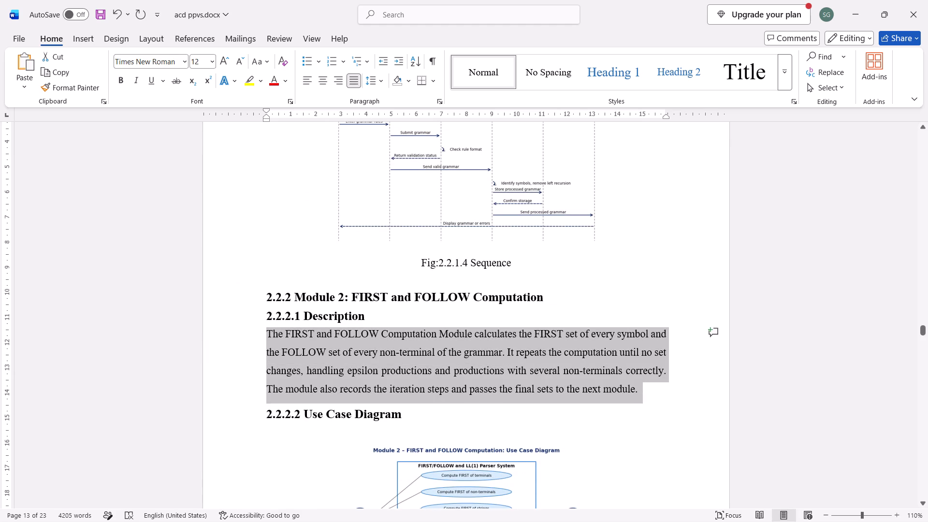
key(ctrl+5)
scroll(318, 360, down, 1)
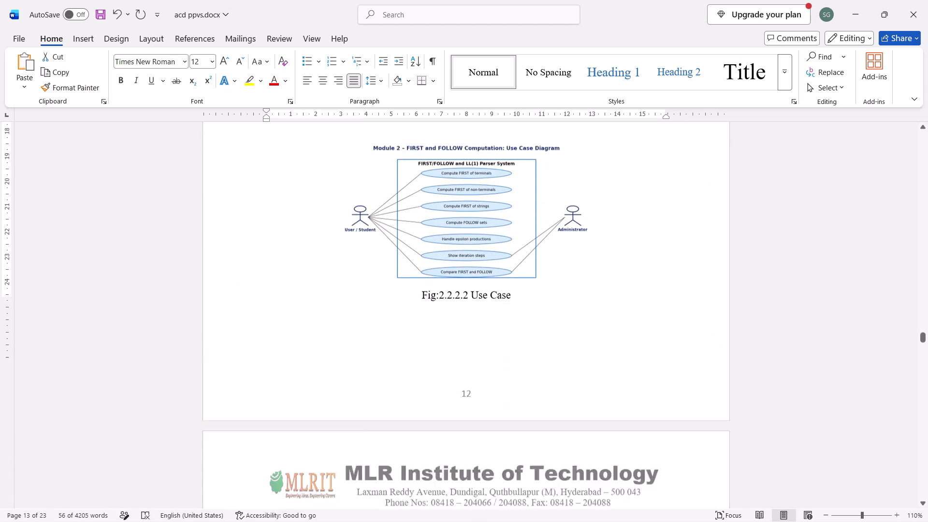
scroll(318, 360, down, 2)
scroll(304, 266, up, 2)
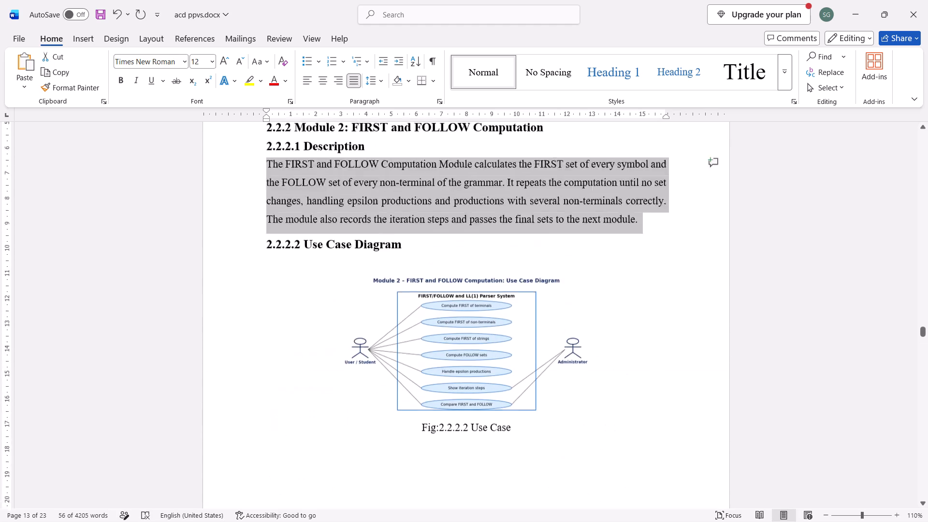
scroll(304, 266, up, 4)
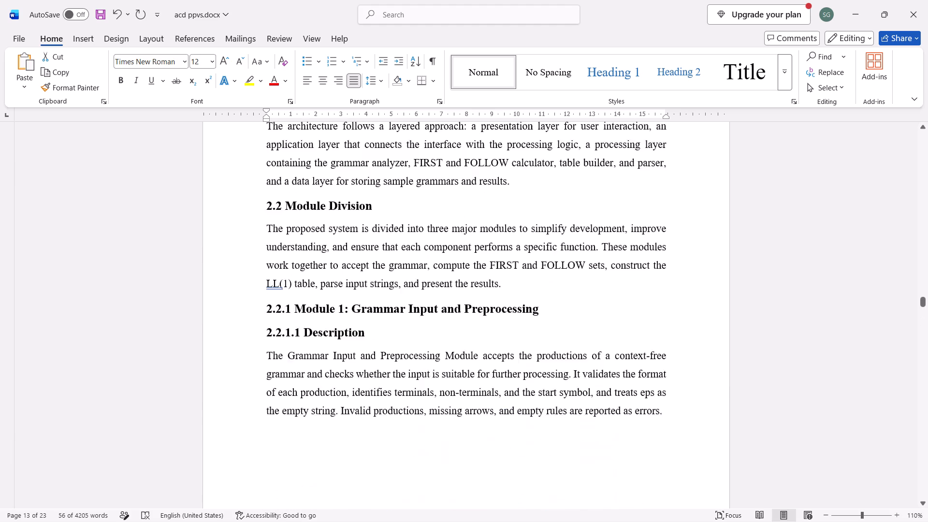
scroll(304, 266, up, 2)
click(238, 66)
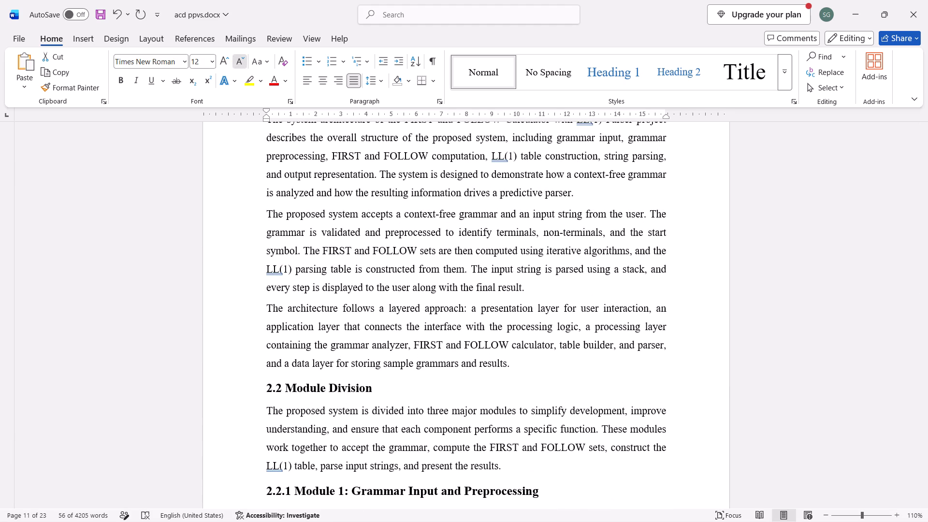
Reduce the whole 2.2.1.1 Description paragraph to font size 11.
scroll(408, 349, down, 4)
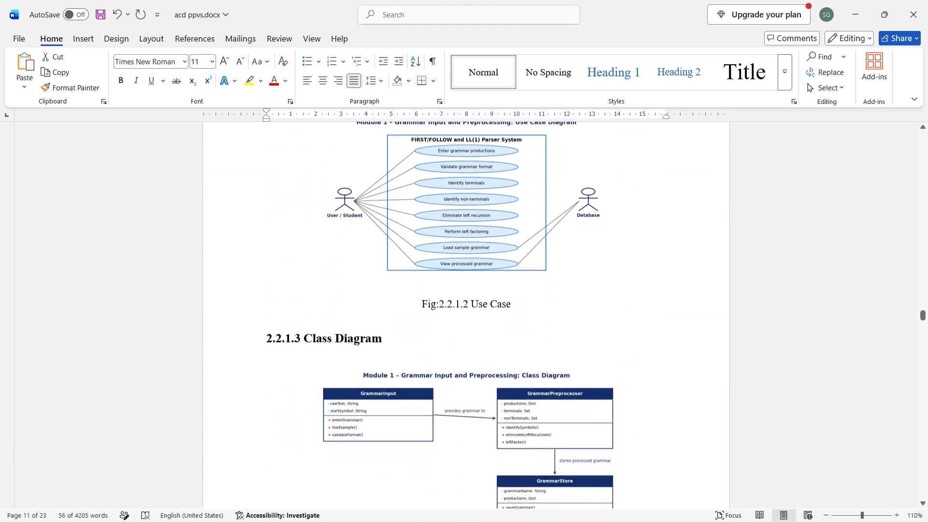
scroll(408, 349, down, 5)
scroll(408, 349, up, 1)
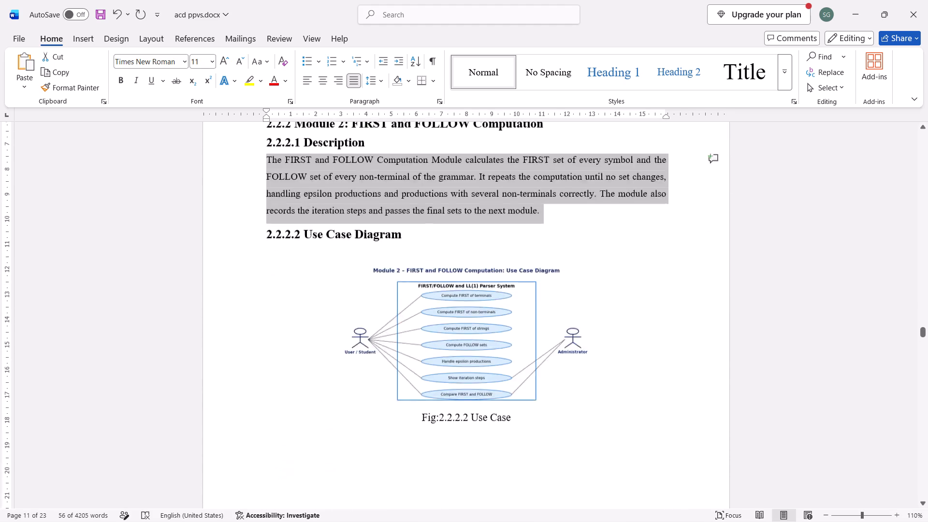
scroll(408, 349, up, 1)
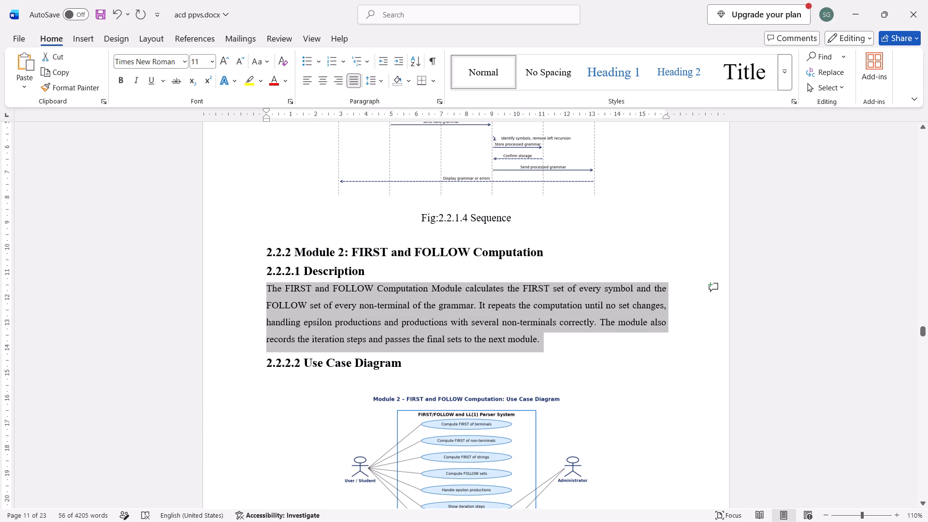
scroll(408, 349, up, 3)
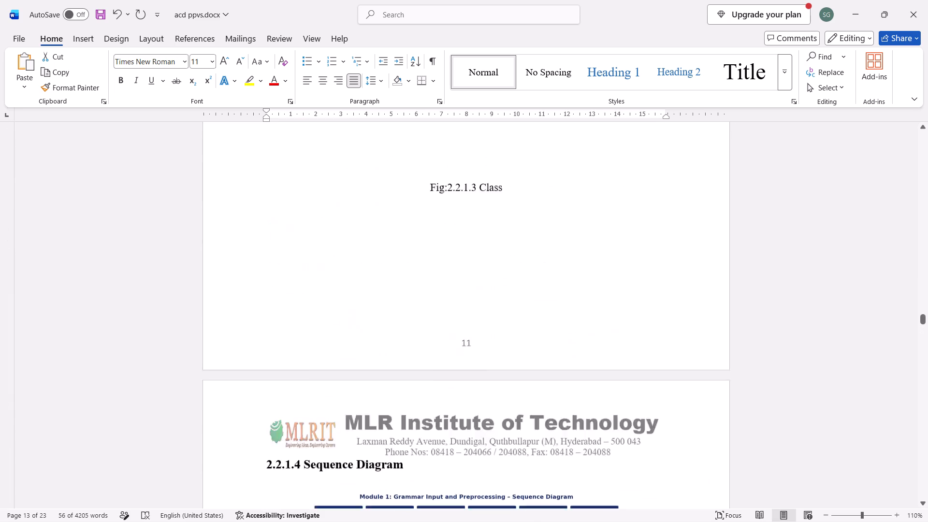
scroll(408, 349, up, 3)
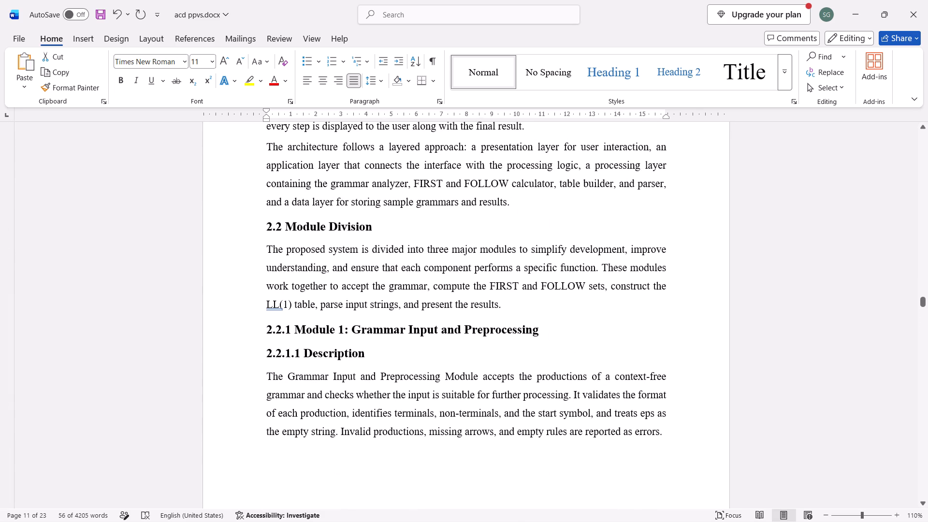
double_click(660, 435)
drag(677, 437, 299, 369)
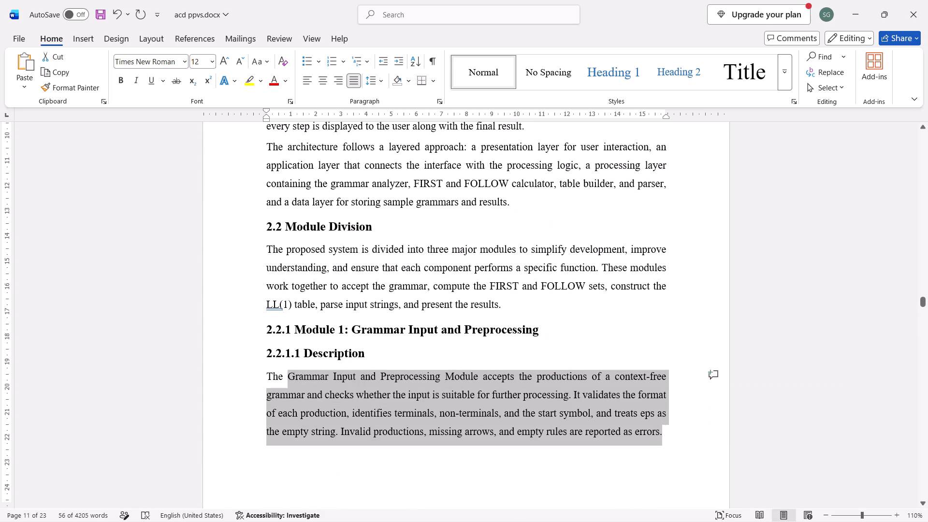
drag(299, 369, 267, 378)
key(ctrl+shift+comma)
Reduce the 2.2 Module Division paragraph and the three 2.1 System Architecture paragraphs to font size 11, leaving out the headings.
scroll(267, 378, up, 1)
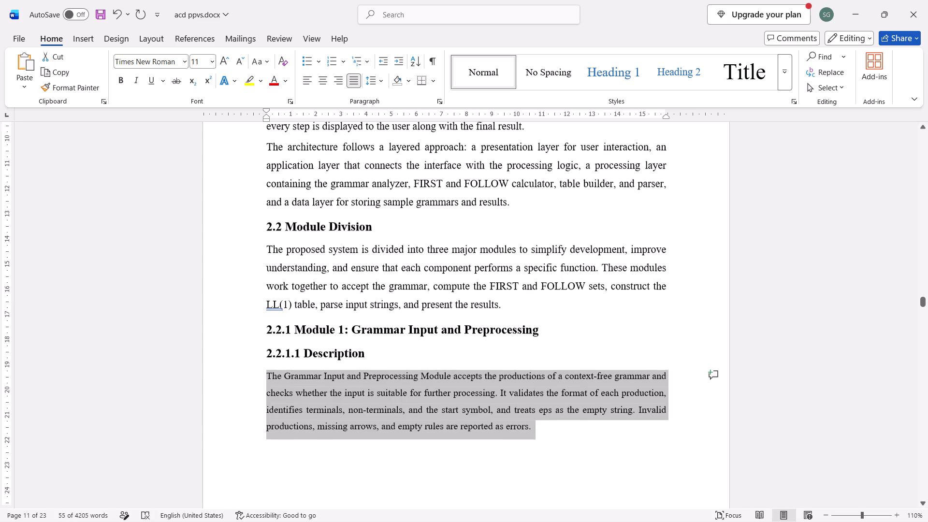
scroll(267, 378, up, 1)
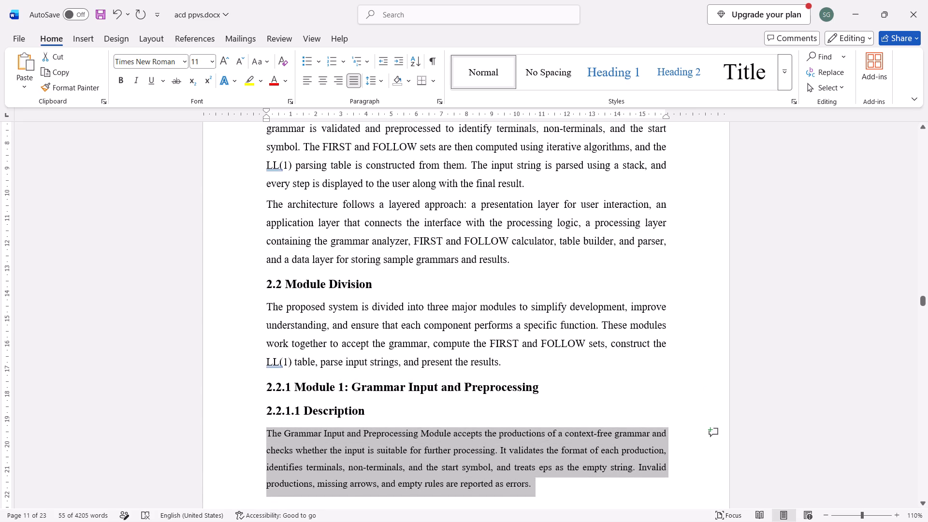
drag(522, 365, 203, 310)
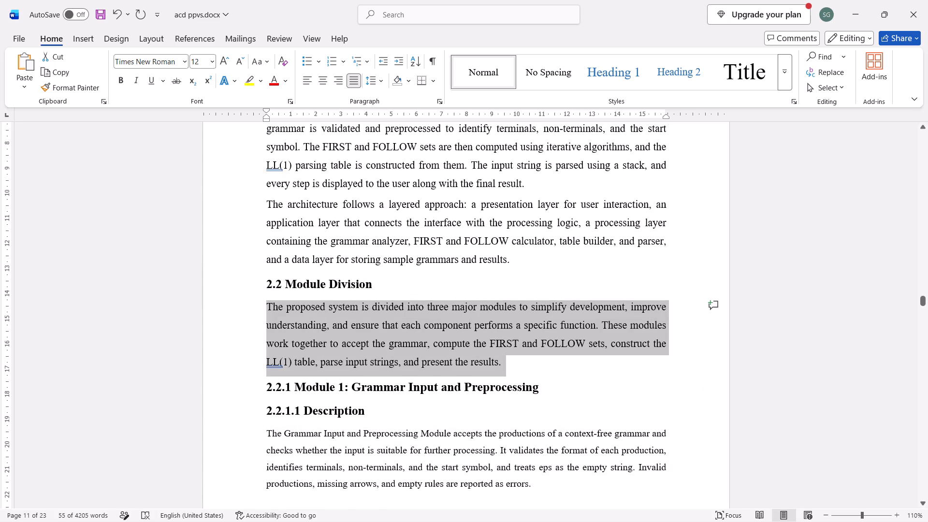
key(ctrl+shift+comma)
scroll(339, 255, up, 1)
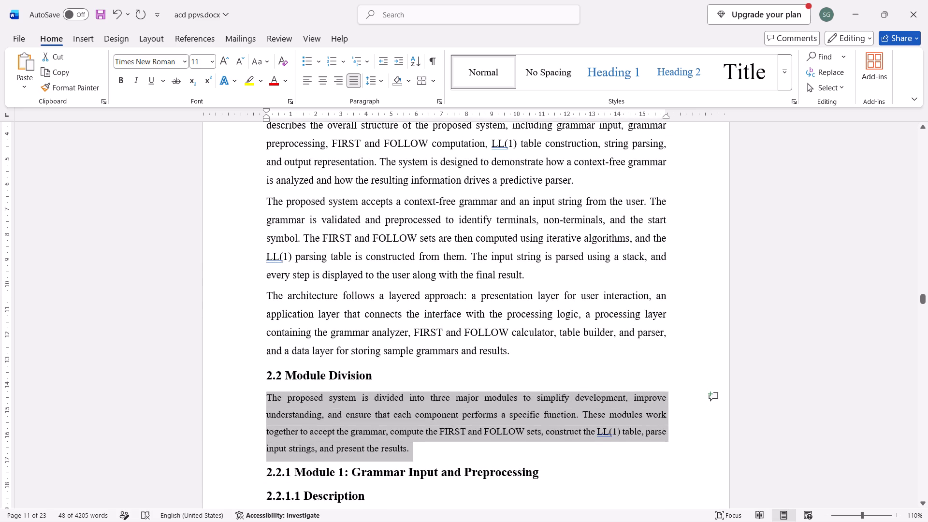
scroll(362, 307, up, 1)
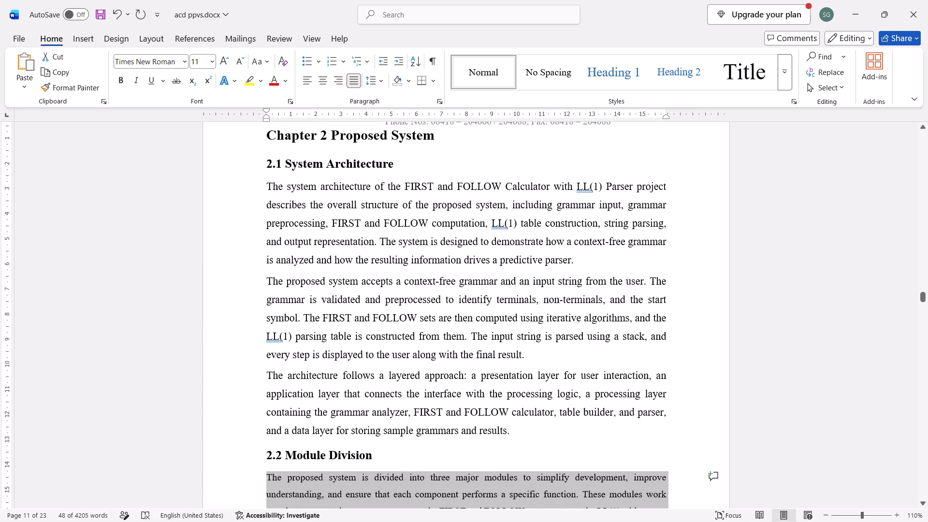
drag(512, 429, 237, 188)
key(ctrl+shift+comma)
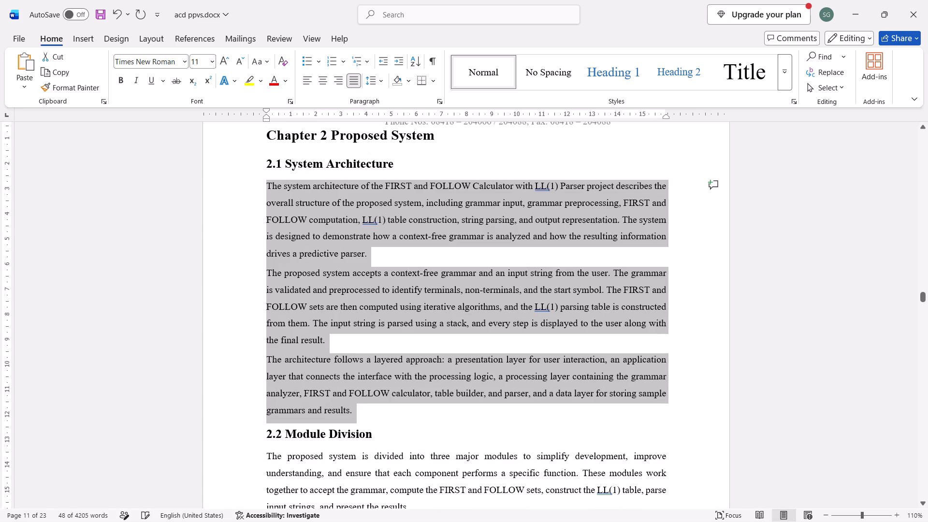
Reduce the body paragraphs of 1.2 Objectives and 1.1 Overview in Chapter 1 to font size 11.
scroll(383, 273, up, 3)
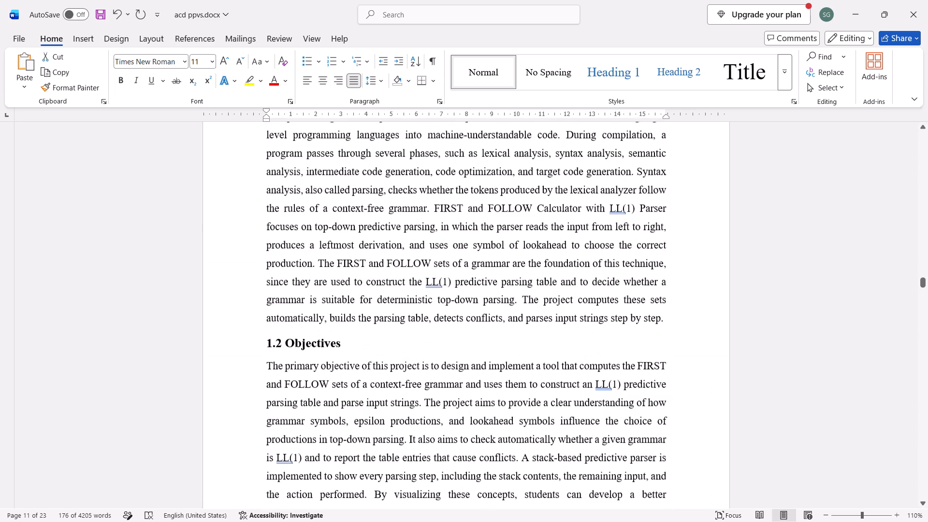
scroll(513, 357, down, 1)
drag(583, 394, 155, 250)
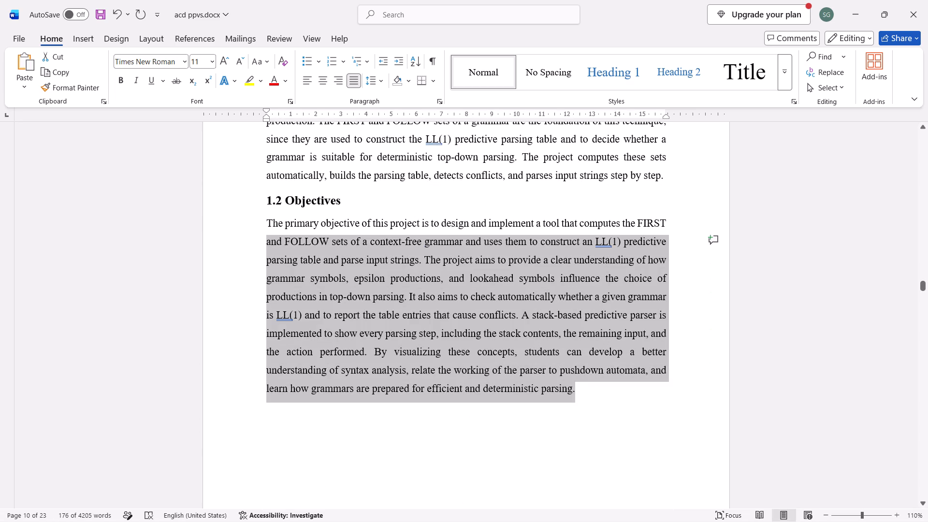
drag(155, 250, 159, 233)
key(ctrl+shift+comma)
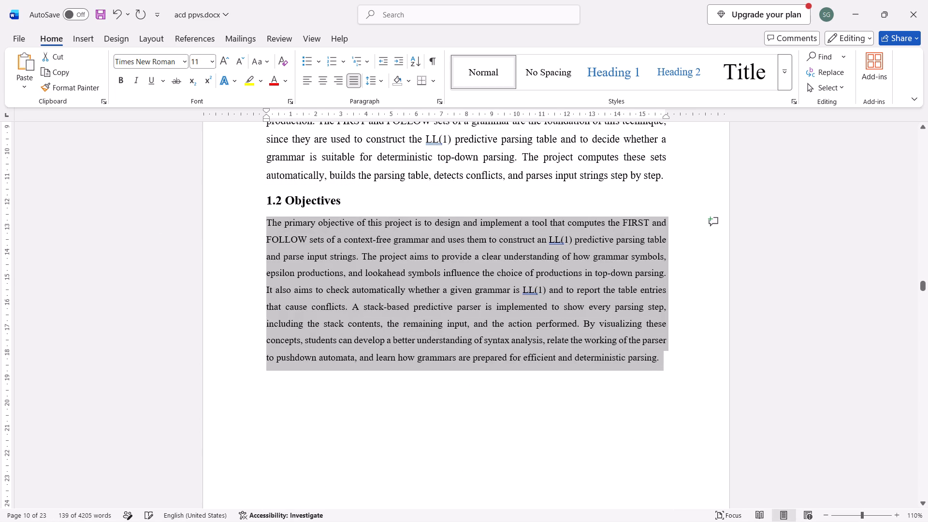
scroll(159, 233, up, 1)
scroll(473, 311, up, 1)
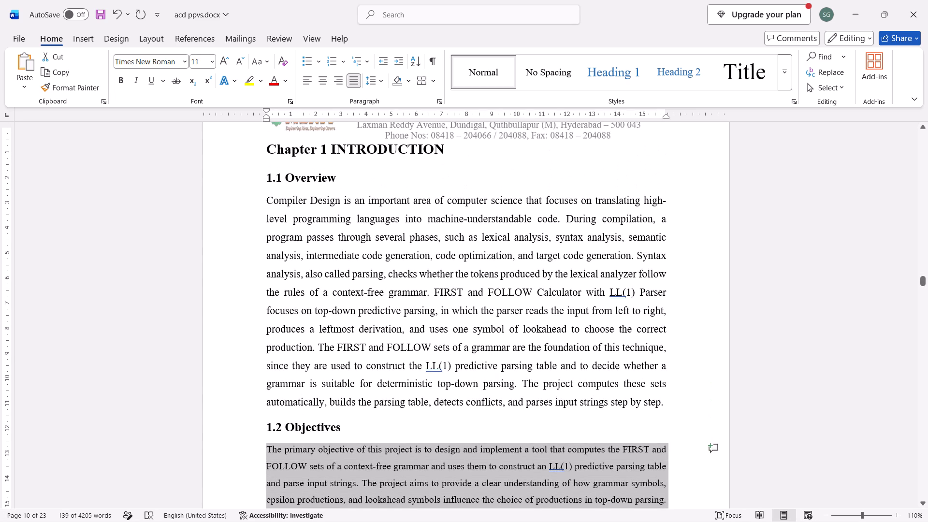
drag(669, 407, 199, 196)
key(ctrl+shift+comma)
Reduce the Justification line and its four bullets under United Nations SDG 8 to font size 11.
scroll(199, 196, up, 1)
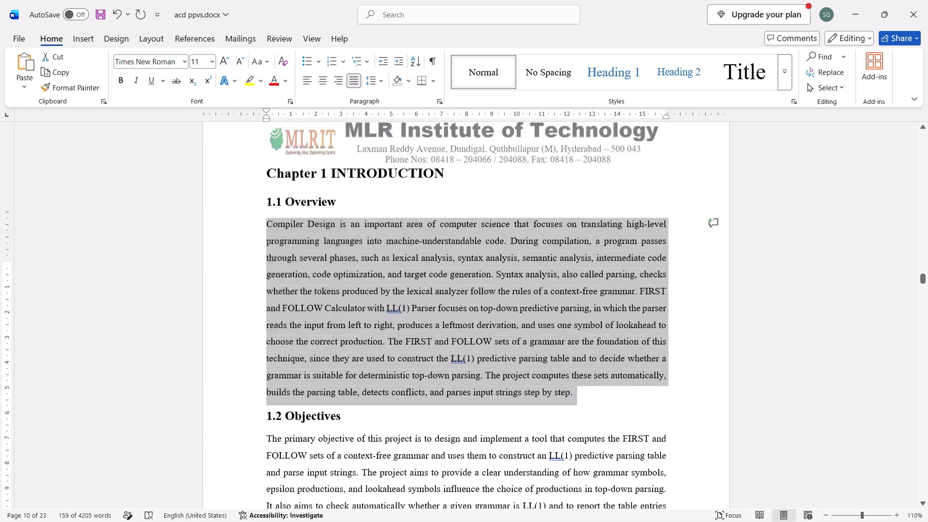
scroll(199, 196, up, 1)
scroll(199, 196, down, 1)
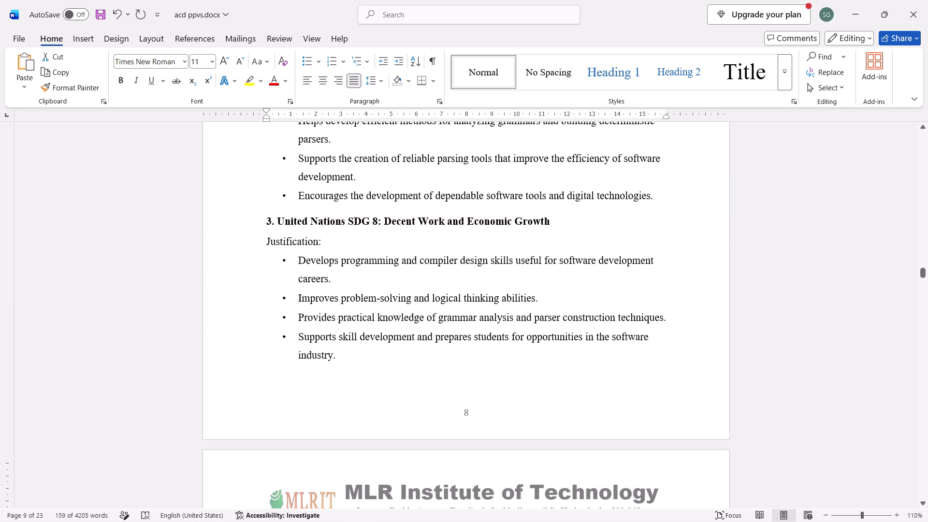
drag(334, 359, 249, 246)
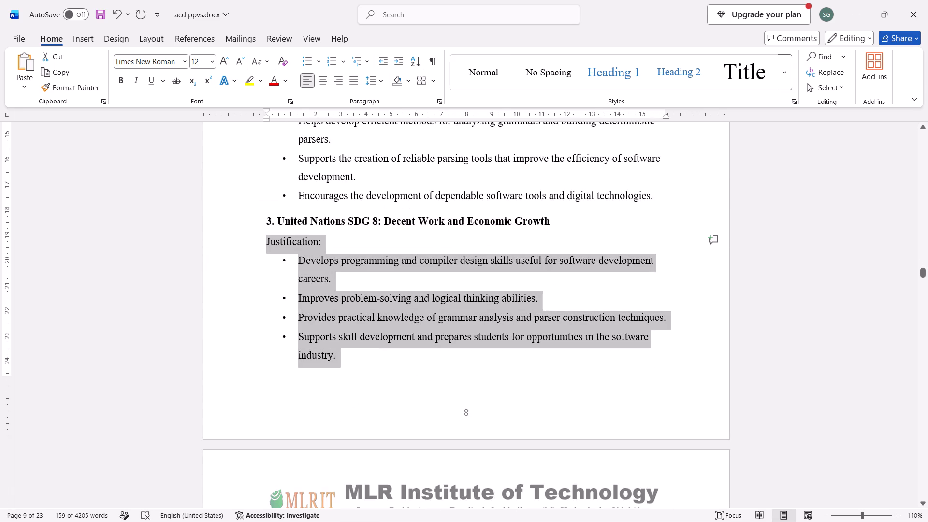
key(ctrl+shift+comma)
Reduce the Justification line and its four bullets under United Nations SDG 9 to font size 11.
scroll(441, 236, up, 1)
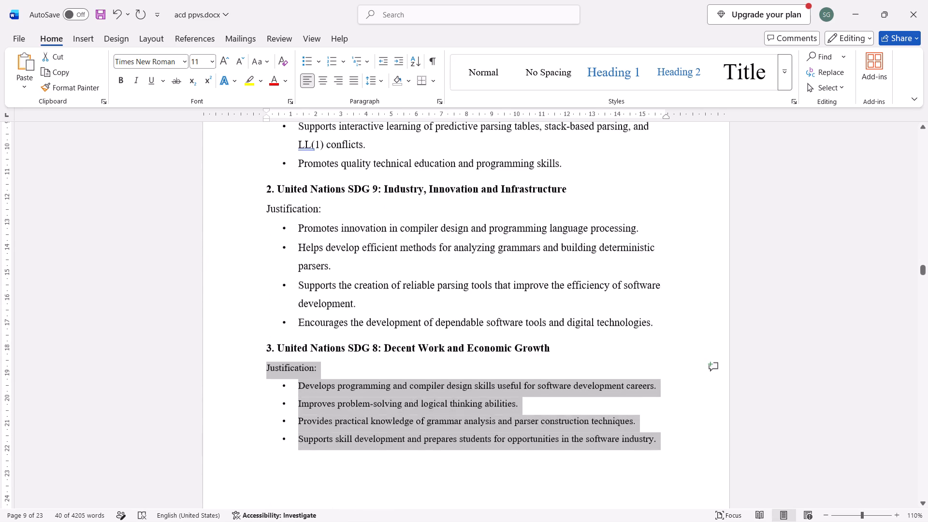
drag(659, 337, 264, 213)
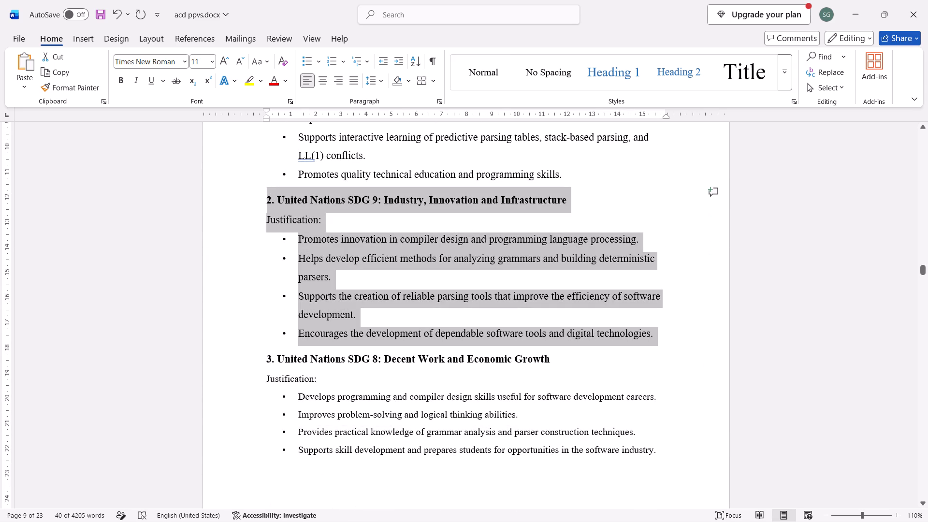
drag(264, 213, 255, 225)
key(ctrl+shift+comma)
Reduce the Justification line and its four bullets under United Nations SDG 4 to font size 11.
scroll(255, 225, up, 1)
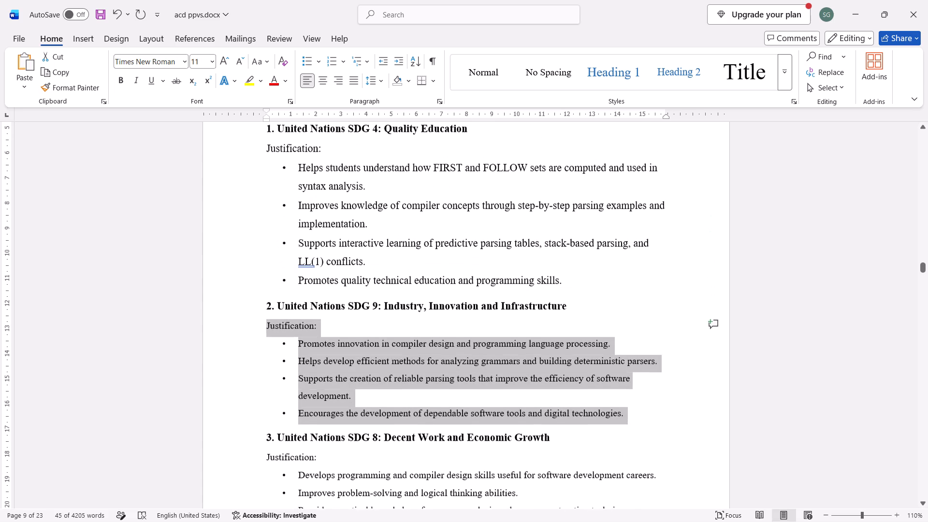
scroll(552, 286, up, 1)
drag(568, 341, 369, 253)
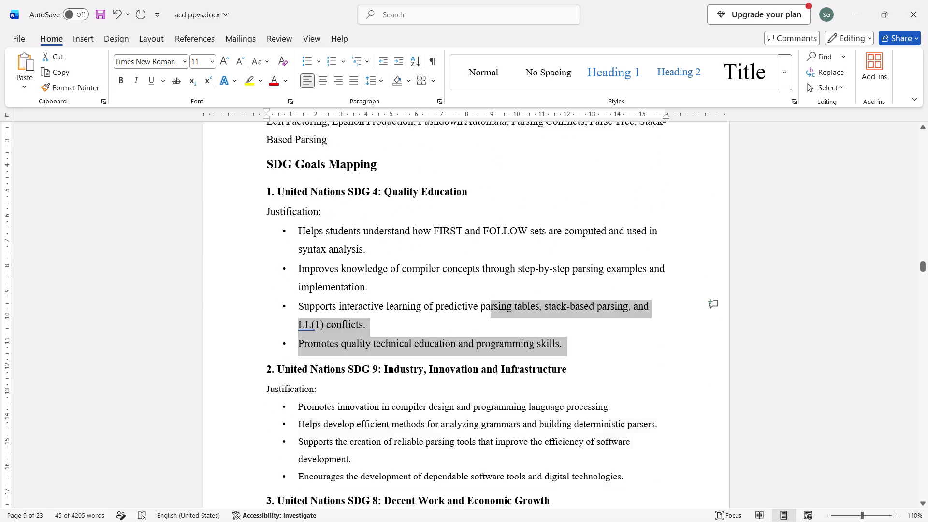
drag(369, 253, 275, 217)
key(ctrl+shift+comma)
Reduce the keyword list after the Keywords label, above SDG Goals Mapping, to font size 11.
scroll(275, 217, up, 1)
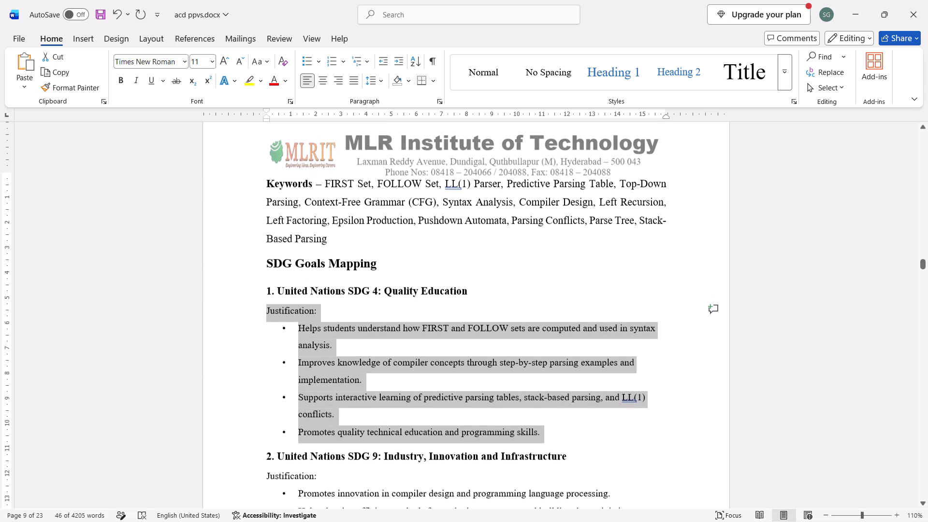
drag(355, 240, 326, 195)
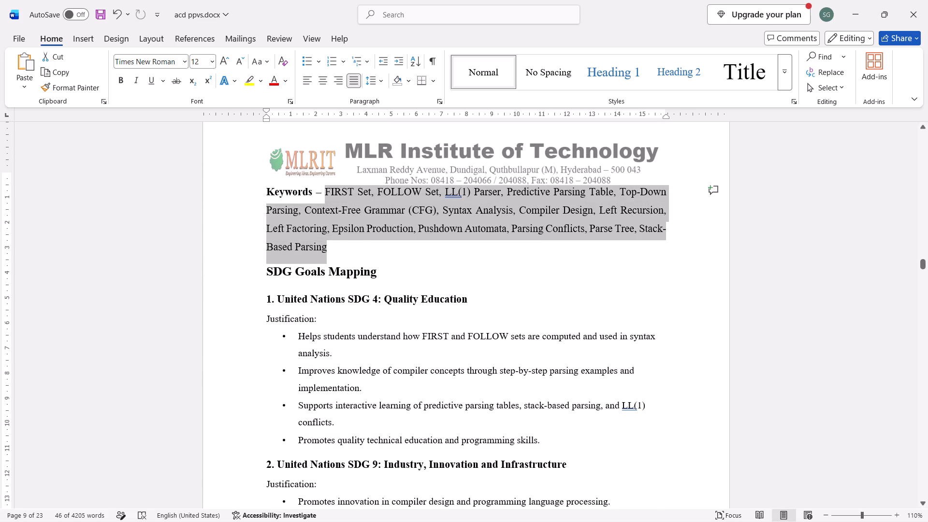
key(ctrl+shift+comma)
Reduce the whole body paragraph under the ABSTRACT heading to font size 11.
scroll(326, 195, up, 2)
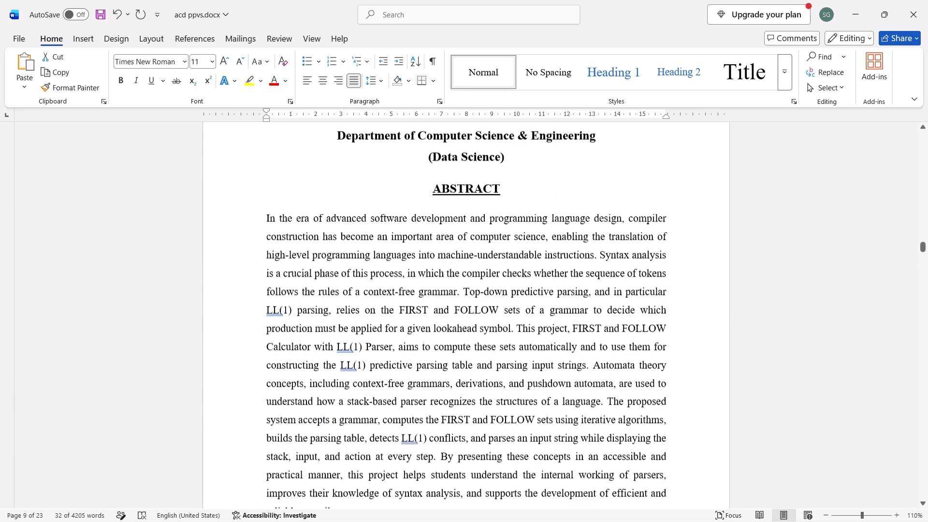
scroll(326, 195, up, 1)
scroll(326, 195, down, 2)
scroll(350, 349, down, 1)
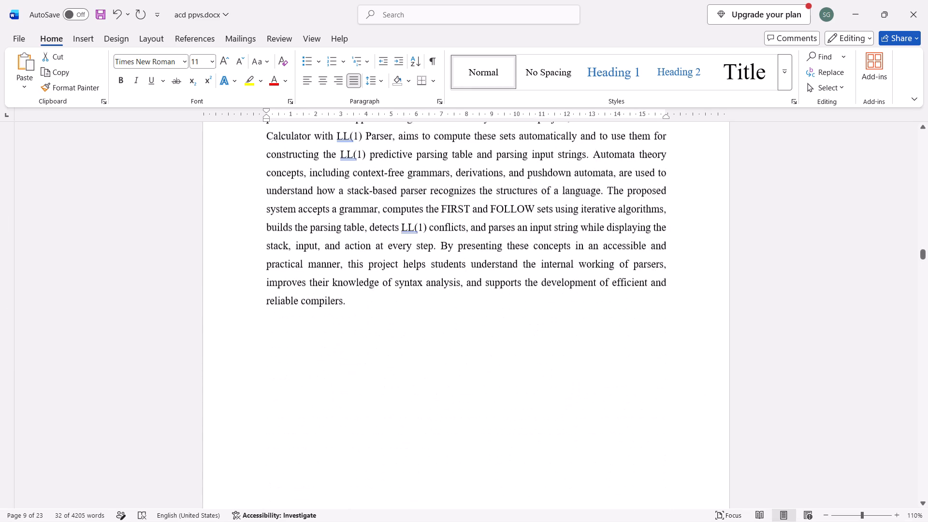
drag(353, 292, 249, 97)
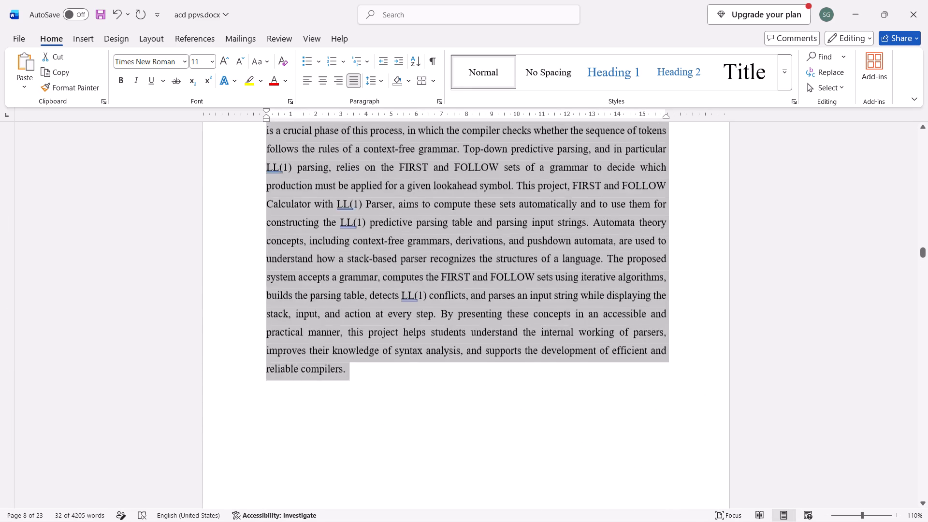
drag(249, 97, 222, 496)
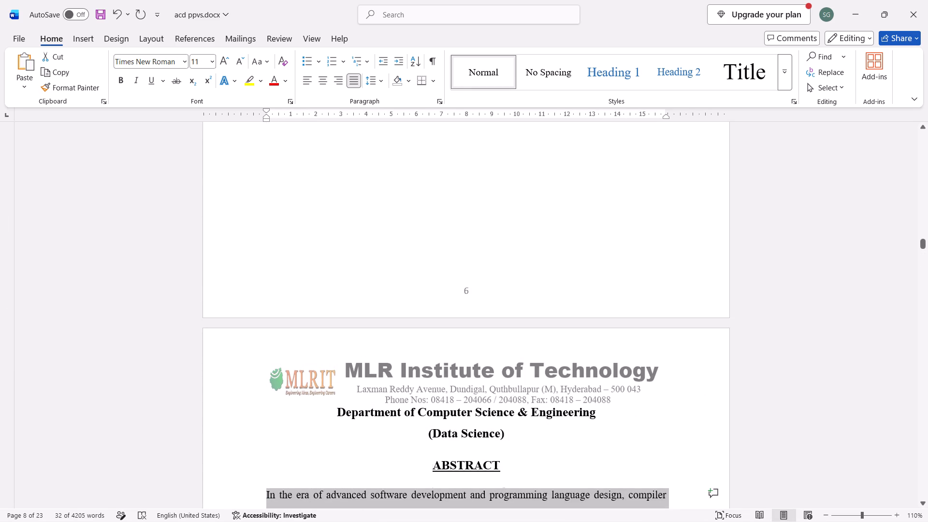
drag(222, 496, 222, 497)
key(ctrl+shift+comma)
Check the body text font sizes on the Acknowledgement, Certificate, and Vision, Mission and Program Educational Objectives pages.
scroll(381, 368, up, 2)
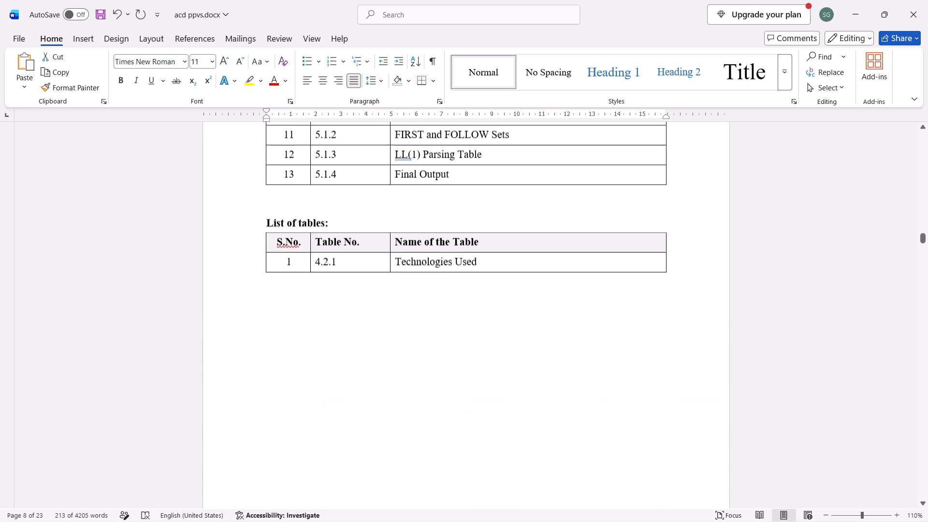
scroll(381, 368, up, 8)
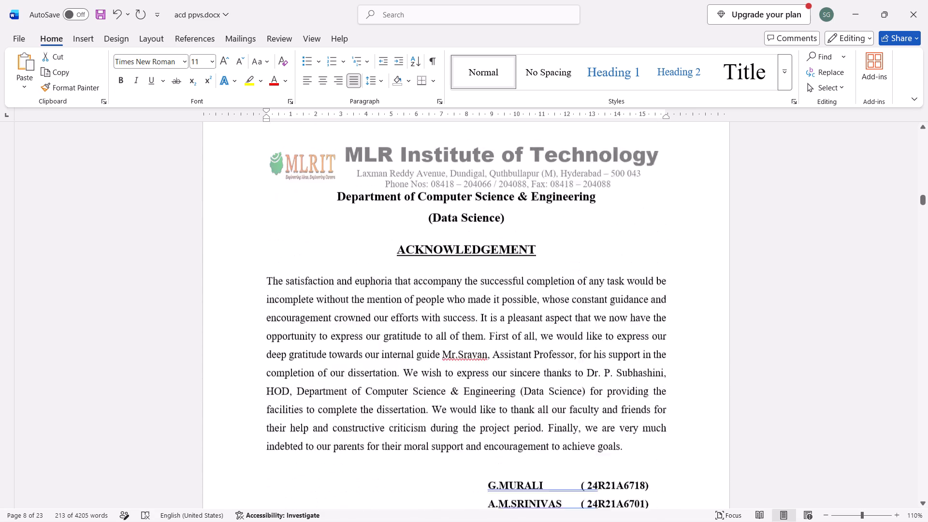
click(361, 386)
scroll(361, 386, down, 1)
scroll(361, 386, up, 2)
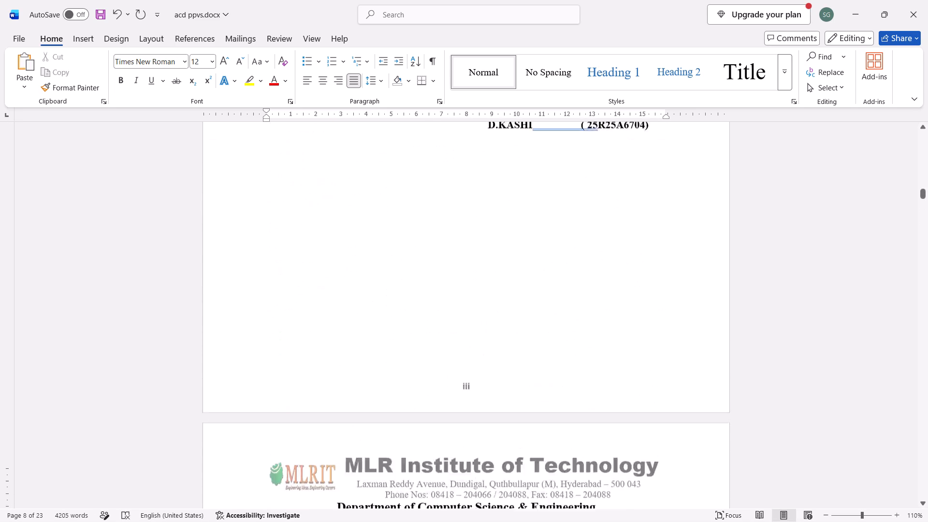
scroll(361, 386, up, 2)
click(350, 396)
scroll(350, 396, up, 2)
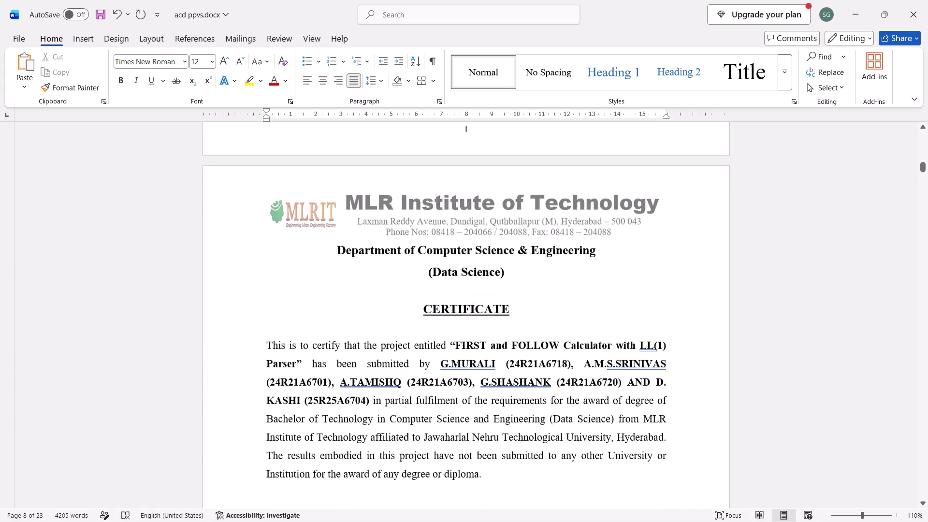
click(345, 433)
scroll(345, 433, up, 1)
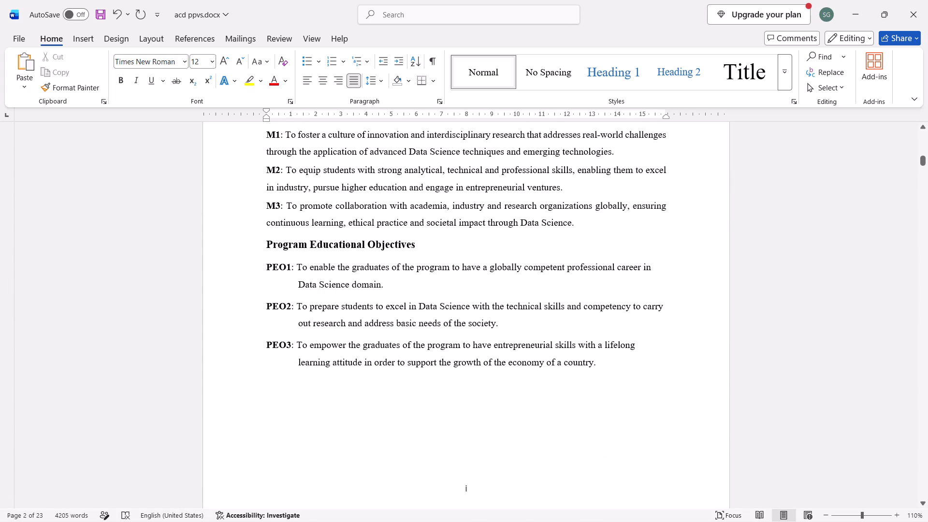
click(363, 331)
scroll(444, 307, up, 1)
scroll(444, 307, down, 1)
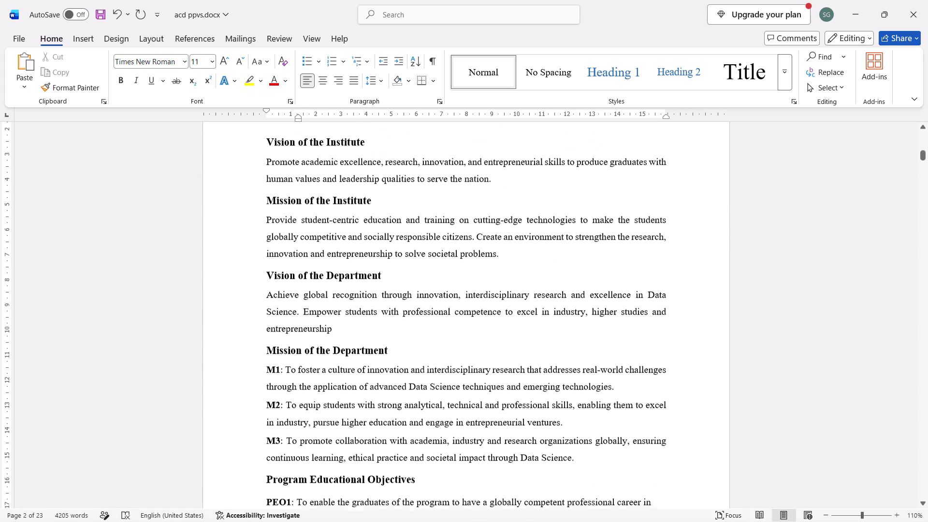
Undo the font size reductions from the Abstract back through the 2.2.2.1 Description, keeping the blank line above the 2.2.2.2 diagram.
key(ctrl+z)
key(ctrl+z)
key(ctrl+z)
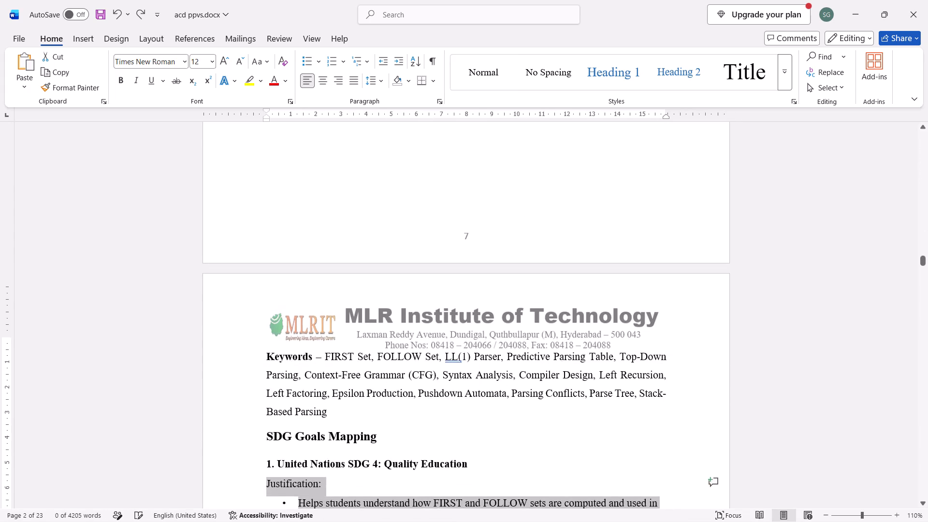
key(ctrl+z)
key(ctrl+z)
key(ctrl+z)
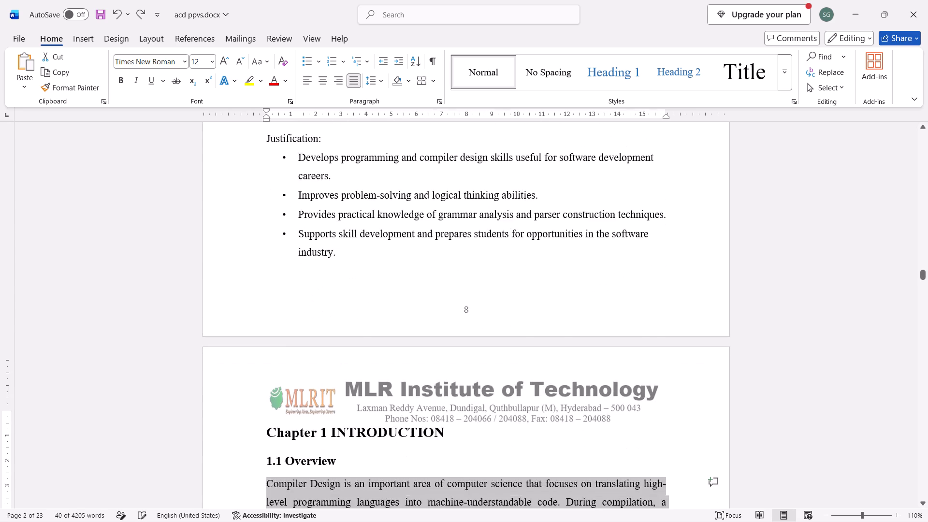
key(ctrl+z)
key(ctrl+z)
key(ctrl+z)
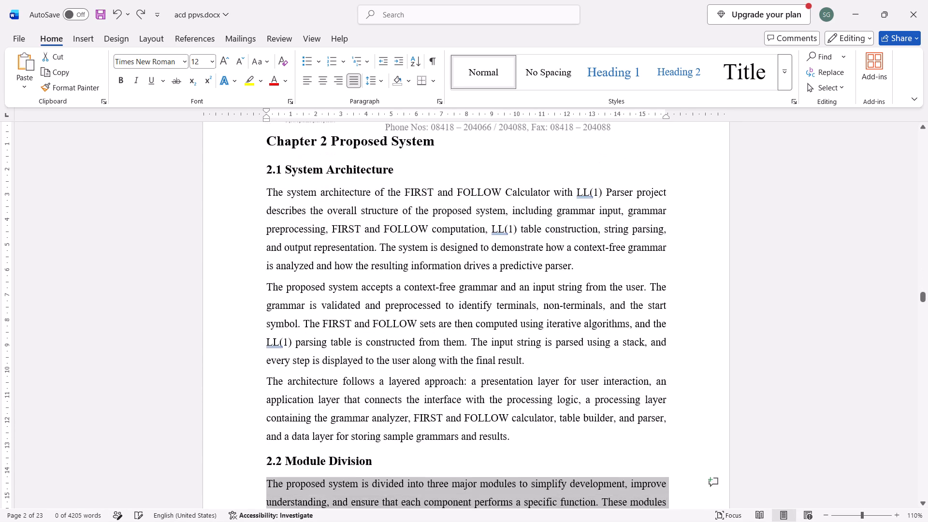
key(ctrl+z)
key(ctrl+z)
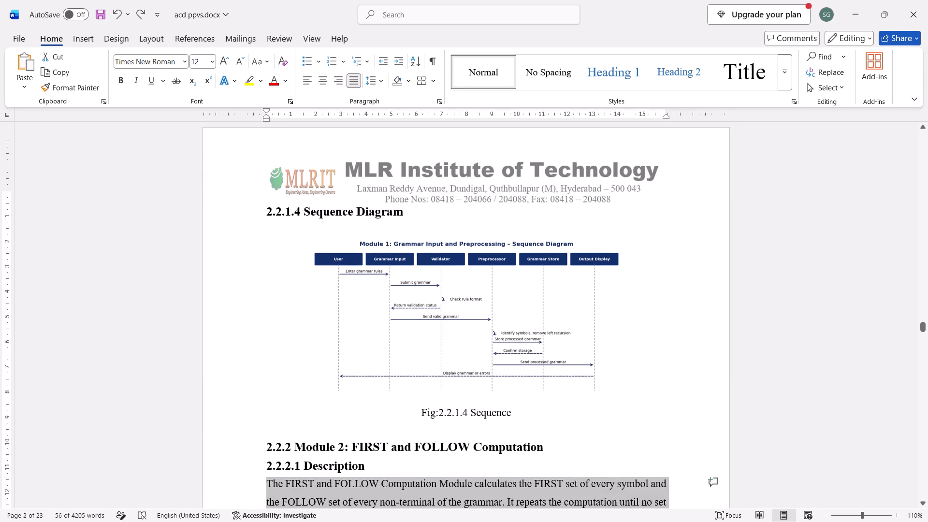
key(ctrl+z)
scroll(444, 307, down, 1)
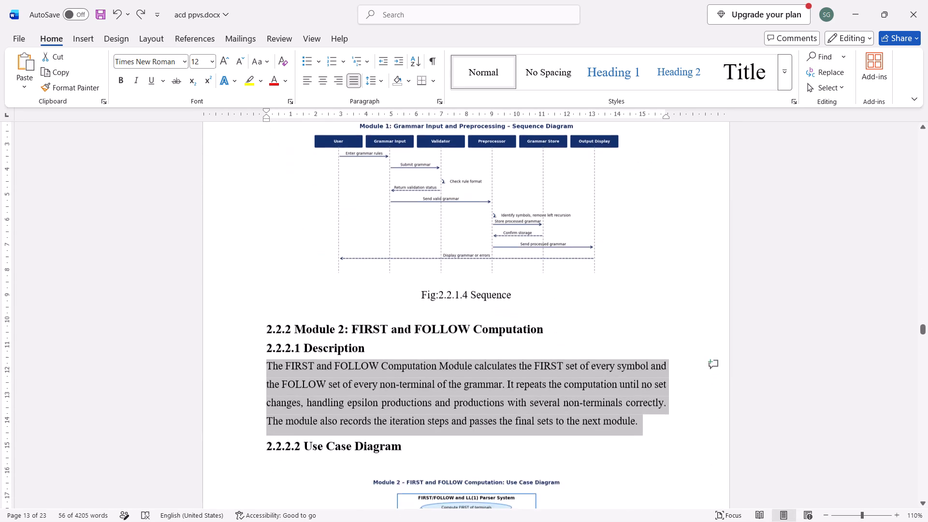
scroll(444, 307, down, 1)
key(ctrl+z)
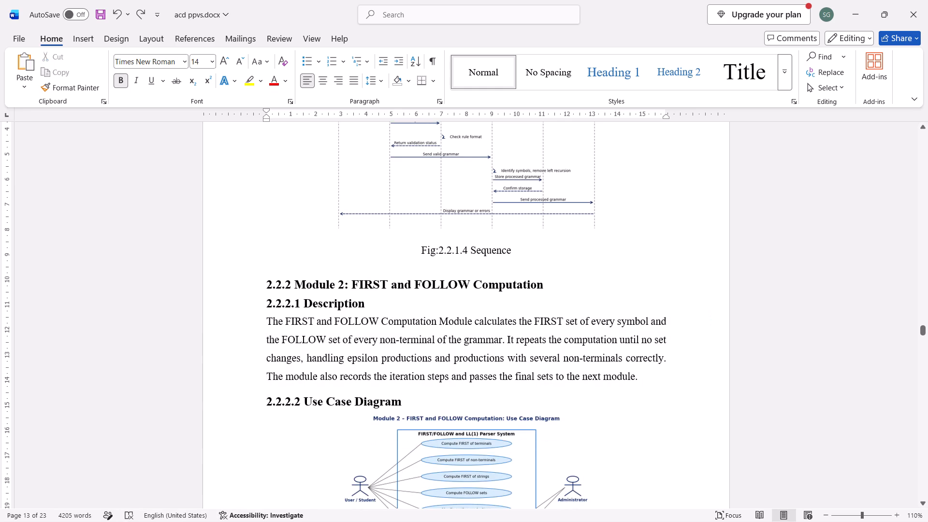
key(ctrl+y)
key(ctrl+y)
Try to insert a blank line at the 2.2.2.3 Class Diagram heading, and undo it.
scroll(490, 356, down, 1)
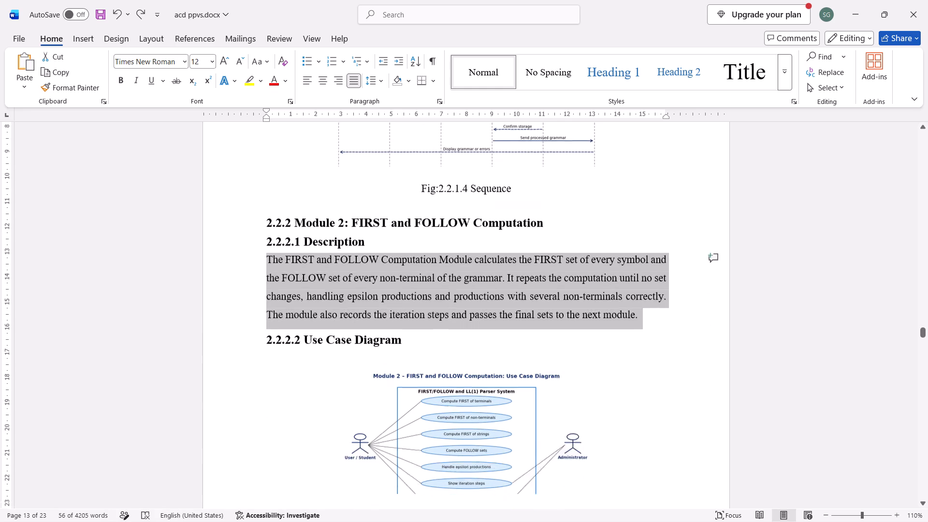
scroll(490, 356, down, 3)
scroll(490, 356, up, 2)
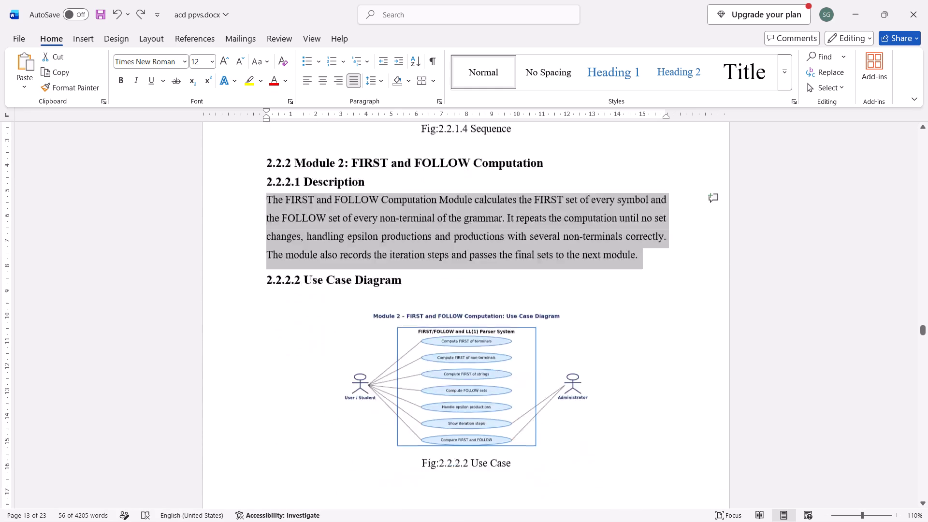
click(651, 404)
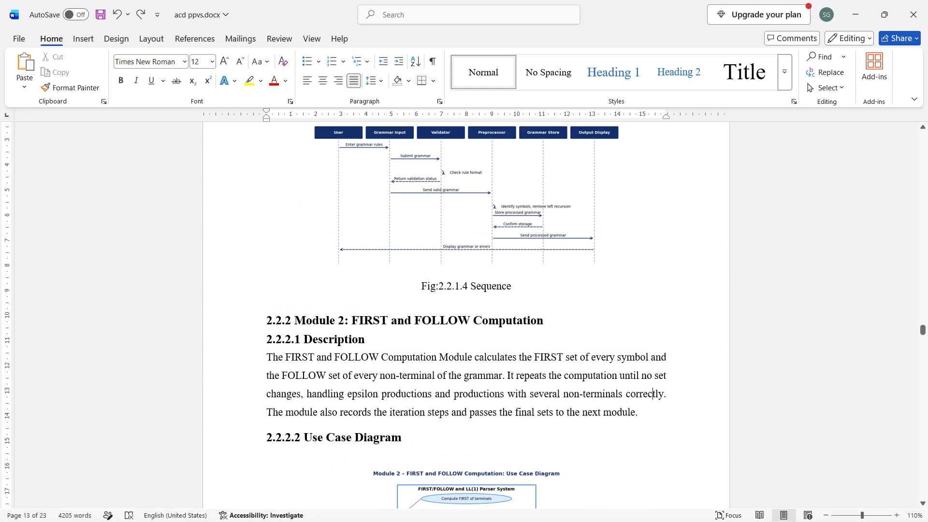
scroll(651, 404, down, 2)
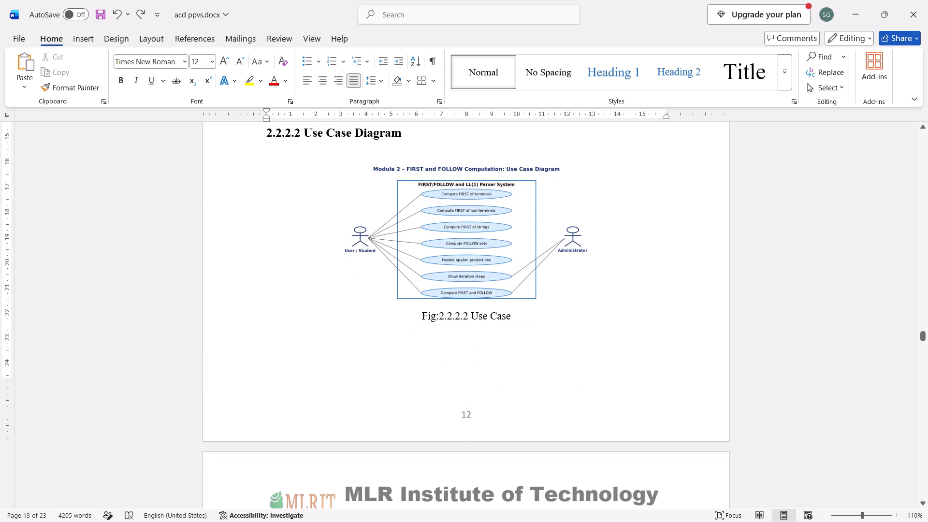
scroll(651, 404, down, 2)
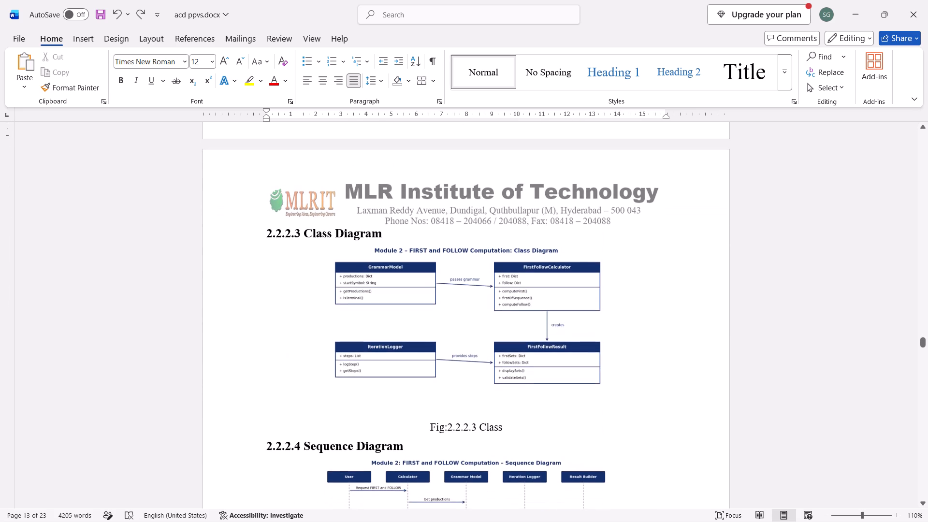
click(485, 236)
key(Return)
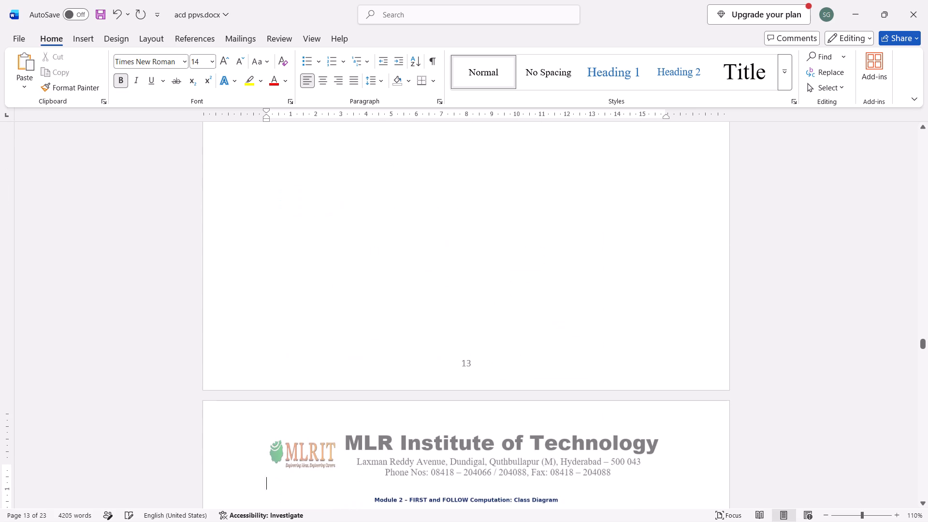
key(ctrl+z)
Cut the 2.2.2.3 class diagram and paste it back one blank line below its heading.
scroll(509, 308, up, 1)
click(509, 304)
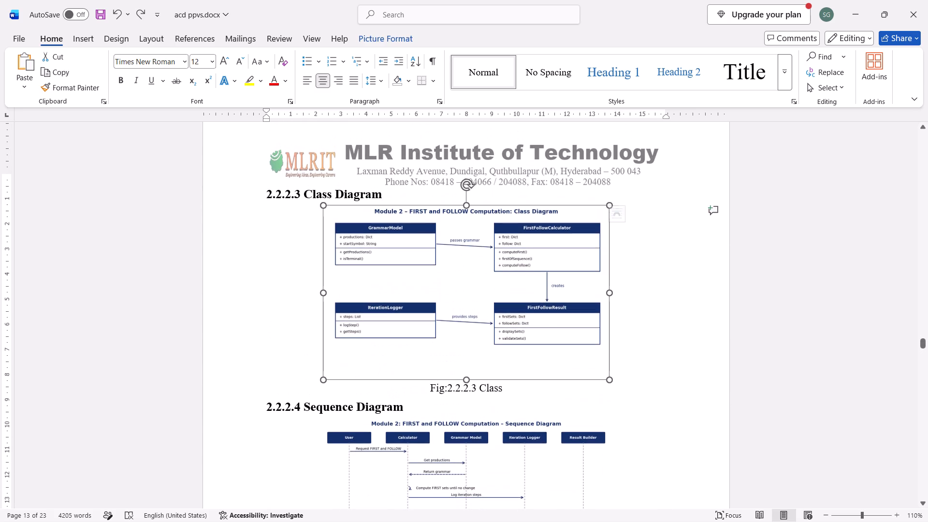
key(ctrl+x)
key(Return)
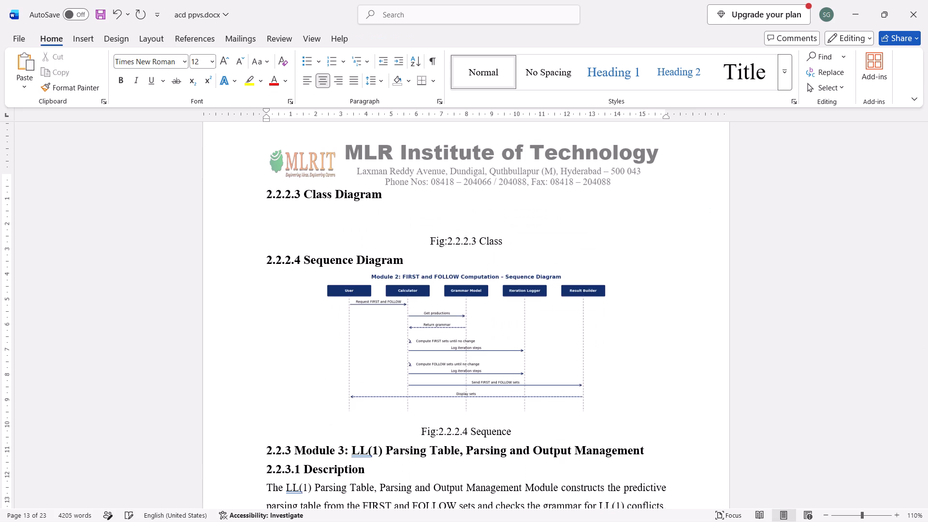
key(ctrl+v)
Cut the 2.2.2.4 sequence diagram and paste it back one blank line below its heading.
scroll(542, 397, down, 1)
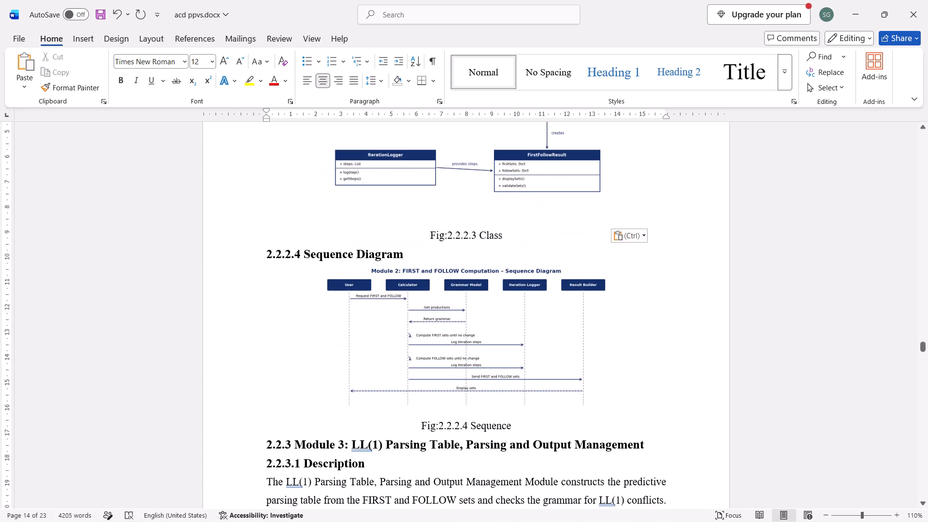
click(433, 264)
click(426, 279)
key(ctrl+x)
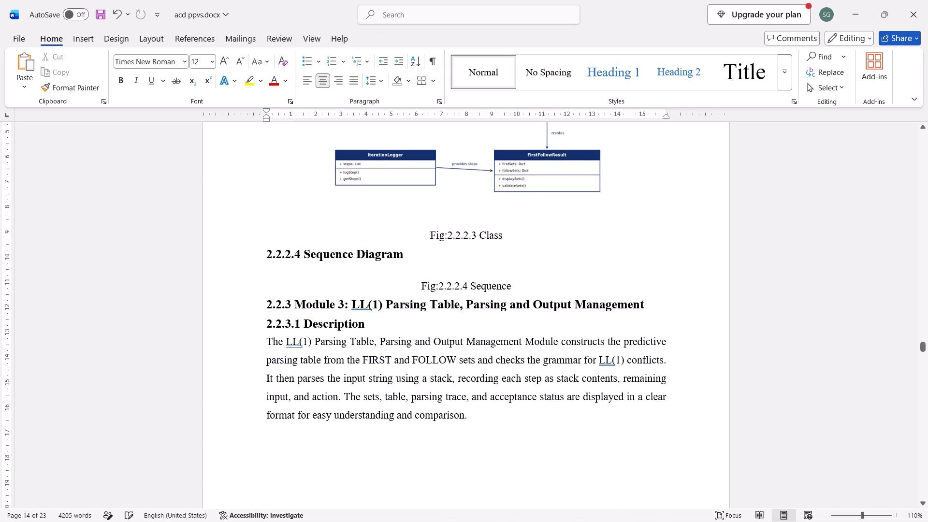
key(Return)
key(ctrl+v)
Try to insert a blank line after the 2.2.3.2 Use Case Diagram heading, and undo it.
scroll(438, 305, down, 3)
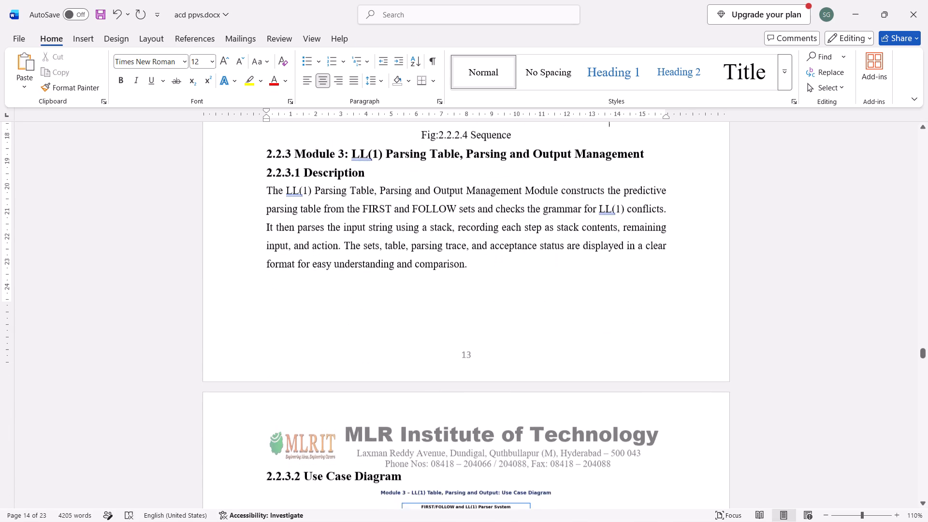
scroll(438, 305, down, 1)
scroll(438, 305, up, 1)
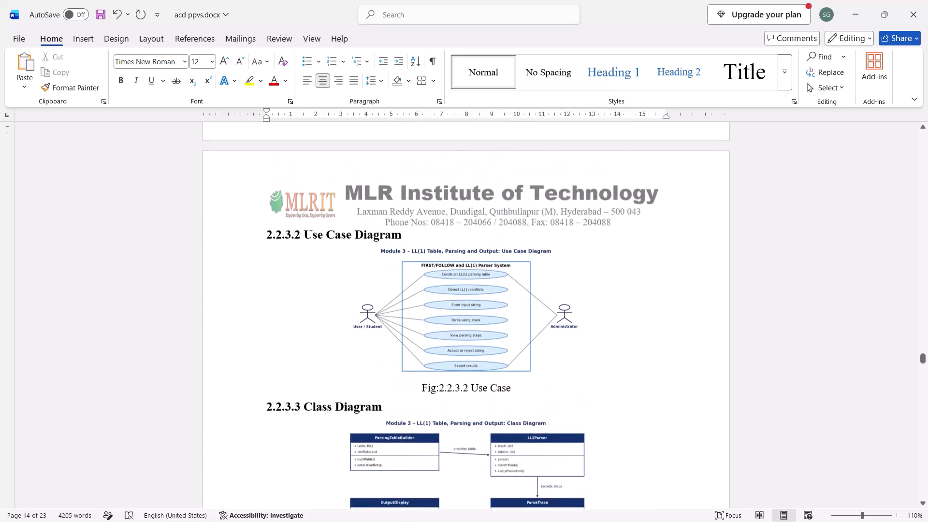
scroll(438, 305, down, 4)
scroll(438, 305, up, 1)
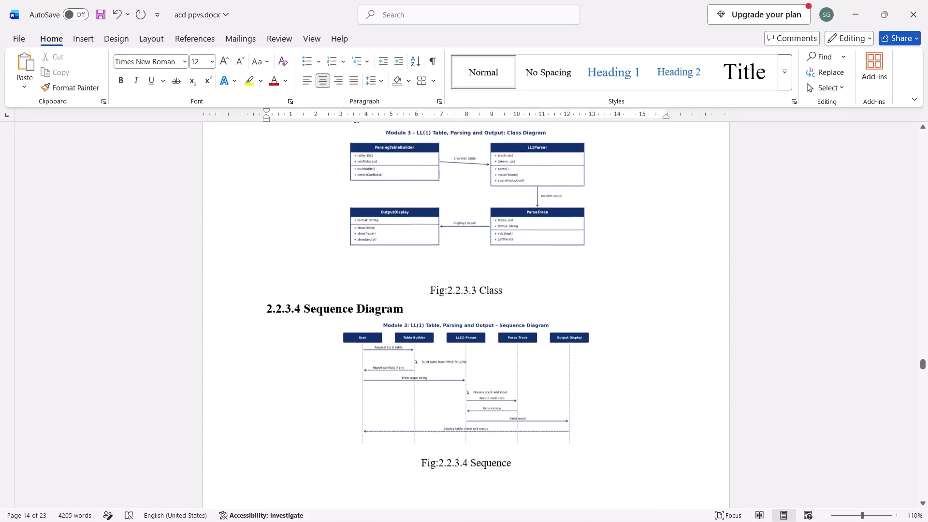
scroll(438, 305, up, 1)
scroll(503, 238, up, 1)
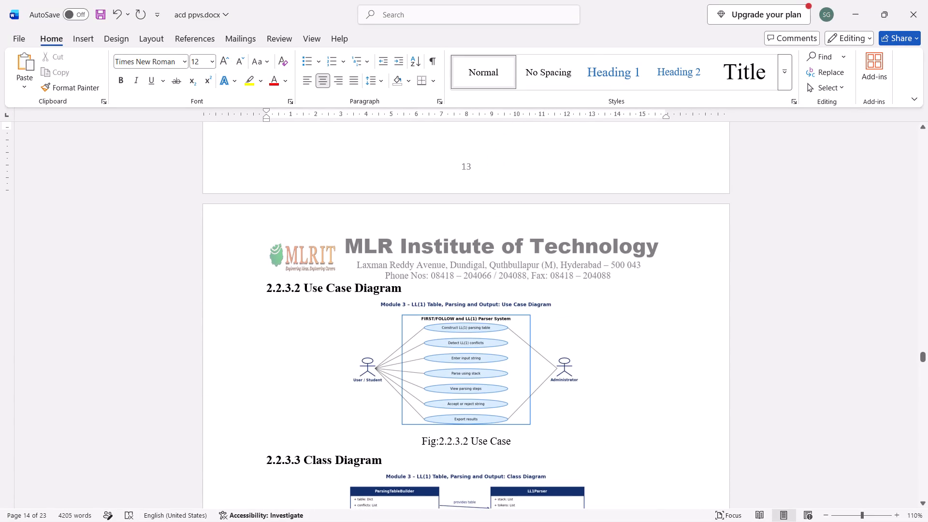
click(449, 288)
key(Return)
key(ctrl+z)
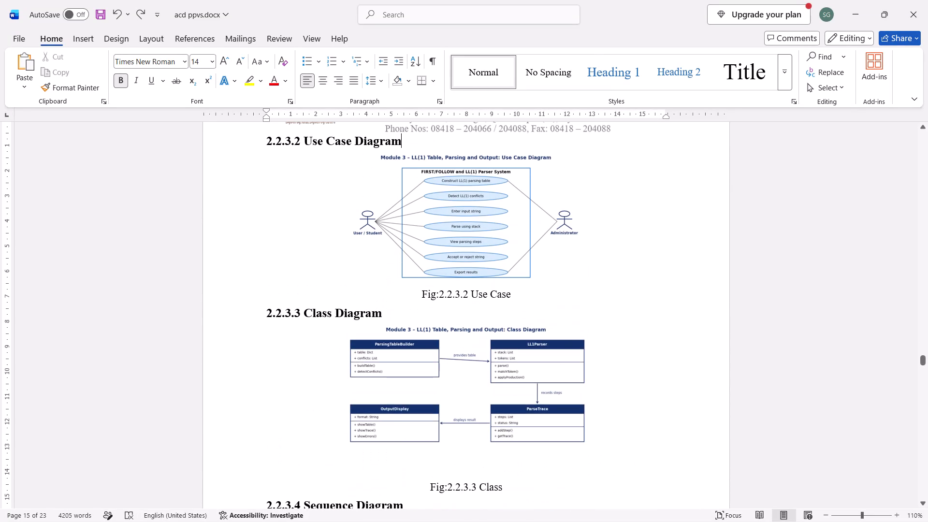
Cut the 2.2.3.2 use case diagram and paste it back one blank line below its heading.
click(472, 213)
key(ctrl+x)
key(Return)
key(ctrl+v)
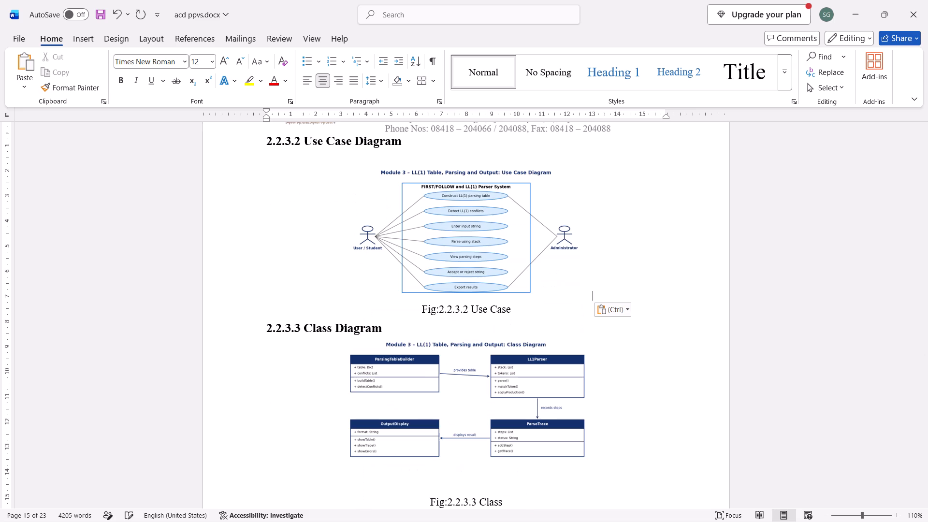
Cut the 2.2.3.3 class diagram and paste it back one blank line below its heading.
scroll(472, 213, down, 1)
click(465, 263)
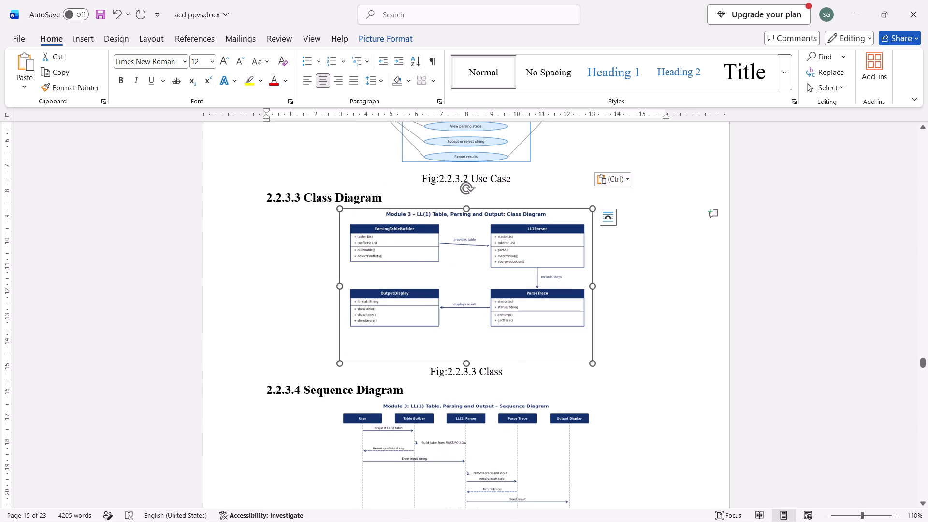
key(ctrl+x)
key(Return)
key(ctrl+v)
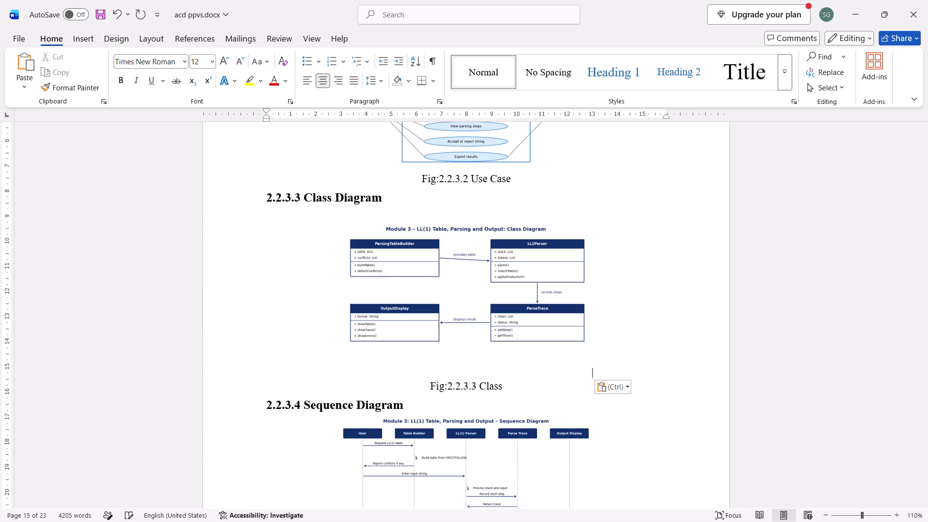
Cut the 2.2.3.4 sequence diagram and paste it back one blank line below its heading.
scroll(471, 324, down, 1)
click(462, 283)
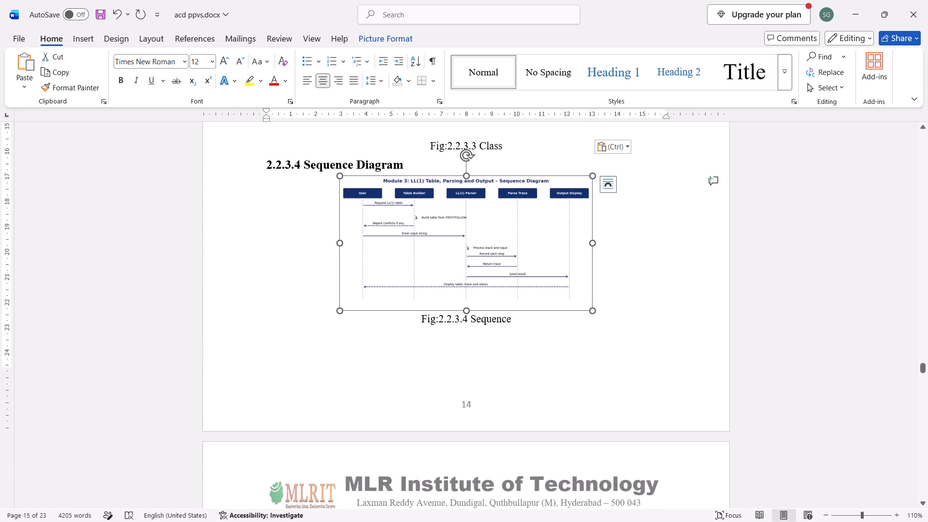
key(ctrl+x)
key(Return)
key(ctrl+v)
scroll(462, 283, up, 1)
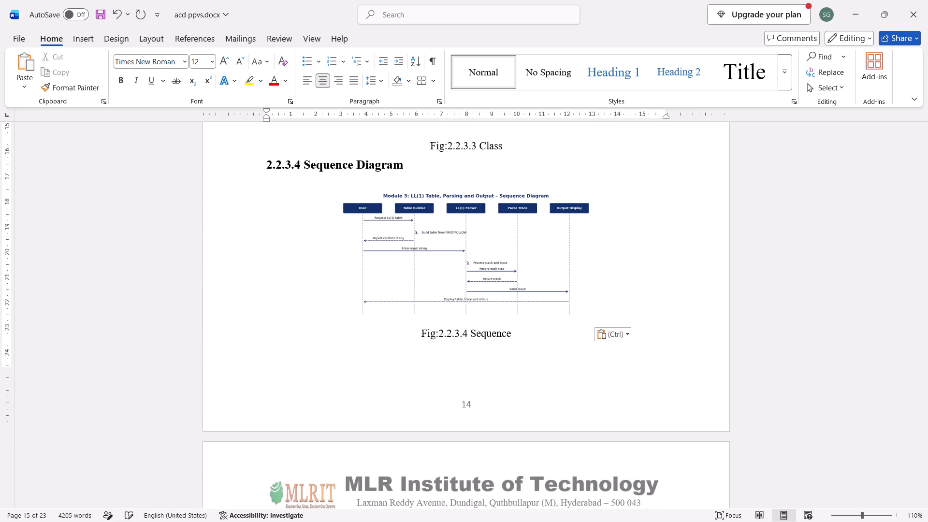
scroll(462, 283, up, 1)
click(737, 215)
Apply 1.5 line spacing to the body paragraph under 3.1 Functional Requirements.
scroll(737, 215, down, 1)
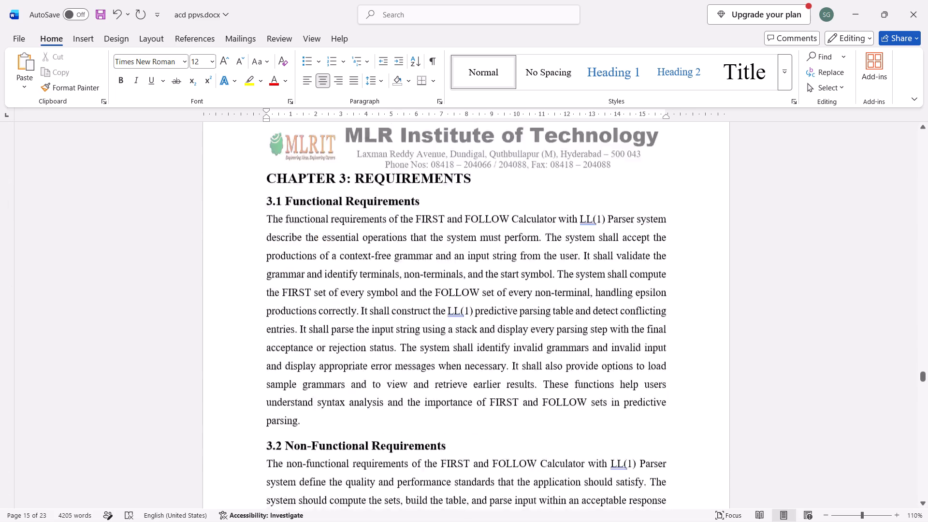
scroll(737, 215, down, 1)
scroll(737, 215, up, 1)
drag(318, 389, 248, 221)
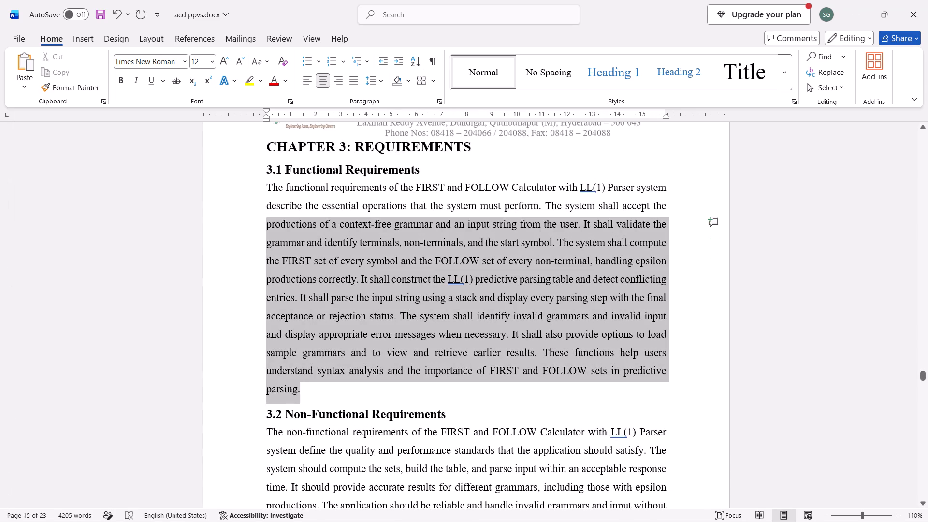
drag(248, 221, 225, 188)
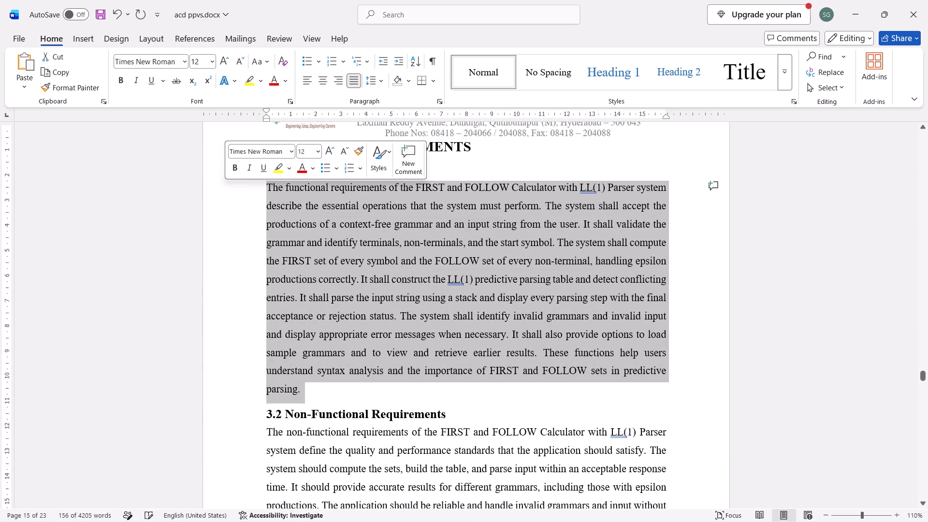
key(ctrl+5)
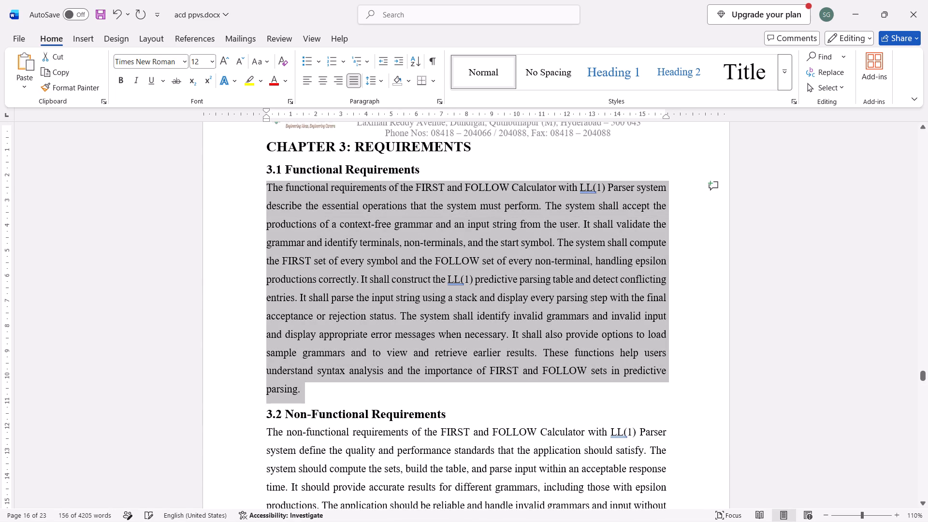
Apply 1.5 line spacing to the body paragraph under 3.2 Non-Functional Requirements.
scroll(402, 308, down, 1)
click(368, 295)
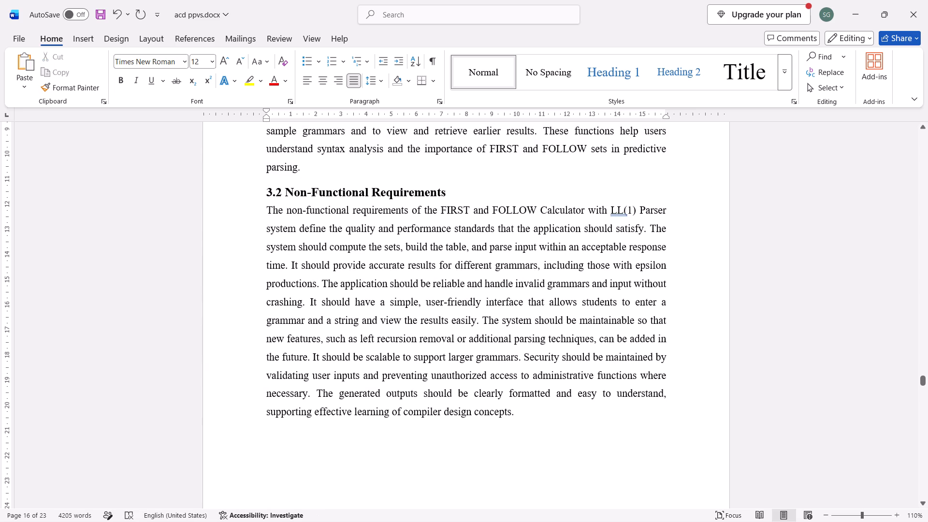
drag(530, 409, 194, 217)
key(ctrl+5)
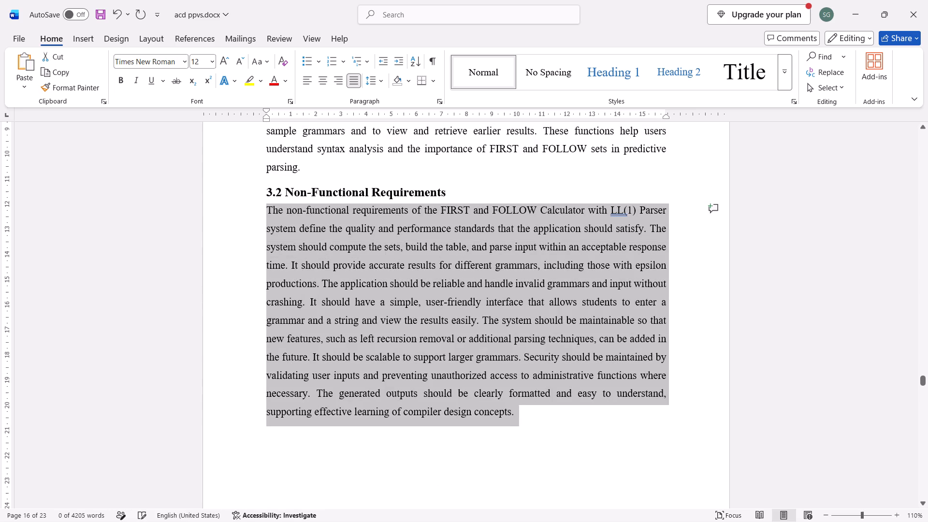
Apply 1.5 line spacing to the FIRST and FOLLOW rules paragraph under 4.1 Algorithms/Methodologies.
scroll(388, 335, down, 3)
scroll(436, 266, down, 1)
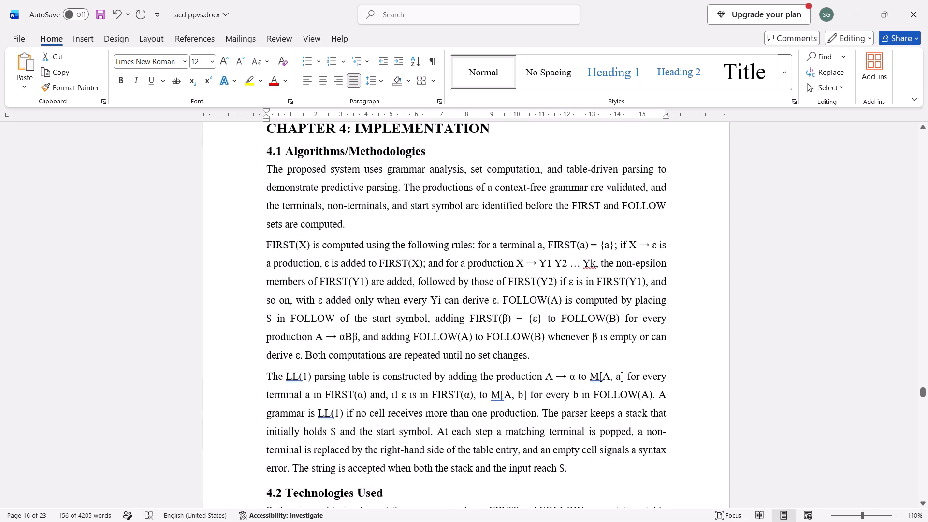
scroll(436, 266, down, 1)
click(373, 275)
drag(415, 302, 353, 286)
key(ctrl+5)
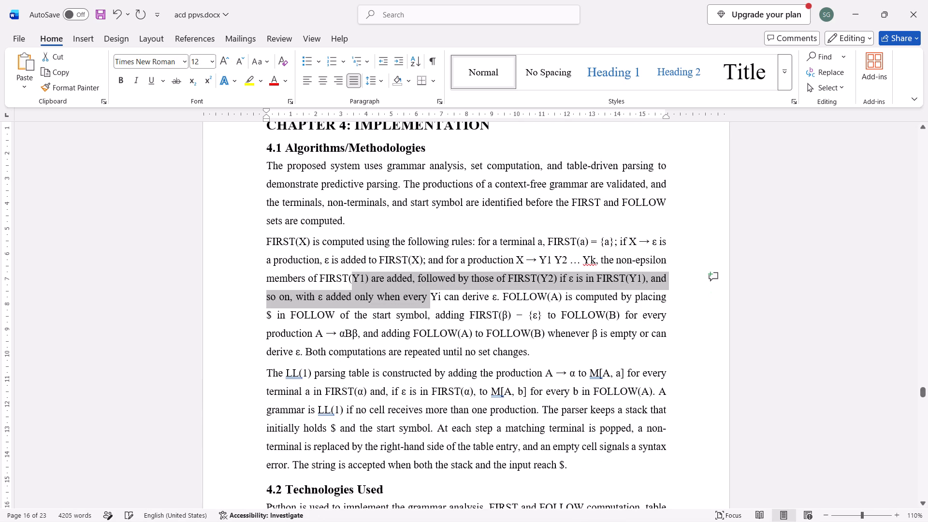
Review the page layout around the 4.2.1 technologies table and 4.3 Source Code, then back through Chapter 3.
scroll(410, 320, down, 1)
scroll(425, 239, down, 1)
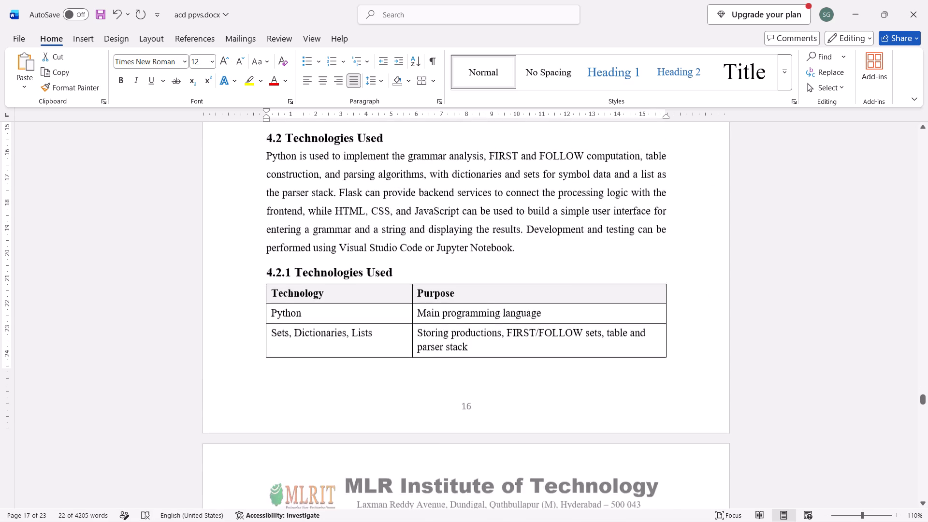
scroll(425, 239, down, 1)
scroll(433, 290, down, 2)
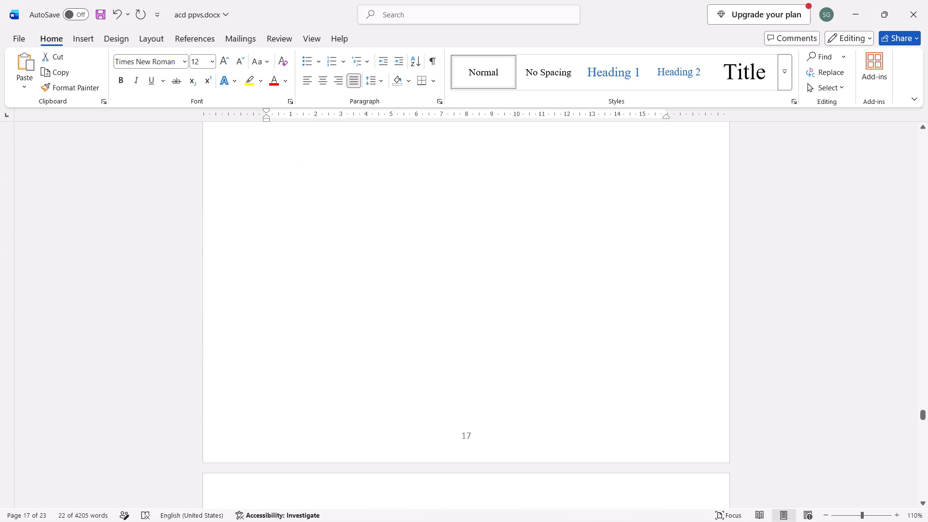
scroll(433, 290, down, 1)
scroll(433, 290, up, 5)
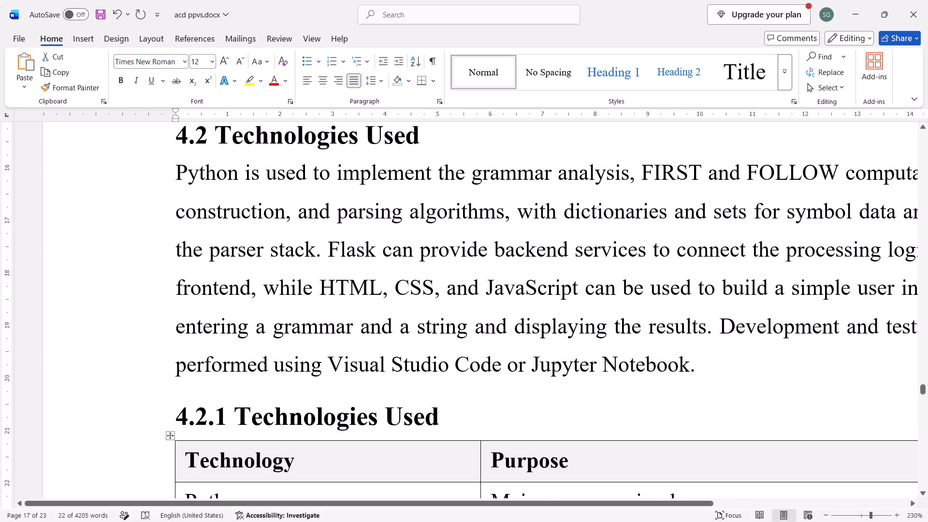
ctrl+scroll(433, 290, up, 1)
ctrl+scroll(433, 290, down, 3)
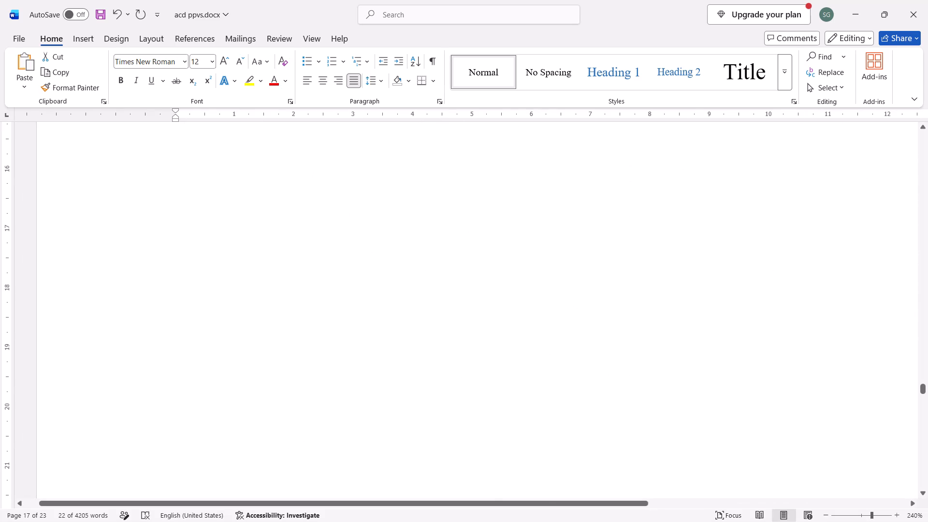
ctrl+scroll(433, 290, down, 6)
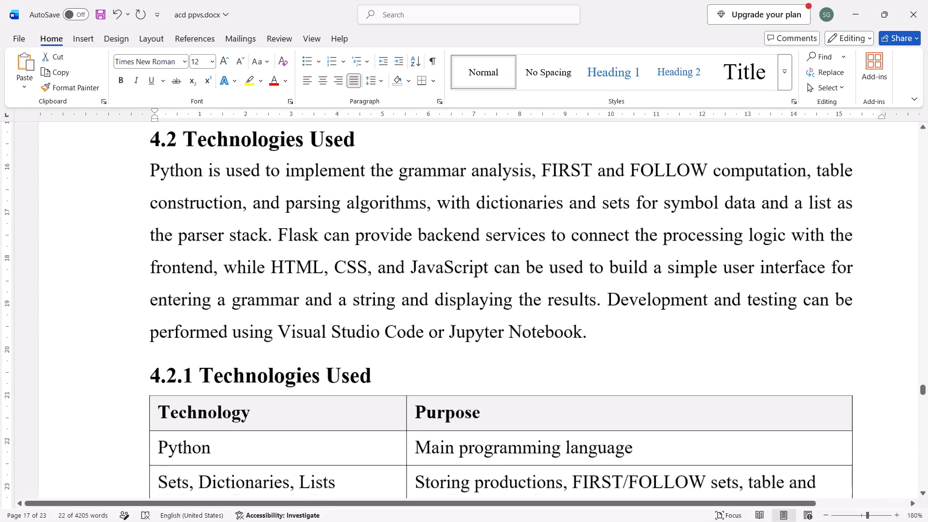
ctrl+scroll(433, 290, down, 9)
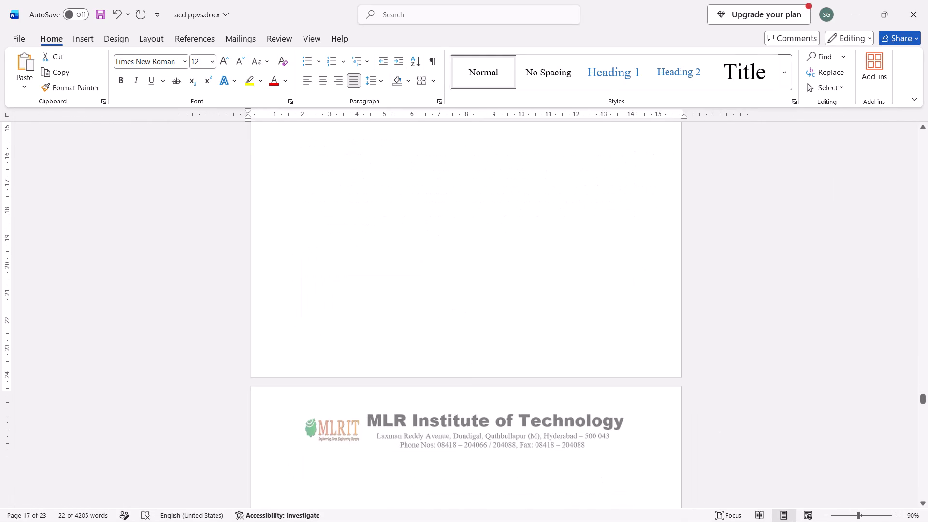
scroll(433, 290, down, 1)
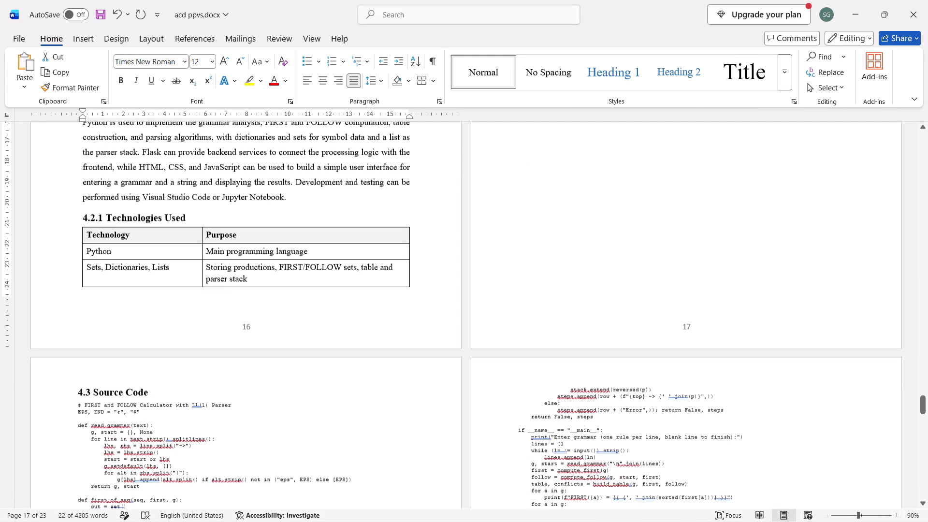
scroll(433, 290, down, 2)
ctrl+scroll(433, 290, down, 1)
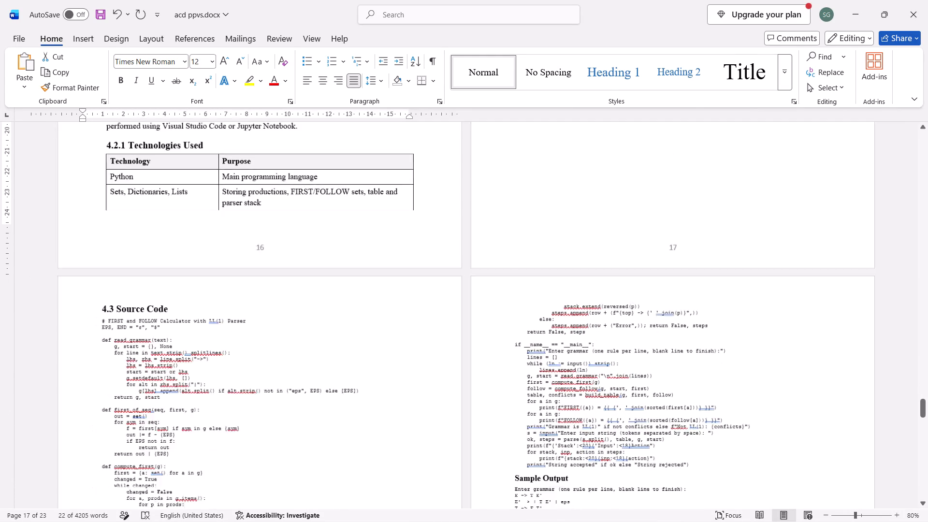
ctrl+scroll(433, 290, up, 4)
scroll(433, 290, up, 1)
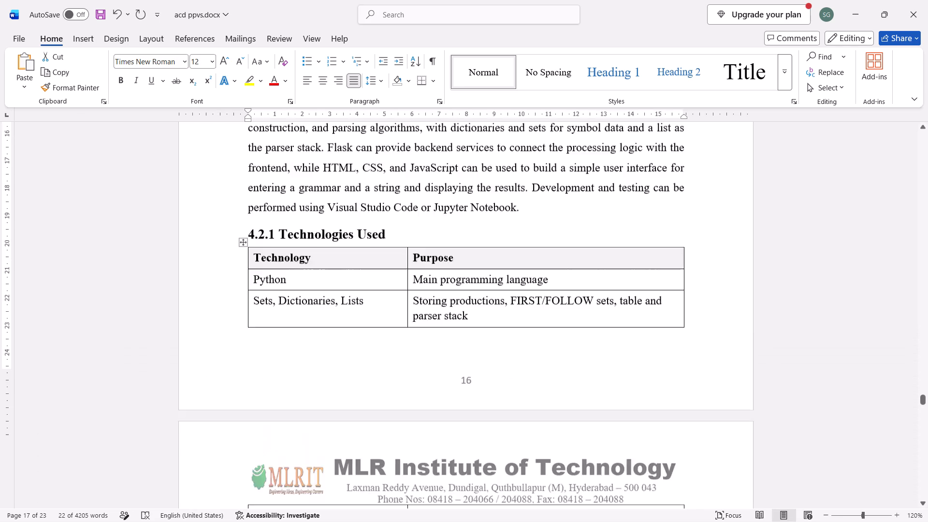
scroll(433, 290, up, 4)
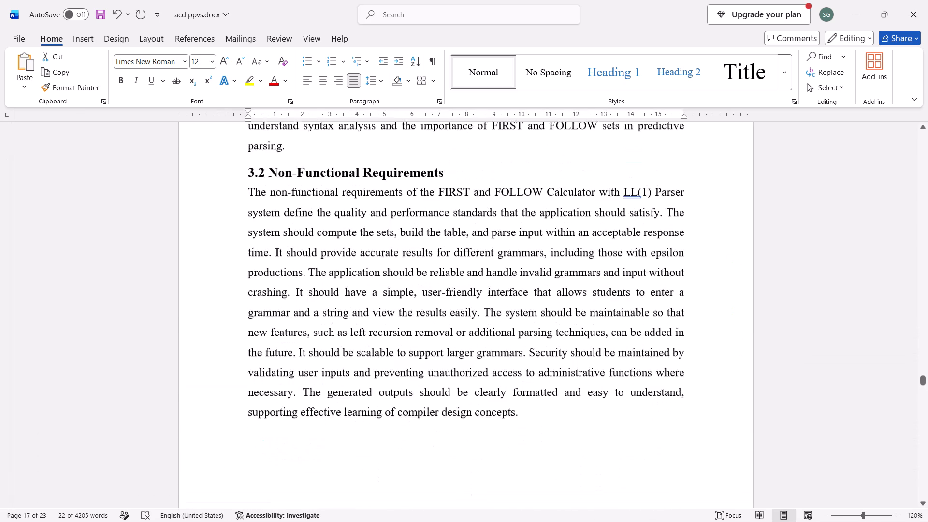
scroll(433, 290, up, 4)
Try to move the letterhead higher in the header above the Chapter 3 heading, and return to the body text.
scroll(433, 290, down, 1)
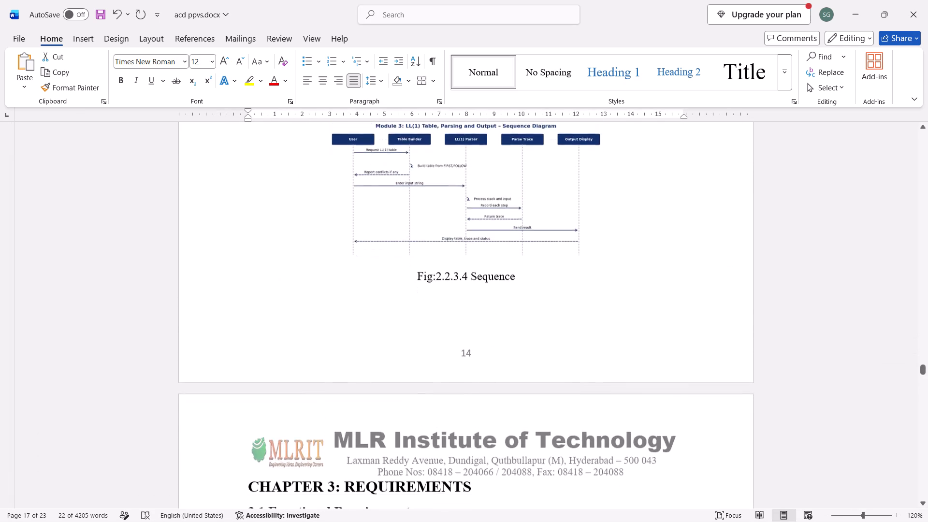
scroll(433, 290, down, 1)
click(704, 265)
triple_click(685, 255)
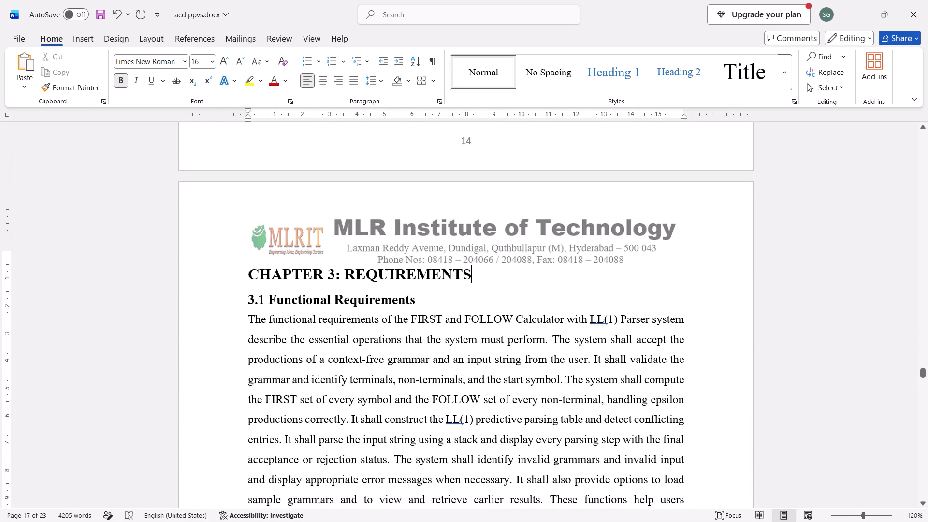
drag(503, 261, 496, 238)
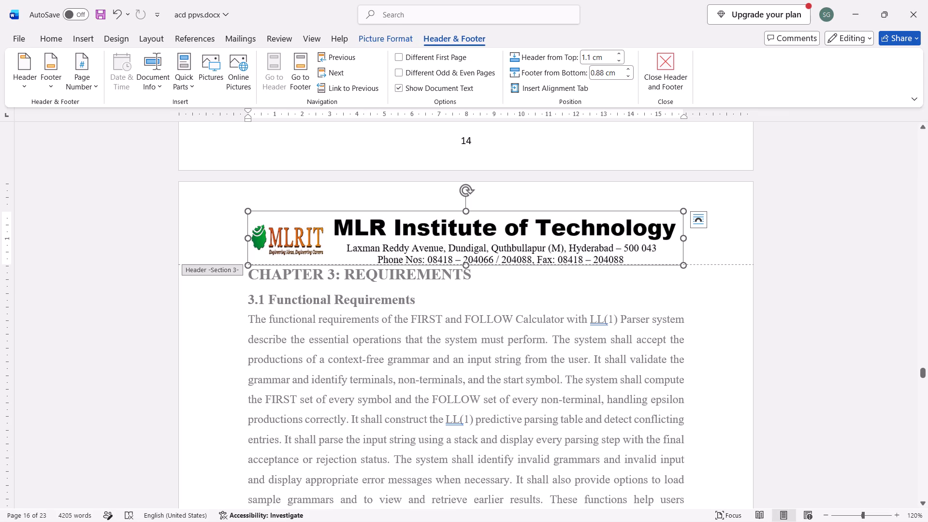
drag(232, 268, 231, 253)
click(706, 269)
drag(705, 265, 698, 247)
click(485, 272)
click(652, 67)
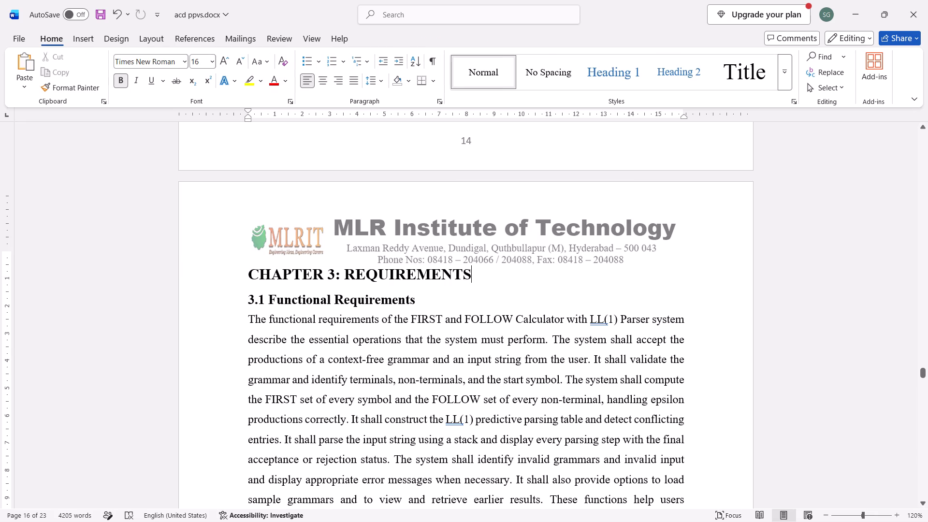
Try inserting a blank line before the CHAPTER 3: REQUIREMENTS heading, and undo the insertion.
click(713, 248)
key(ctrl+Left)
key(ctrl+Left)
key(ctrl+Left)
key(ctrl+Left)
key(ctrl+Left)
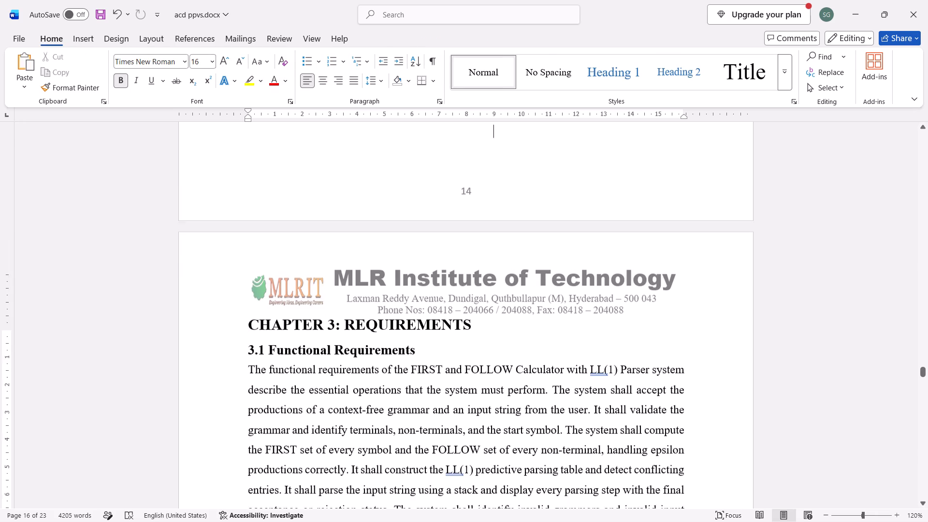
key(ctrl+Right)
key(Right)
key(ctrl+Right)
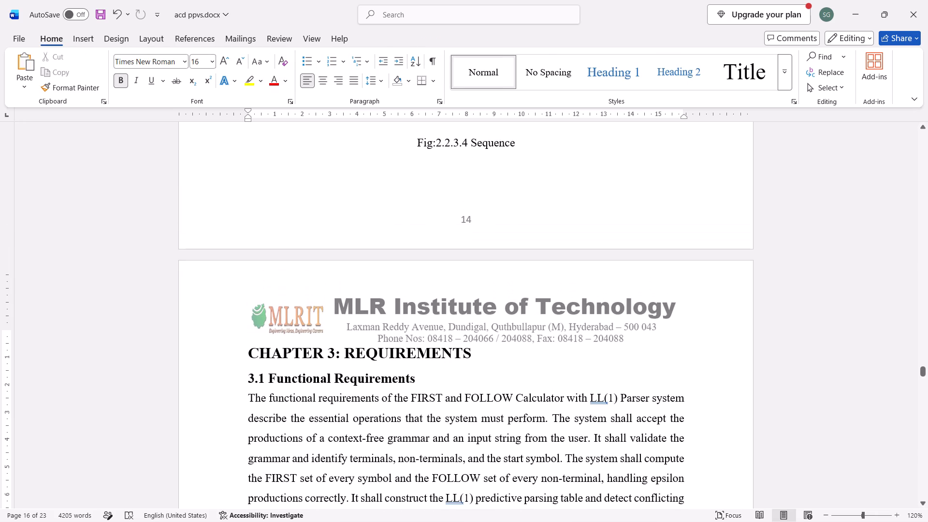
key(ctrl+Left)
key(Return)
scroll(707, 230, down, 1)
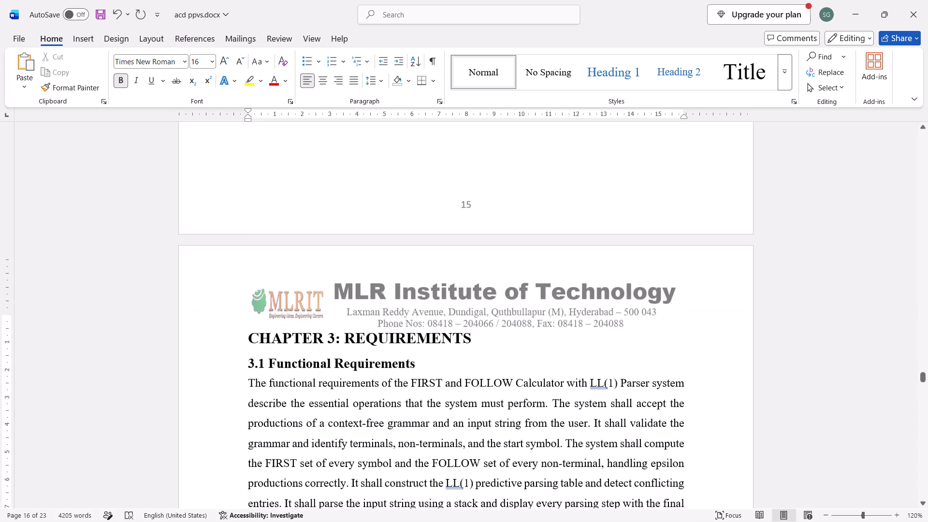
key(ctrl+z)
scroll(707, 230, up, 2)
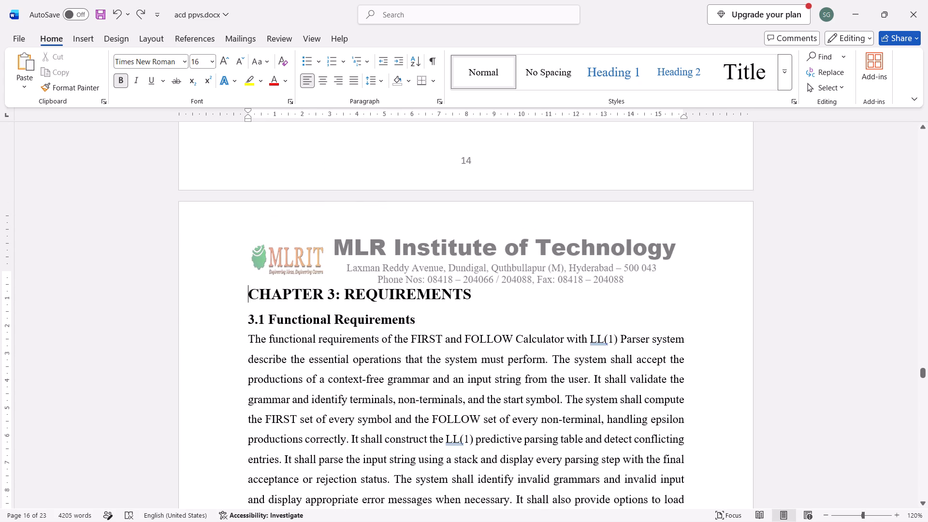
Cut the CHAPTER 3: REQUIREMENTS heading and insert two blank lines above 3.1 Functional Requirements.
drag(484, 300, 259, 300)
key(ctrl+x)
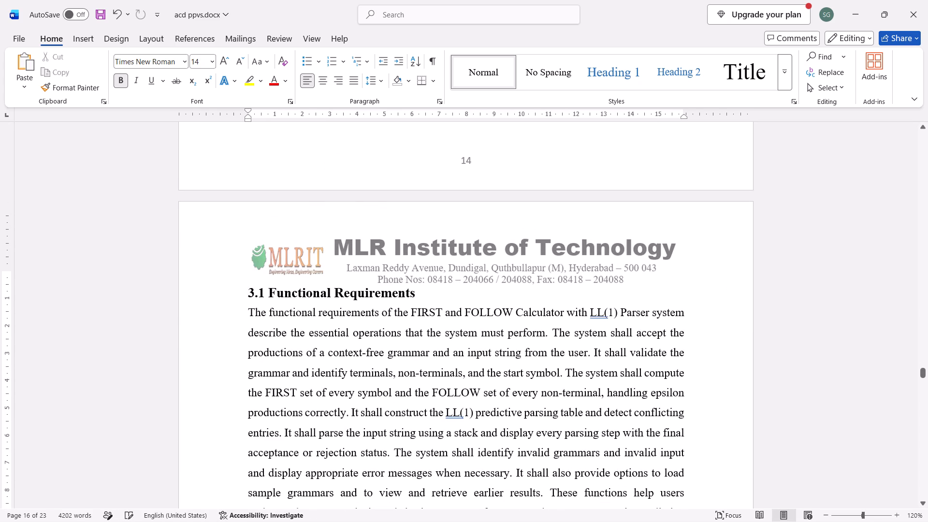
key(Return)
key(Return)
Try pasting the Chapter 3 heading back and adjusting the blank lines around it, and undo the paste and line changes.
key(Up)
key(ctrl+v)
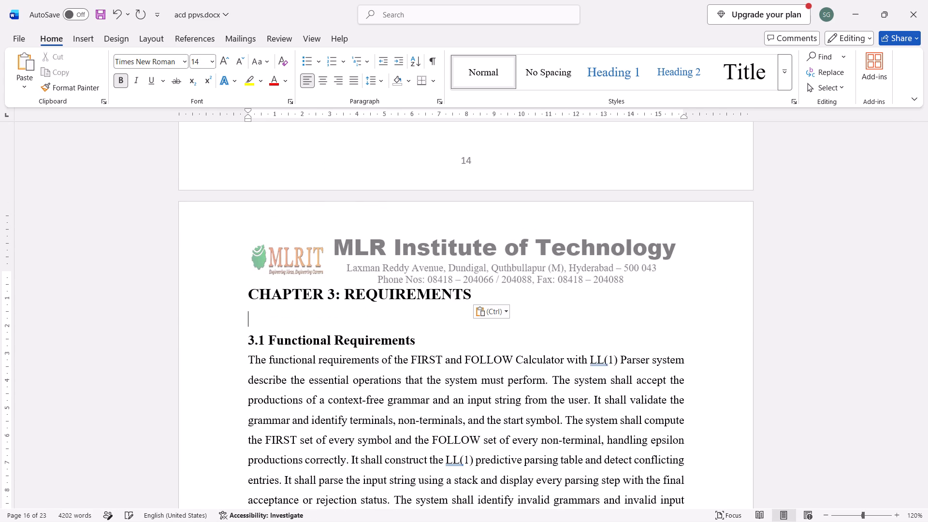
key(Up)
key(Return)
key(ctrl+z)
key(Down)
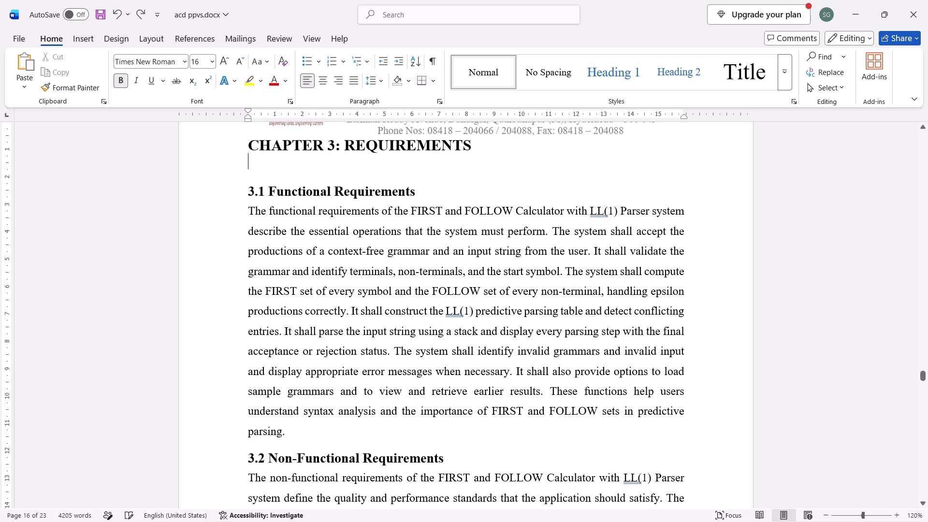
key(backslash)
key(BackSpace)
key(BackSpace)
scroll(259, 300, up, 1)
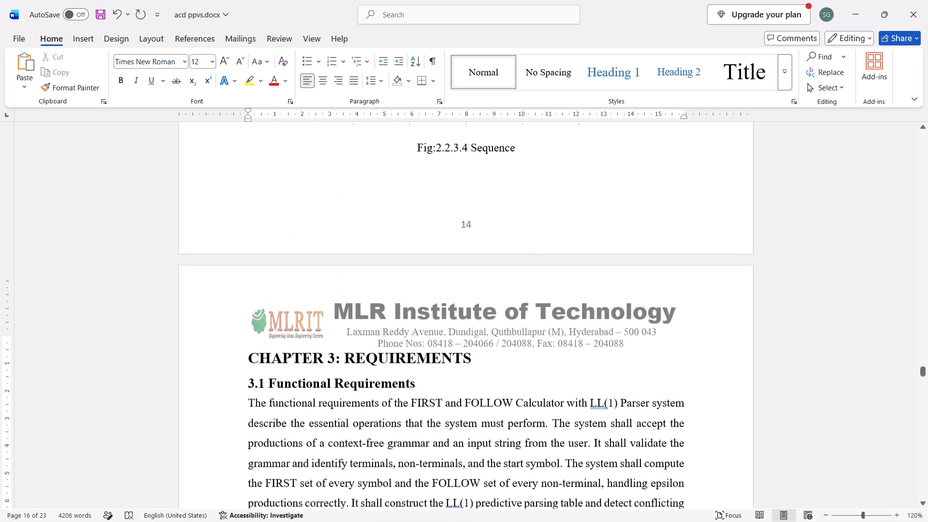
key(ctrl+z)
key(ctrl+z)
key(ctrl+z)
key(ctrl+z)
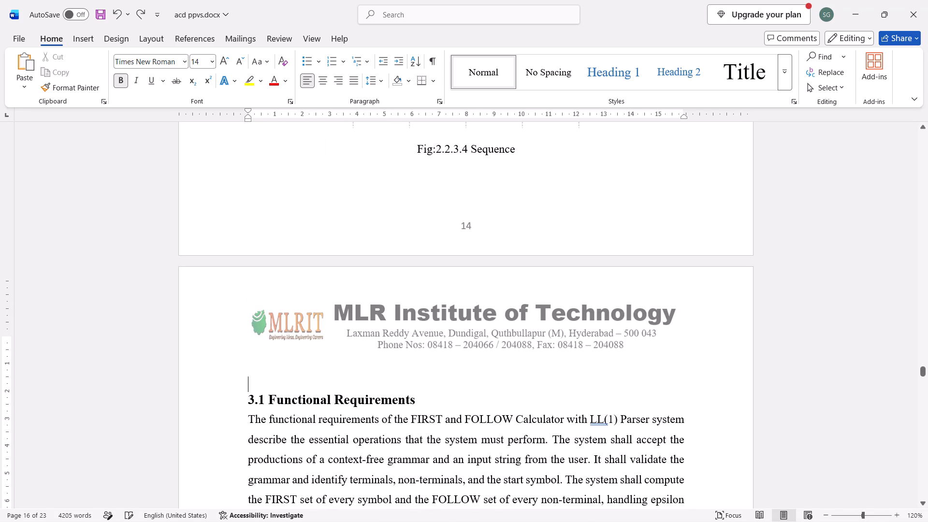
Enter the heading "CHAPTER 3 - REQUIREMENTS:" on the blank line directly above 3.1 Functional Requirements.
text(CHAPTER)
key(space)
text(3)
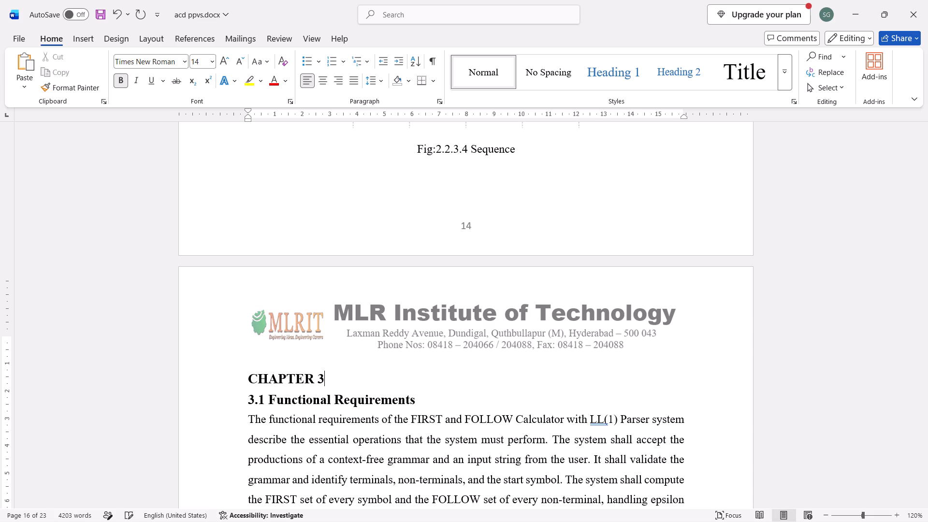
key(space)
text(-)
key(space)
text(REQUIREMENTS:)
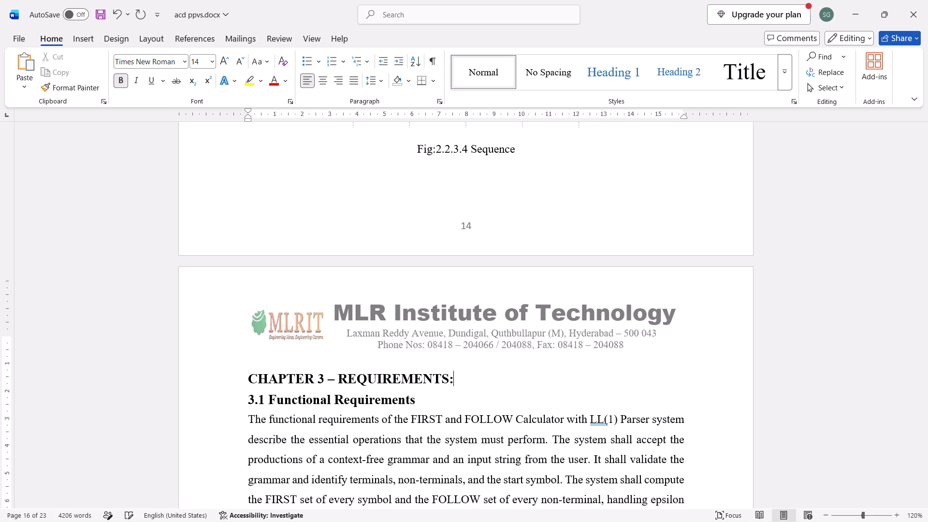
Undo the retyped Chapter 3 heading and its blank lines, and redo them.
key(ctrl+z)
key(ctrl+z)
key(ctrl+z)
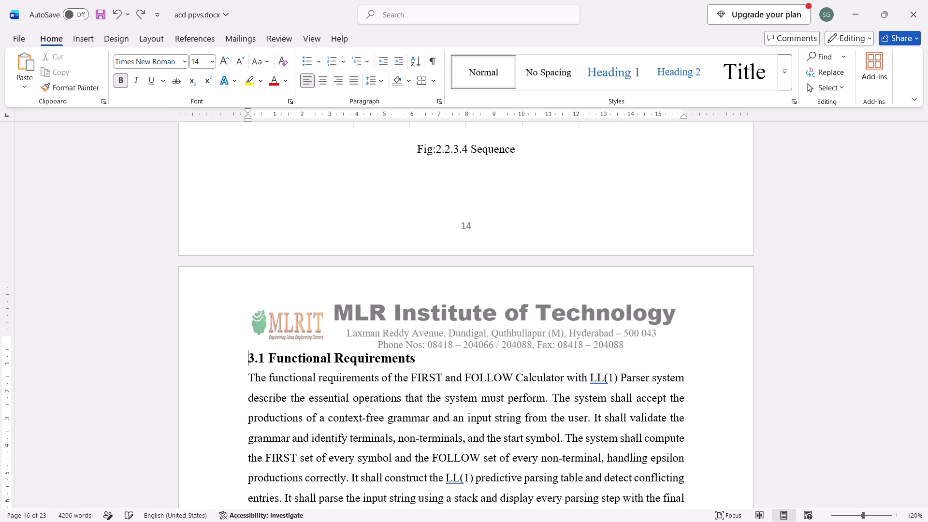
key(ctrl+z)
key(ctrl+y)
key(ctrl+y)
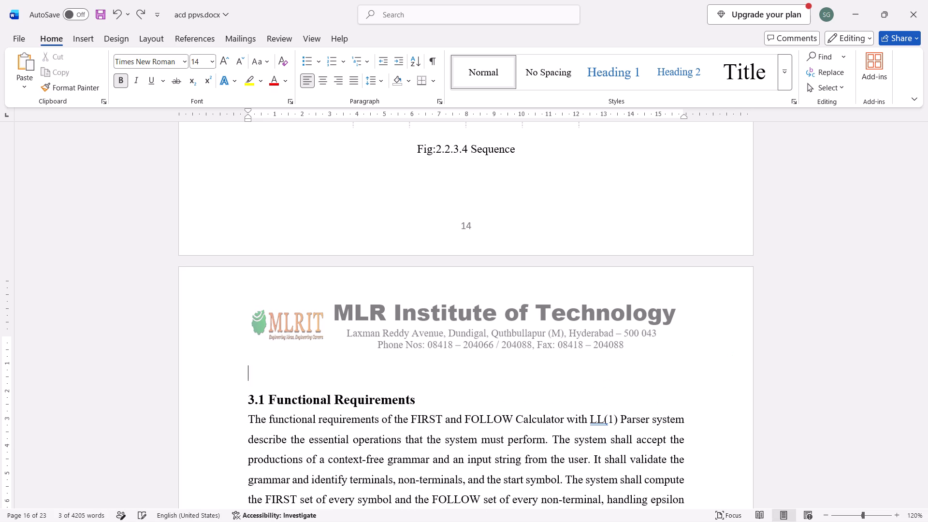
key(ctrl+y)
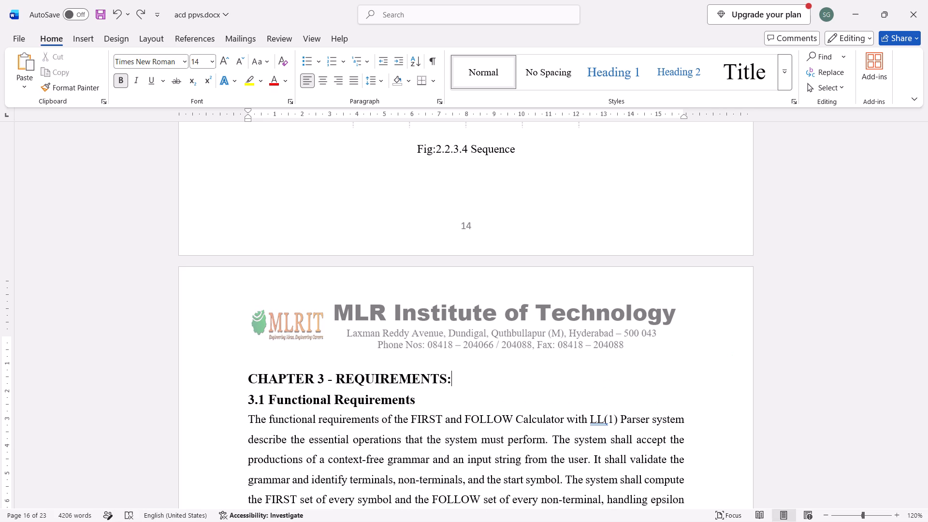
Edit the Chapter 3 heading to read "CHAPTER 3 : REQUIREMENTS", replacing the dash with a colon and removing the final colon.
key(BackSpace)
key(ctrl+Left)
key(ctrl+Left)
key(ctrl+Right)
key(BackSpace)
key(BackSpace)
text(:)
key(space)
Cut the 2.2.3.2 Use Case Diagram heading beneath the letterhead and insert a blank line in its place.
scroll(311, 278, up, 1)
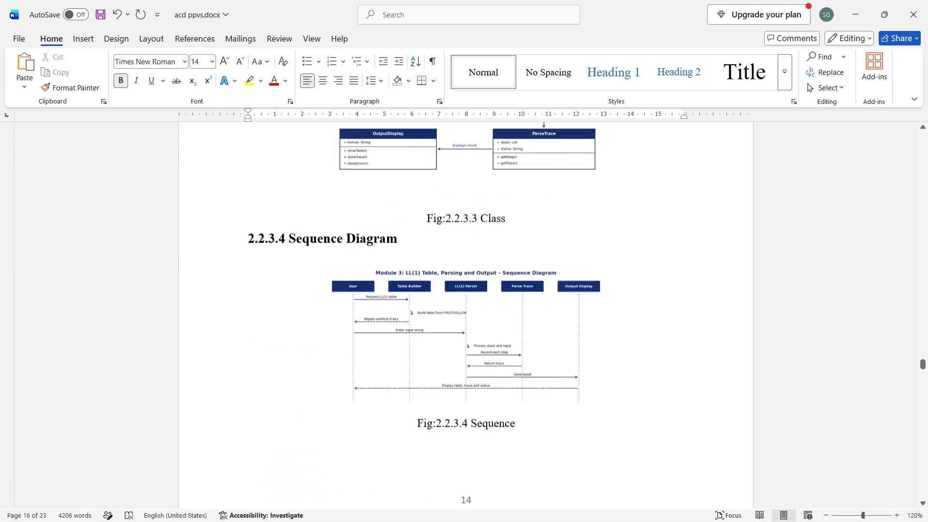
scroll(311, 278, up, 1)
scroll(311, 278, down, 1)
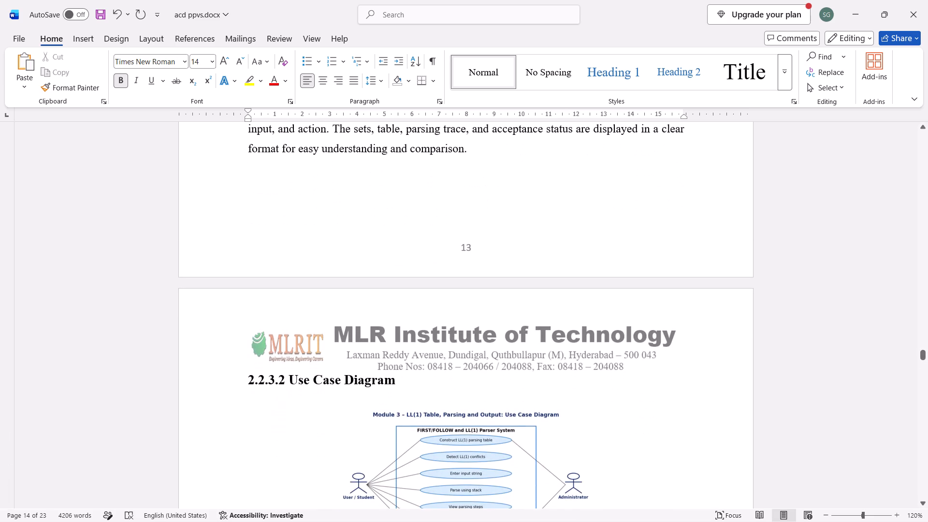
scroll(374, 333, down, 1)
drag(406, 253, 232, 259)
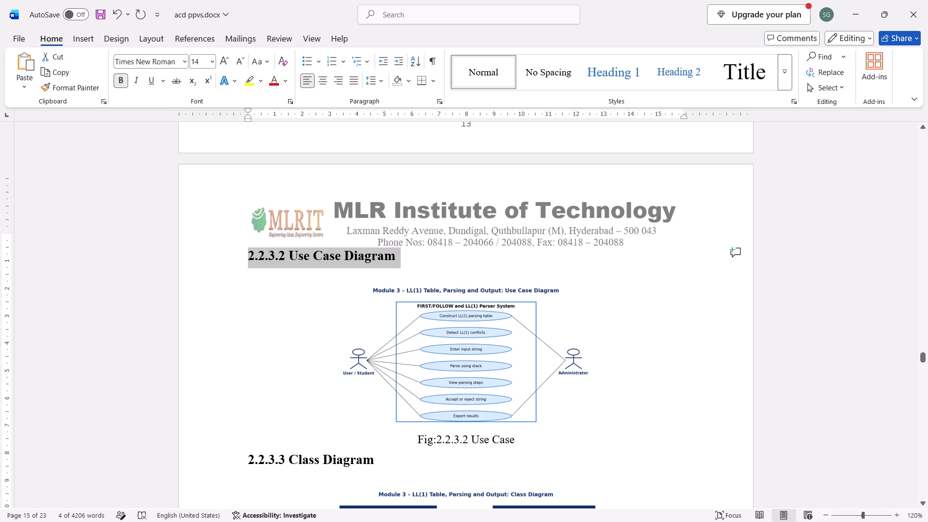
key(ctrl+x)
key(Return)
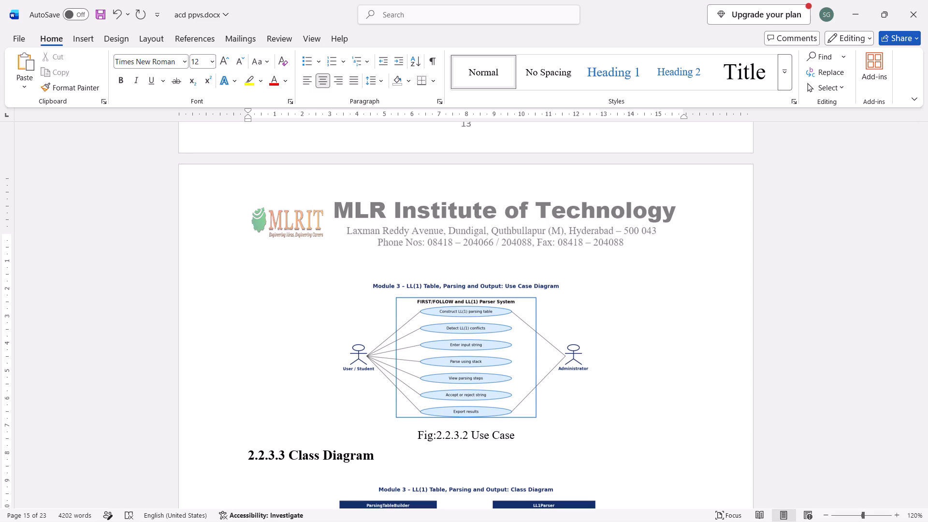
Re-enter the heading "2.2.3.2 Use Case Diagram" in bold above the use case diagram and align it left.
key(2)
key(BackSpace)
key(ctrl+b)
text(2.2.)
text(3.2 US)
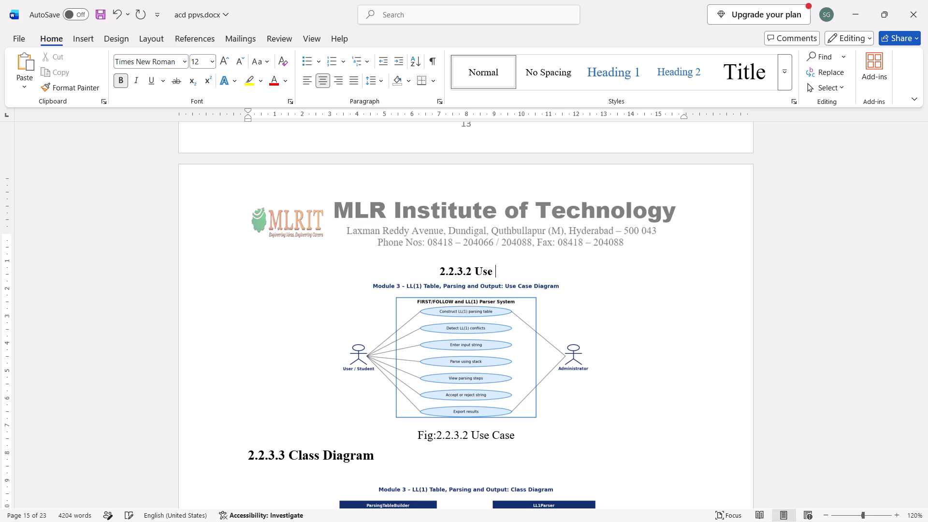
key(BackSpace)
text(e Diagram)
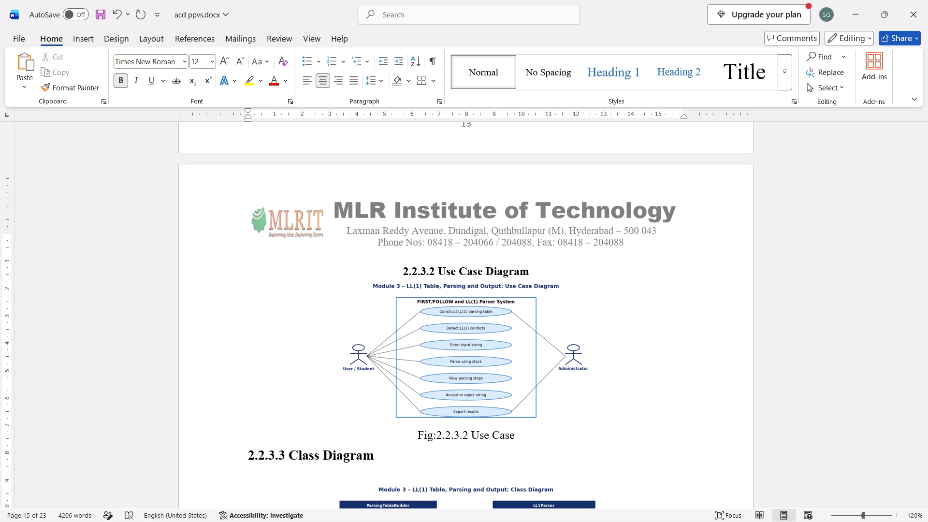
click(309, 85)
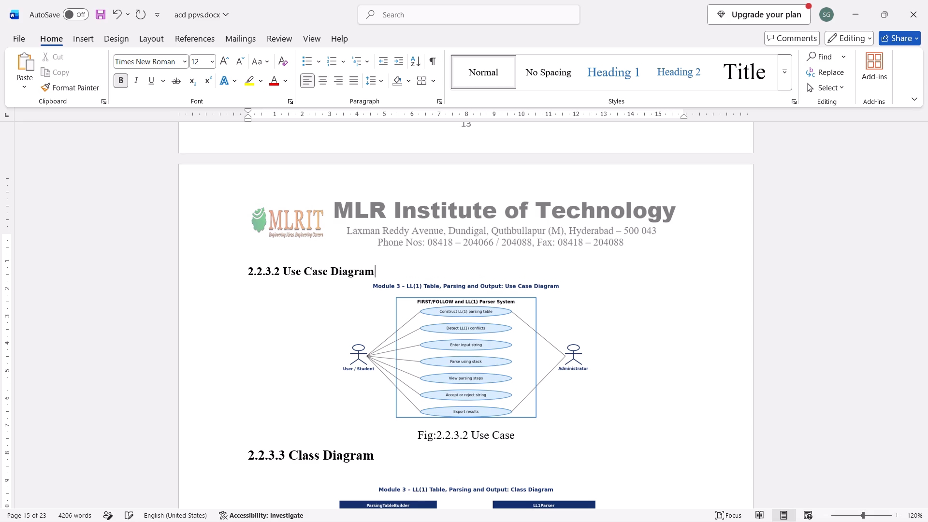
Set the font size of the 2.2.3.2 Use Case Diagram heading to 14.
scroll(349, 245, down, 1)
key(ctrl+shift+Left)
key(ctrl+shift+Left)
key(ctrl+shift+Left)
key(ctrl+shift+Left)
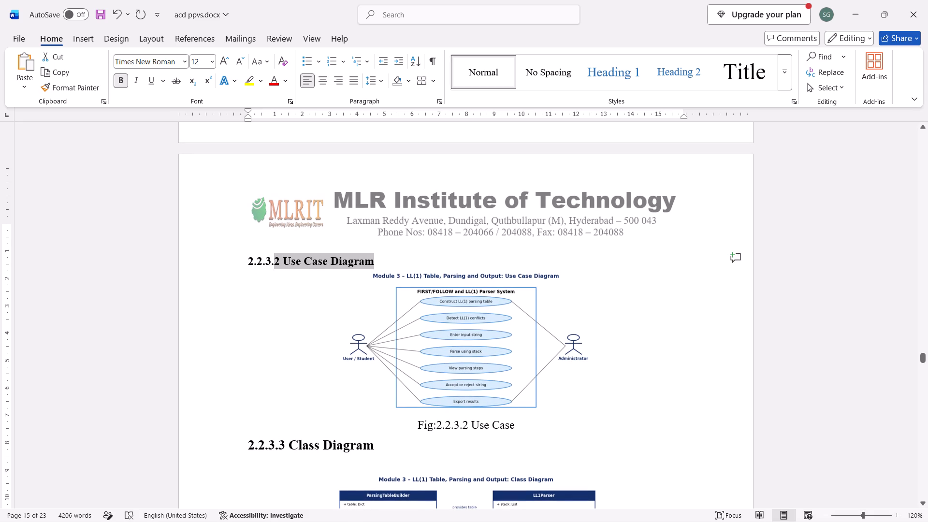
key(ctrl+shift+Left)
key(ctrl+shift+Left)
key(ctrl+shift+Left)
key(ctrl+shift+Left)
key(ctrl+shift+Left)
key(ctrl+shift+Left)
key(ctrl+period)
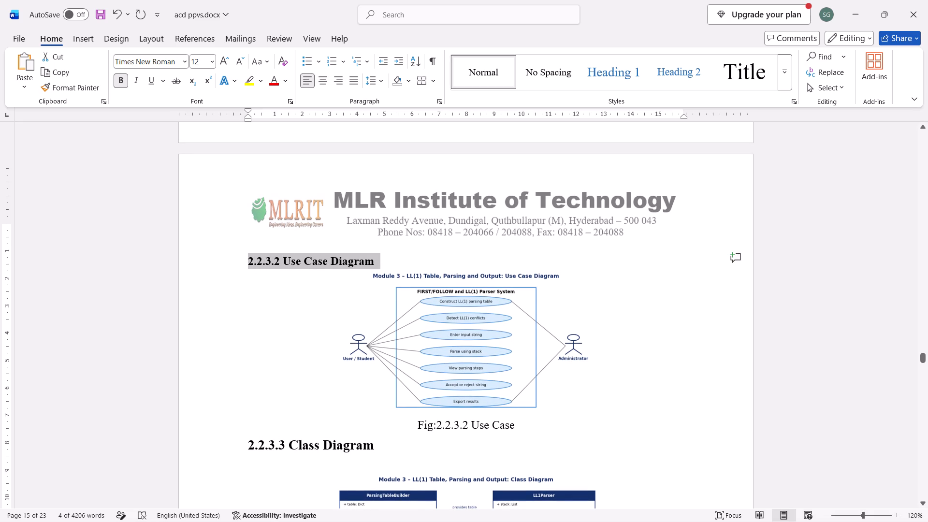
key(ctrl+shift+period)
Review the heading and diagram spacing through sections 2.2.2 and 2.2.3.
scroll(380, 298, down, 1)
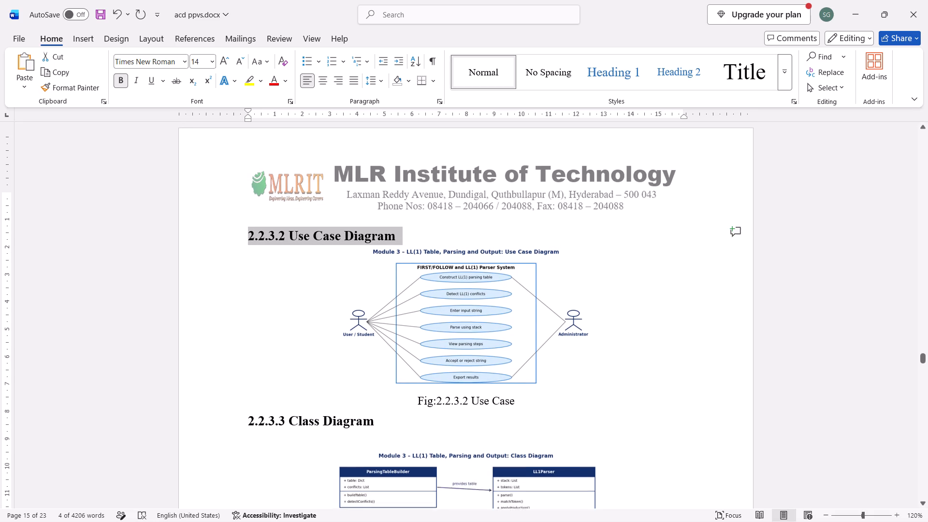
click(316, 408)
click(328, 420)
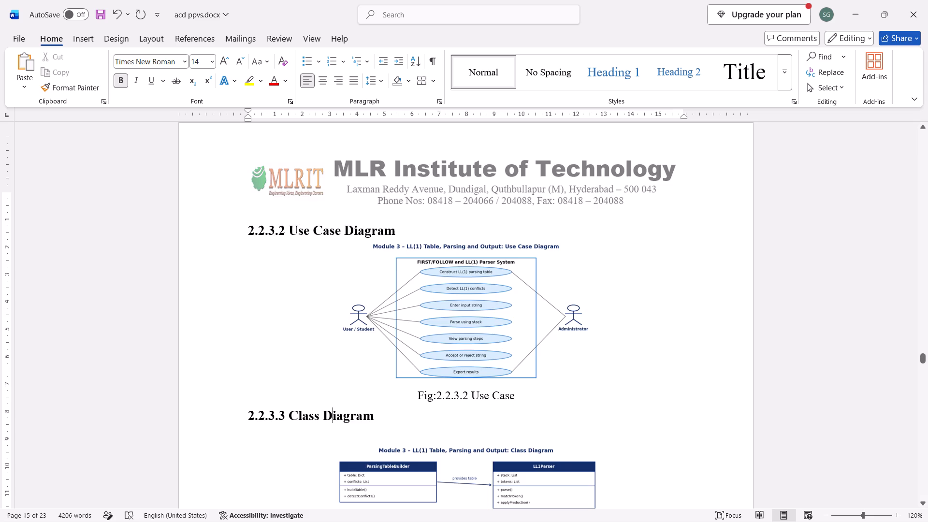
scroll(328, 420, down, 2)
scroll(328, 420, up, 1)
scroll(328, 420, down, 1)
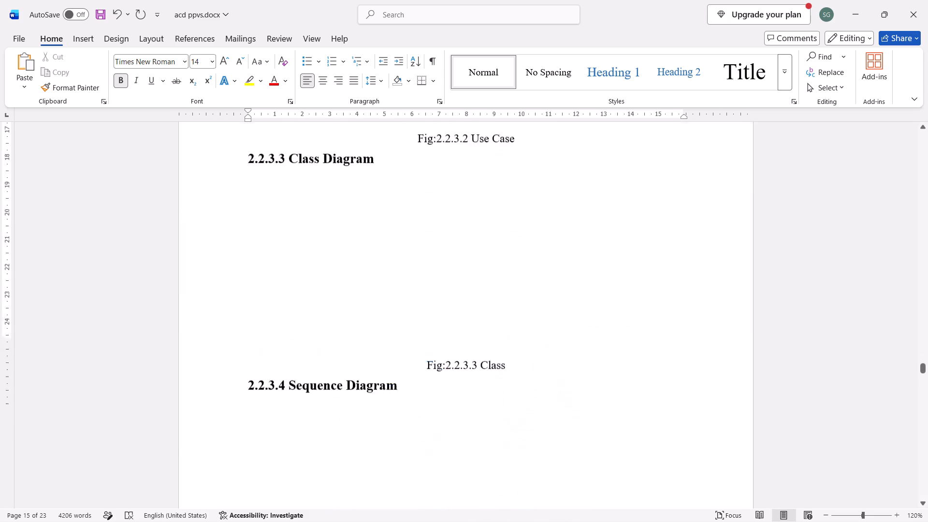
scroll(328, 420, up, 1)
scroll(328, 420, down, 1)
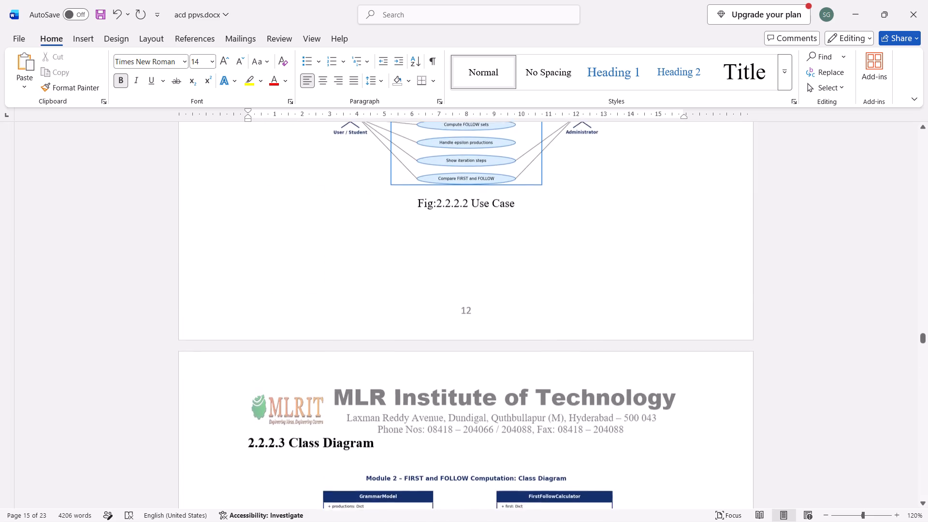
scroll(328, 420, down, 2)
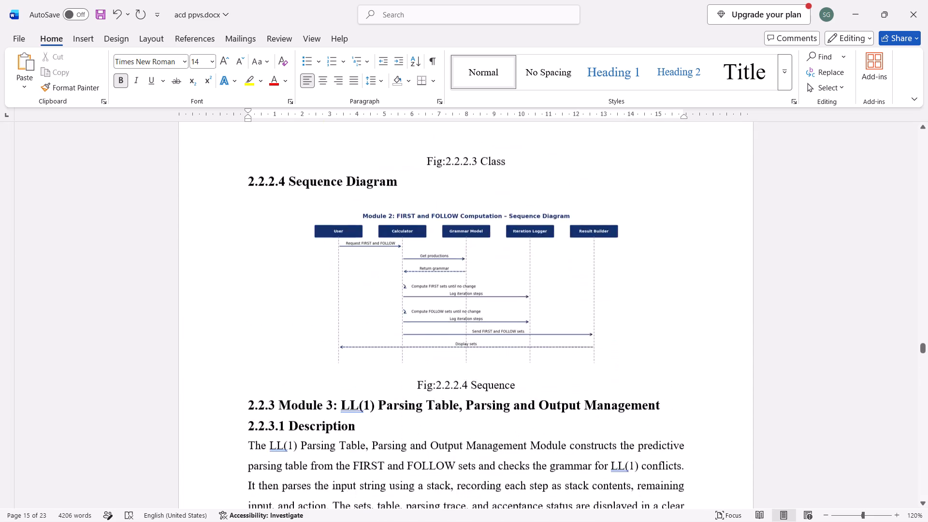
scroll(328, 420, down, 2)
scroll(328, 420, up, 1)
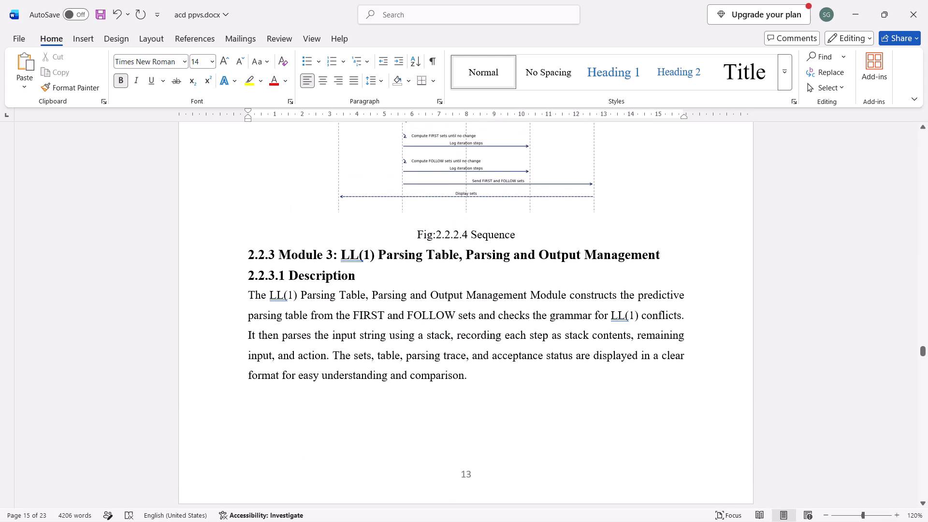
Insert a blank line between the Fig:2.2.2.4 Sequence caption and the 2.2.3 Module 3 heading.
click(527, 227)
key(Down)
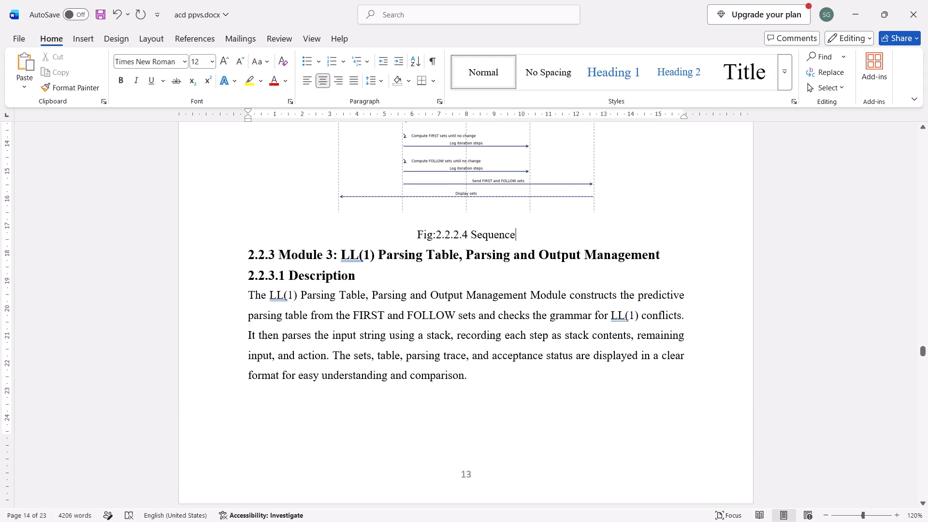
key(Return)
Cut the 2.2.2.3 Class Diagram heading beneath the letterhead and insert a blank line in its place.
scroll(527, 227, up, 1)
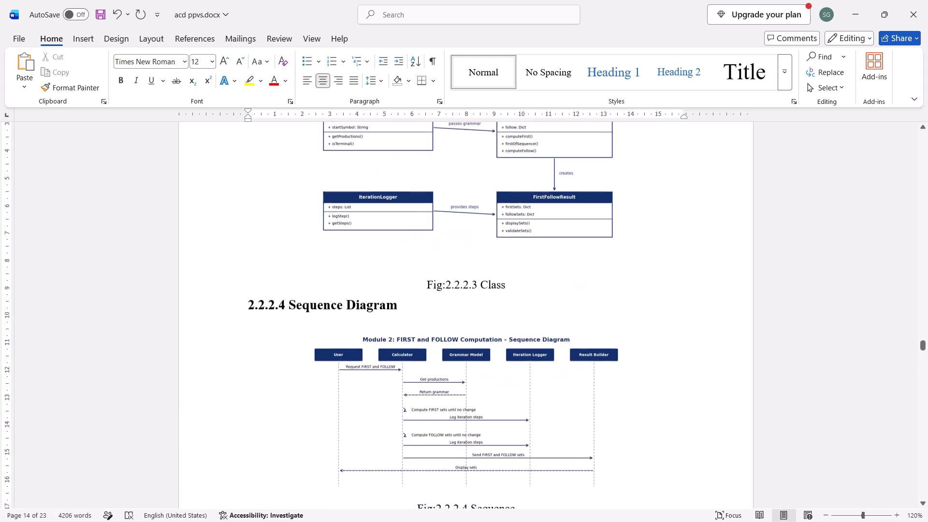
scroll(527, 227, up, 1)
double_click(425, 194)
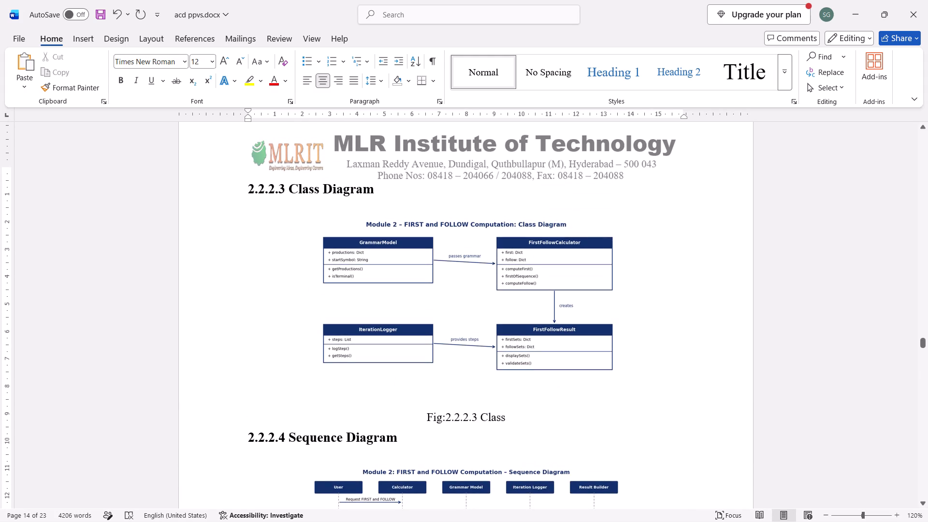
drag(392, 200, 244, 187)
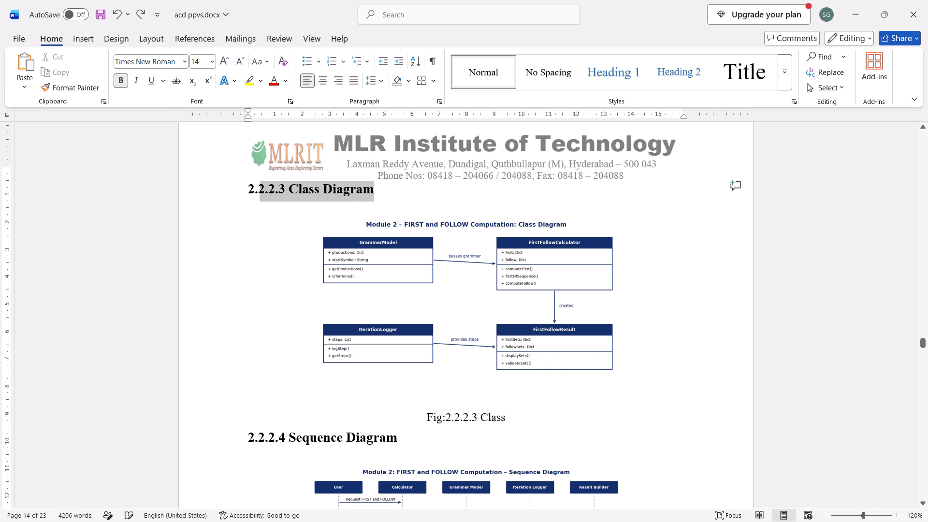
drag(244, 187, 242, 186)
key(ctrl+x)
key(Return)
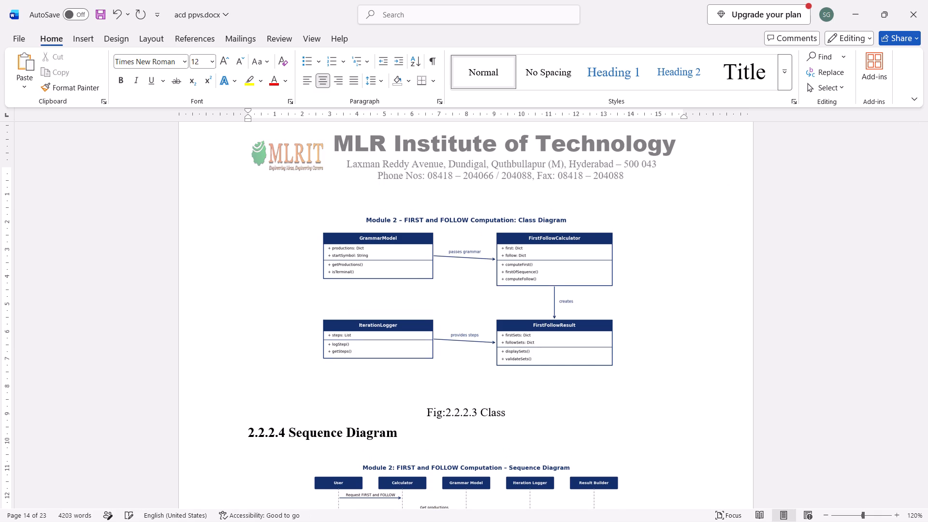
key(Return)
key(BackSpace)
Start a bold, left-aligned, size 14 heading above the Module 2 class diagram with the number "2.2.2.3".
key(ctrl+b)
click(299, 83)
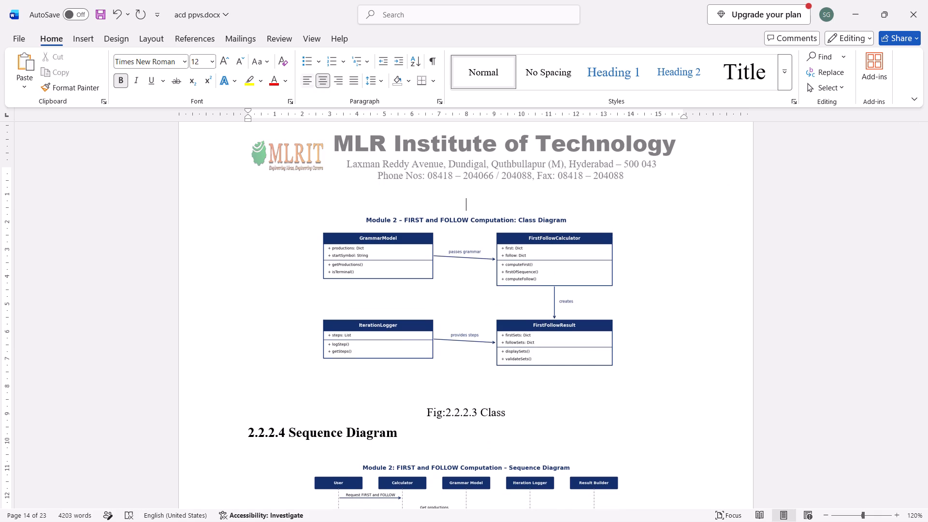
click(304, 81)
text(2.)
key(BackSpace)
key(BackSpace)
key(ctrl+shift+period)
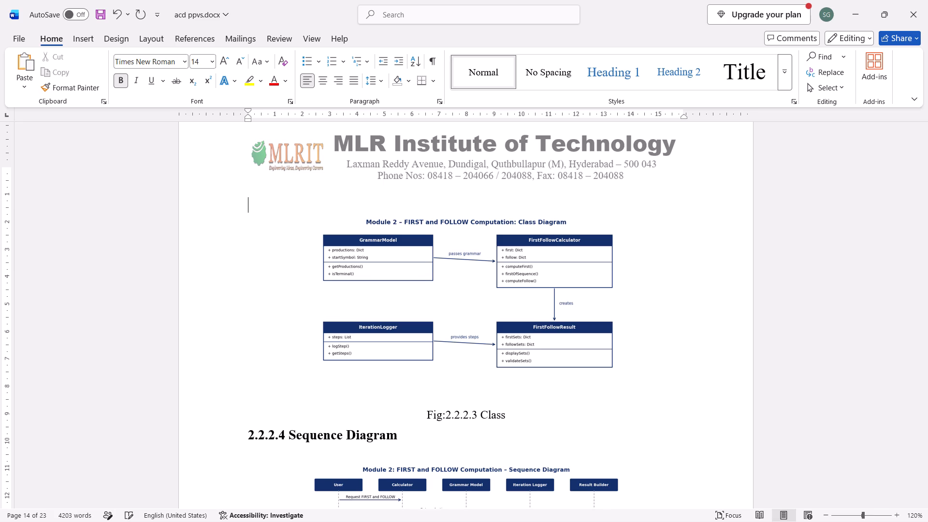
text(2.2.)
text(2.3)
key(space)
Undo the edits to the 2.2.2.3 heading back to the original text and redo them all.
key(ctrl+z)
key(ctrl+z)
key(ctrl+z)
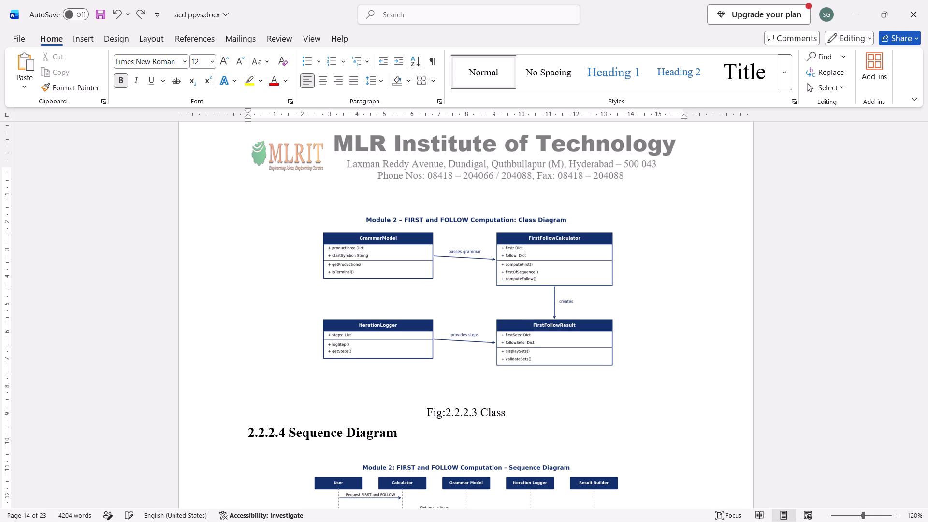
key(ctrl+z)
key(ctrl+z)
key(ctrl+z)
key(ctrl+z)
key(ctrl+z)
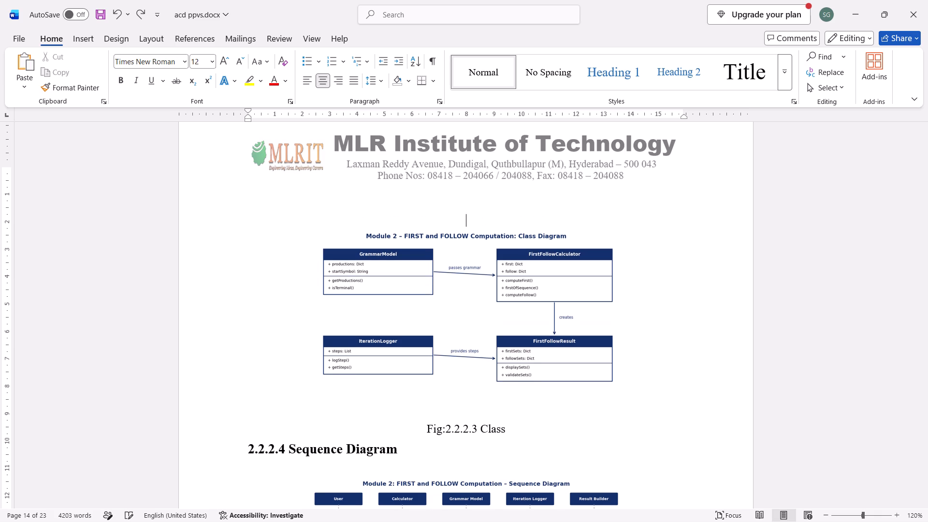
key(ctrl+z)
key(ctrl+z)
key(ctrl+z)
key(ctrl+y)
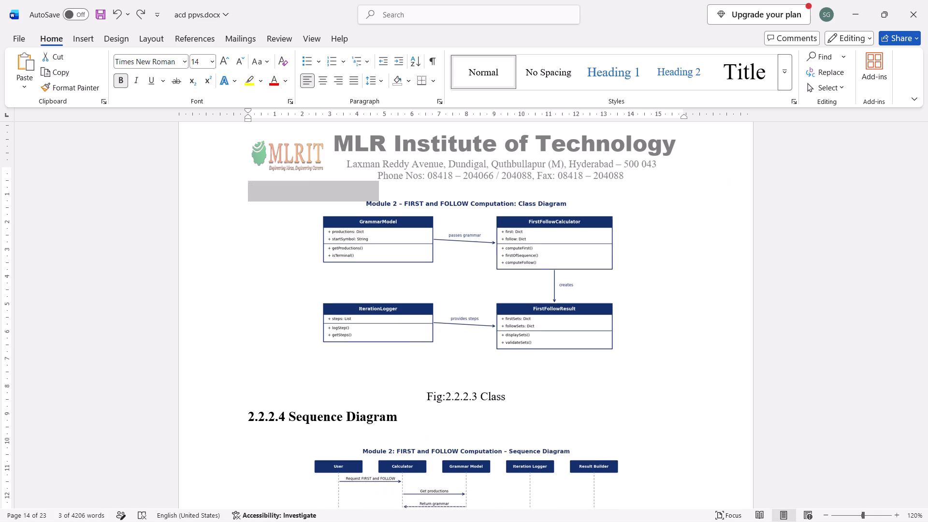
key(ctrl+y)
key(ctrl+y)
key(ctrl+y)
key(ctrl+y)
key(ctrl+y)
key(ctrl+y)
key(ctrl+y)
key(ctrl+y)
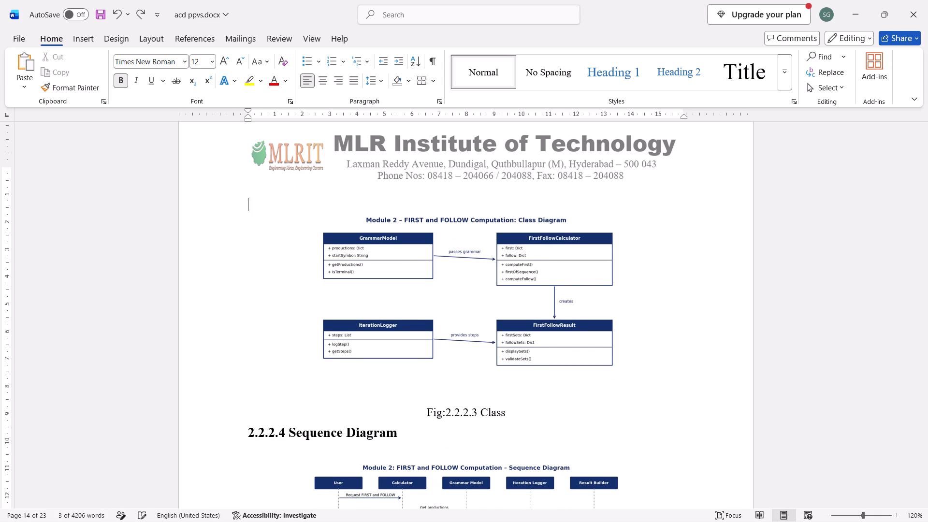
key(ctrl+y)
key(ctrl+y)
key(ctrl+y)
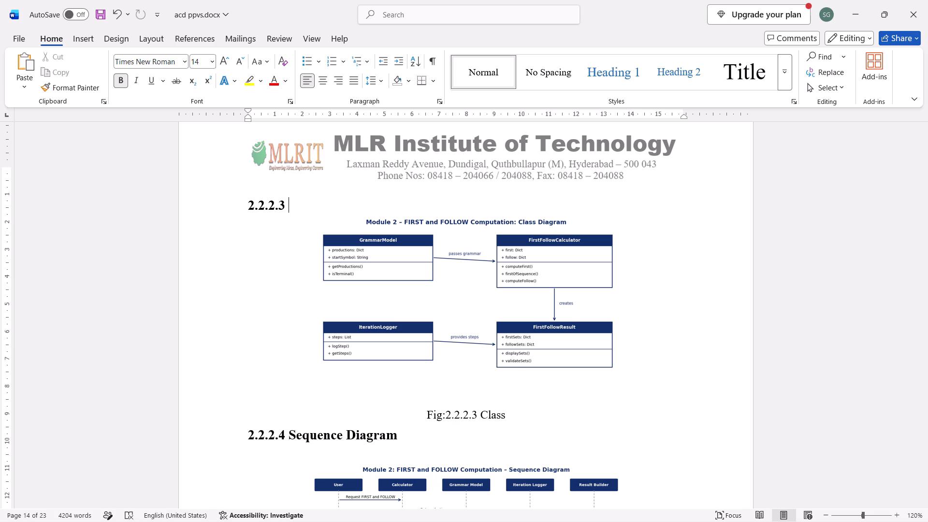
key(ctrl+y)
Complete the 2.2.2.3 heading with "Class Diagram" and add a blank line between it and the diagram.
text(Class Diagram)
scroll(499, 195, up, 1)
key(Return)
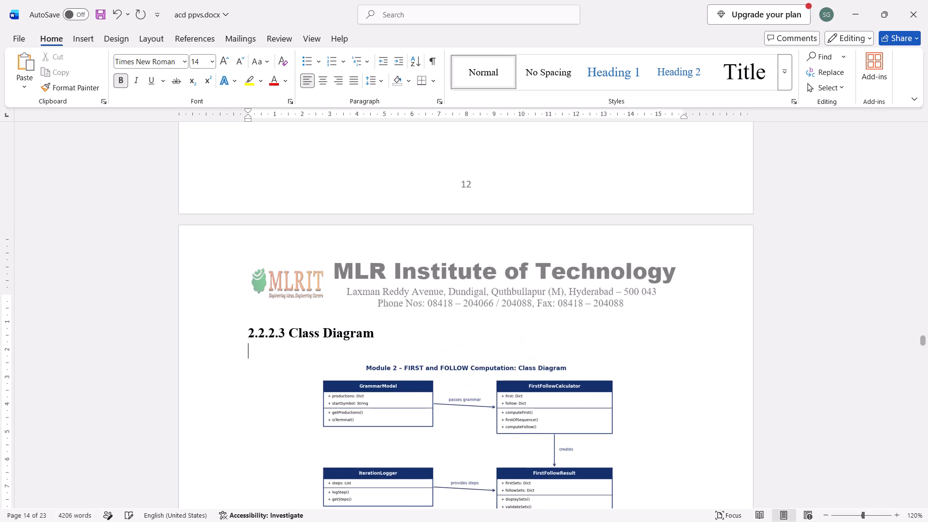
Cut the 2.2.1.4 Sequence Diagram heading beneath the letterhead and insert a blank line in its place.
scroll(499, 195, down, 3)
scroll(476, 293, down, 1)
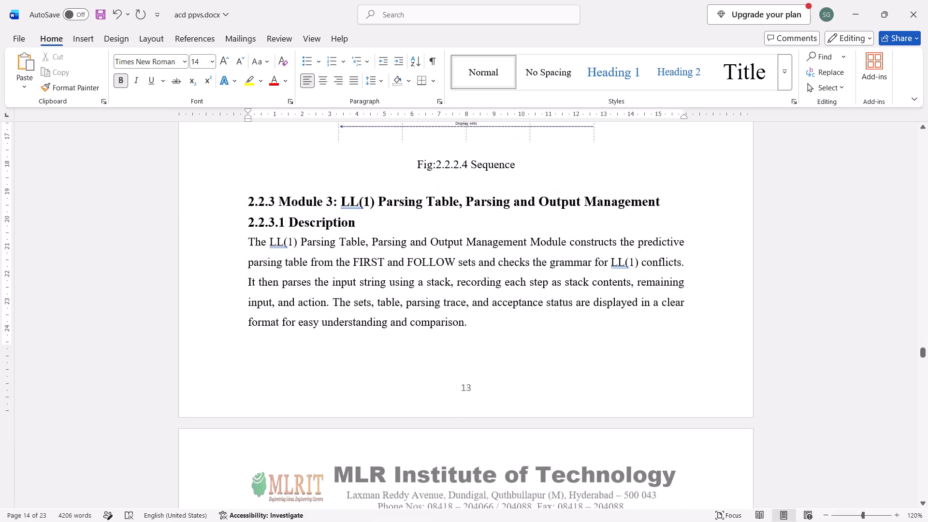
scroll(476, 293, down, 2)
scroll(476, 293, up, 3)
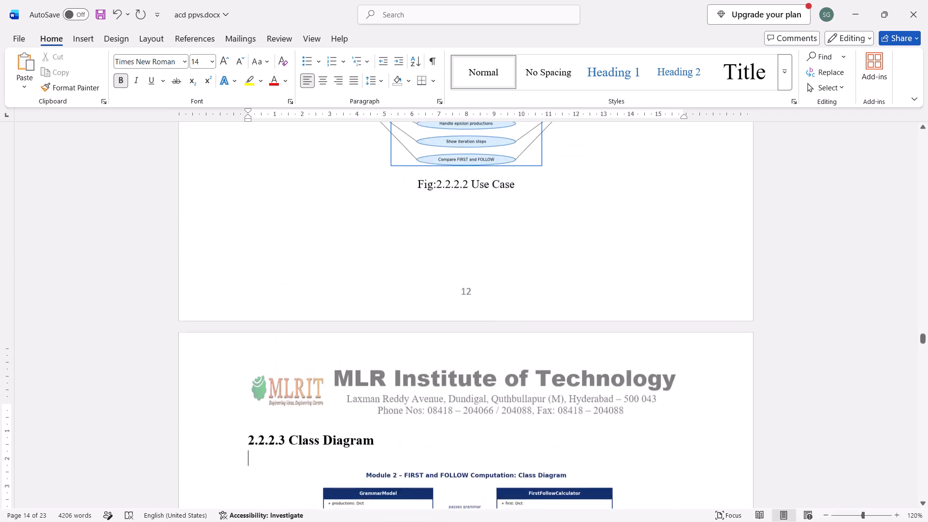
scroll(476, 293, up, 4)
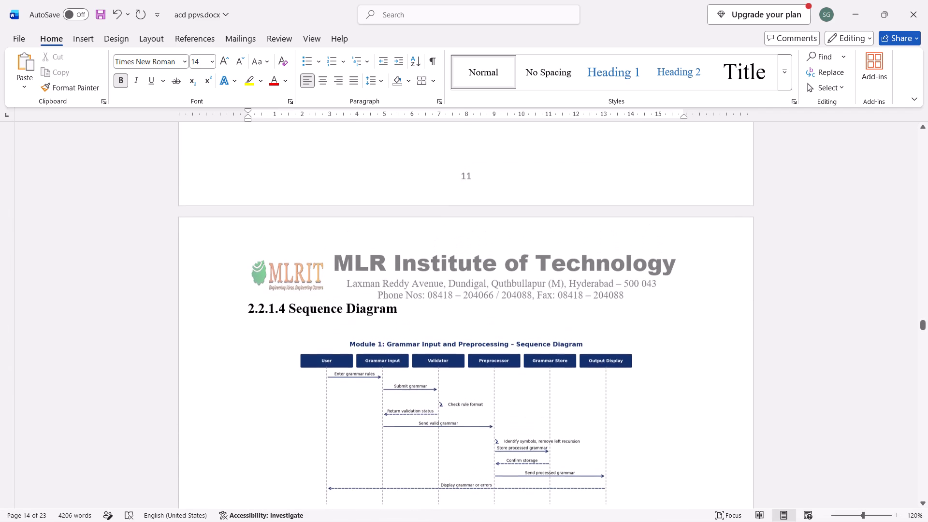
drag(416, 305, 245, 313)
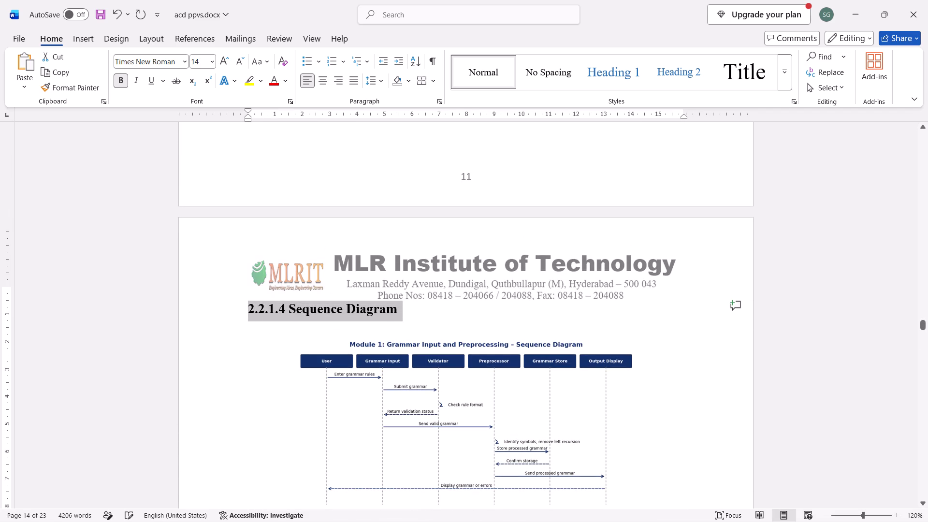
key(ctrl+x)
key(Return)
Align the empty line above the Module 1 sequence diagram left and set its font size to 14.
scroll(245, 313, down, 1)
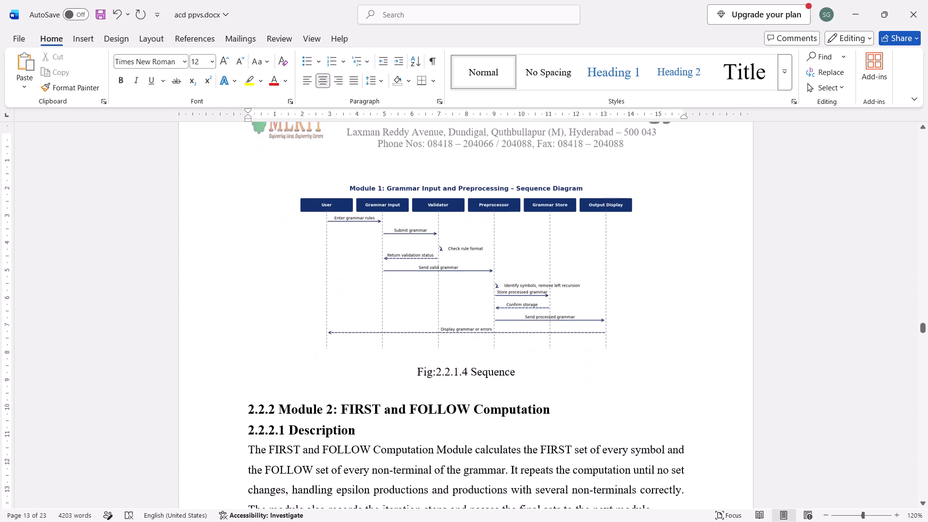
click(310, 83)
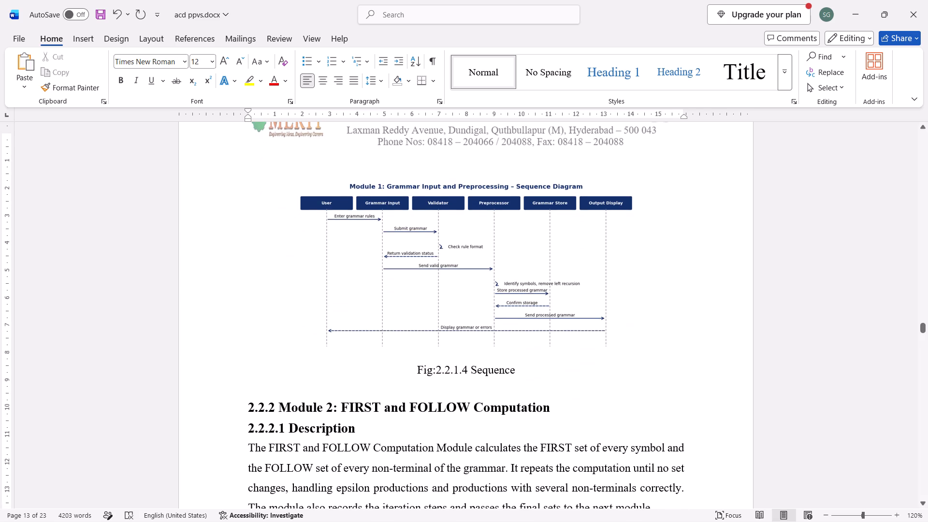
key(ctrl+shift+period)
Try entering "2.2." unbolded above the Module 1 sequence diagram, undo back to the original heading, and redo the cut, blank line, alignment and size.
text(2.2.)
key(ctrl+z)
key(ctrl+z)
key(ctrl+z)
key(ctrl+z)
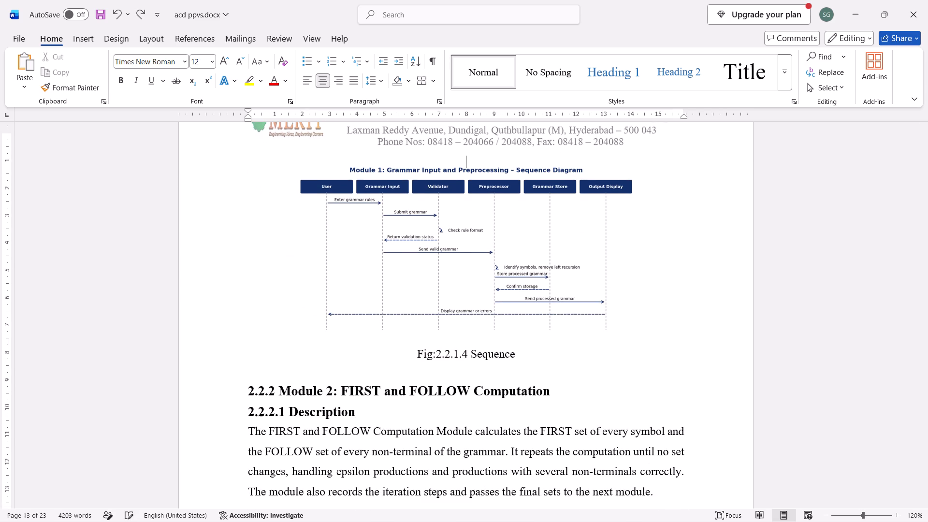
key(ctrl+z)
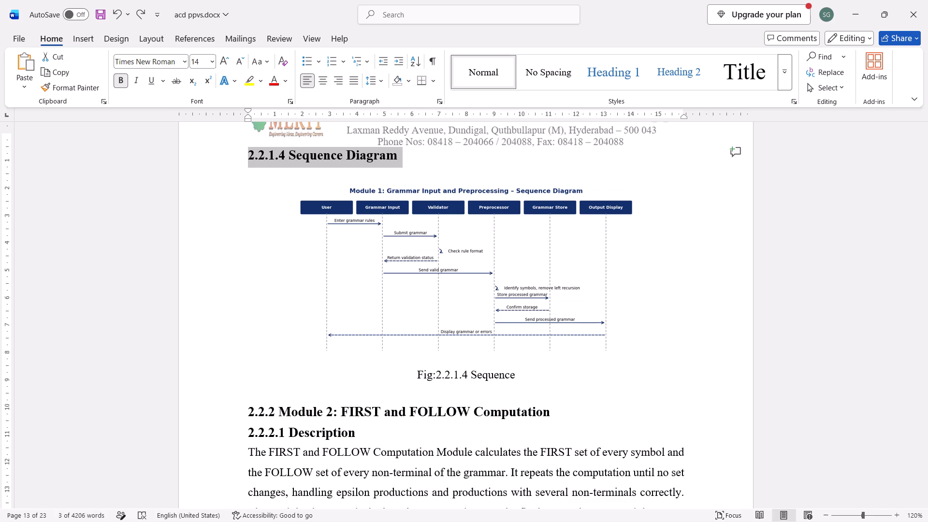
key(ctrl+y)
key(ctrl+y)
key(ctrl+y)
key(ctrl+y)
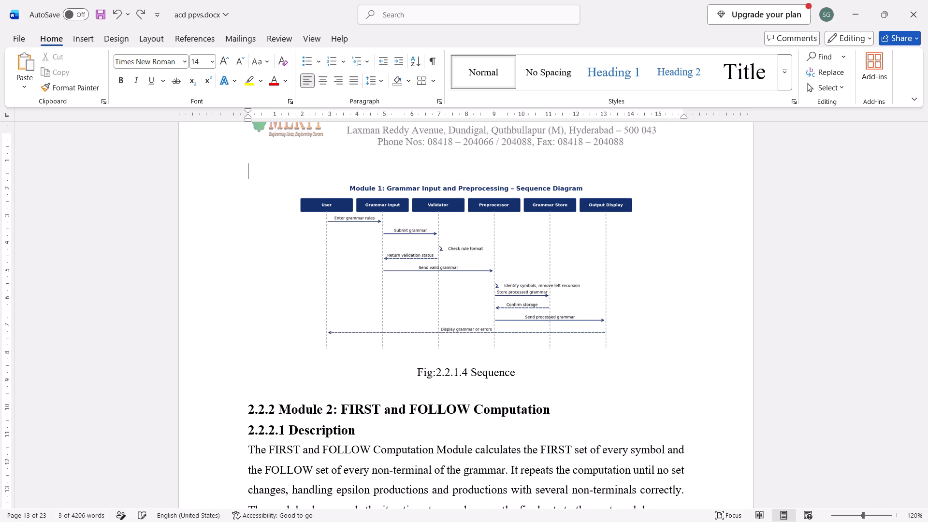
Enter the heading number "2.2.1.4" in bold above the Module 1 sequence diagram.
key(ctrl+b)
text(2.2.1.4)
key(space)
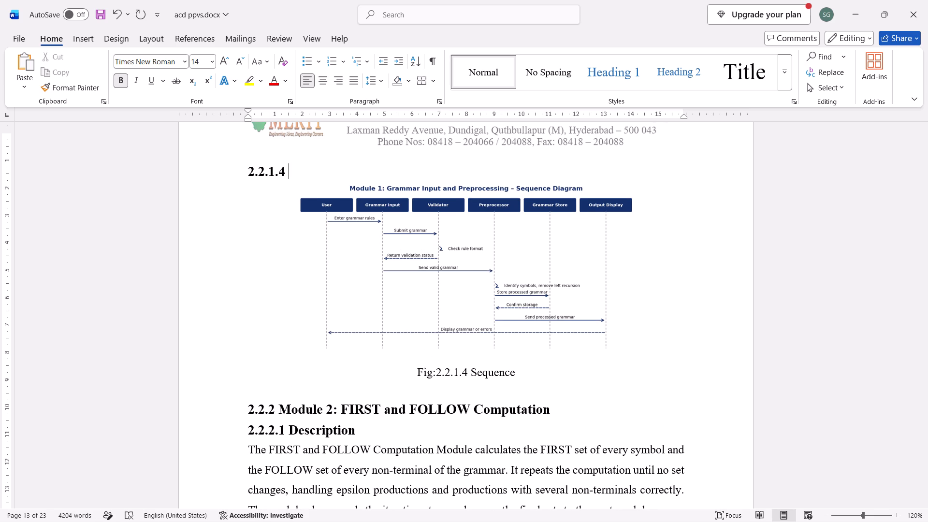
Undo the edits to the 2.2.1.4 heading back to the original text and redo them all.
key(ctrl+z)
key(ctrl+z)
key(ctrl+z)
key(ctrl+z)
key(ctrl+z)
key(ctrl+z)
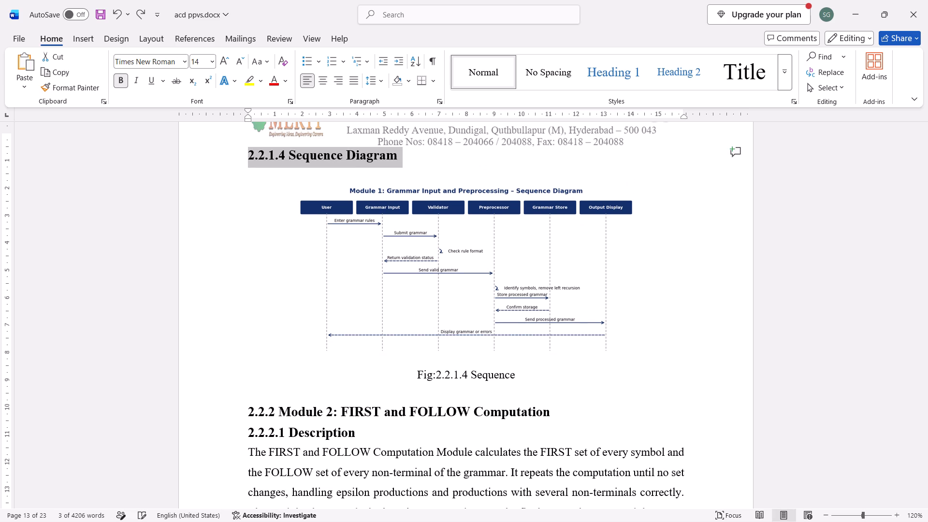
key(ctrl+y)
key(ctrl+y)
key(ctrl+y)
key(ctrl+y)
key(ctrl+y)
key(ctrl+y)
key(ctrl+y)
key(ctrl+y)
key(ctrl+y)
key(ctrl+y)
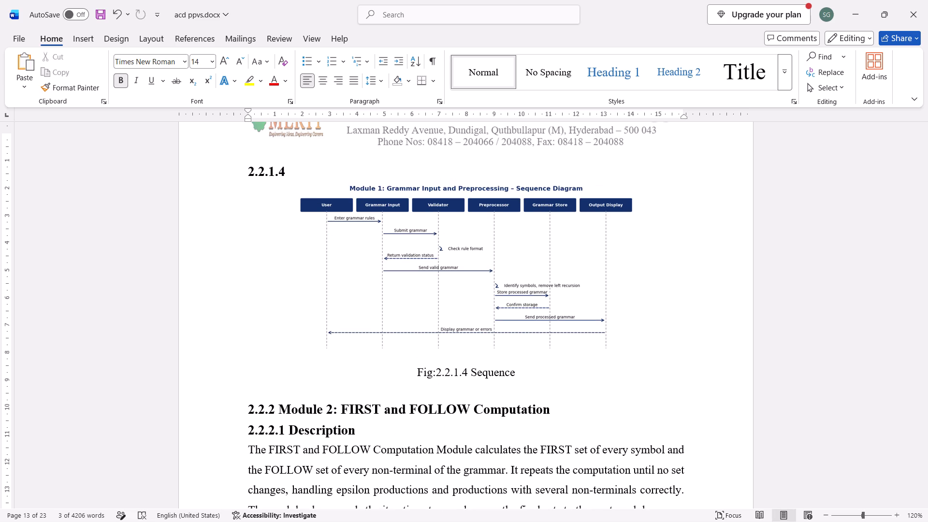
Complete the 2.2.1.4 heading with "Sequence Diagram" and add a blank line between it and the diagram.
text(Seq)
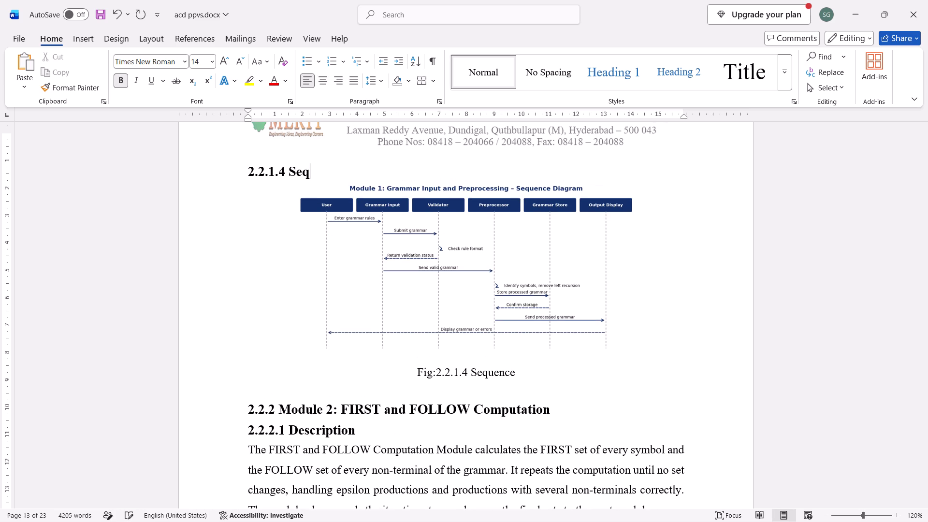
text(uw)
key(BackSpace)
text(ence Diagram)
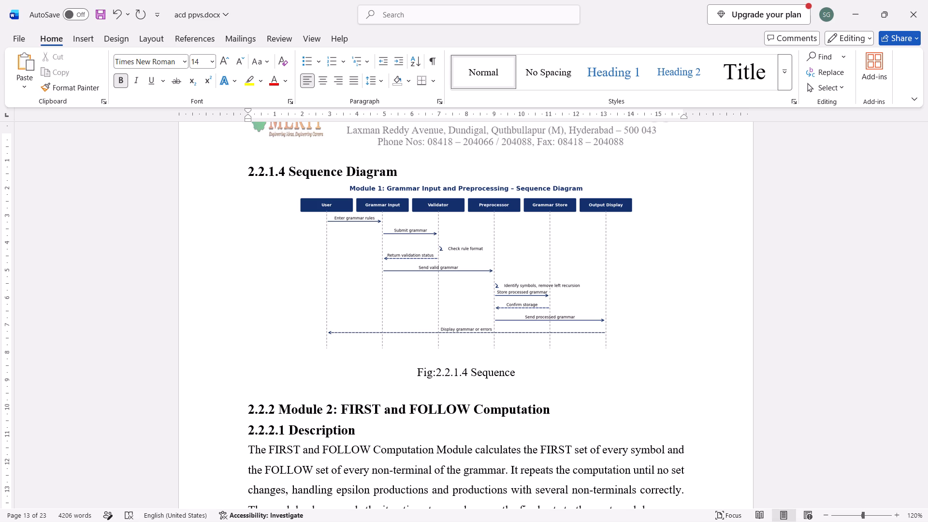
key(Return)
Check the spacing of the diagram headings below the letterhead through sections 2.2.1 and 2.2.2.
scroll(346, 159, down, 2)
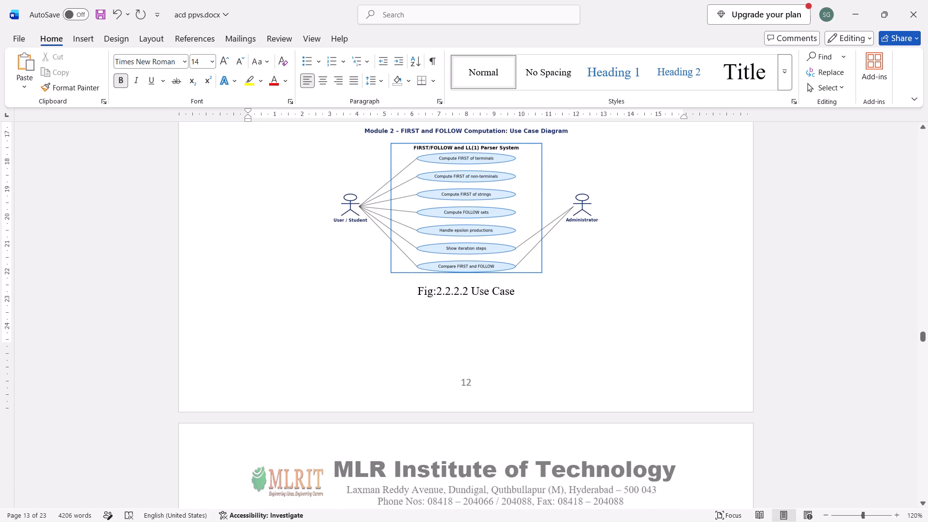
scroll(378, 180, down, 1)
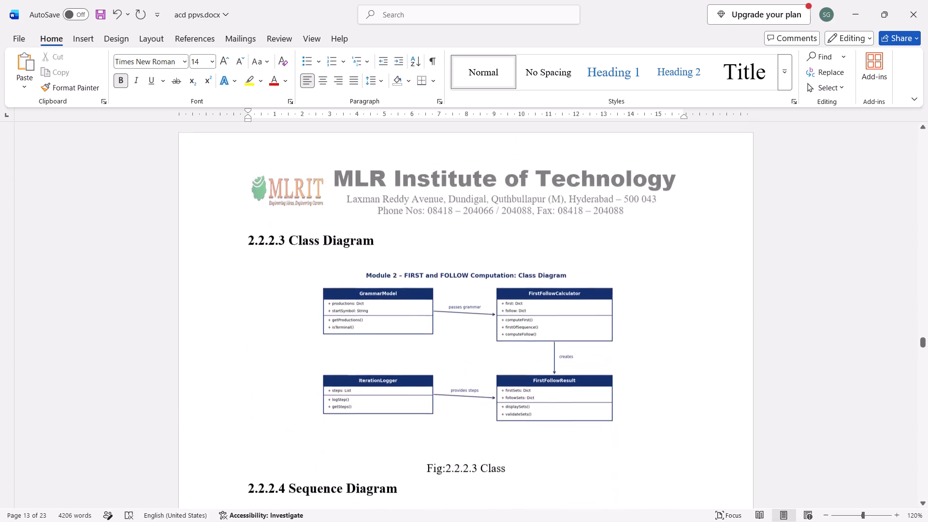
scroll(378, 180, up, 4)
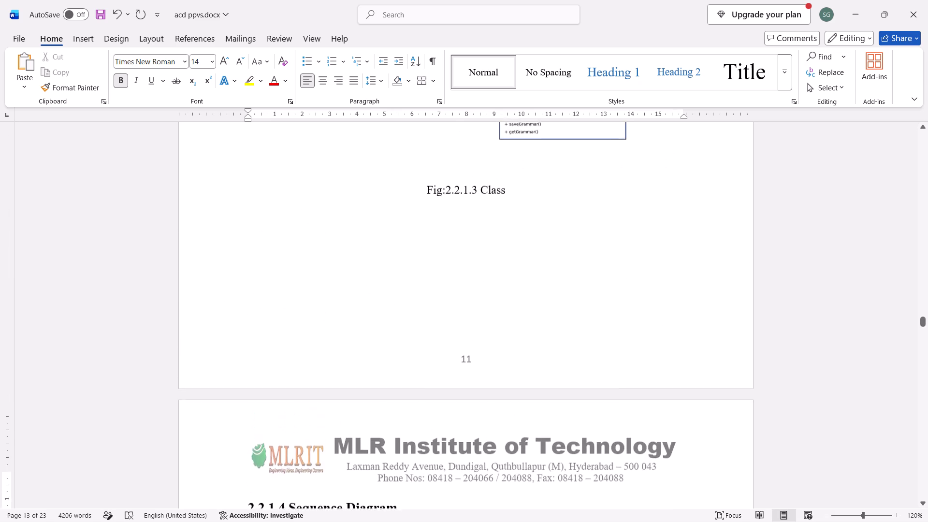
scroll(378, 180, up, 2)
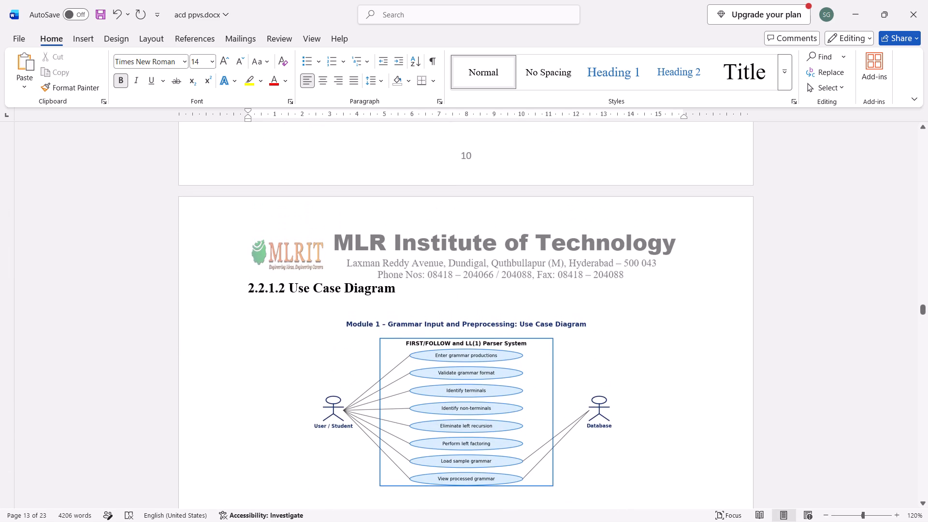
Remove the 2.2.1.2 Use Case Diagram heading and leave a blank line between the letterhead and the heading position above the Module 1 diagram.
drag(409, 294, 235, 294)
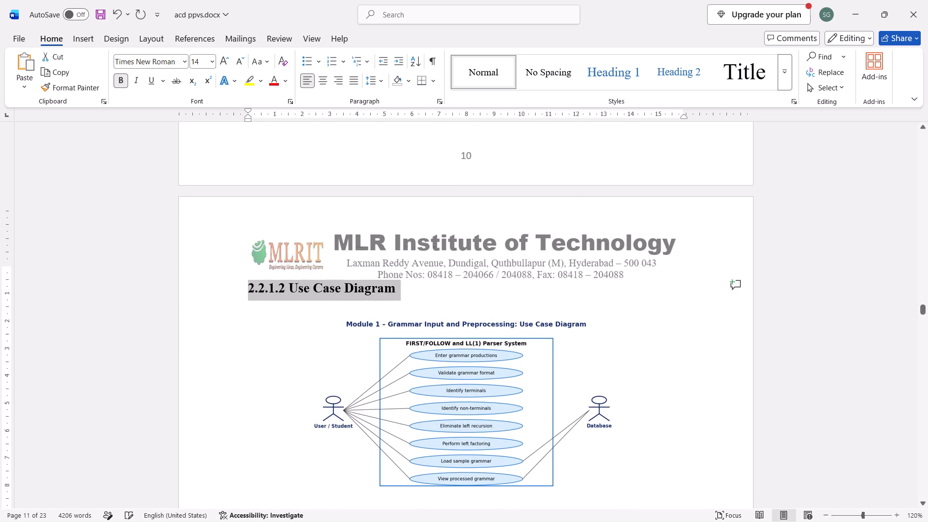
key(ctrl+x)
key(Return)
key(Return)
key(BackSpace)
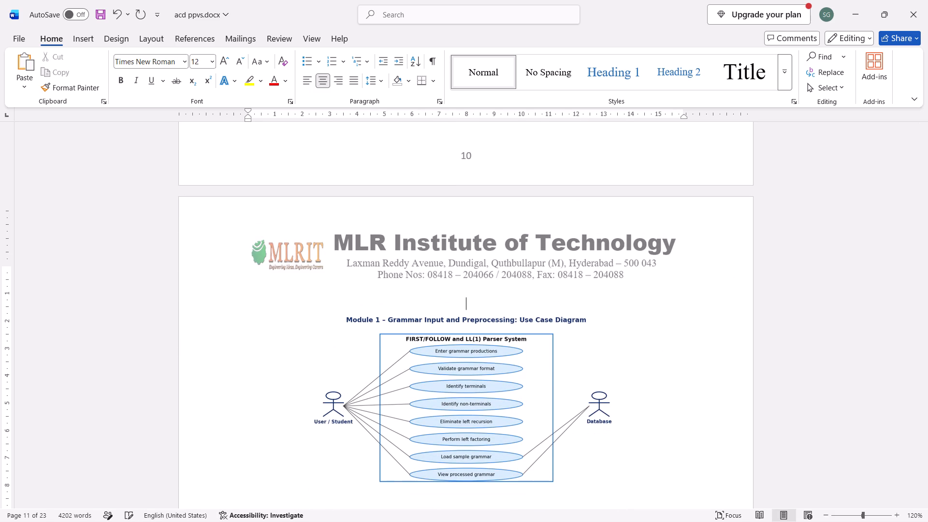
Enter the left-aligned, bold 14 pt heading "2.2.1.2 Use Case Diagram" above the Module 1 use case diagram, followed by a blank line.
key(ctrl+b)
key(ctrl+shift+period)
click(307, 82)
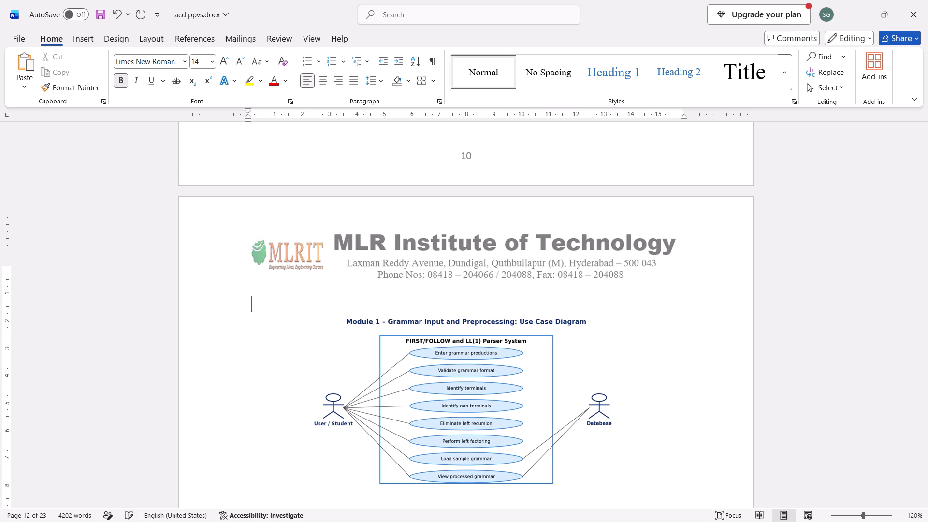
text(2.2.1.)
text(2)
key(space)
text(Use Case DIag)
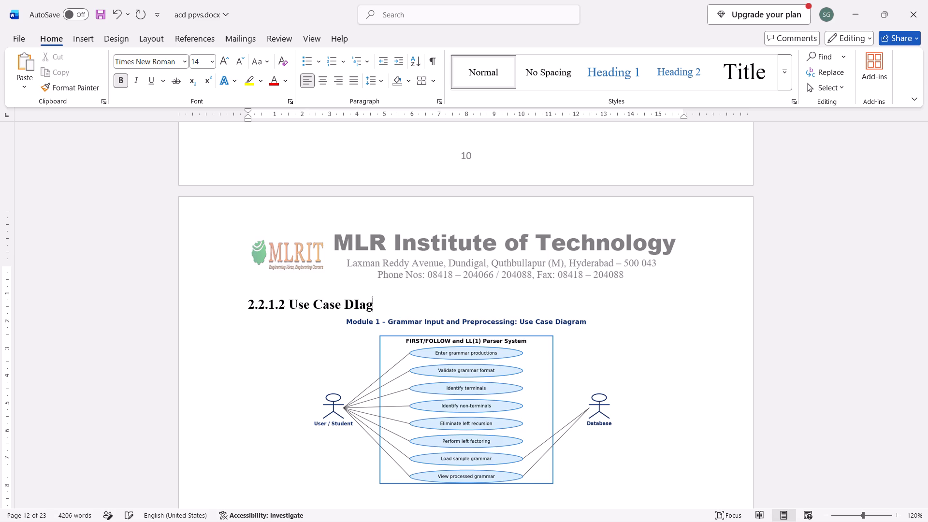
key(BackSpace)
key(BackSpace)
key(BackSpace)
text(iageam)
key(BackSpace)
key(BackSpace)
key(BackSpace)
text(ram)
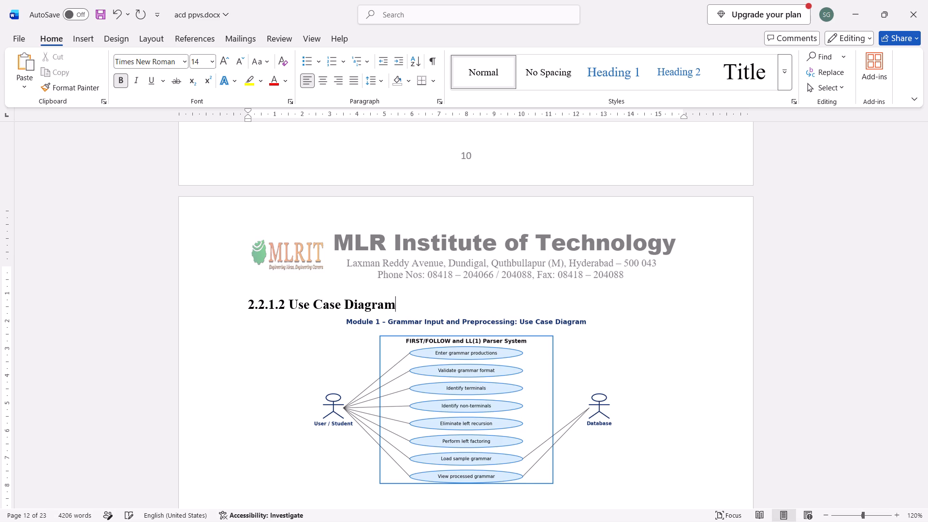
key(Return)
Check the heading spacing below the letterhead across the diagram pages, contents and front matter up to the Declaration page.
scroll(376, 140, down, 1)
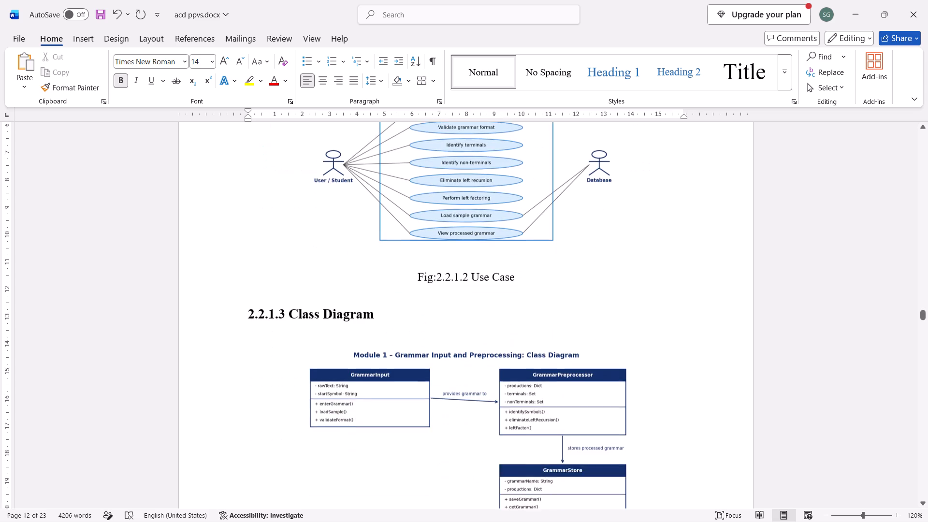
scroll(376, 140, down, 2)
scroll(376, 140, up, 1)
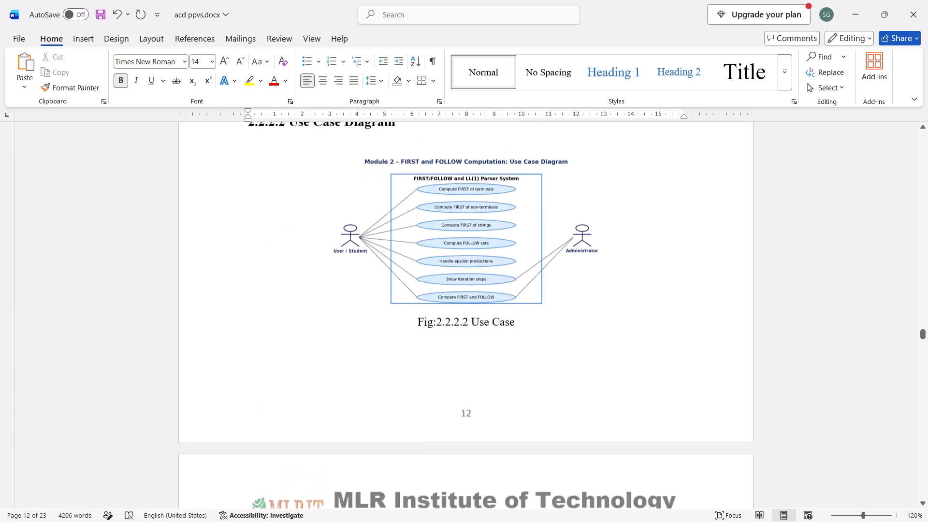
scroll(376, 140, up, 6)
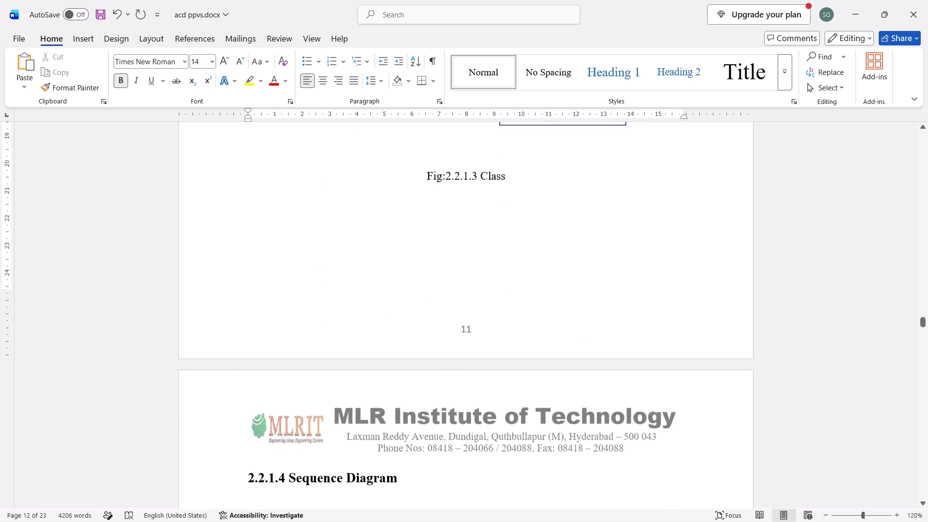
scroll(376, 140, up, 5)
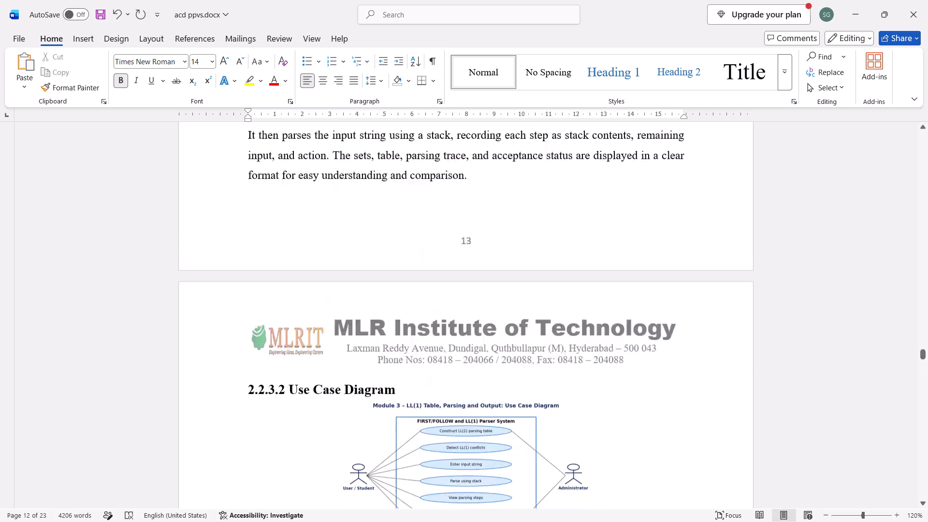
scroll(376, 140, up, 5)
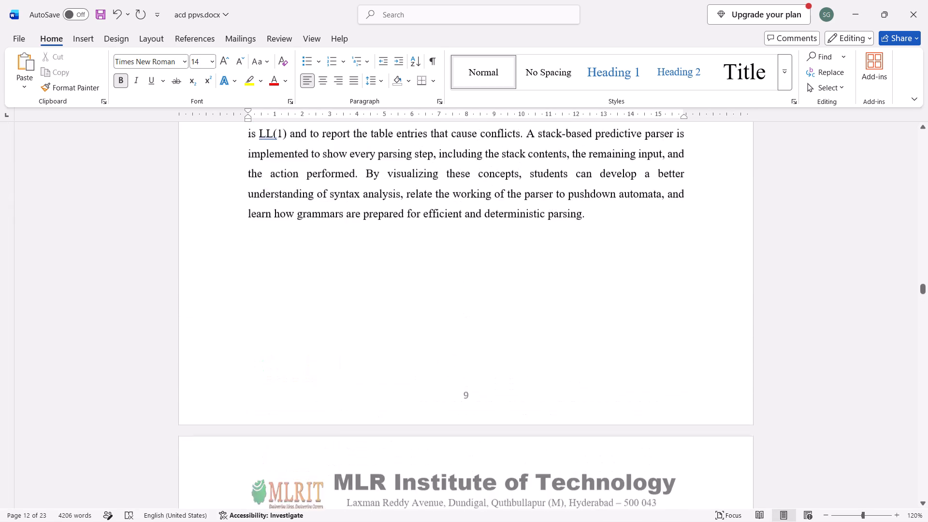
scroll(376, 140, up, 5)
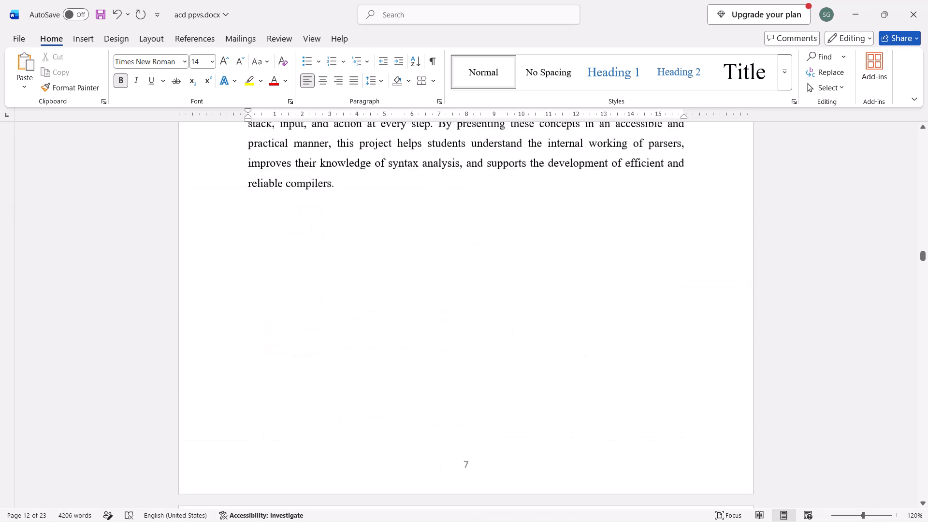
scroll(376, 140, up, 5)
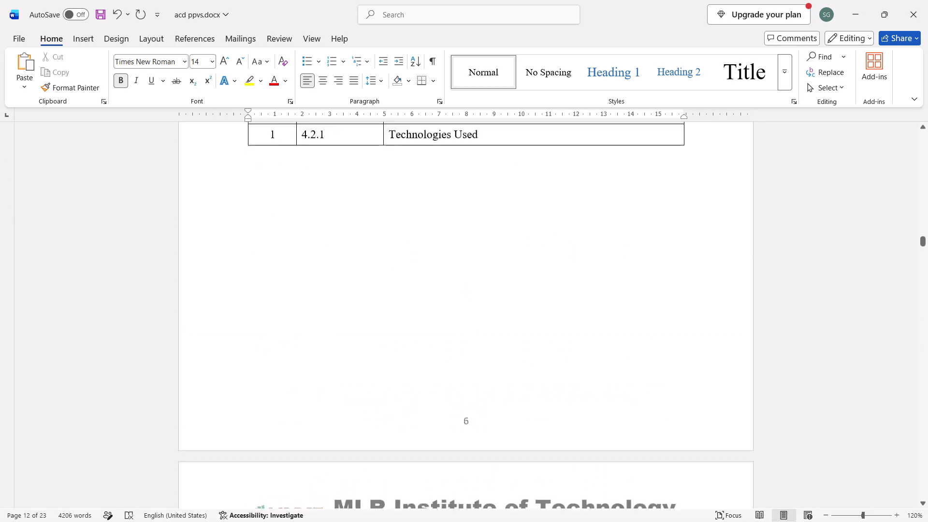
scroll(376, 140, up, 4)
scroll(376, 140, down, 1)
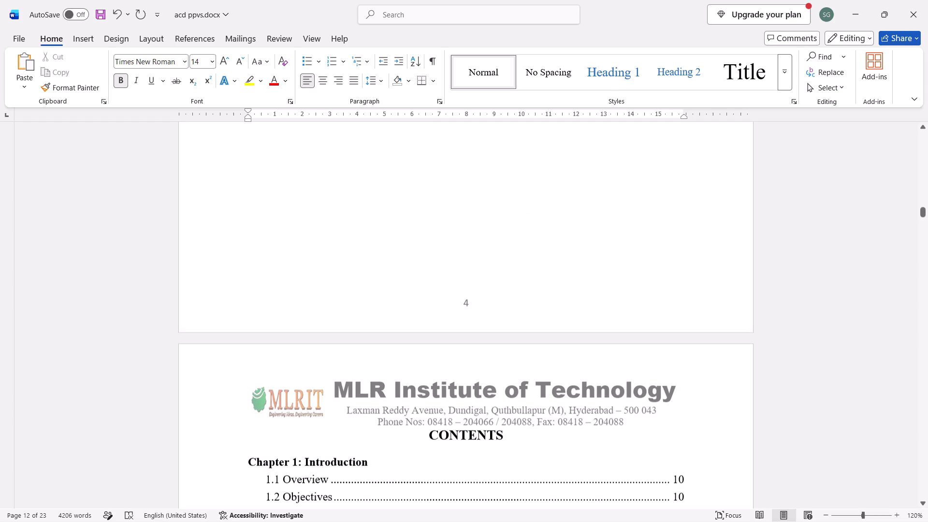
scroll(376, 140, down, 1)
scroll(488, 353, down, 2)
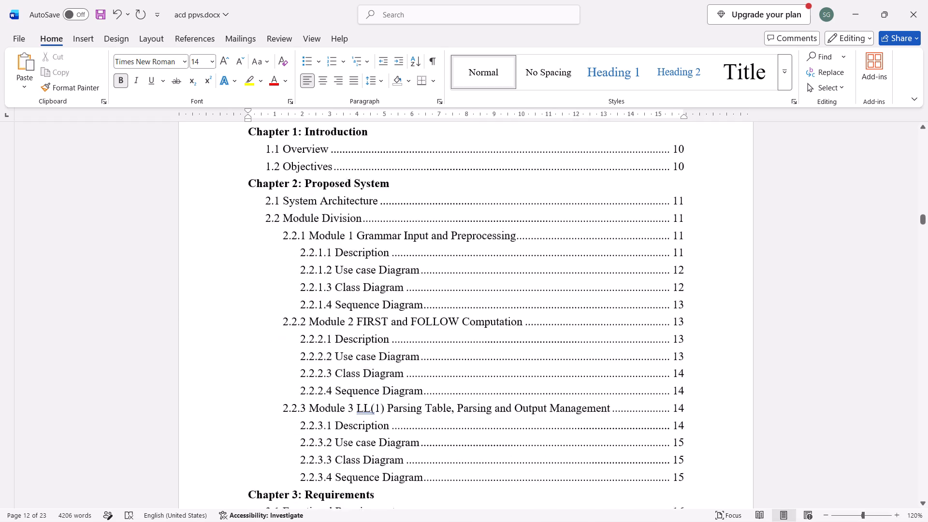
scroll(488, 353, up, 2)
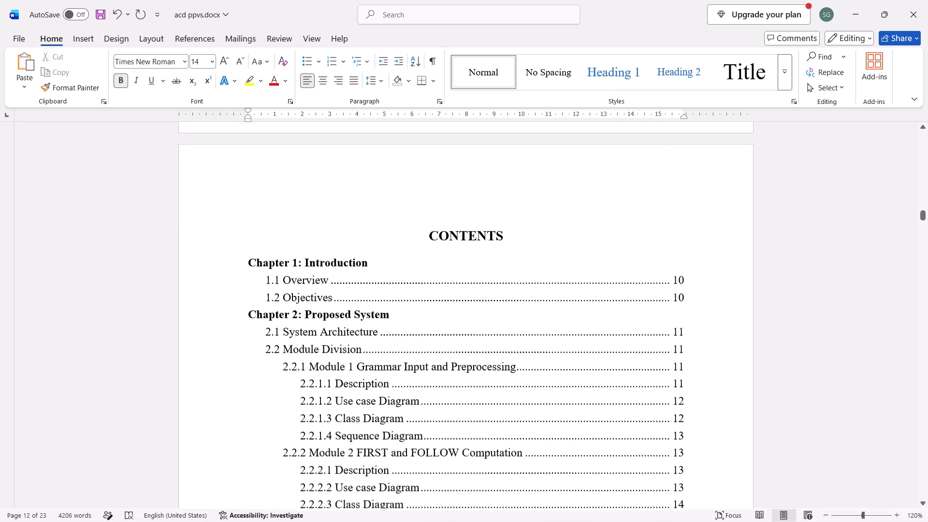
scroll(488, 353, up, 9)
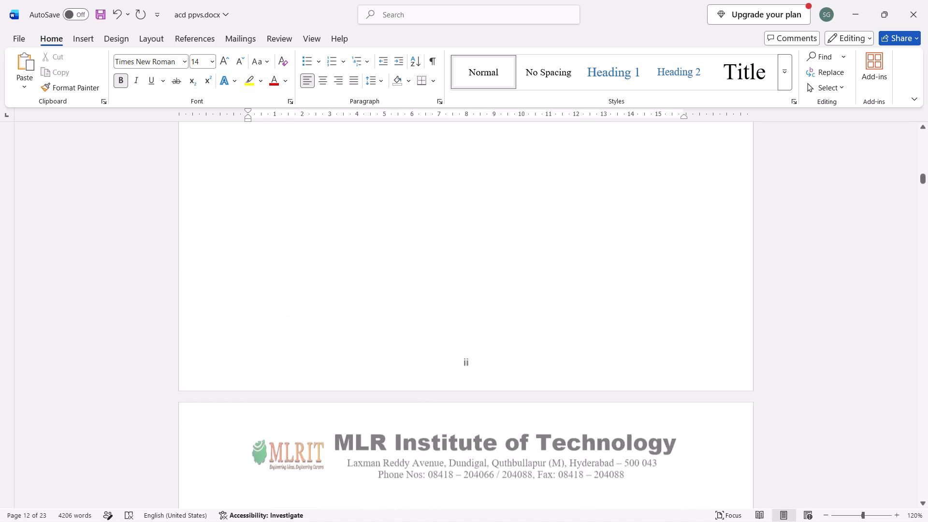
scroll(488, 353, up, 1)
Copy the two-line "Department of Computer Science & Engineering (Data Science)" heading from the Declaration page.
scroll(488, 353, down, 2)
drag(521, 326, 513, 327)
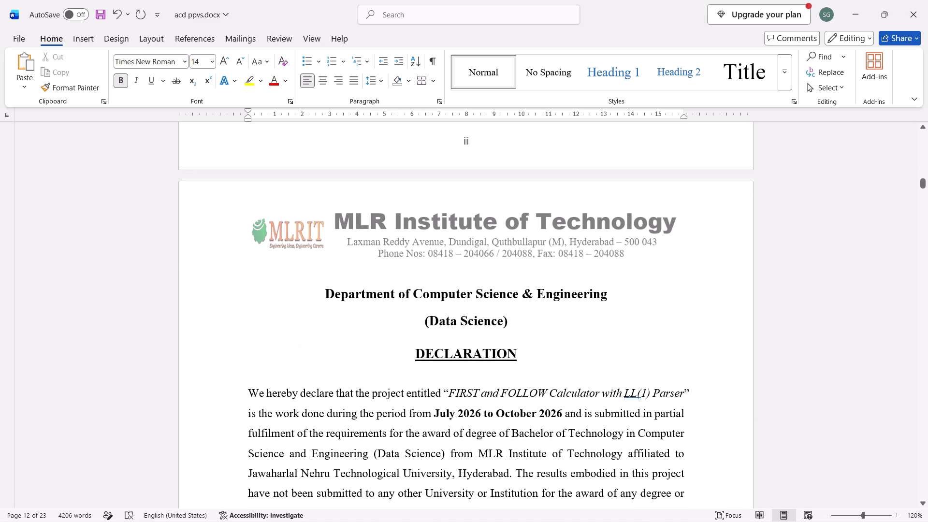
drag(513, 327, 324, 295)
key(ctrl+c)
Delete the two-line department heading above ACKNOWLEDGEMENT.
scroll(440, 399, down, 1)
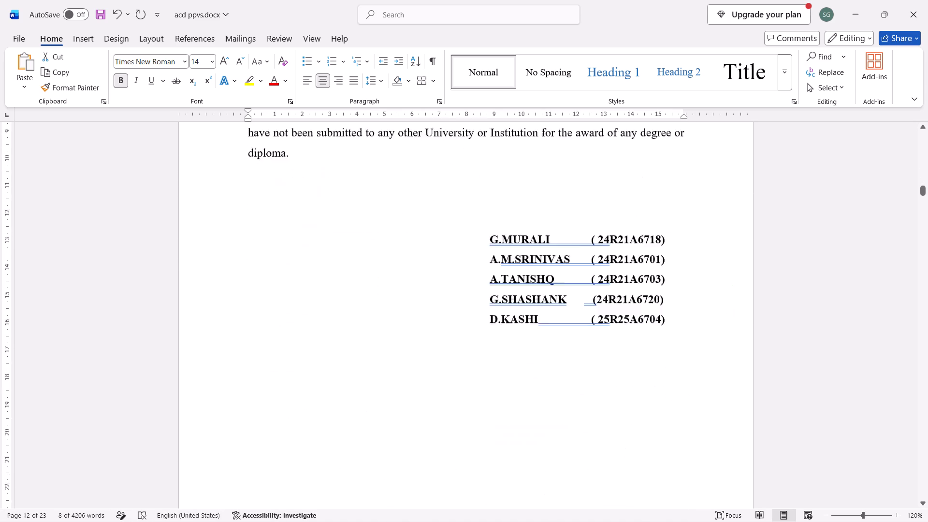
scroll(440, 399, down, 2)
click(502, 414)
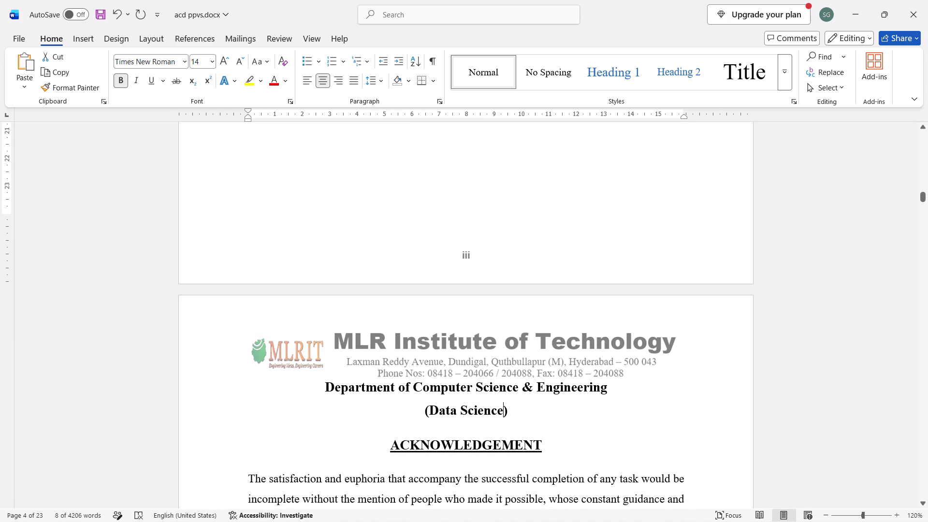
drag(516, 413, 342, 384)
key(BackSpace)
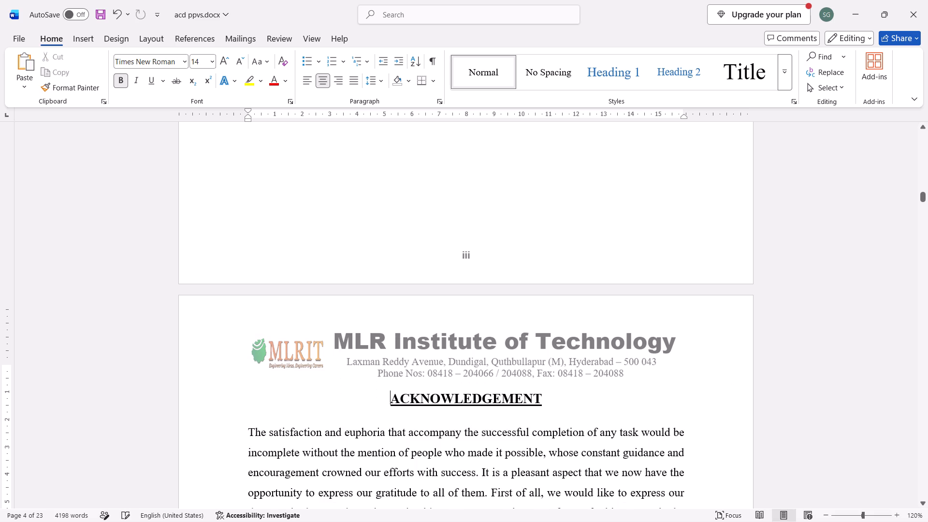
Paste the copied department heading above ACKNOWLEDGEMENT, leaving a blank line between it and the letterhead.
key(Return)
key(Up)
key(Return)
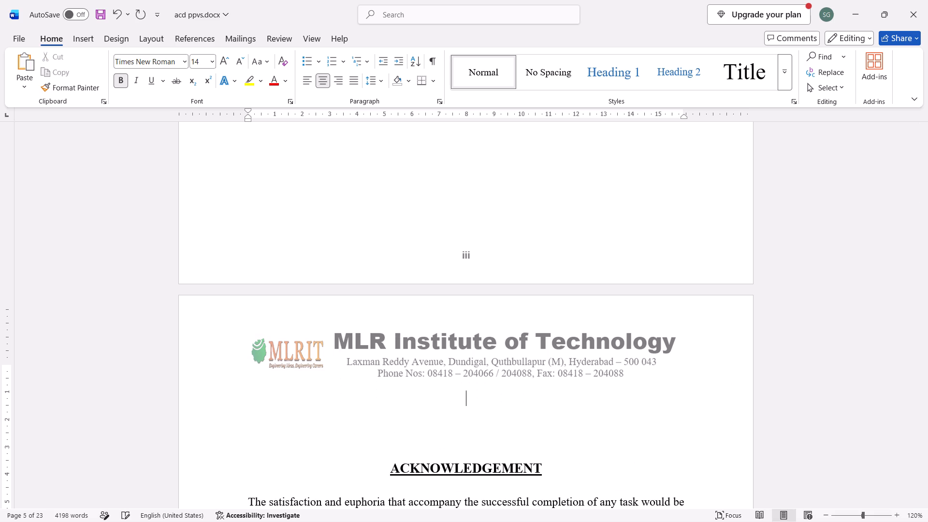
key(BackSpace)
key(ctrl+v)
scroll(342, 384, down, 1)
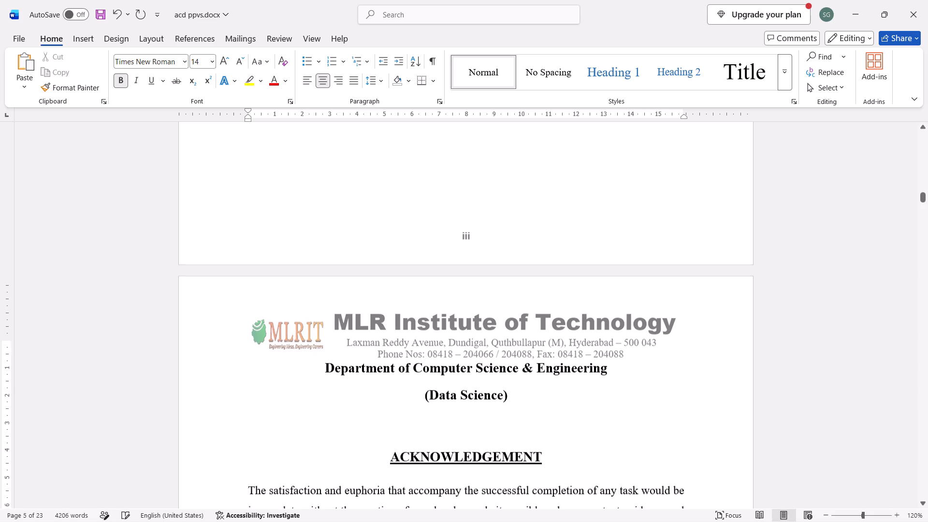
scroll(342, 384, down, 1)
key(ctrl+z)
key(Return)
key(ctrl+v)
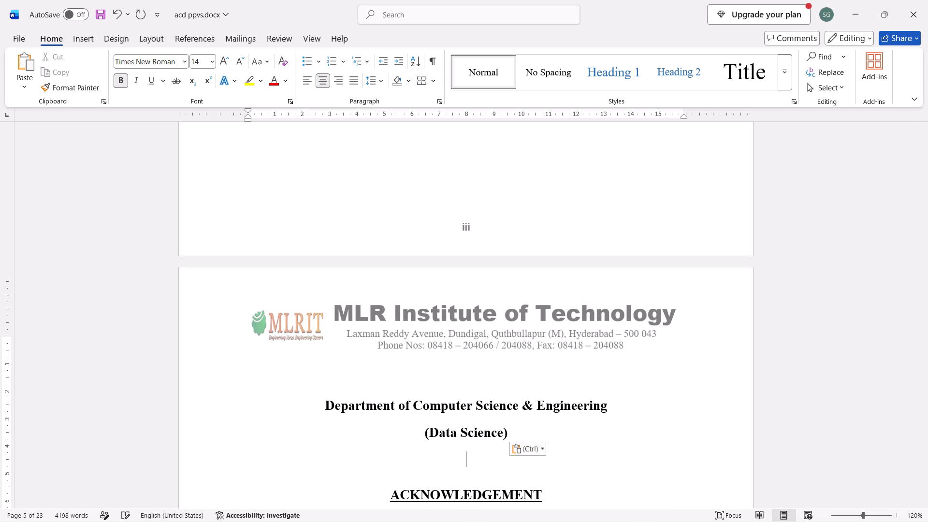
Remove the blank lines between "(Data Science)" and ACKNOWLEDGEMENT.
key(Up)
key(Down)
key(BackSpace)
key(BackSpace)
Try to remove the extra blank space between the letterhead and the department heading on the Acknowledgement page.
key(Up)
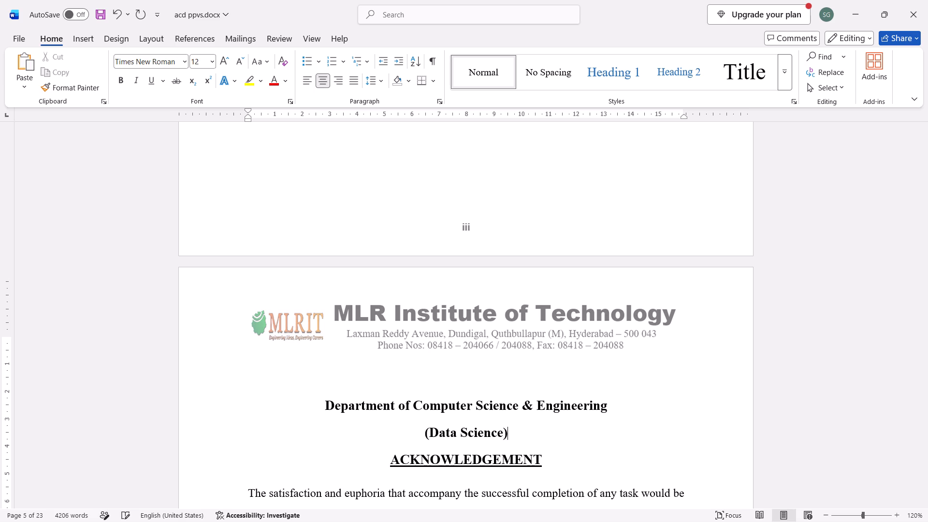
key(Up)
key(BackSpace)
key(BackSpace)
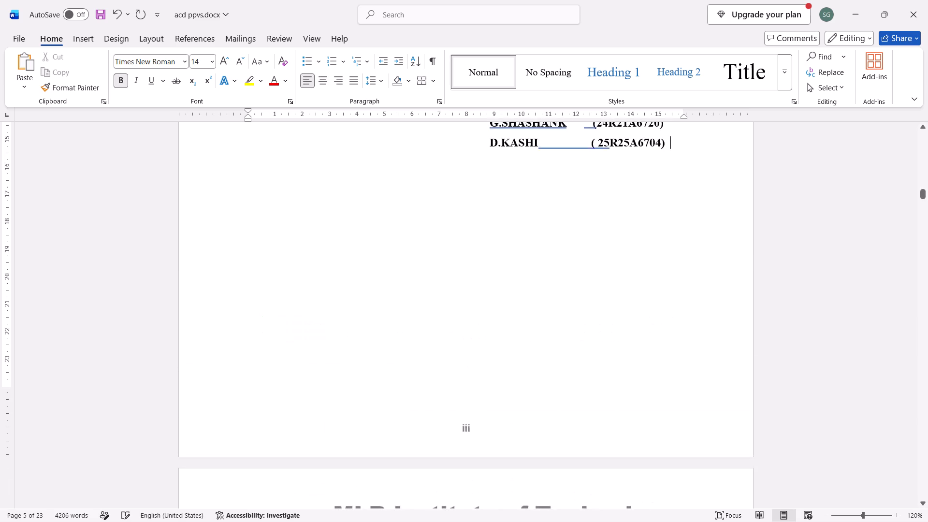
scroll(342, 384, down, 2)
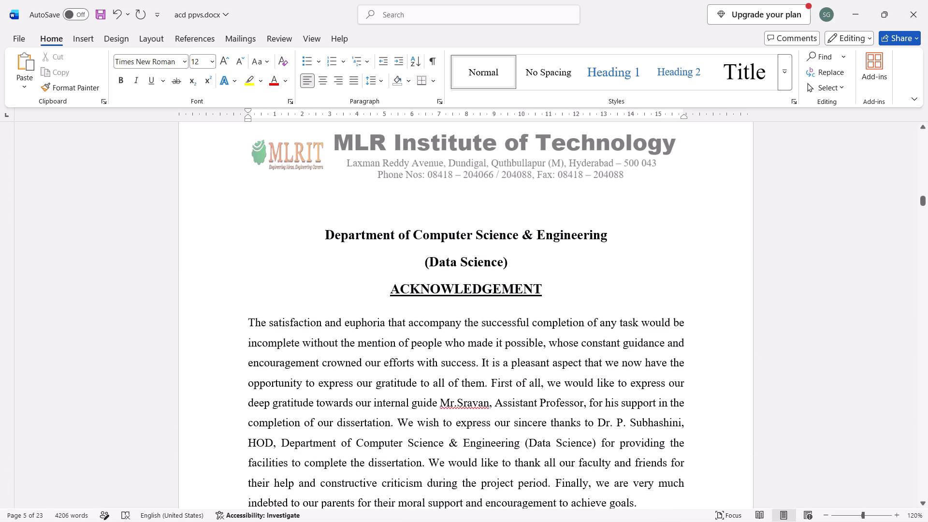
click(320, 223)
key(BackSpace)
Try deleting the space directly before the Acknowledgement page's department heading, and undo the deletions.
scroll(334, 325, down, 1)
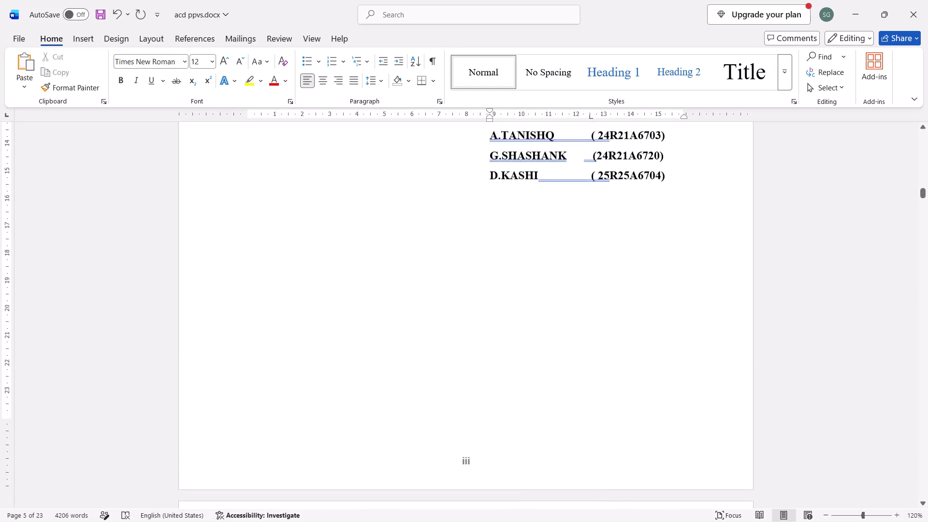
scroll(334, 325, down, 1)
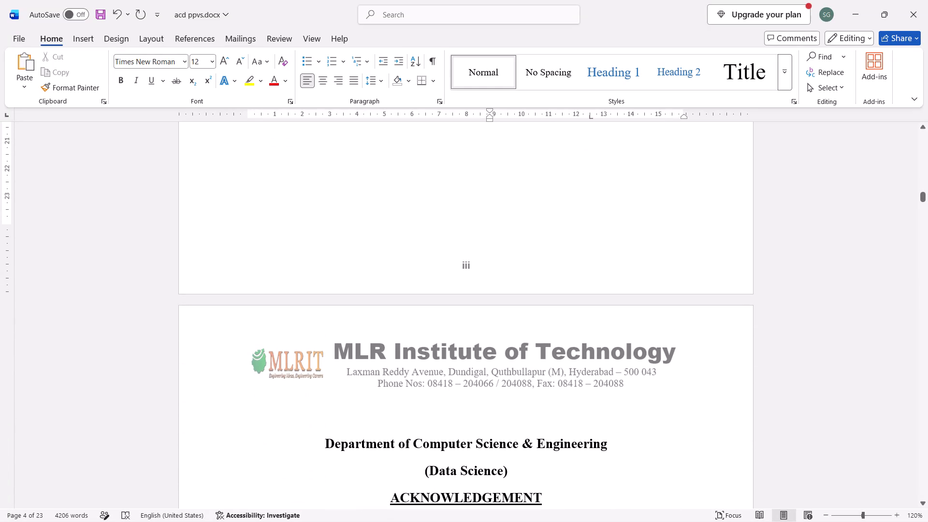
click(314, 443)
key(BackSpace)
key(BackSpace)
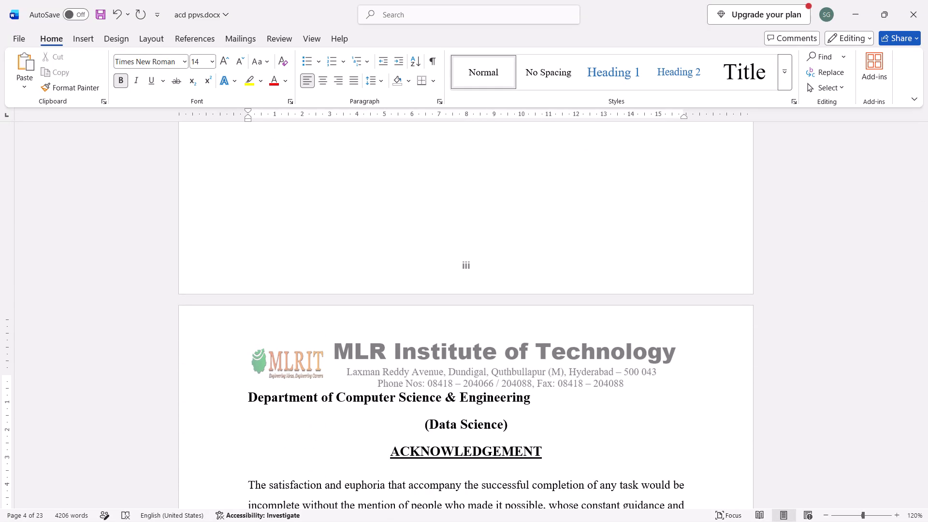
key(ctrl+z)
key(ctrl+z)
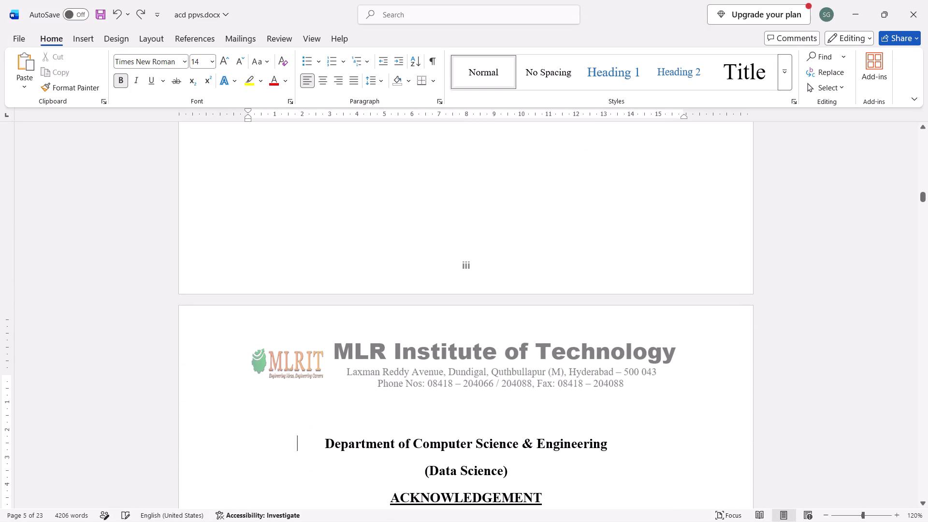
Delete the blank space between the letterhead and the department heading on the Acknowledgement page.
click(384, 432)
drag(384, 432, 372, 401)
key(BackSpace)
key(ctrl+z)
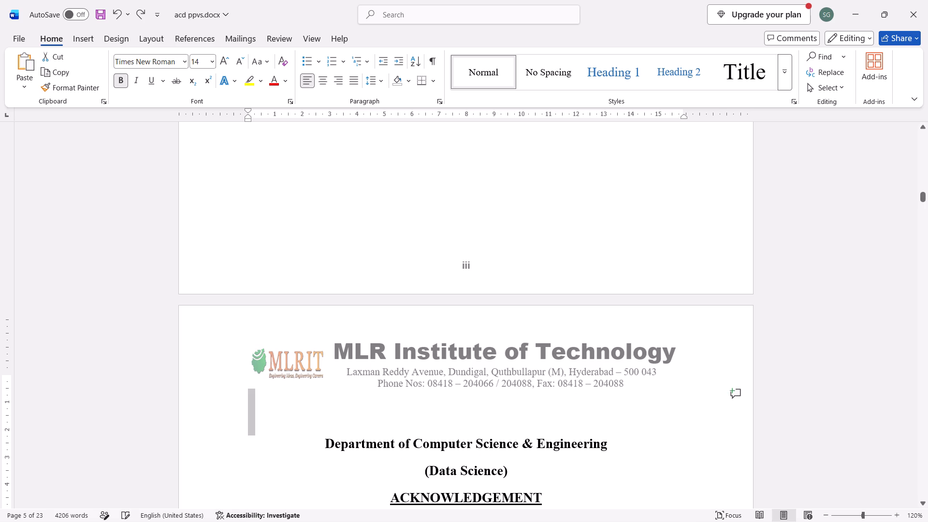
key(BackSpace)
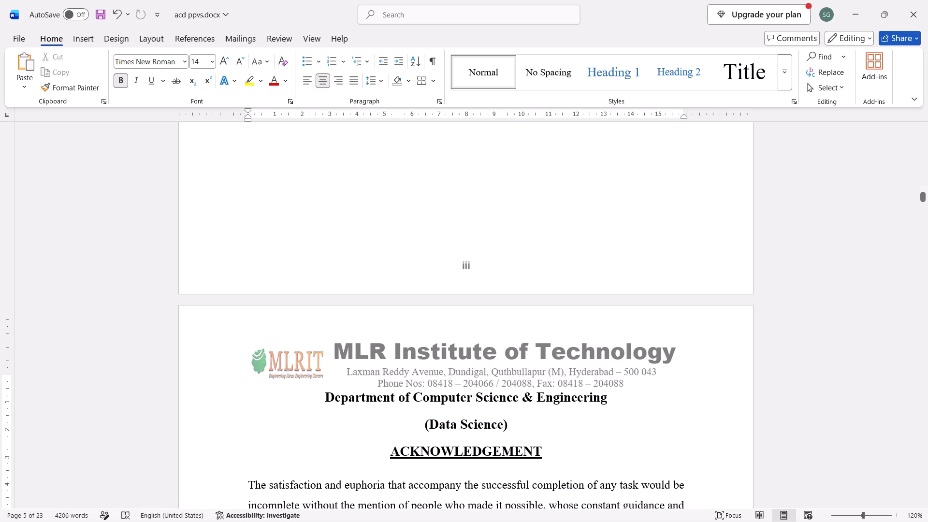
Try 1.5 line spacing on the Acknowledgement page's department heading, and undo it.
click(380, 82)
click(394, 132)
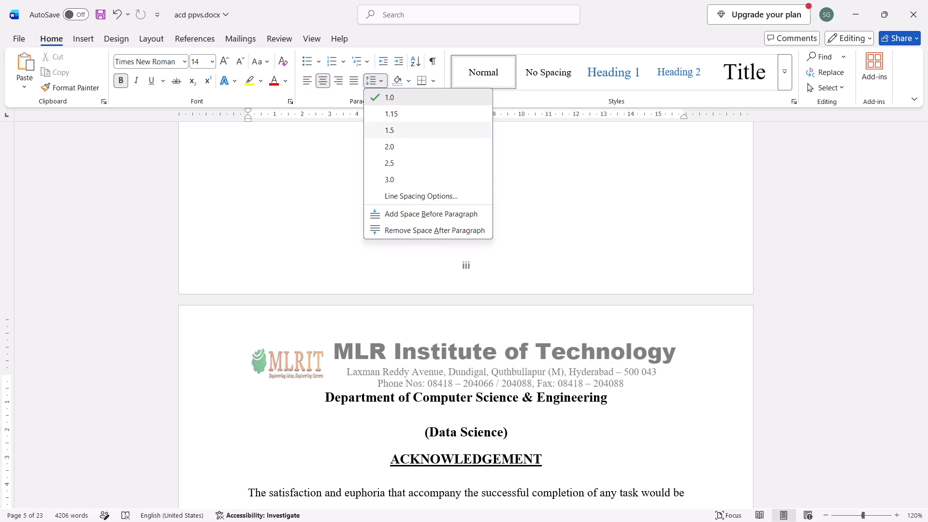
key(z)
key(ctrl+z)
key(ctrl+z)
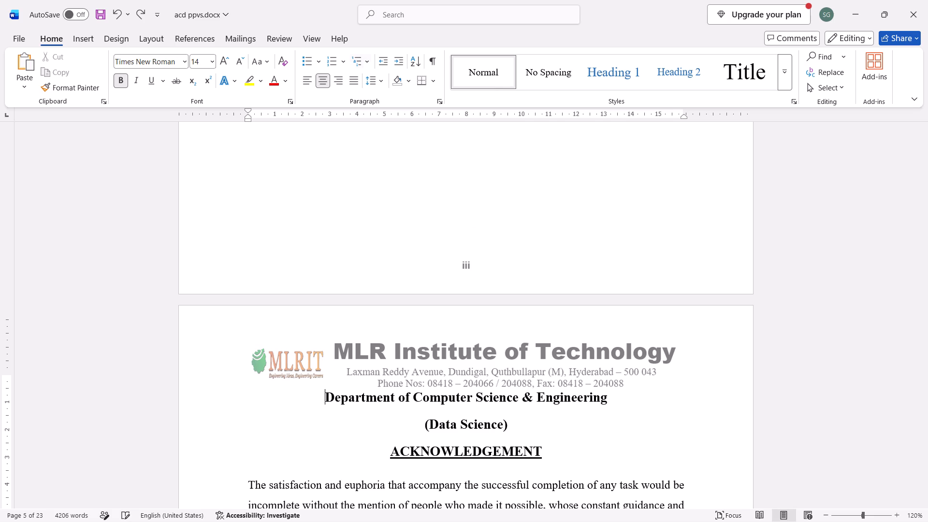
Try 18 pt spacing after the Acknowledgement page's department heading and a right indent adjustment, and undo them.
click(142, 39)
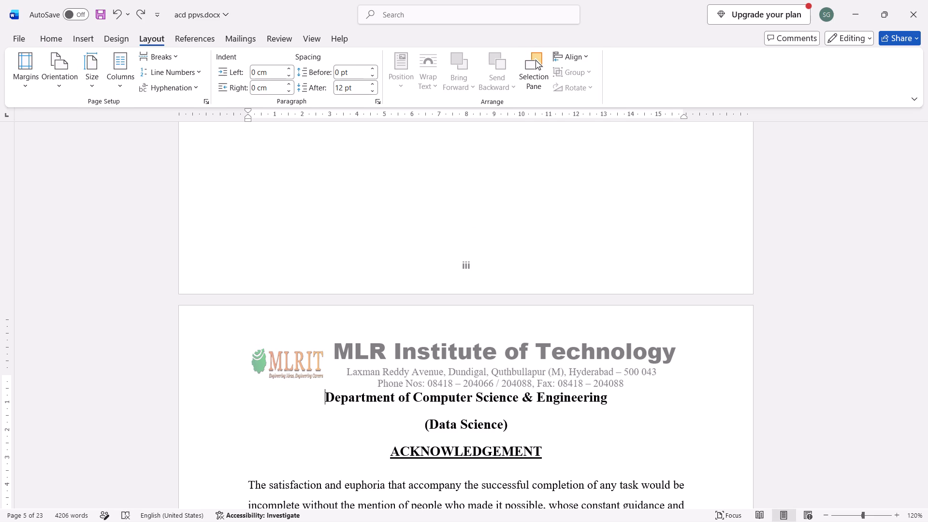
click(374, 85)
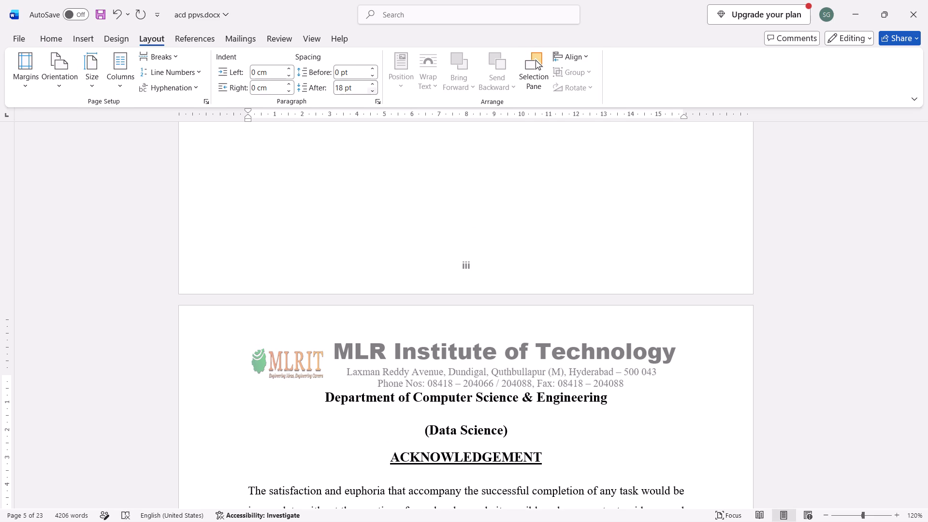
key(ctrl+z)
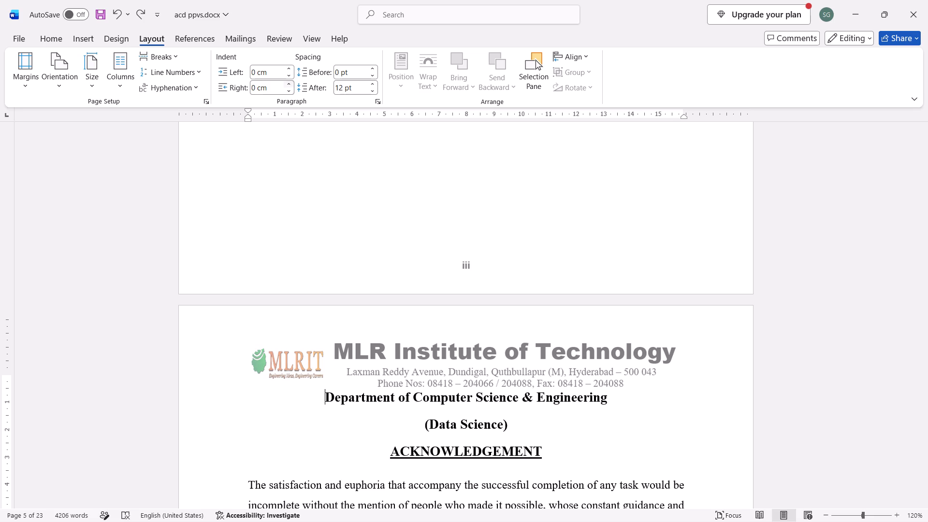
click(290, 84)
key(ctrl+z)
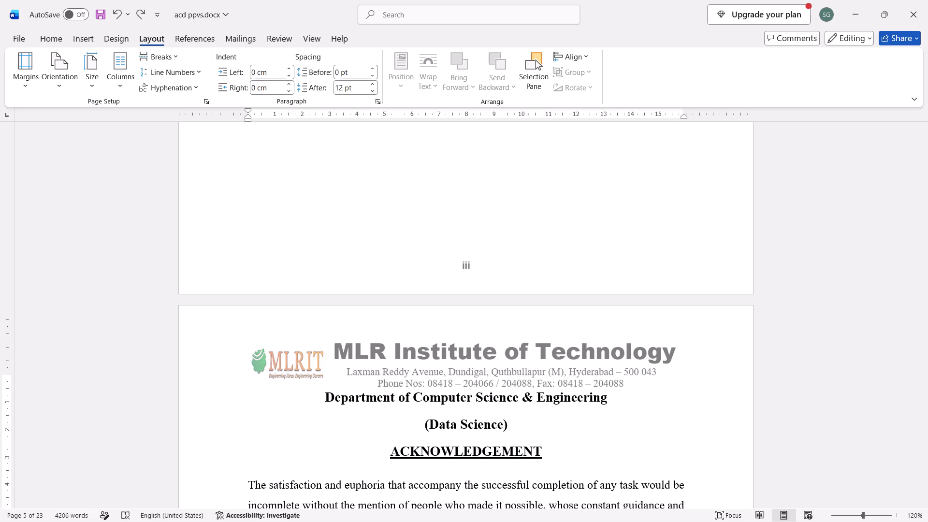
Set the spacing before the Acknowledgement page's department heading to 18 pt.
triple_click(373, 68)
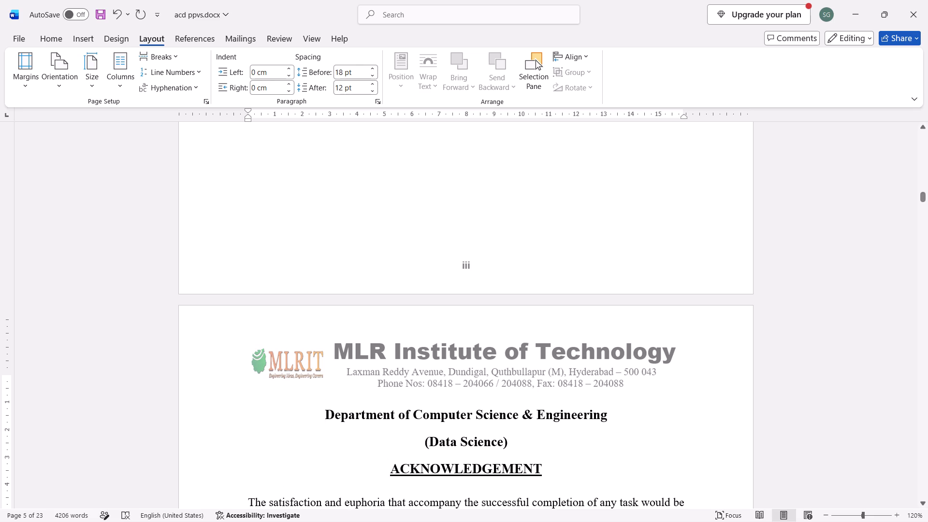
scroll(412, 176, down, 1)
click(449, 324)
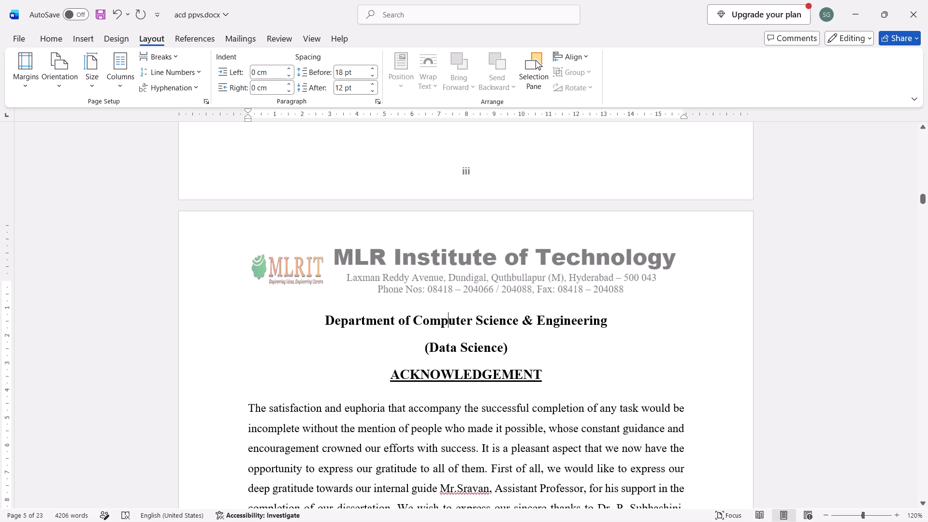
scroll(449, 324, up, 3)
scroll(449, 324, down, 1)
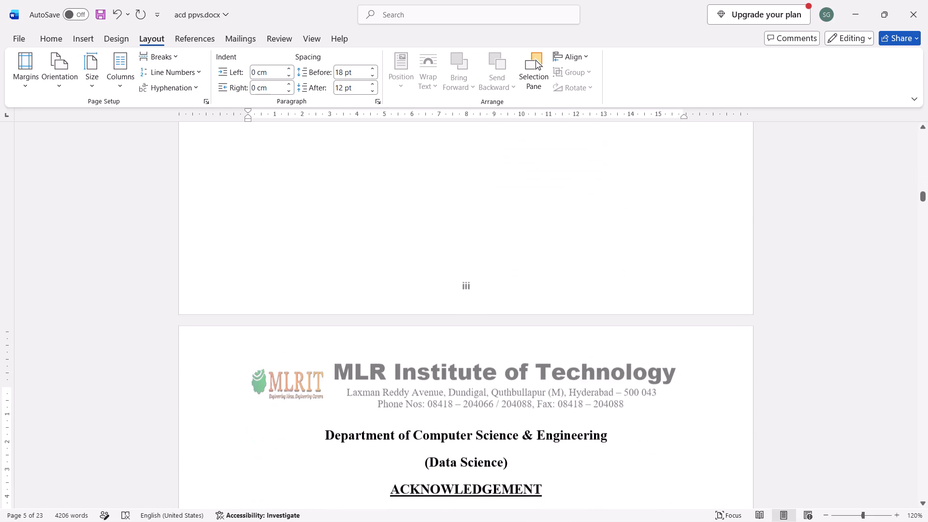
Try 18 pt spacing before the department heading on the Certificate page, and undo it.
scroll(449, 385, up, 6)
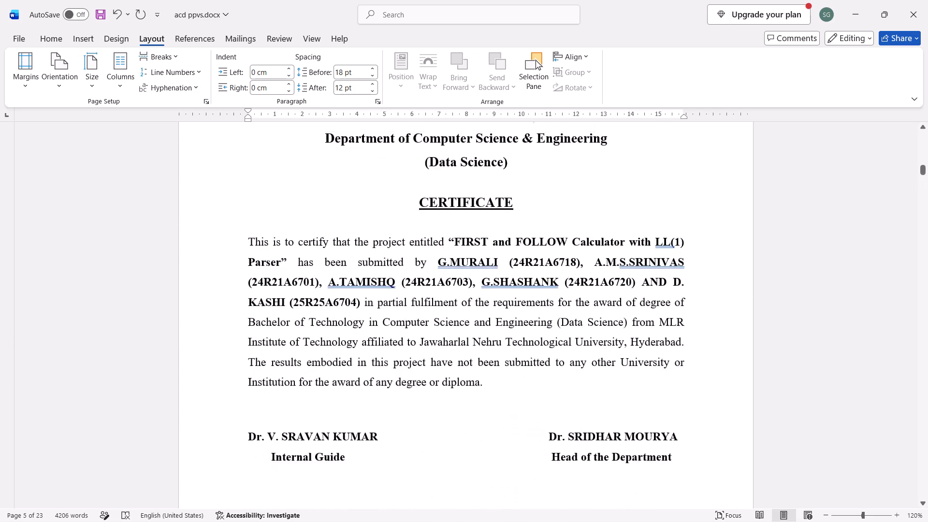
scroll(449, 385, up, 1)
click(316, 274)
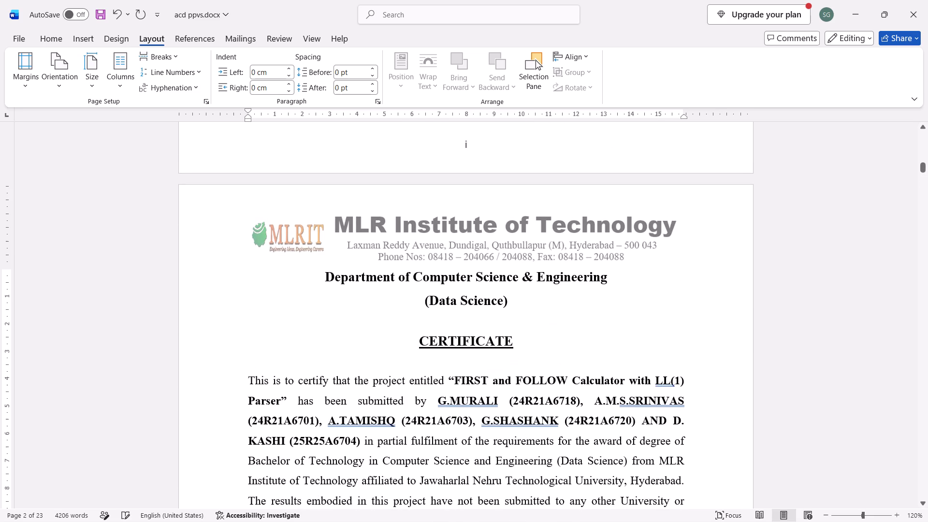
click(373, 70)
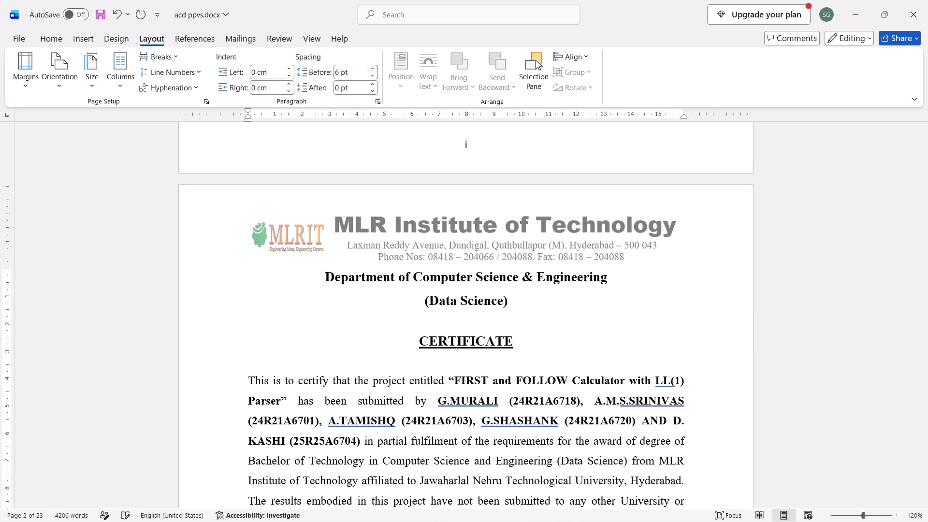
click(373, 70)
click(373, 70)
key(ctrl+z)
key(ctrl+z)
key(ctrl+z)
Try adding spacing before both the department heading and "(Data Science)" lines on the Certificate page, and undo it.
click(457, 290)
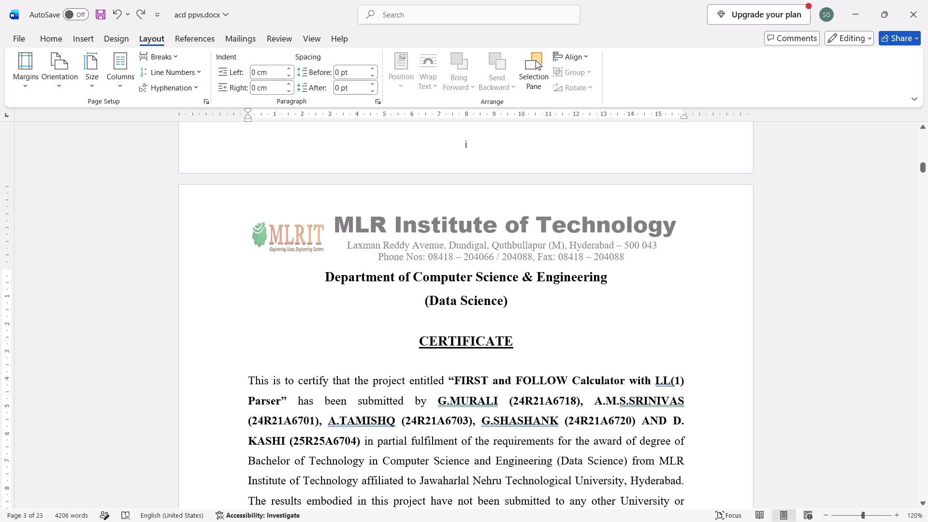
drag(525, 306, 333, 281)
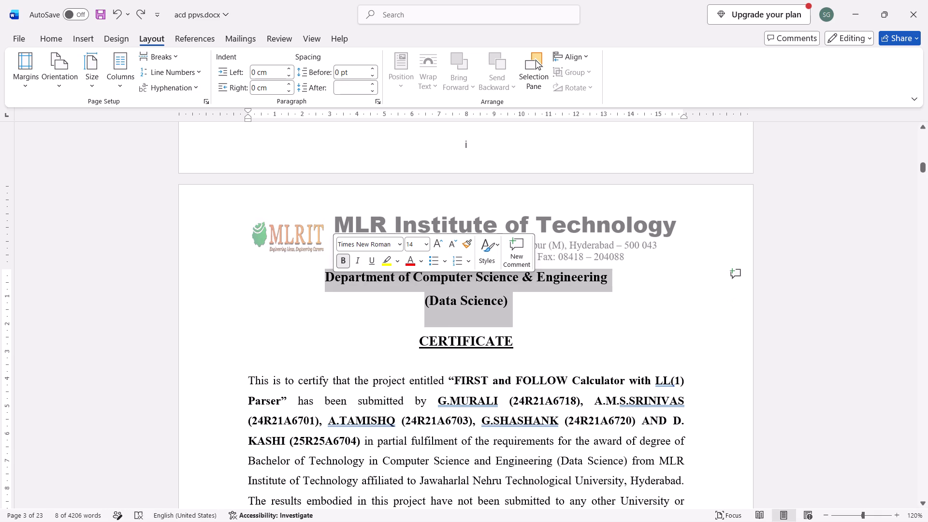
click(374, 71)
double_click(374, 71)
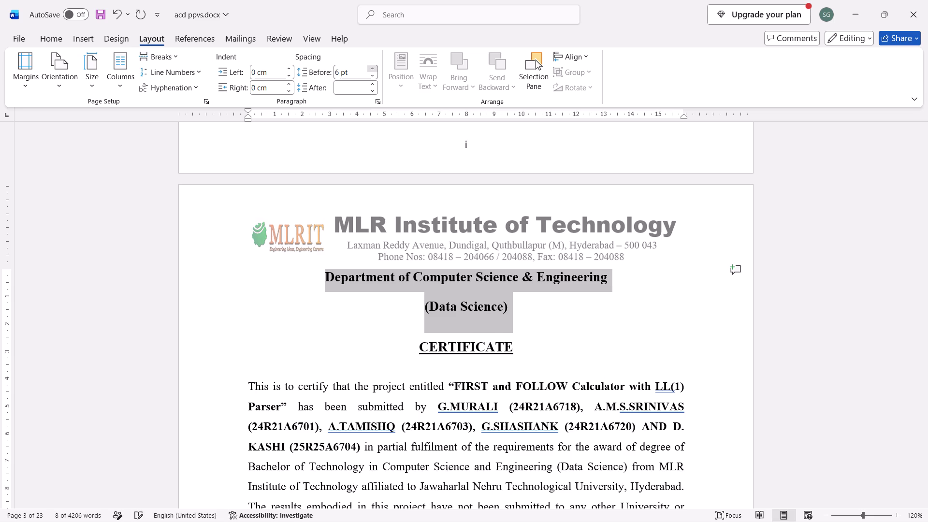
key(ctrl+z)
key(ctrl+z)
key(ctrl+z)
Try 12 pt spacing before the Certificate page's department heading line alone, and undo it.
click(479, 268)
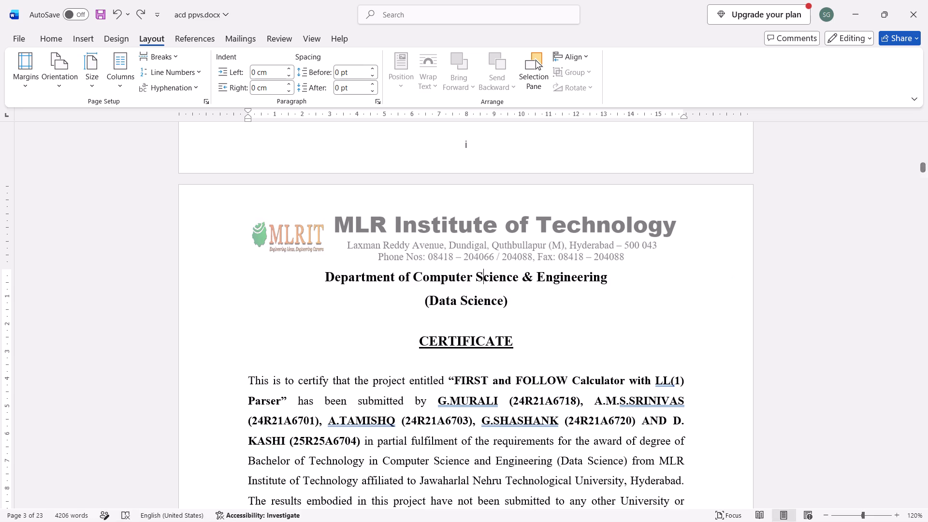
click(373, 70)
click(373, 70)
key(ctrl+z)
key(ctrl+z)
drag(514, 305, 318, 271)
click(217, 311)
Look through the report from the cover page to the Keywords and SDG Goals Mapping page, checking spacing below the letterhead.
scroll(217, 311, up, 1)
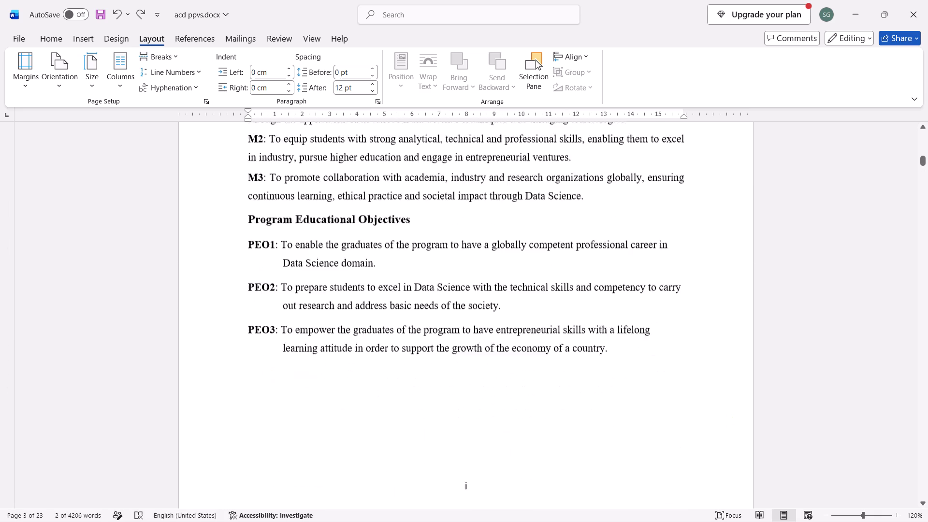
scroll(217, 311, up, 1)
scroll(405, 396, up, 1)
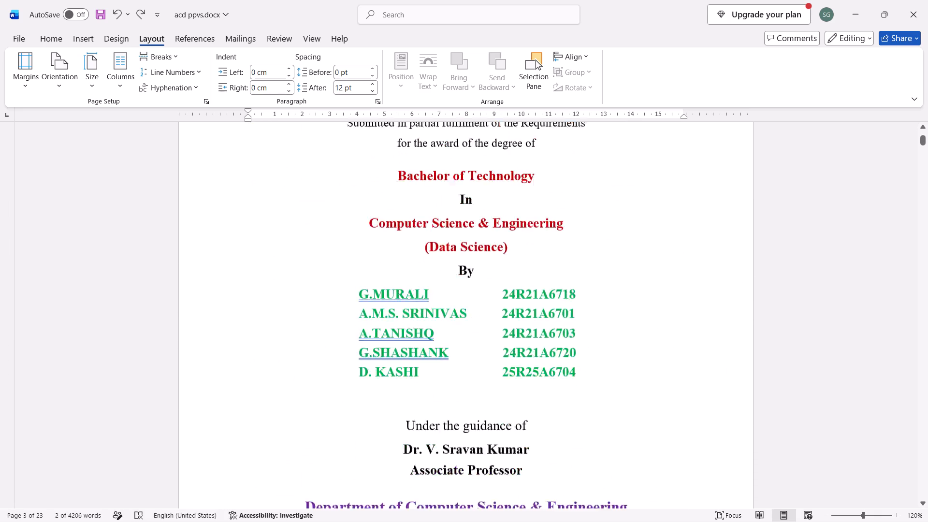
scroll(405, 396, up, 1)
scroll(570, 431, down, 8)
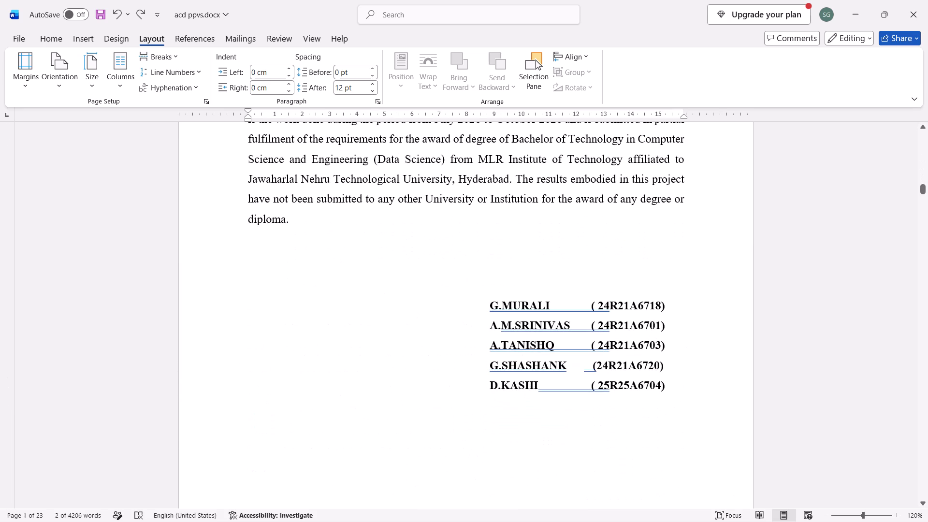
click(688, 448)
scroll(688, 448, down, 5)
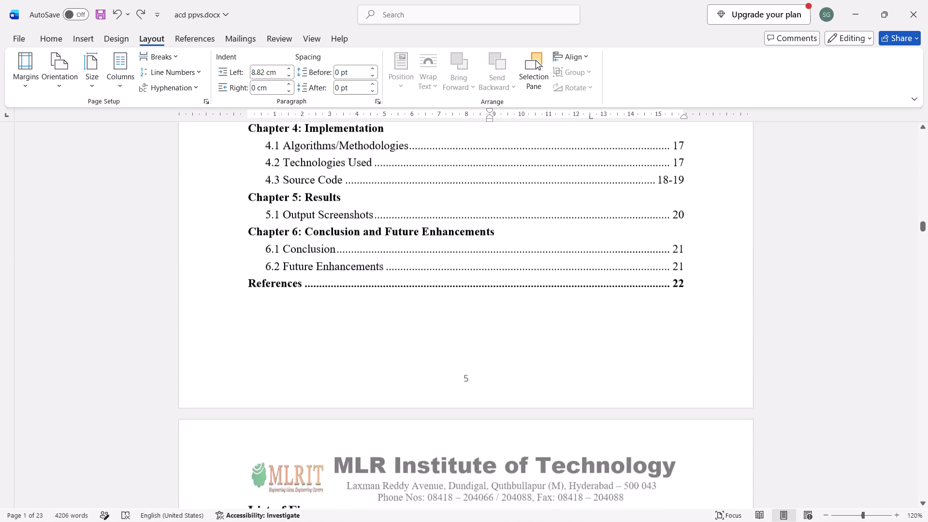
scroll(688, 448, down, 6)
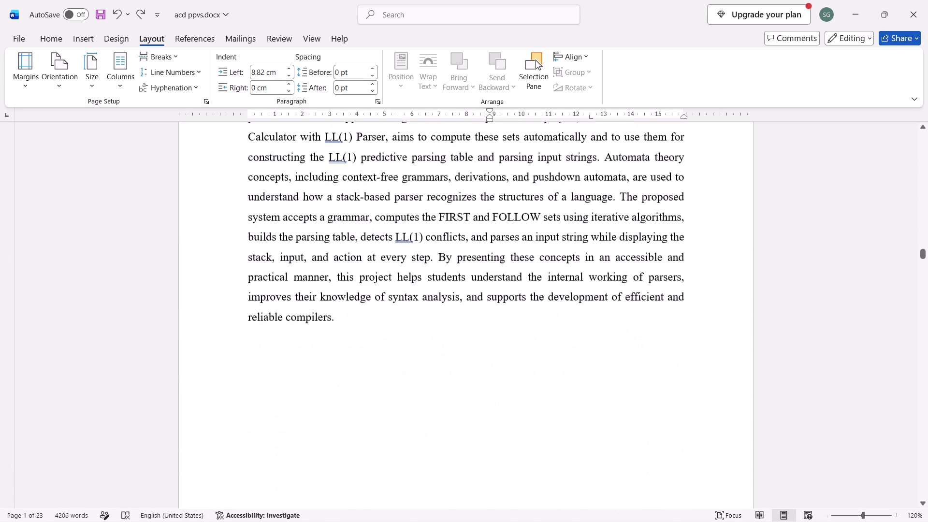
scroll(688, 448, down, 4)
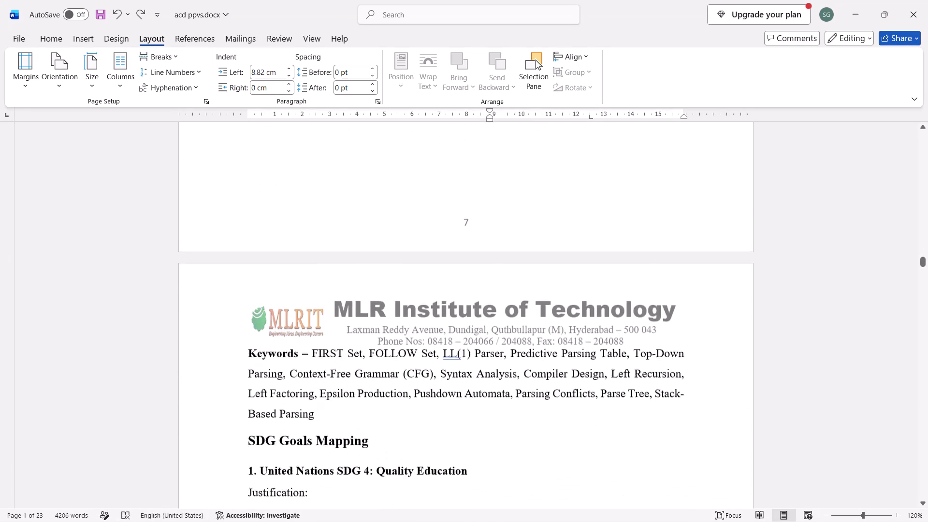
scroll(688, 448, down, 1)
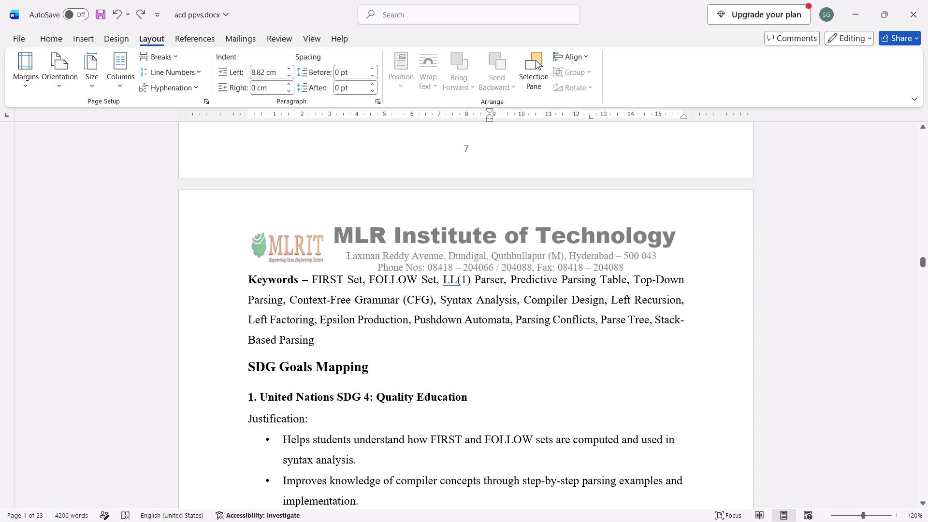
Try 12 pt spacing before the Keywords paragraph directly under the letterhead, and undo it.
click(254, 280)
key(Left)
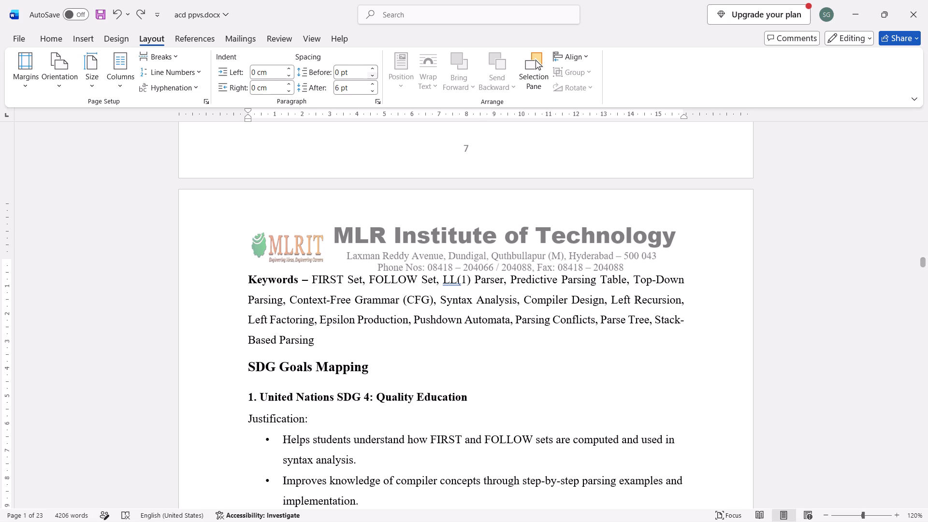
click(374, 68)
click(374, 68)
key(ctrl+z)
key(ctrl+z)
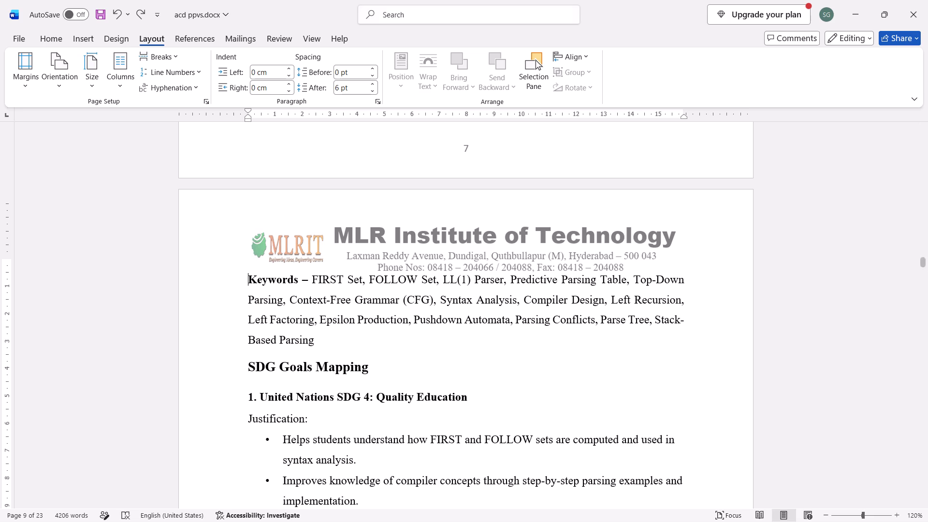
Place the report window side by side with the browser window showing the PDF.
drag(617, 0, 0, 101)
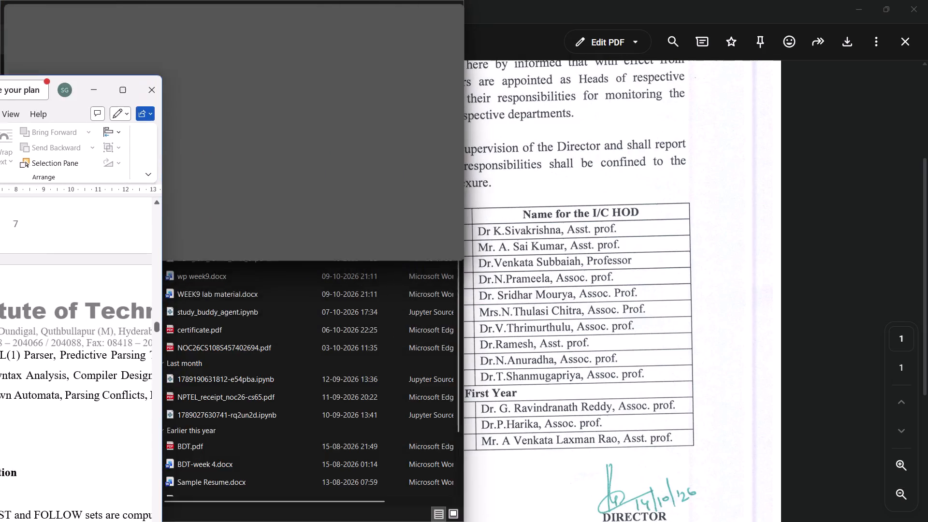
drag(0, 101, 0, 206)
Search the computer for "word" and open a new Word window on its start page.
text(word)
key(Return)
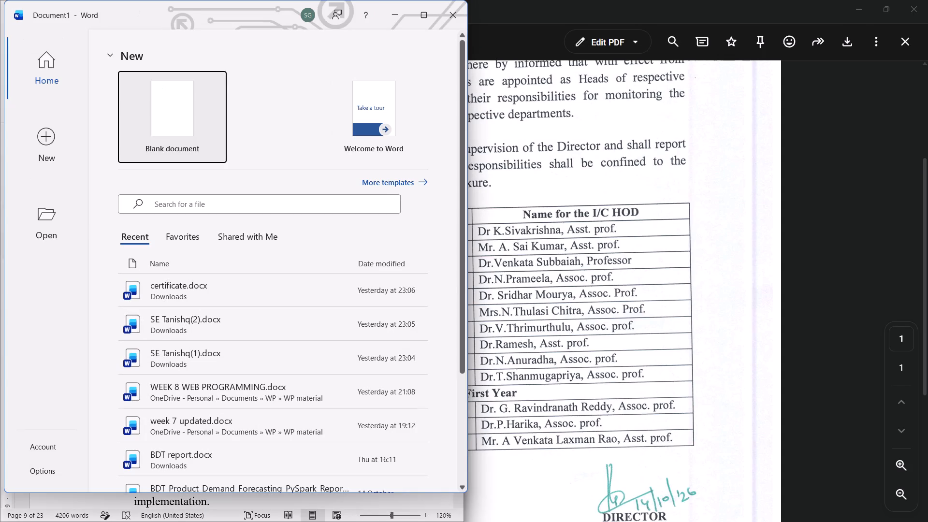
click(115, 0)
Place the new Word window beside the report and create a blank document in it.
drag(232, 8, 420, 57)
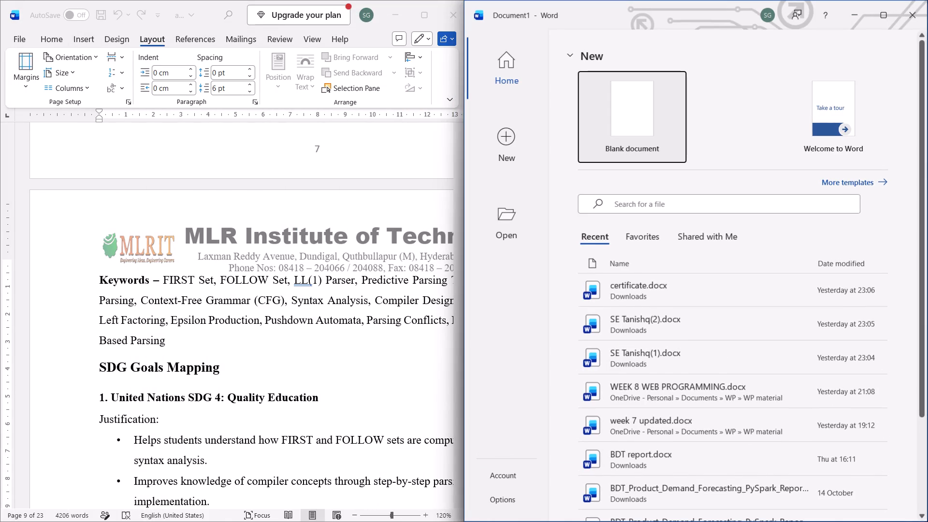
click(606, 119)
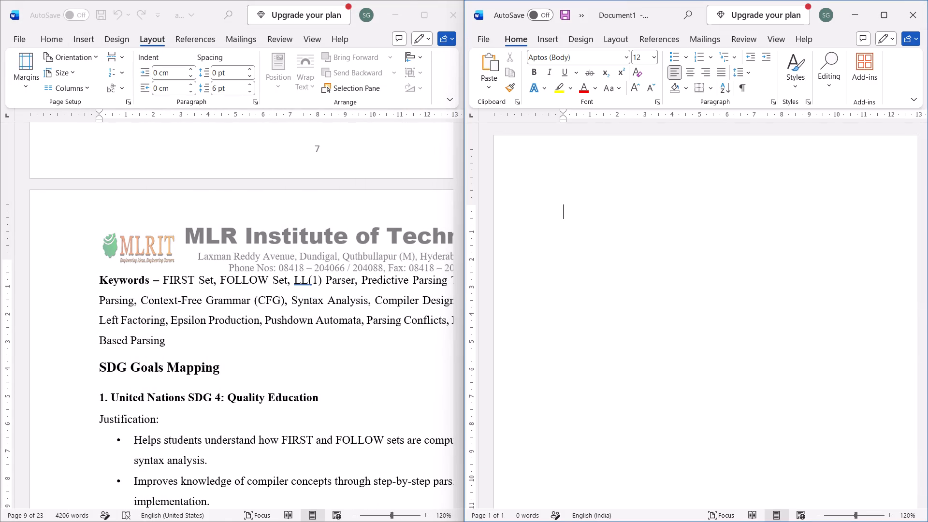
Cut the first line of the Keywords paragraph from the report and paste it into the blank document.
ctrl+scroll(275, 203, down, 3)
right_click(275, 203)
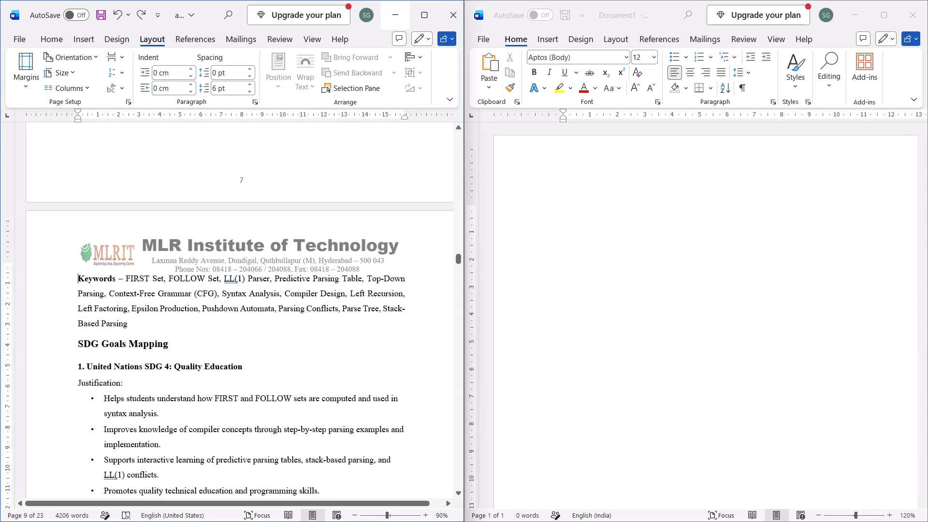
drag(406, 276, 74, 272)
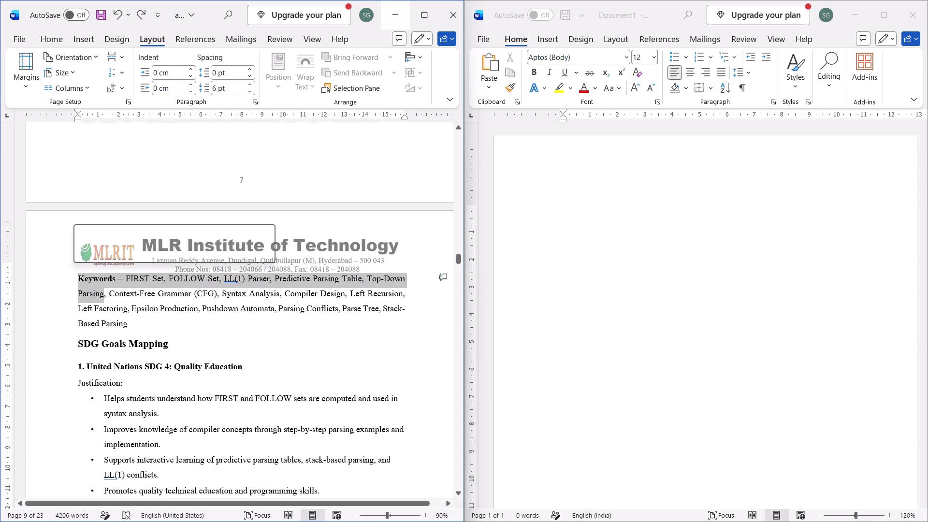
click(74, 272)
drag(74, 274, 406, 273)
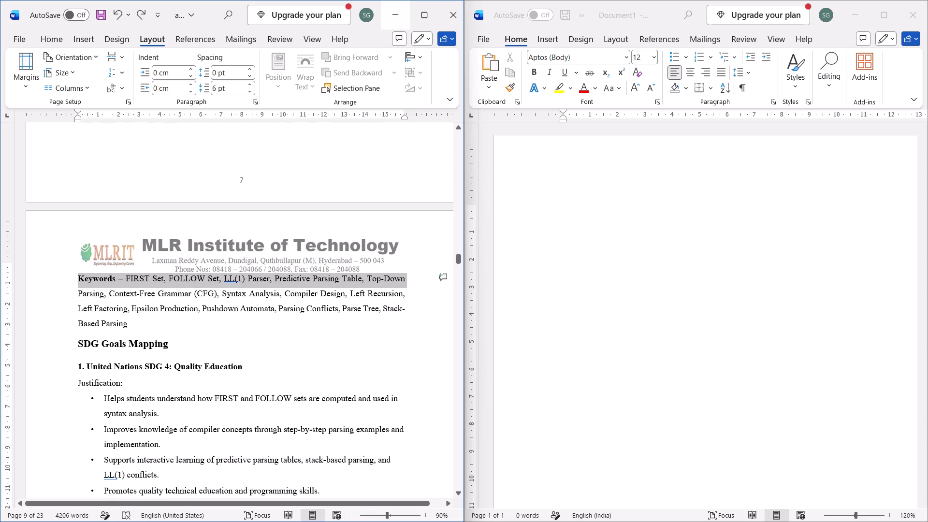
drag(406, 273, 406, 274)
key(ctrl+x)
click(733, 241)
key(ctrl+v)
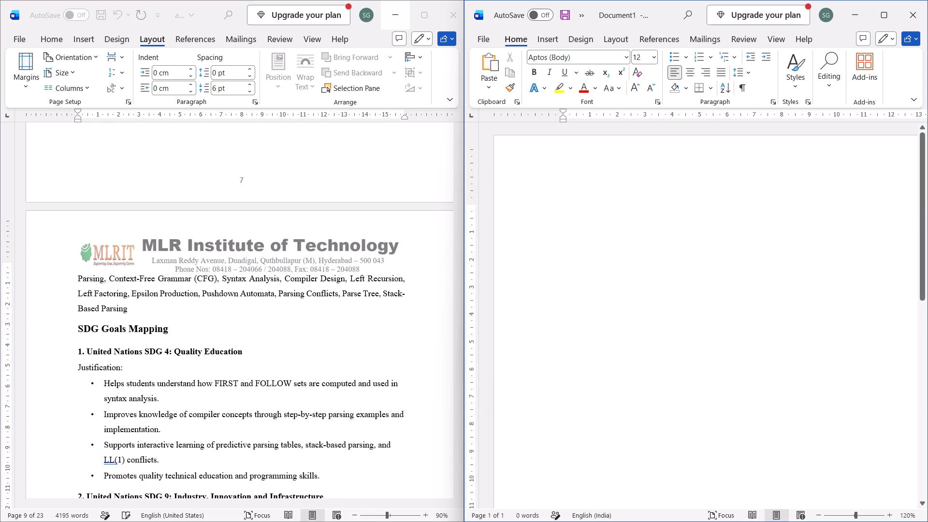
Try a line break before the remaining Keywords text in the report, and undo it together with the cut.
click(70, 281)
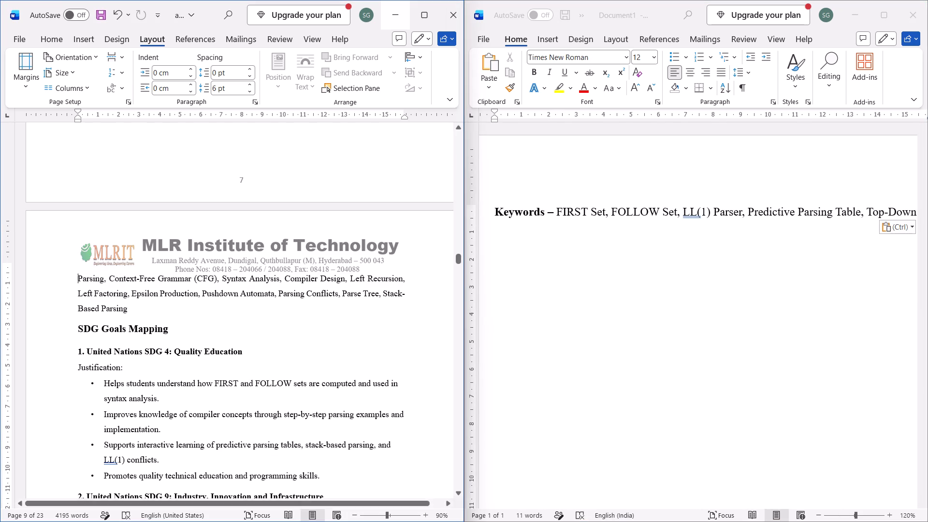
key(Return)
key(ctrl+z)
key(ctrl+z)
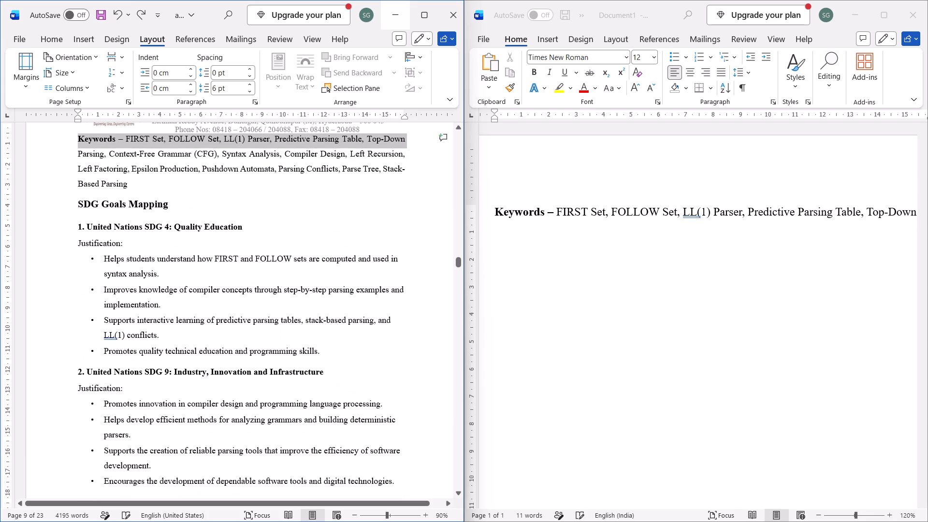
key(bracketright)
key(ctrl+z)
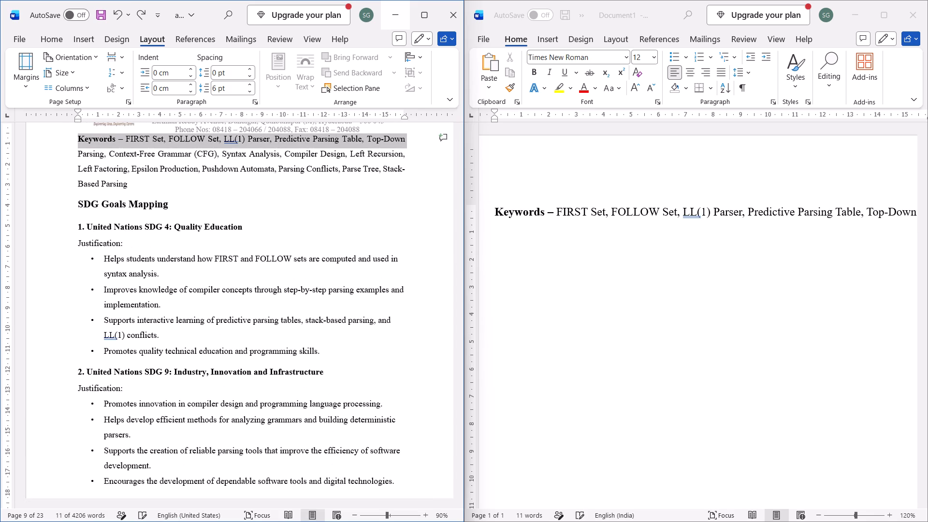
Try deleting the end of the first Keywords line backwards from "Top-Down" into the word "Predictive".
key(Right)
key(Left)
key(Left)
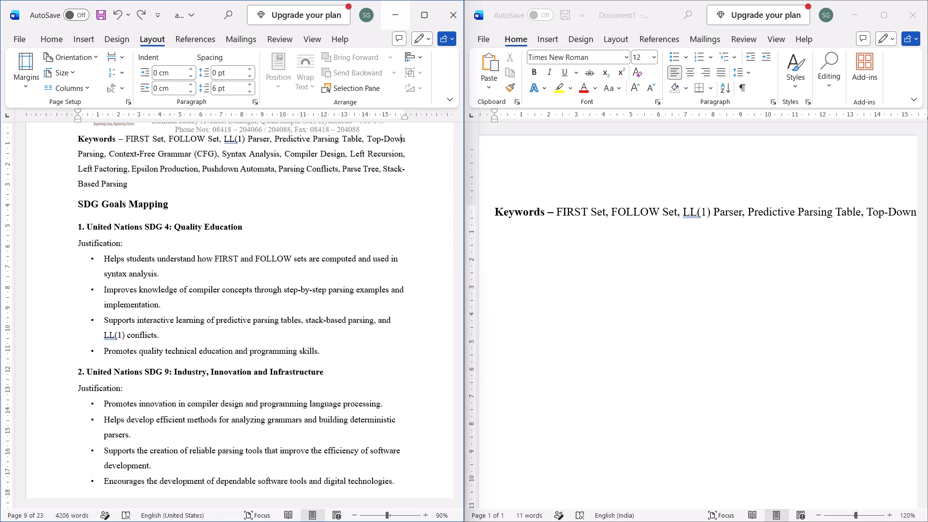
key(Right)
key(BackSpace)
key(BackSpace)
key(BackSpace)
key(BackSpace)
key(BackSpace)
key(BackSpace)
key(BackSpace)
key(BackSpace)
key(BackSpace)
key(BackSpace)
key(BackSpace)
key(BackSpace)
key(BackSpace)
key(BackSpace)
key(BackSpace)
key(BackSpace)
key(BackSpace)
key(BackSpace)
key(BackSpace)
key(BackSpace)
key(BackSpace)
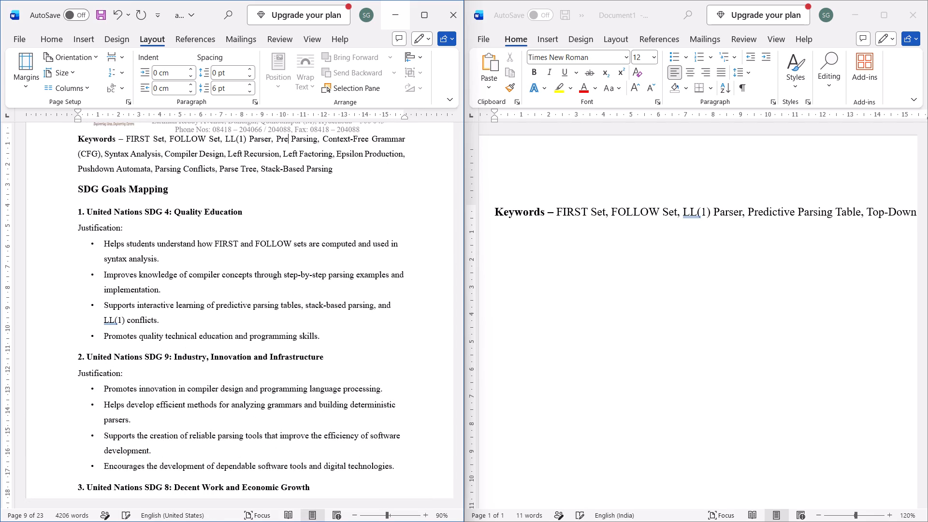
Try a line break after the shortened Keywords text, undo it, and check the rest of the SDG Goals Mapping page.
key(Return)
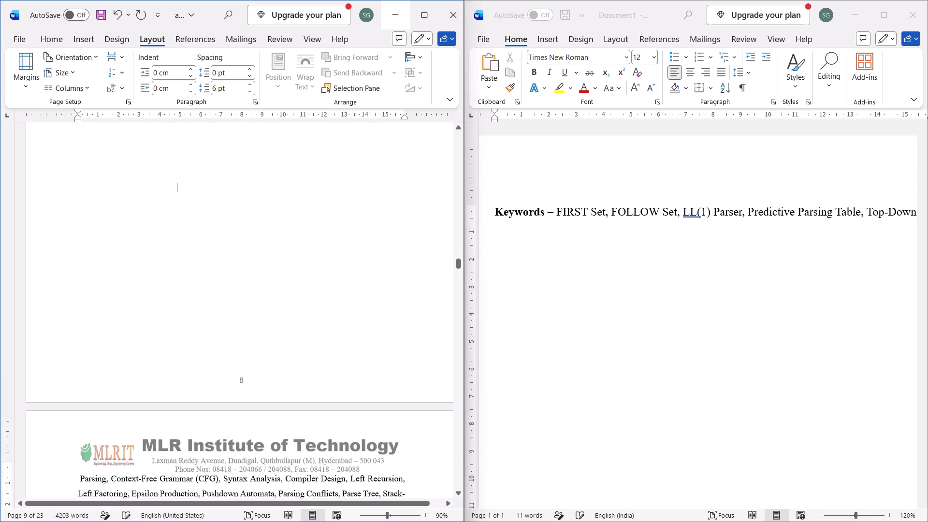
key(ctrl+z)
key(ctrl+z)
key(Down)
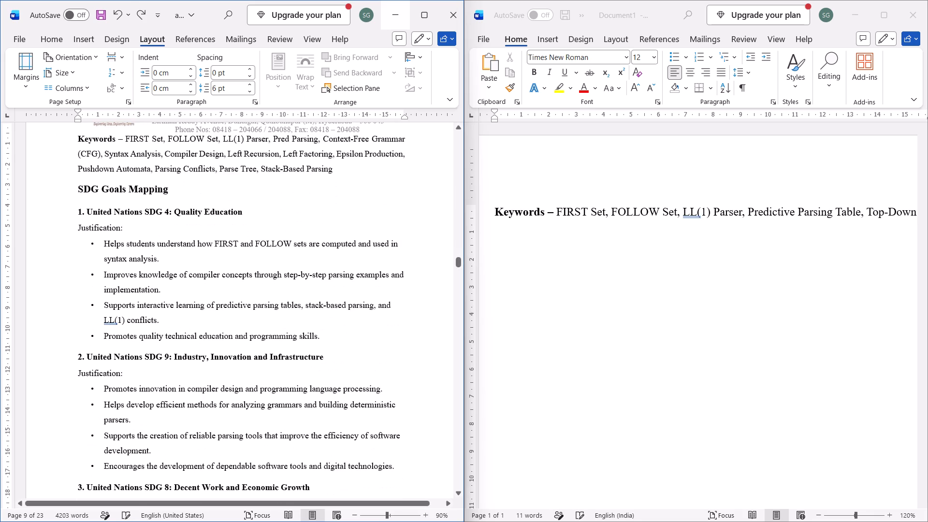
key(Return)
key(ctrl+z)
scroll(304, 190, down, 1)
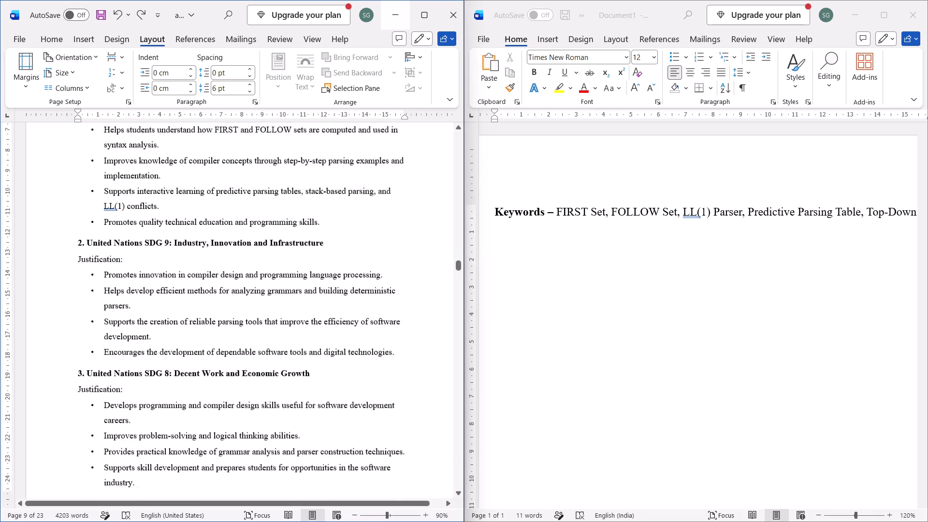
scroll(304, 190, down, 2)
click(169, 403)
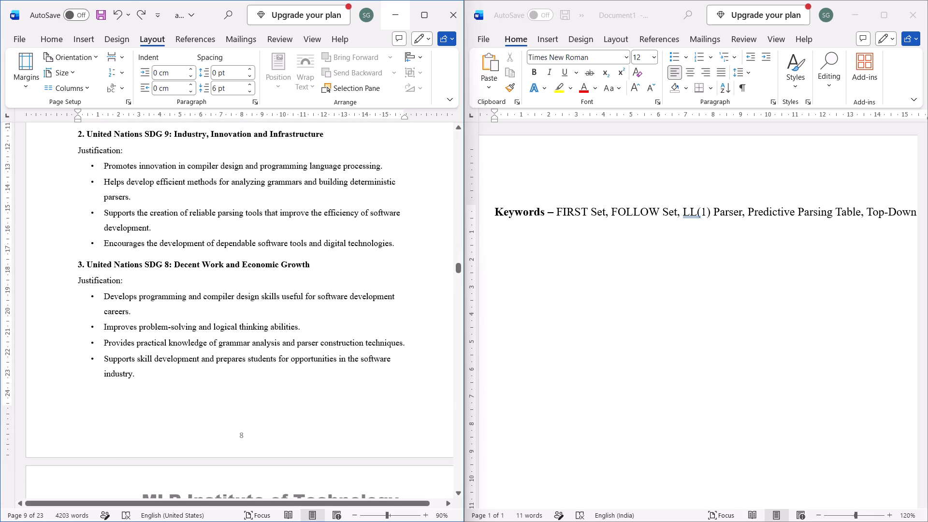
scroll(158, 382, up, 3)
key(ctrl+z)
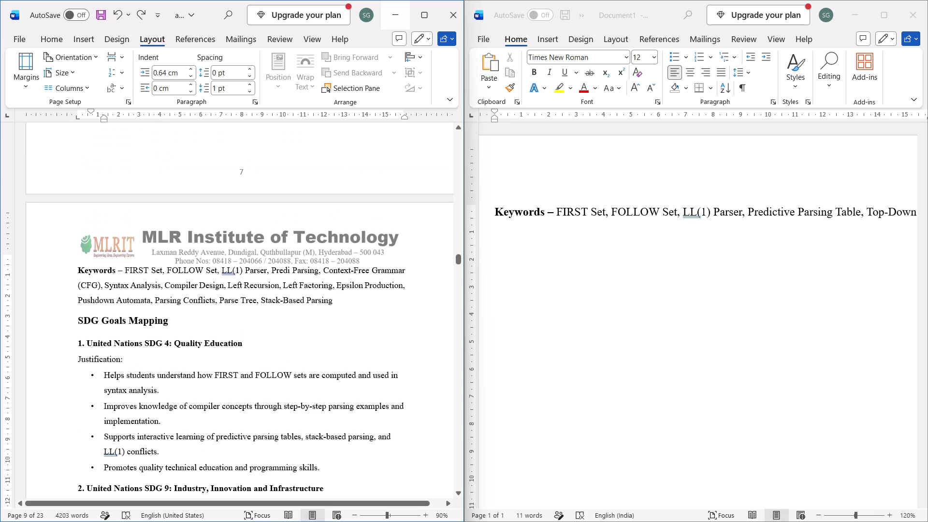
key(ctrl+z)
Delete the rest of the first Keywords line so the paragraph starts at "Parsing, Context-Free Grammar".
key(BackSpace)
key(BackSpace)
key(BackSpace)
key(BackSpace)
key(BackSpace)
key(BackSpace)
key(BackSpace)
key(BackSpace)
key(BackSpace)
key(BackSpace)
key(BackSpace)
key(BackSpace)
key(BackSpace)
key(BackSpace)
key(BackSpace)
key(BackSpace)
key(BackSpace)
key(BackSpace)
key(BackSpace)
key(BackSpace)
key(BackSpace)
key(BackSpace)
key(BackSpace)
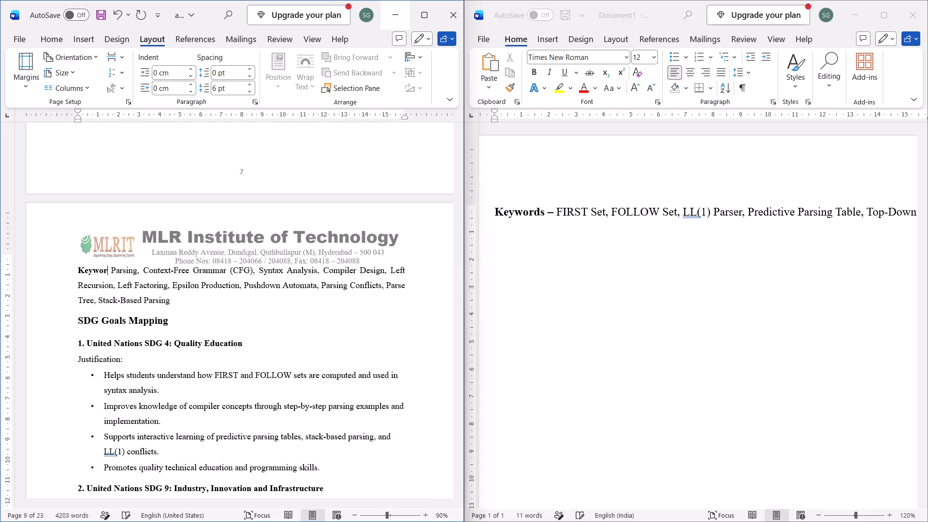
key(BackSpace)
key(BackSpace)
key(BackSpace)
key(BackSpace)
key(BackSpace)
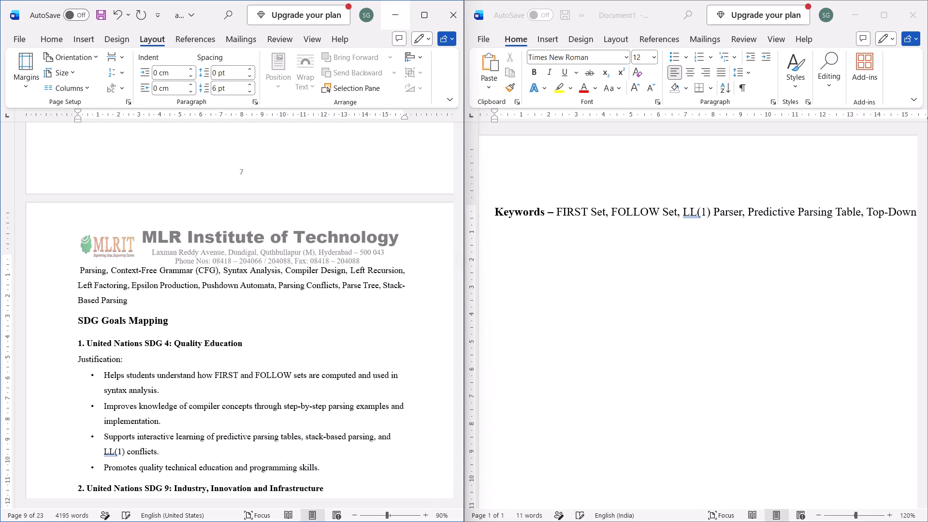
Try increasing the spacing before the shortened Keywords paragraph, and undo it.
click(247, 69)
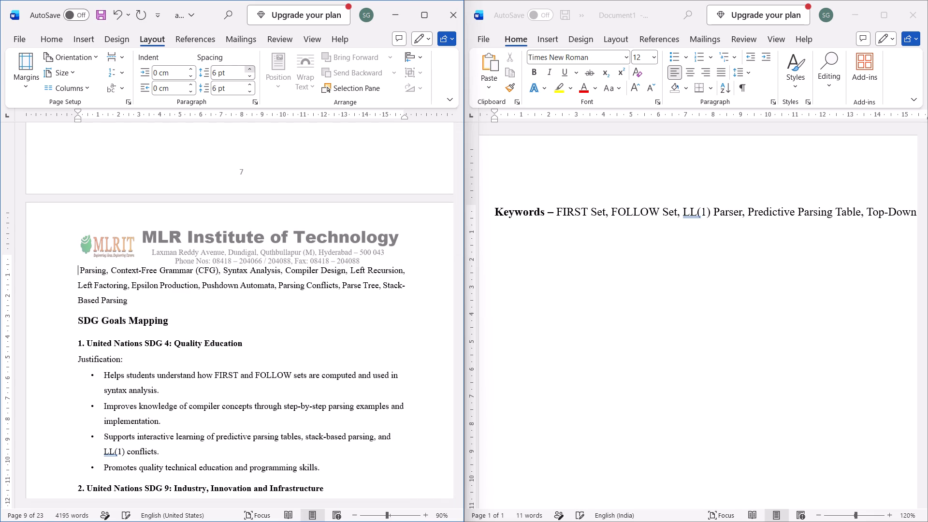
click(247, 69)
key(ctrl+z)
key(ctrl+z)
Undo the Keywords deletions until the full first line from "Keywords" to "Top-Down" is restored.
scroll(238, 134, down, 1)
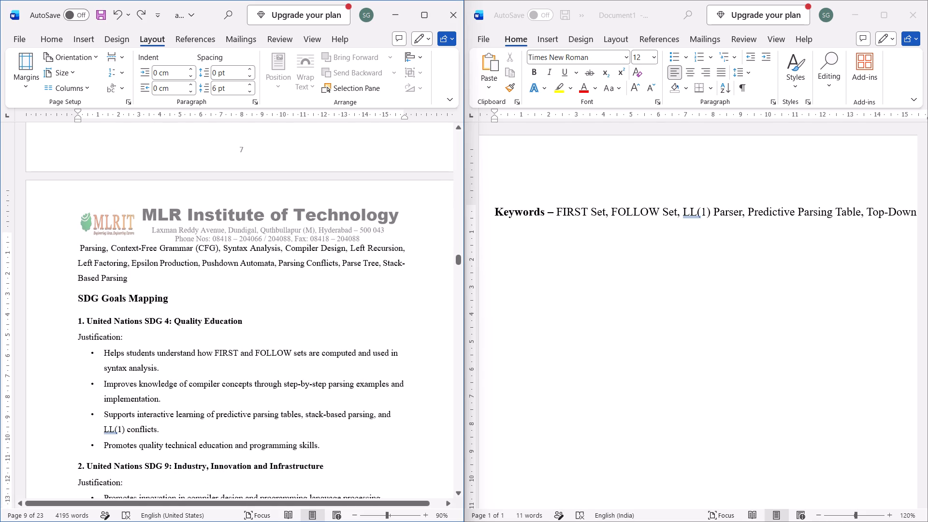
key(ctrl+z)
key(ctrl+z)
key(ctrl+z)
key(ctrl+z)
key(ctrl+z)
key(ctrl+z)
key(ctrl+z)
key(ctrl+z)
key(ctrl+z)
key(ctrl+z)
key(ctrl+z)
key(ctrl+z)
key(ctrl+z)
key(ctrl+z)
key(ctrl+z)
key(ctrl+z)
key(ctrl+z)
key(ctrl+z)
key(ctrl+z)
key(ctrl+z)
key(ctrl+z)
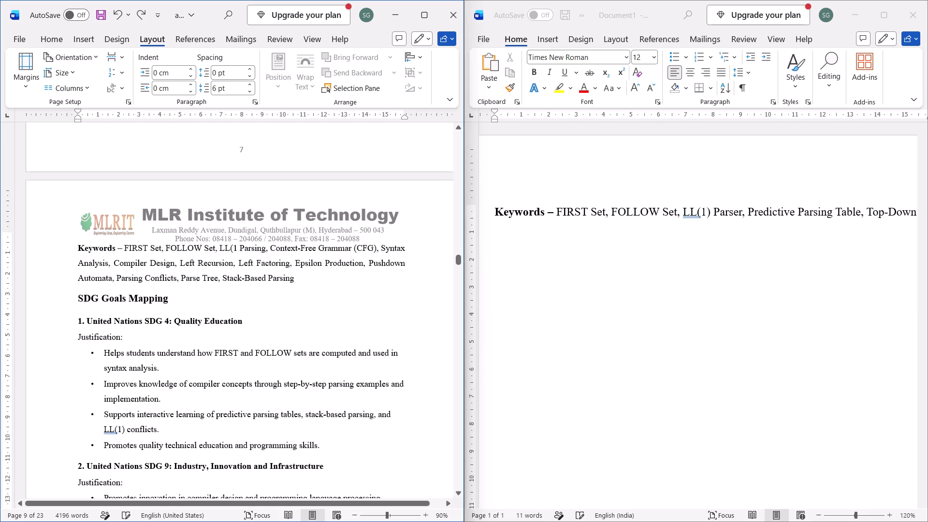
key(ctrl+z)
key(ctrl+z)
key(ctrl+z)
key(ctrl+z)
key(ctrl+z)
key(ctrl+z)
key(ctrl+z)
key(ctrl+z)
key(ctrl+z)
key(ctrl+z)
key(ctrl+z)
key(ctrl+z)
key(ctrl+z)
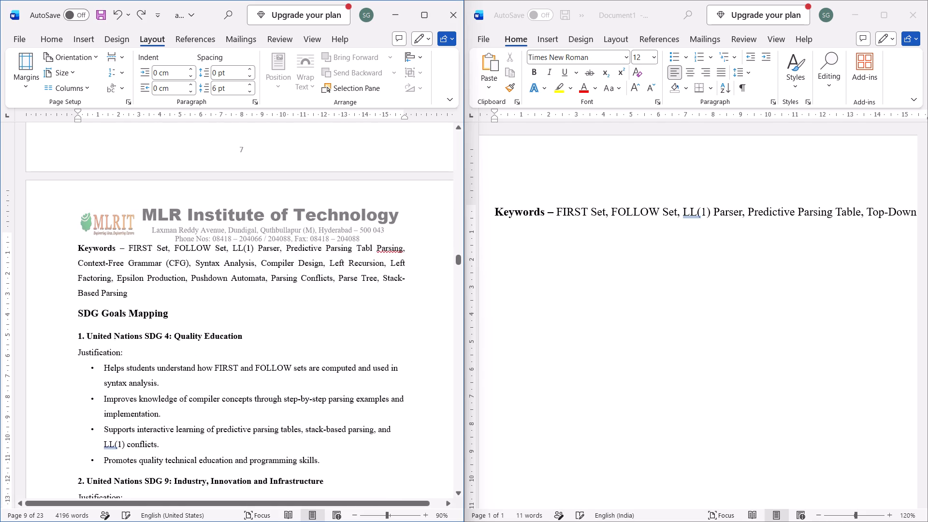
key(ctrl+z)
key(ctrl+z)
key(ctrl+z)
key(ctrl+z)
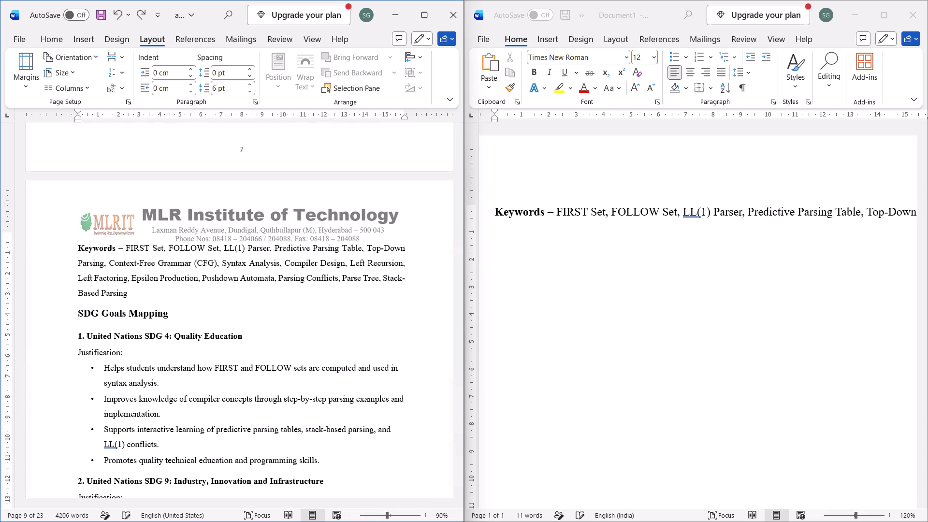
Redo the 18 pt spacing before the department heading on the Acknowledgement page and the deletion of the last letter of "Top-Down" in Keywords.
scroll(236, 198, up, 1)
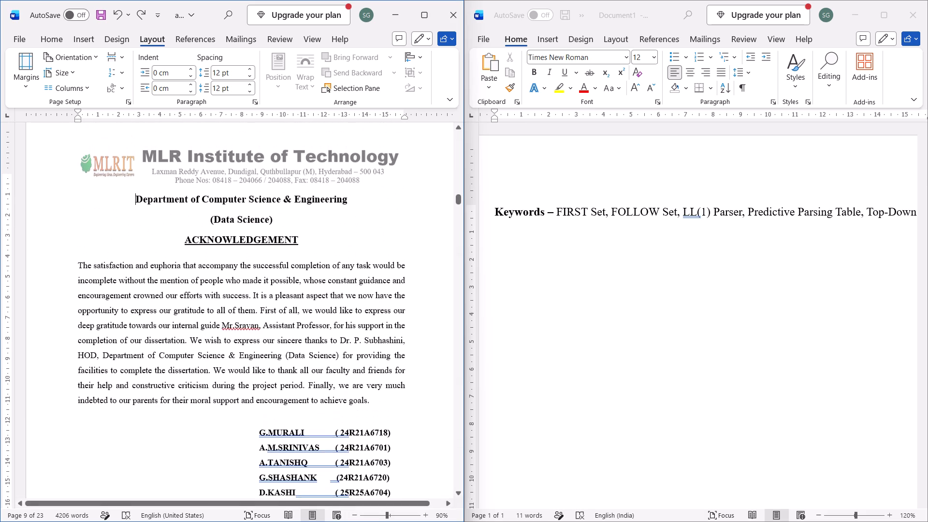
key(ctrl+y)
scroll(236, 198, down, 2)
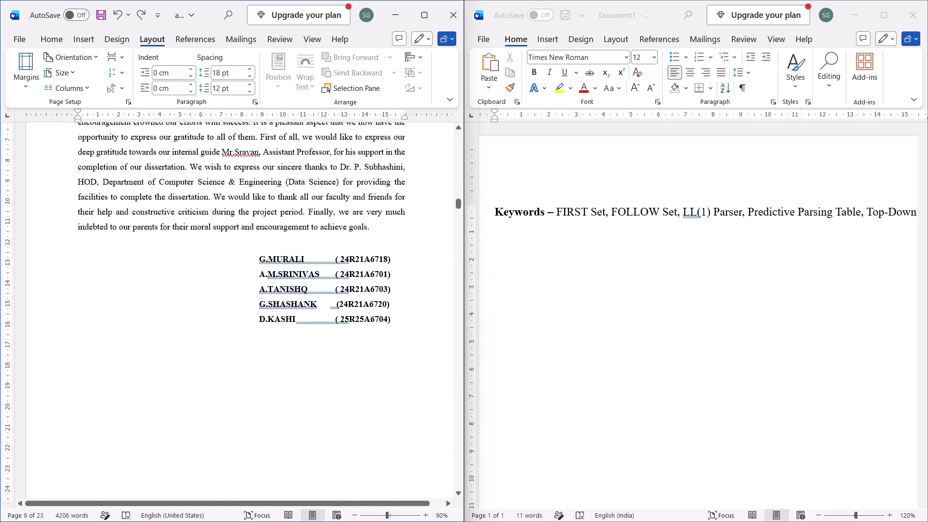
key(ctrl+y)
scroll(236, 198, down, 3)
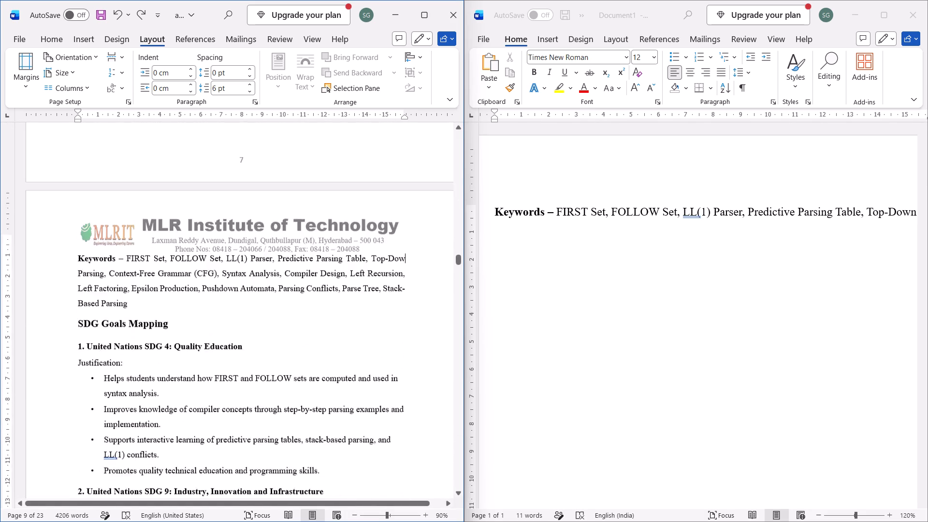
Look through the diagram pages and the Chapter 3 requirements, back to Chapter 2, checking the heading spacing below the letterhead.
scroll(236, 198, down, 6)
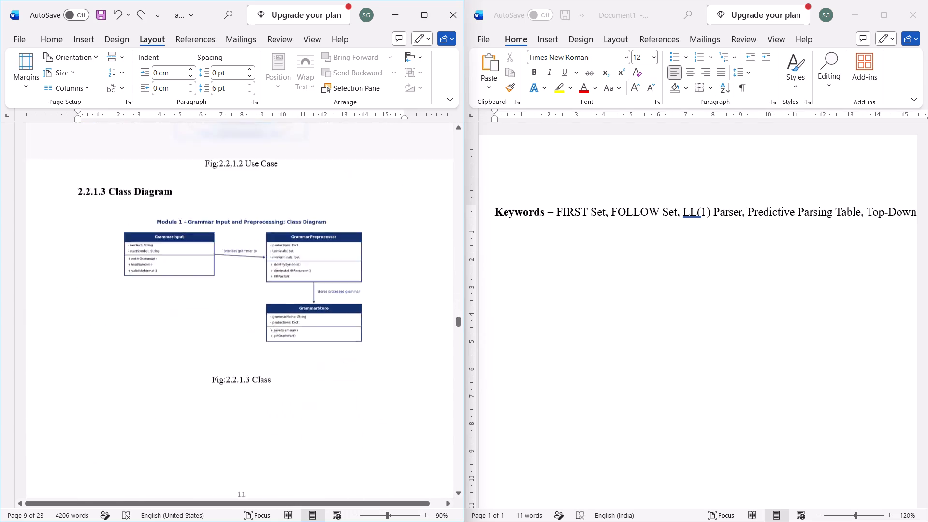
scroll(236, 198, down, 6)
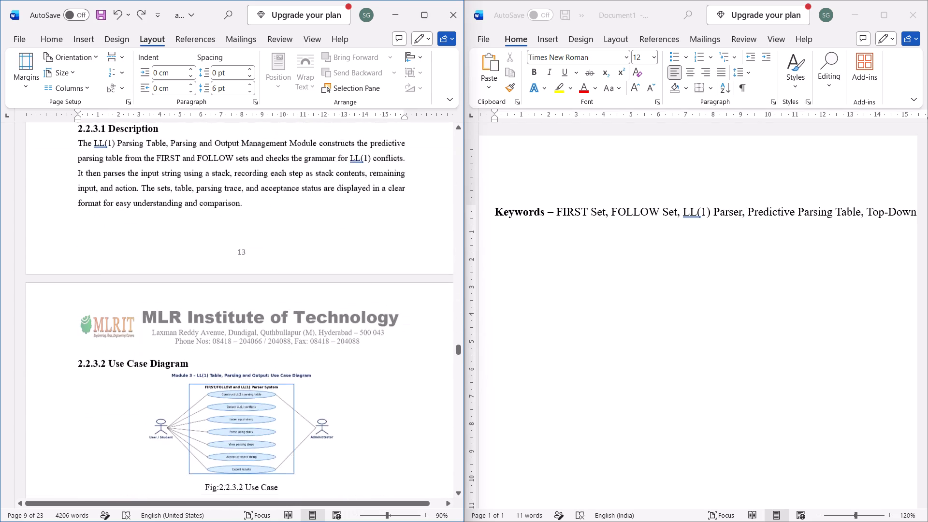
scroll(236, 198, down, 4)
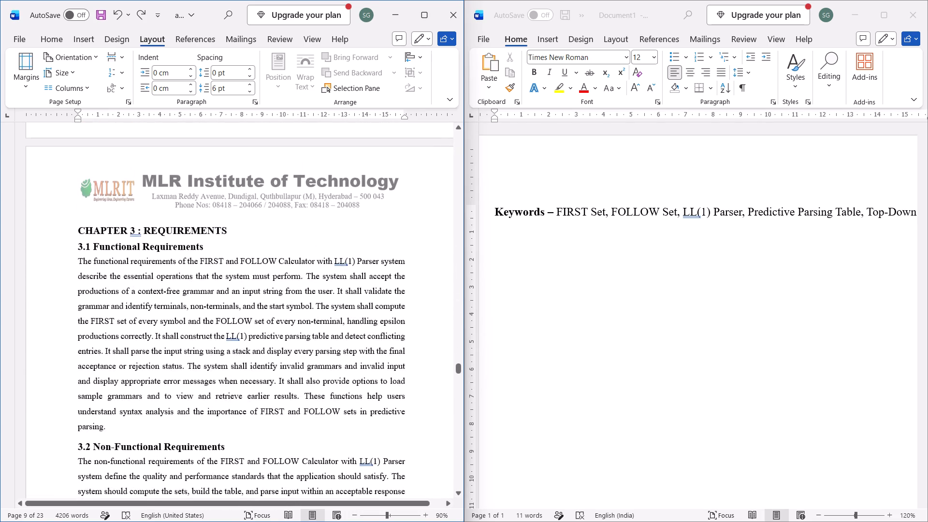
scroll(236, 198, down, 2)
scroll(236, 198, up, 3)
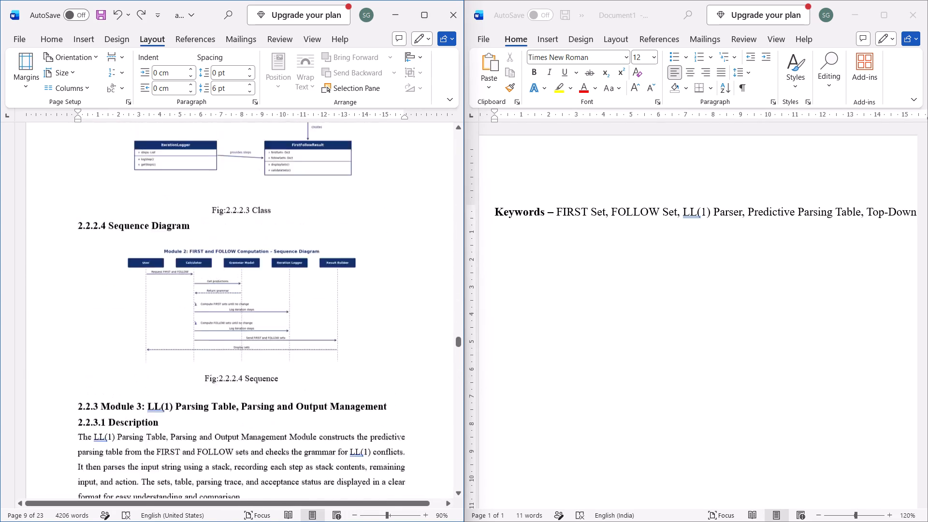
scroll(236, 198, up, 4)
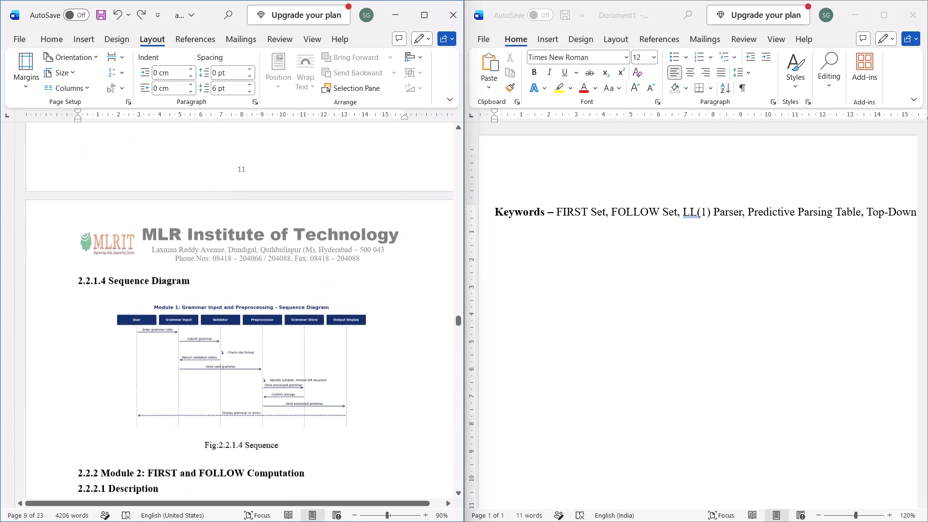
scroll(236, 198, up, 4)
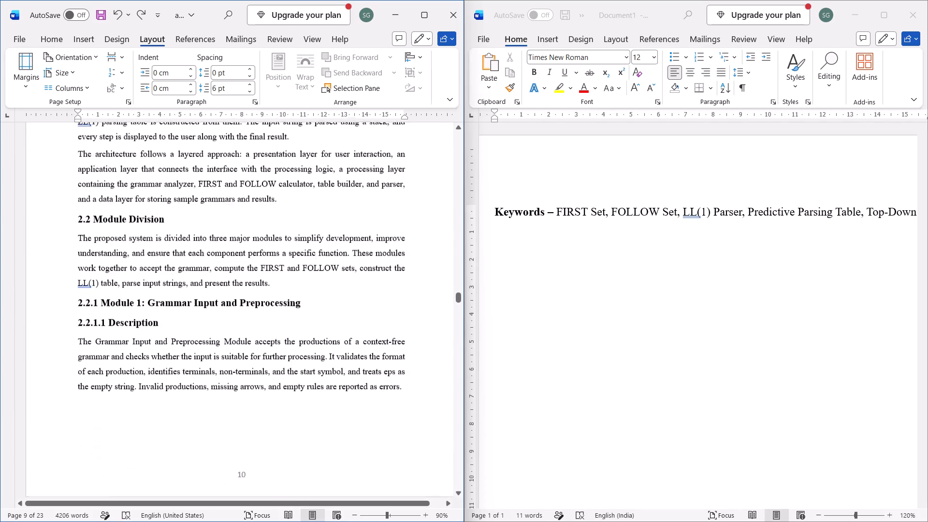
scroll(236, 198, up, 3)
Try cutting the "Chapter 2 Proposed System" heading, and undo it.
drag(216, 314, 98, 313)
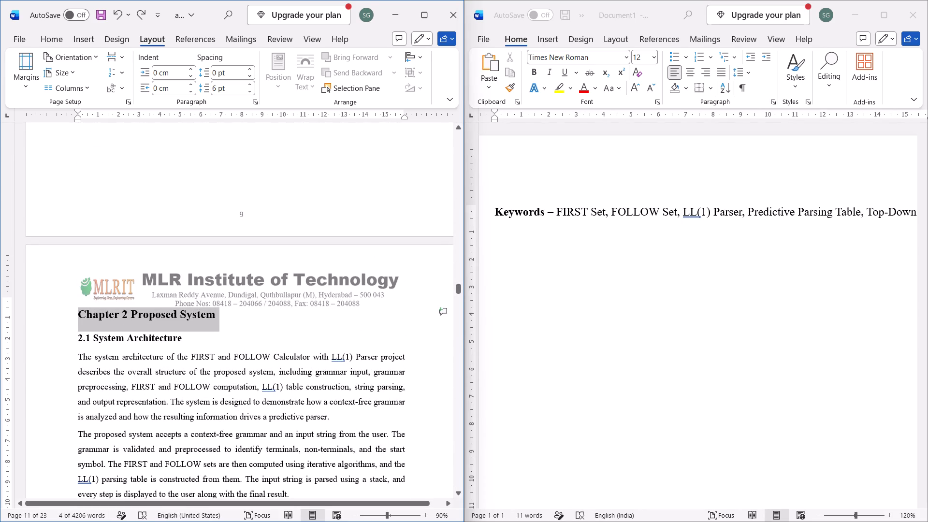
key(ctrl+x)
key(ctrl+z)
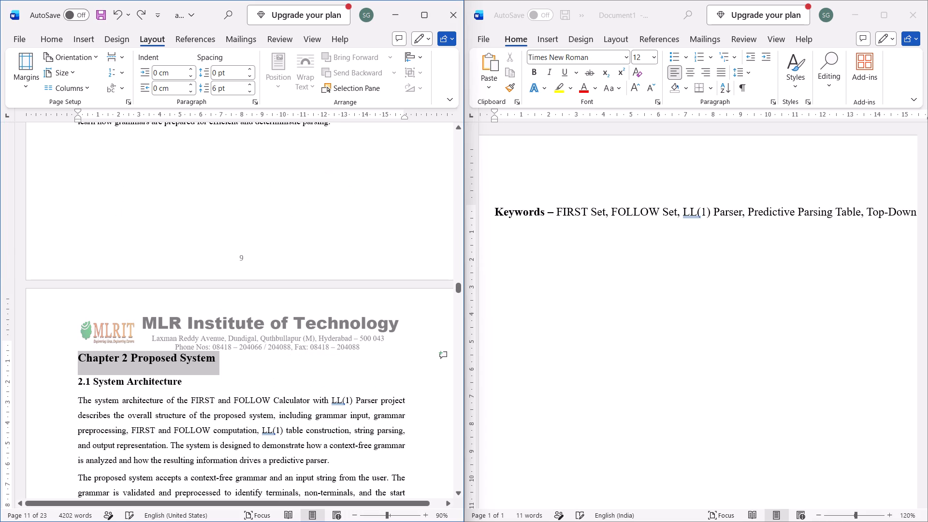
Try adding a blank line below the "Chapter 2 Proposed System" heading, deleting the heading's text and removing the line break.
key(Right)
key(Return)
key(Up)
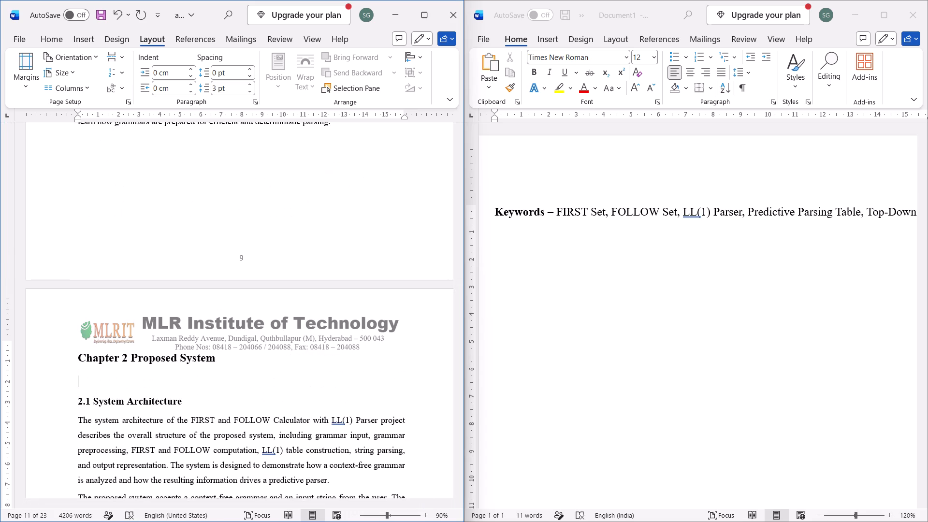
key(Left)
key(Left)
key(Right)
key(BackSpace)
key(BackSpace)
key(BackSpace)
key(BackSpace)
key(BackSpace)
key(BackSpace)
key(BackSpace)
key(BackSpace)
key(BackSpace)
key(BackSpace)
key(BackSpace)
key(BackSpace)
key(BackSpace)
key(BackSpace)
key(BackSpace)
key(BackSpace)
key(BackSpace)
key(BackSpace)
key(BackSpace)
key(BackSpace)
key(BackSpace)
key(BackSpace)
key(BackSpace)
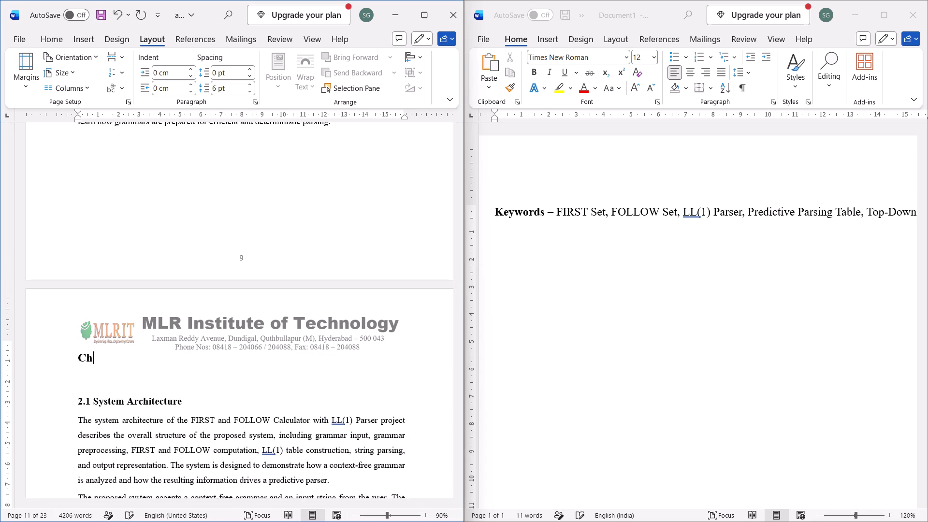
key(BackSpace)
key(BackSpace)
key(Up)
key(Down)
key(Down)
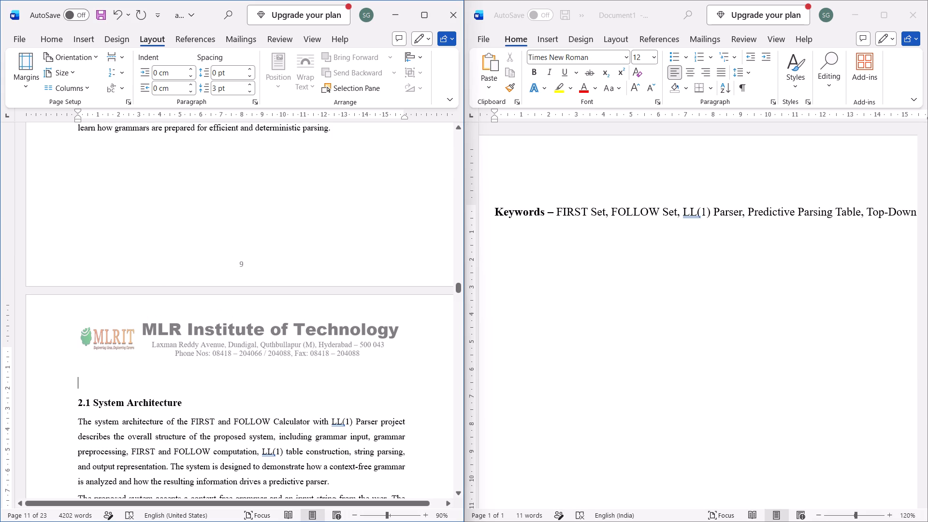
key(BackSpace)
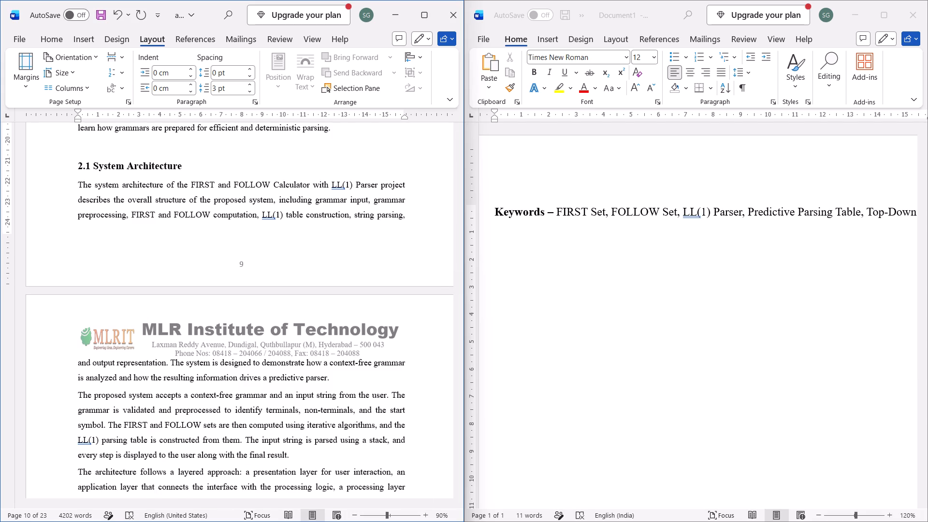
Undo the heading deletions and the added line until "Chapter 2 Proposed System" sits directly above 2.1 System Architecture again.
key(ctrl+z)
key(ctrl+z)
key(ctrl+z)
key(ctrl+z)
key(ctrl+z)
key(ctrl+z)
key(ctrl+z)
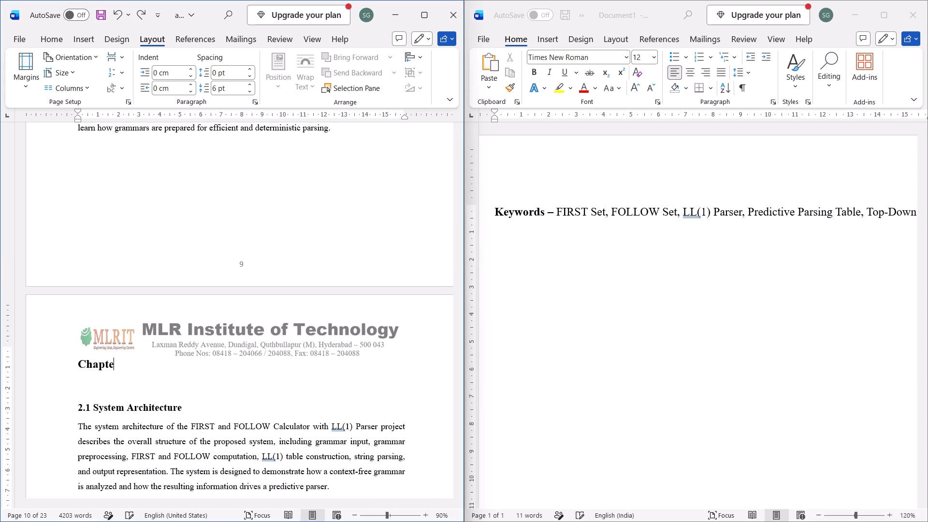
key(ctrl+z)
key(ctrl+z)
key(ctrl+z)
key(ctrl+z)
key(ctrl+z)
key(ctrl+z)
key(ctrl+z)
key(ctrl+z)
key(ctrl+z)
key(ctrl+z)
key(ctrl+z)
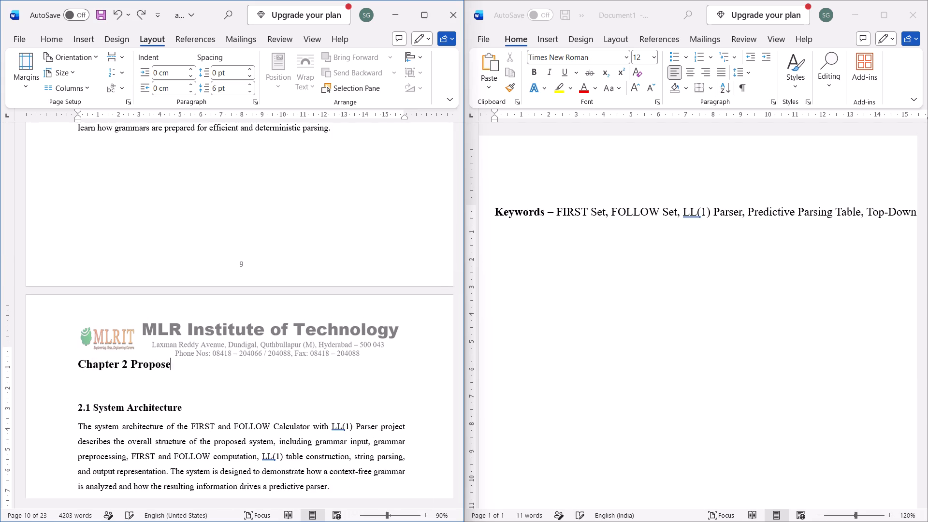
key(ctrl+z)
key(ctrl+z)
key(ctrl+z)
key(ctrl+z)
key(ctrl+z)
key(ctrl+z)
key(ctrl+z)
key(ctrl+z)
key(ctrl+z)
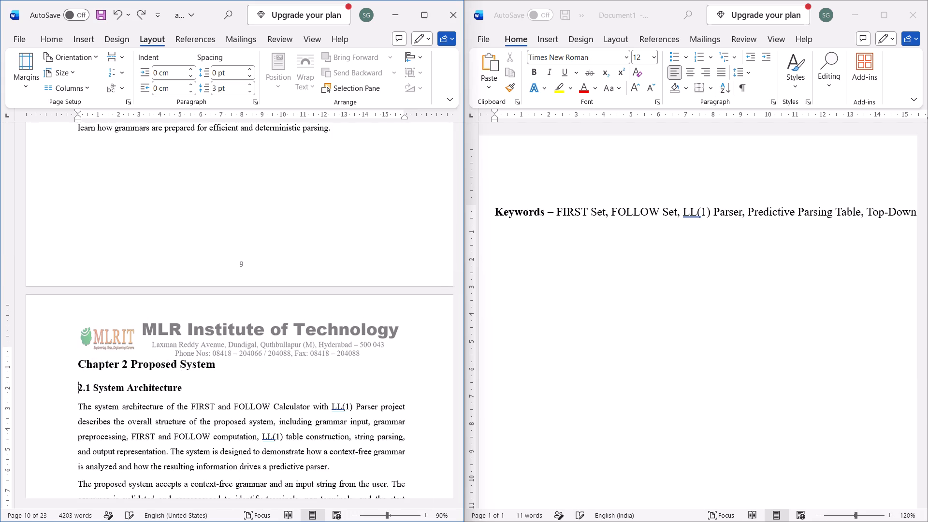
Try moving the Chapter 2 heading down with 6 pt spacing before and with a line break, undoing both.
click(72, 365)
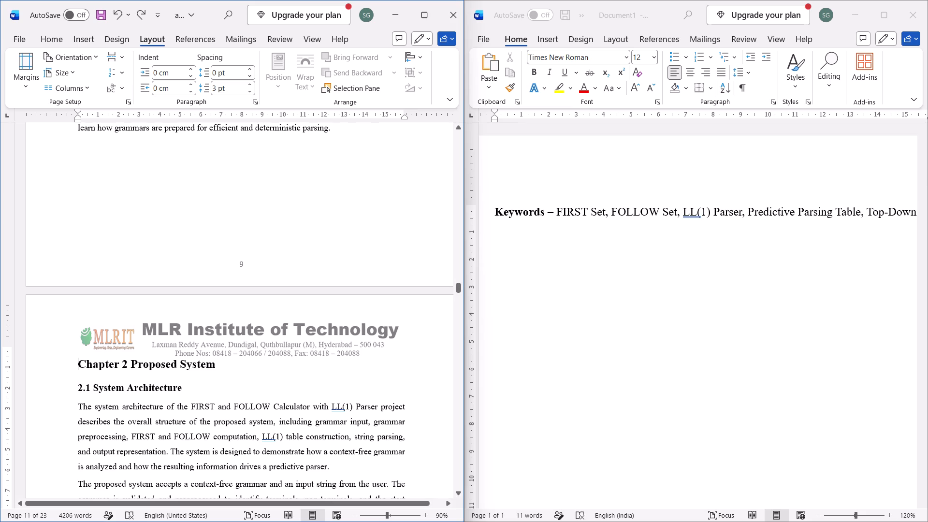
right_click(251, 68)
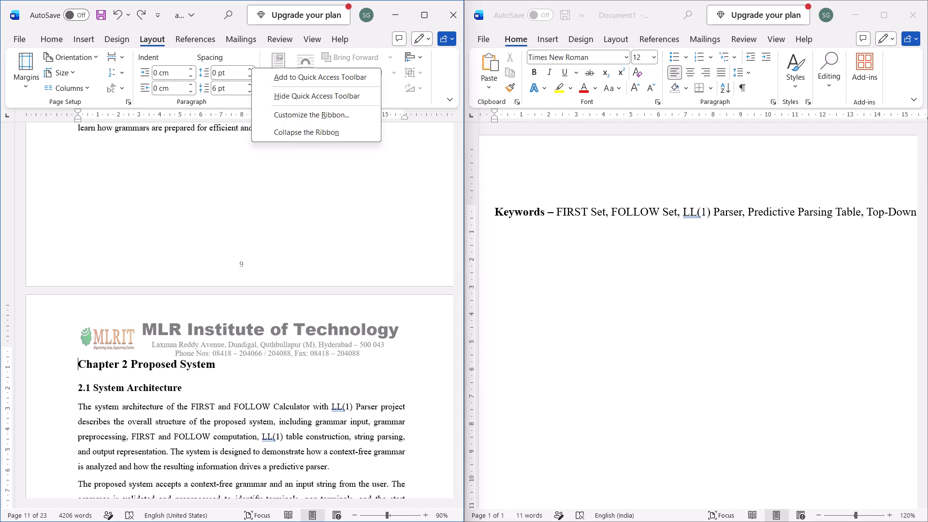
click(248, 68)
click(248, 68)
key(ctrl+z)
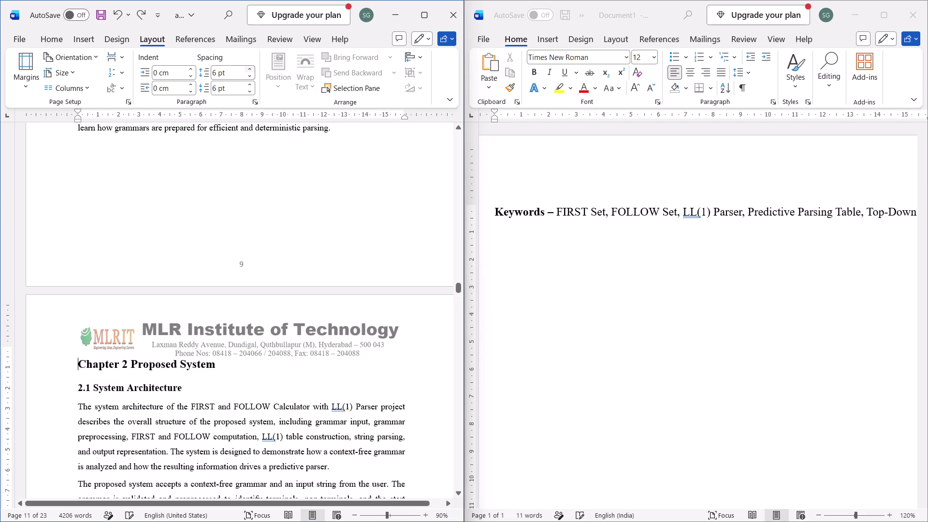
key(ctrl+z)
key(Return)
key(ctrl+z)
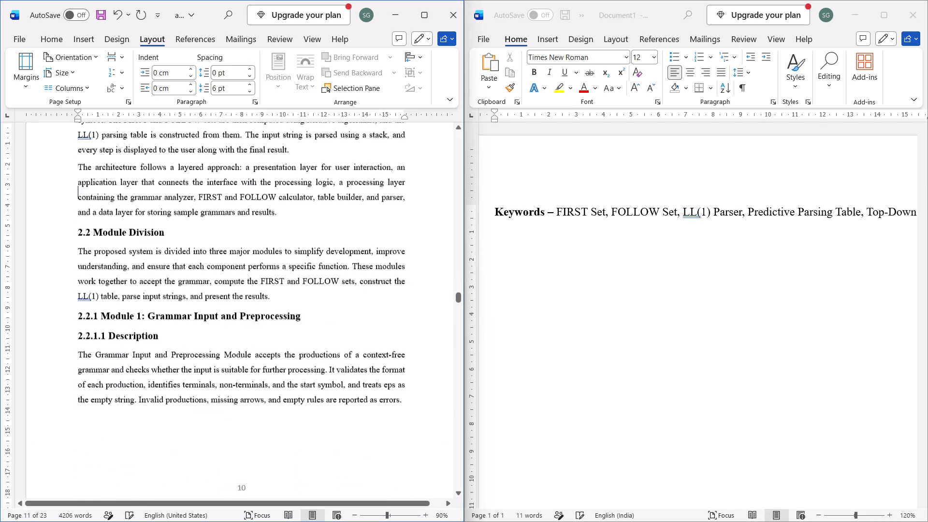
Insert a line between the Chapter 2 heading and 2.1 System Architecture, and enter "Chapter 2 Proposed System" on it.
key(ctrl+Right)
key(ctrl+Down)
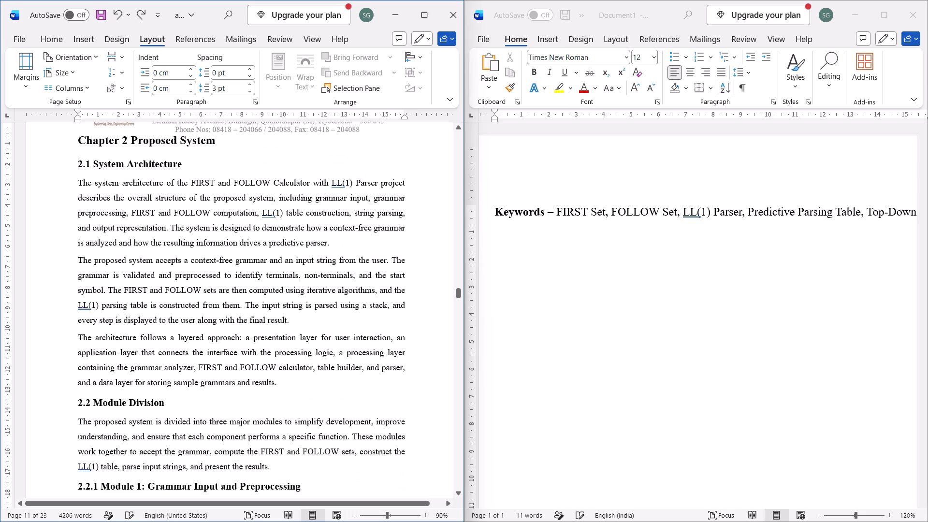
key(Return)
key(Up)
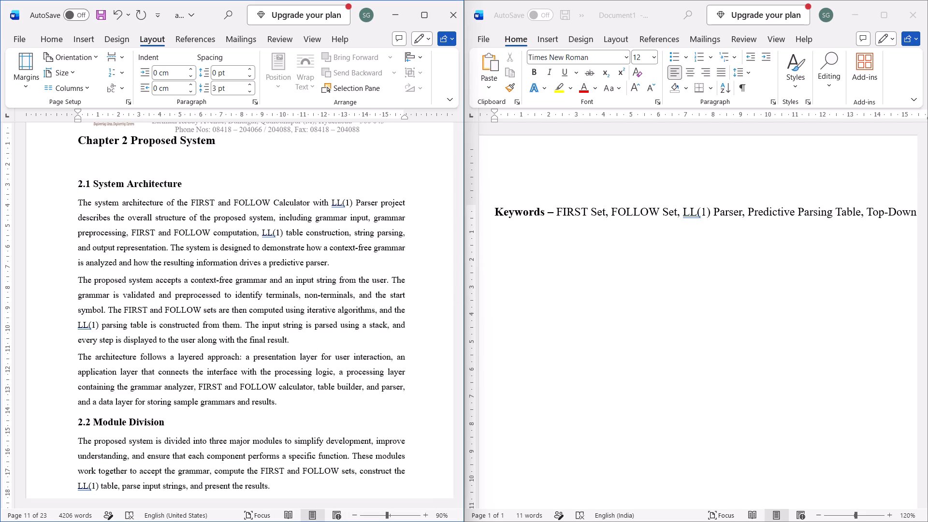
text(CH)
text(haoter)
key(BackSpace)
key(ctrl+BackSpace)
text(Cha)
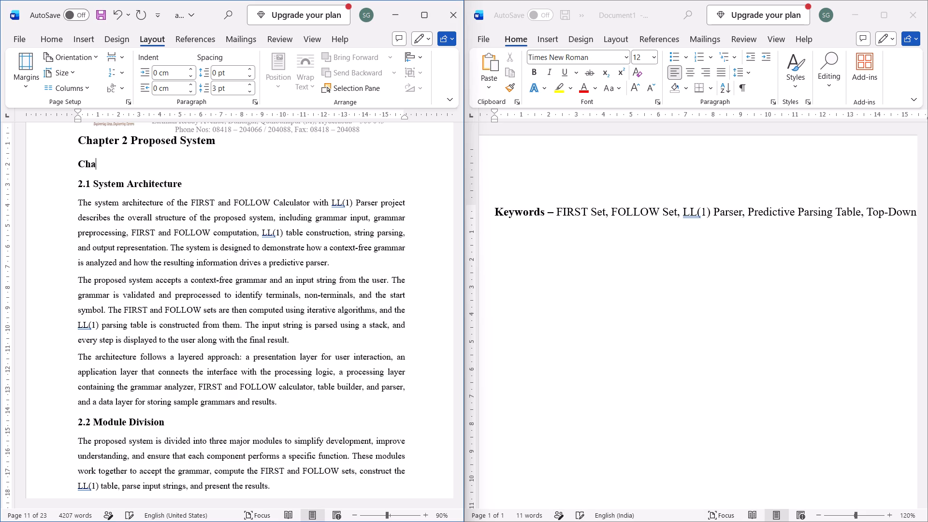
text(pter)
key(space)
text(2 Prop)
text(osed System)
Increase the font size of the newly entered "Chapter 2 Proposed System" line by one step to match the original heading.
key(ctrl+shift+Left)
key(ctrl+shift+Left)
key(ctrl+shift+Left)
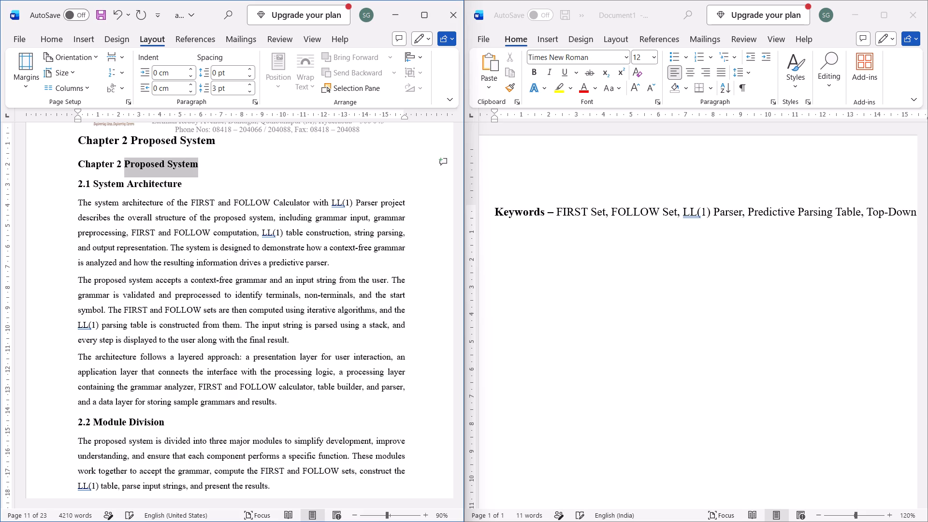
key(ctrl+shift+Left)
key(ctrl+shift+period)
Delete the text of the original "Chapter 2 Proposed System" heading, leaving a blank line between the letterhead and the new heading.
key(Up)
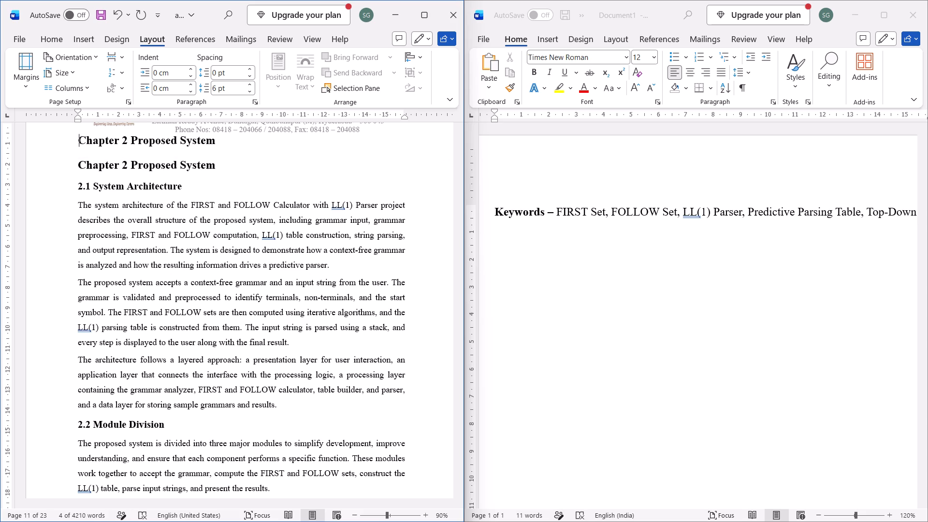
key(Right)
key(Right)
key(Right)
key(Right)
key(Right)
key(Right)
key(Right)
key(Right)
key(Right)
key(Right)
key(Right)
key(Right)
key(Right)
key(Right)
key(Right)
key(Right)
key(Right)
key(Right)
key(Right)
key(Right)
key(Left)
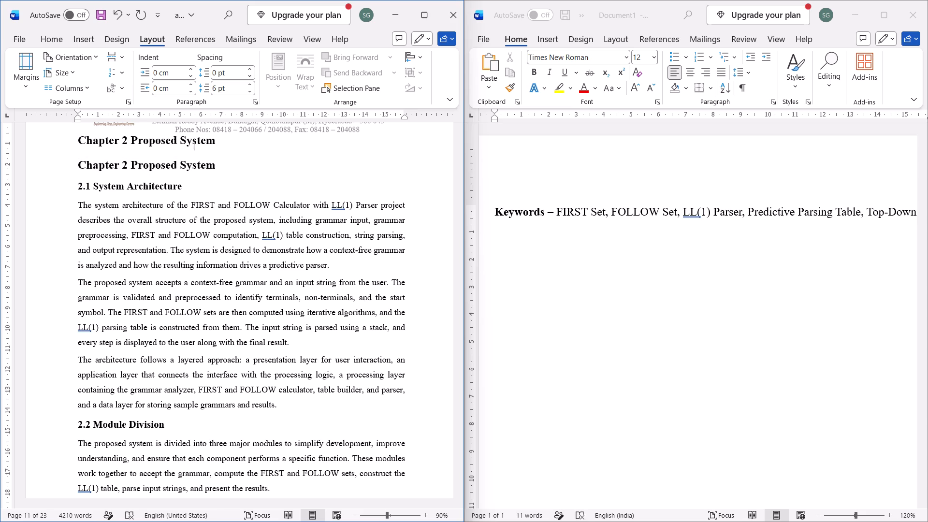
key(BackSpace)
key(BackSpace)
key(BackSpace)
key(BackSpace)
key(BackSpace)
key(BackSpace)
key(BackSpace)
key(BackSpace)
key(BackSpace)
key(BackSpace)
key(BackSpace)
key(BackSpace)
key(BackSpace)
key(BackSpace)
key(BackSpace)
key(BackSpace)
key(BackSpace)
key(BackSpace)
key(BackSpace)
key(BackSpace)
key(BackSpace)
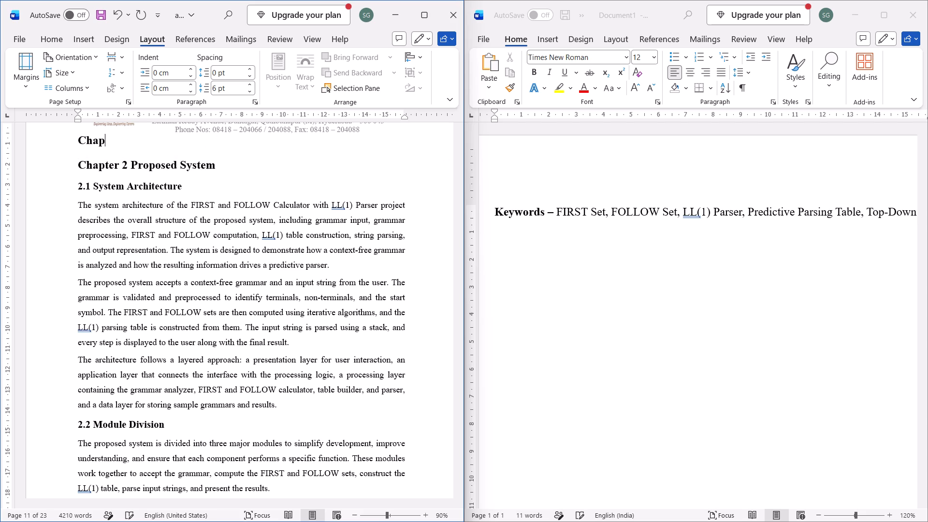
key(BackSpace)
key(BackSpace)
key(BackSpace)
key(BackSpace)
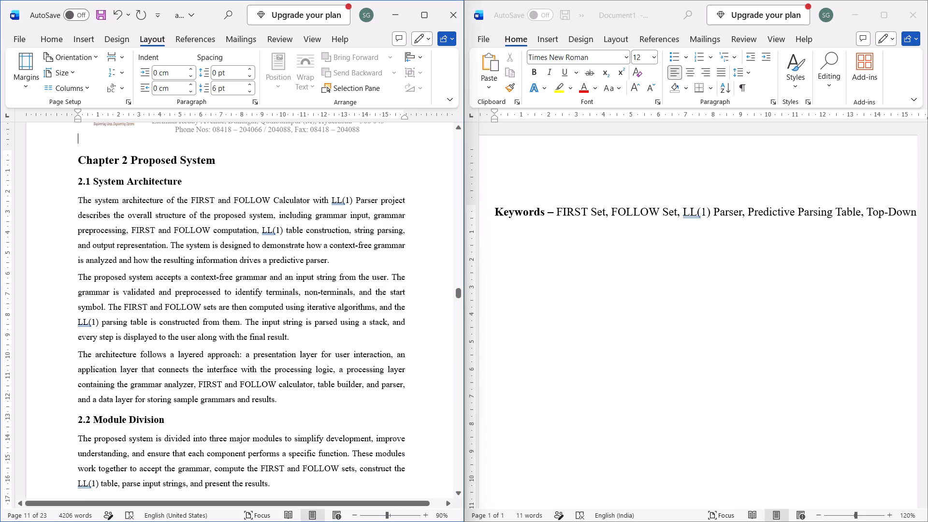
Reduce the spacing after the blank line above the Chapter 2 heading to 0 pt.
click(250, 89)
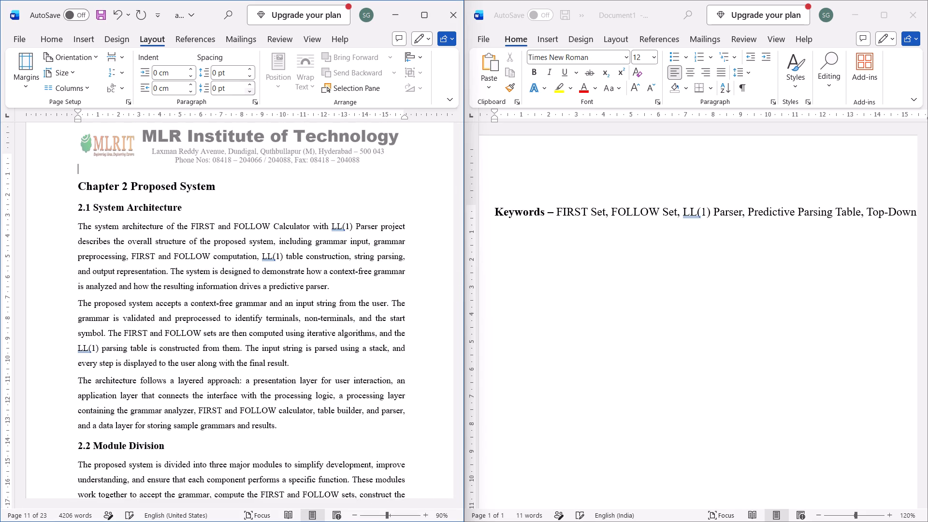
Look through the Chapter 2 diagram pages up to the start of Chapter 3, checking heading and diagram spacing below the letterhead.
scroll(256, 111, down, 1)
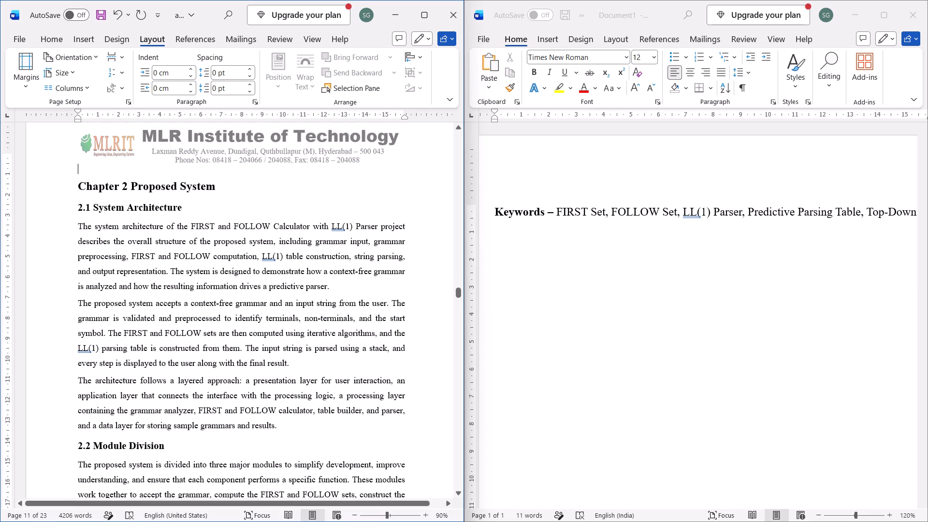
scroll(324, 232, down, 2)
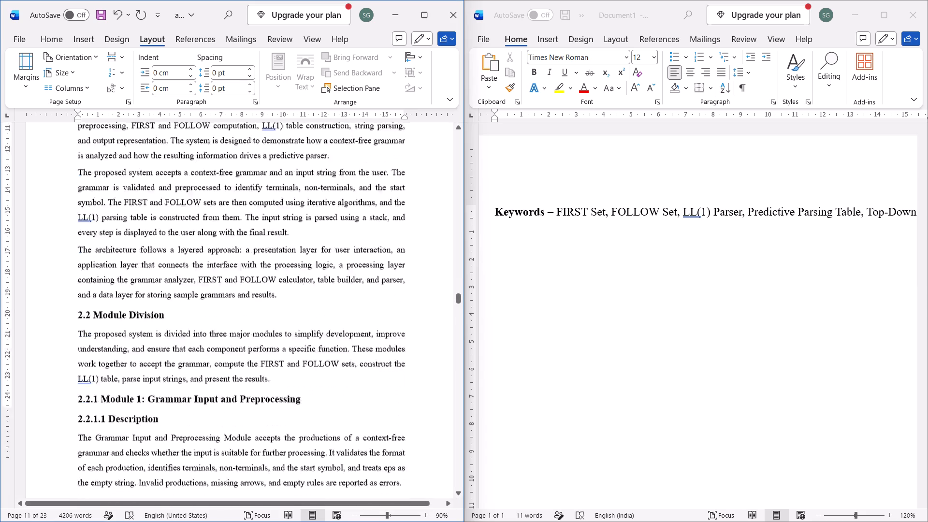
scroll(324, 232, down, 3)
click(224, 227)
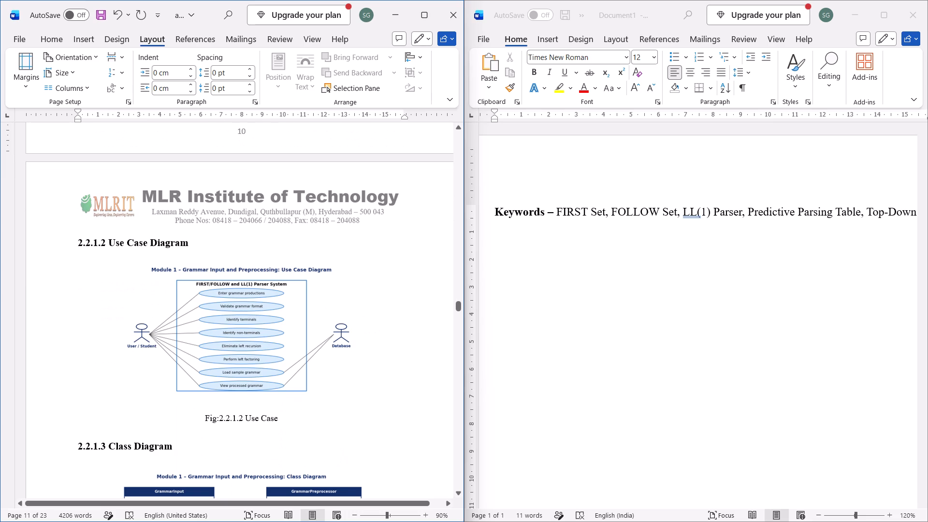
scroll(207, 325, down, 2)
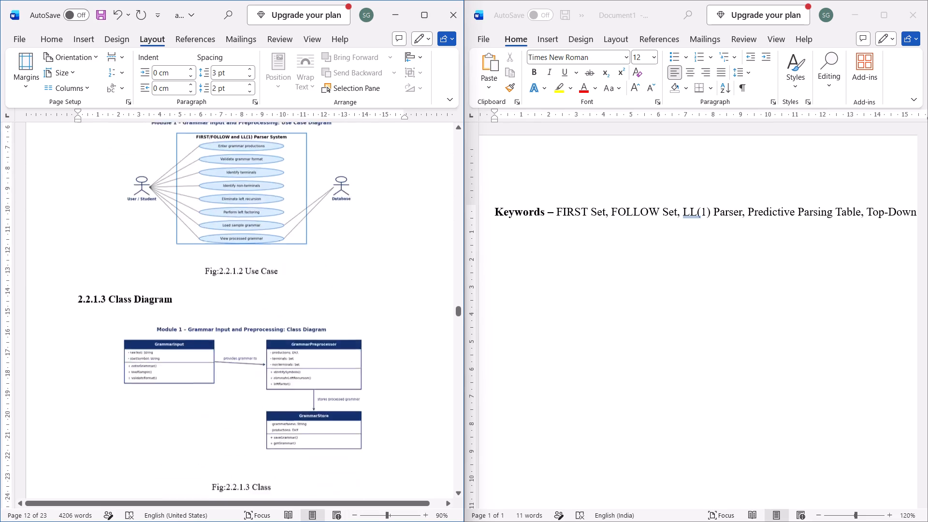
scroll(207, 325, down, 5)
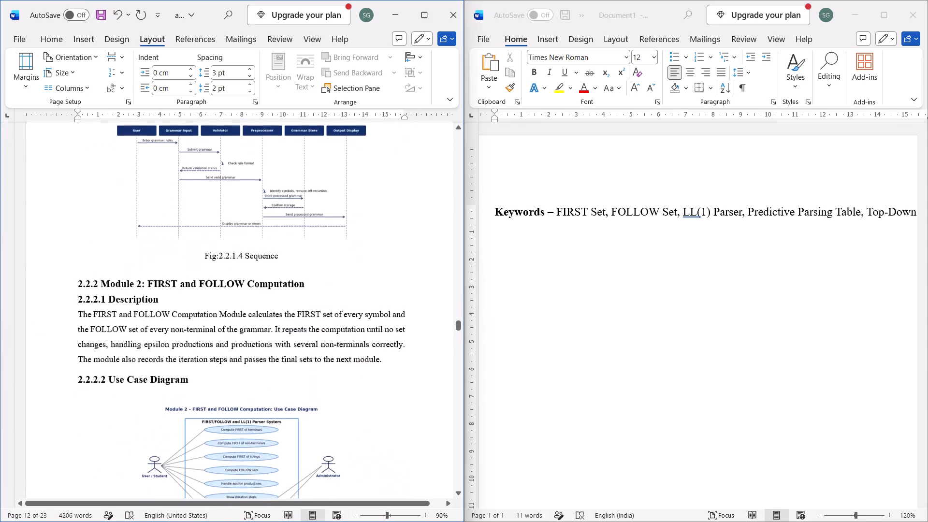
scroll(207, 325, down, 5)
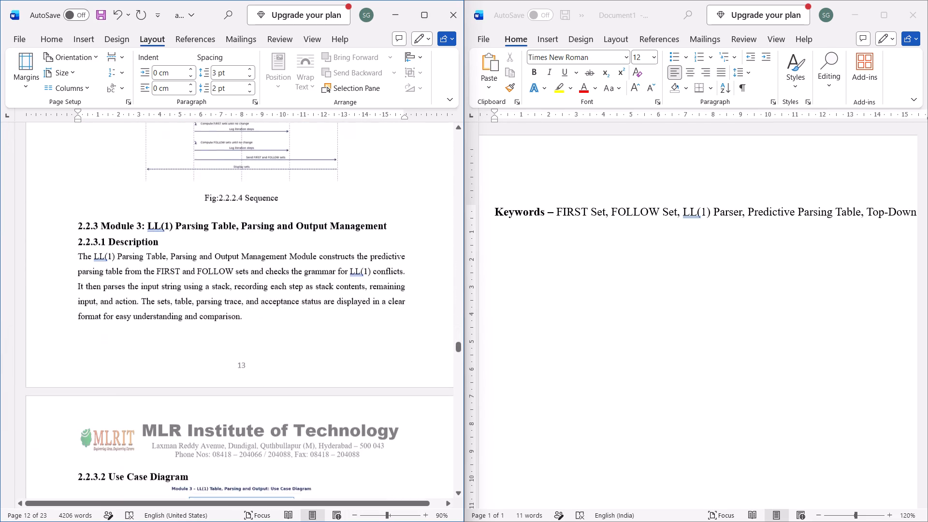
scroll(207, 325, down, 4)
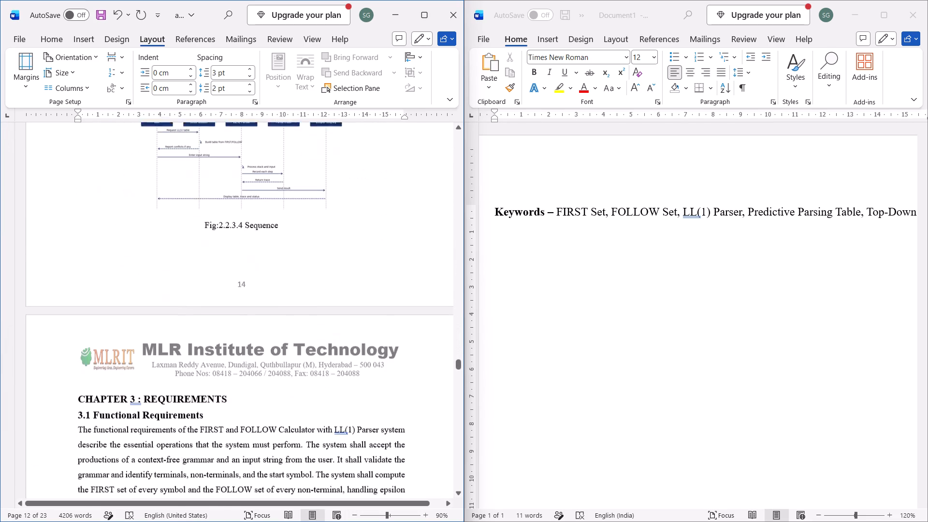
scroll(207, 325, up, 2)
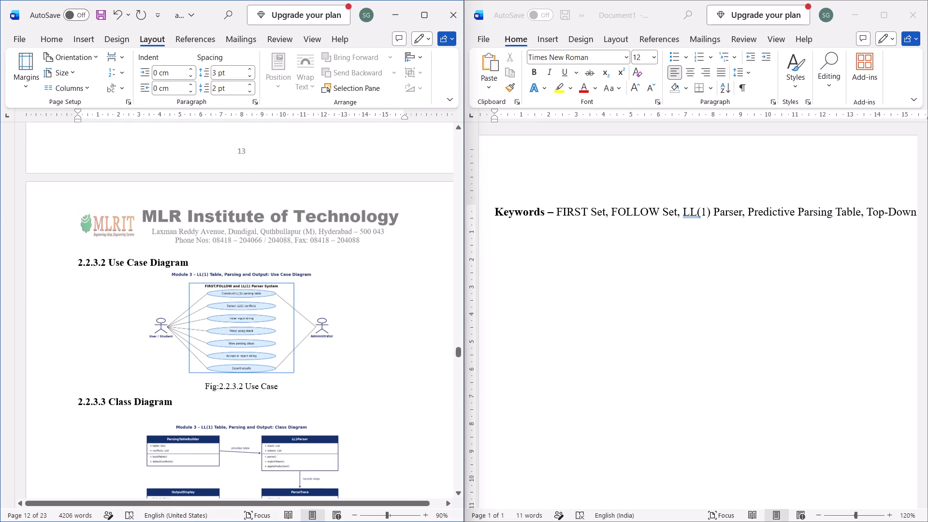
Set the spacing after the "CHAPTER 3 : REQUIREMENTS" heading to 6 pt.
scroll(225, 335, down, 4)
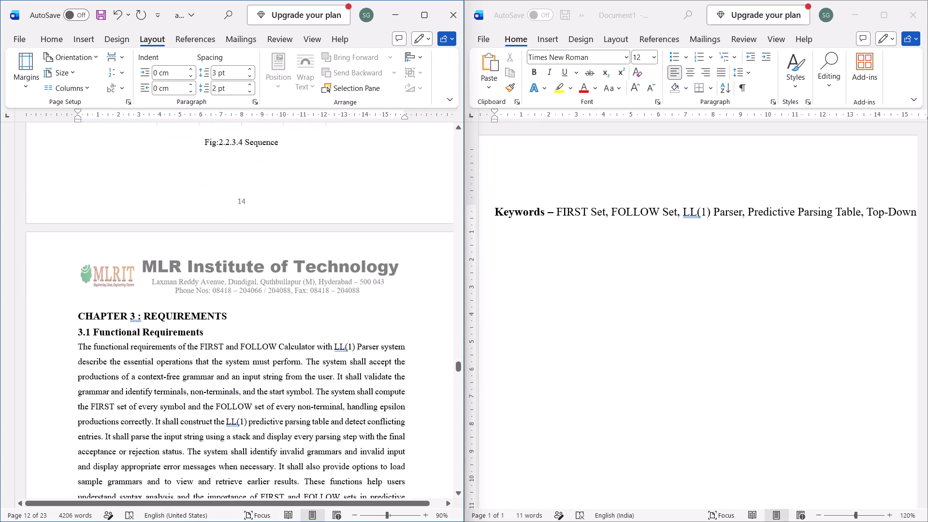
click(245, 309)
scroll(243, 319, down, 2)
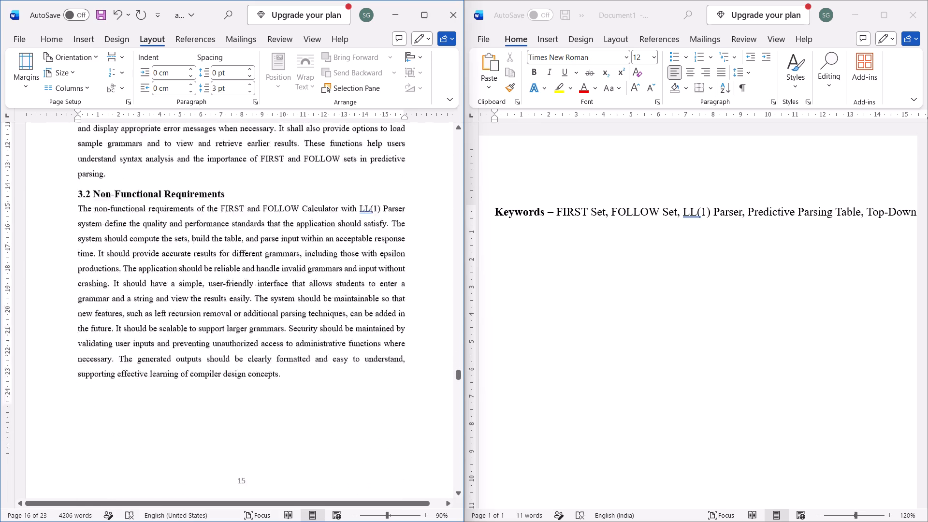
scroll(243, 319, down, 1)
scroll(243, 319, up, 1)
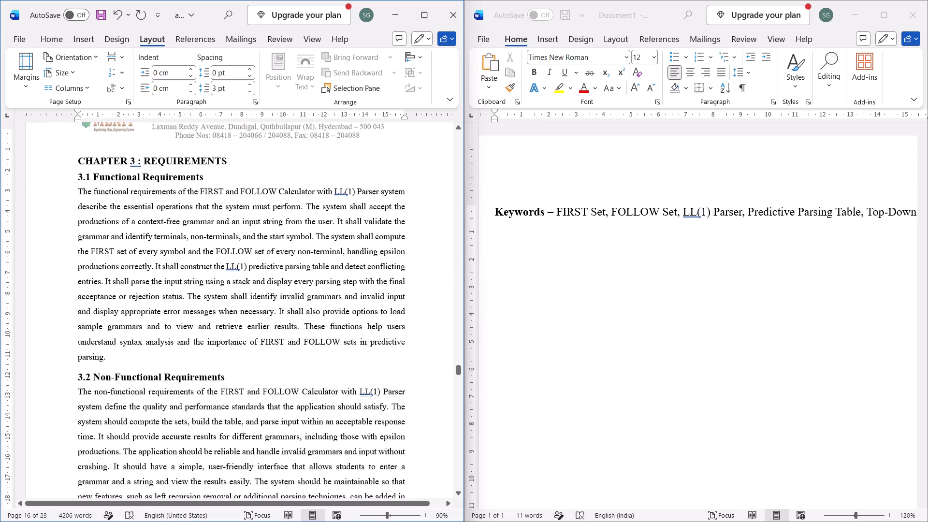
key(Return)
key(ctrl+z)
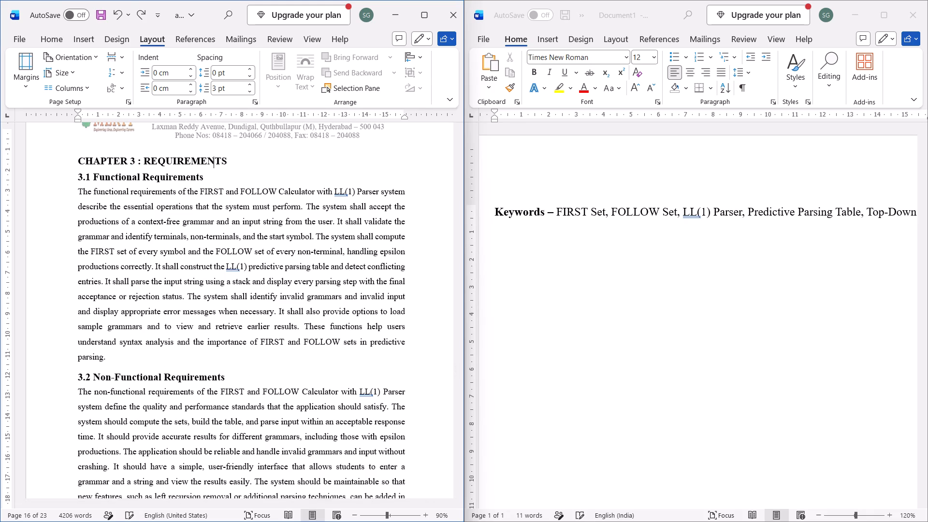
click(249, 85)
click(250, 81)
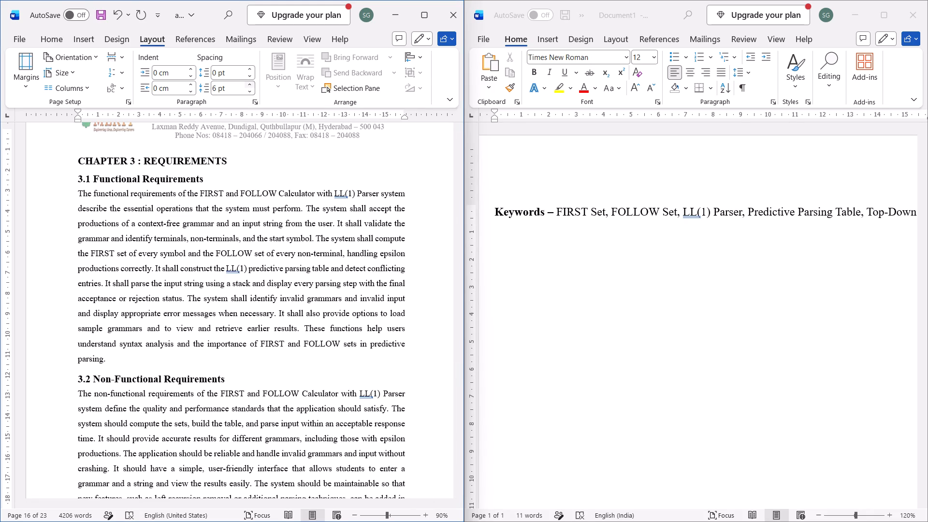
click(250, 84)
click(250, 90)
Insert a blank line between the end of the Functional Requirements text and the "3.2 Non-Functional Requirements" heading.
scroll(257, 112, down, 1)
click(173, 354)
key(Return)
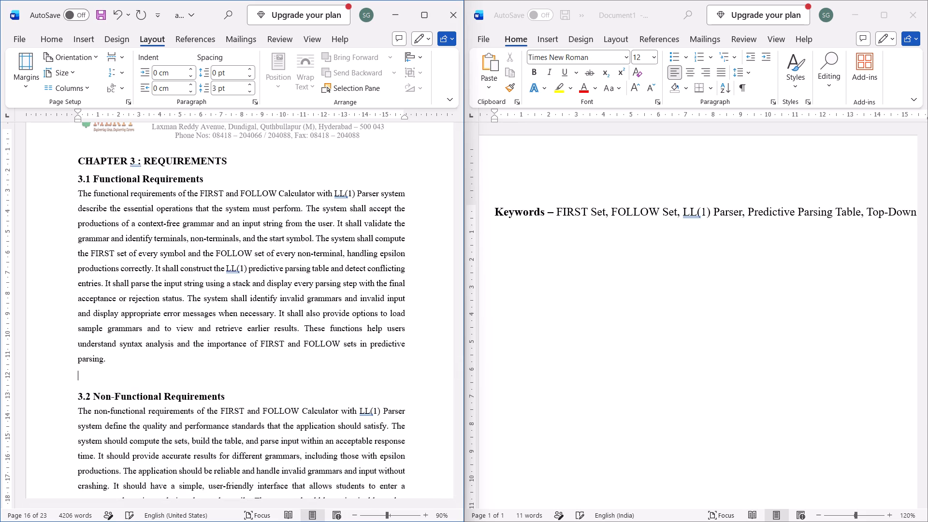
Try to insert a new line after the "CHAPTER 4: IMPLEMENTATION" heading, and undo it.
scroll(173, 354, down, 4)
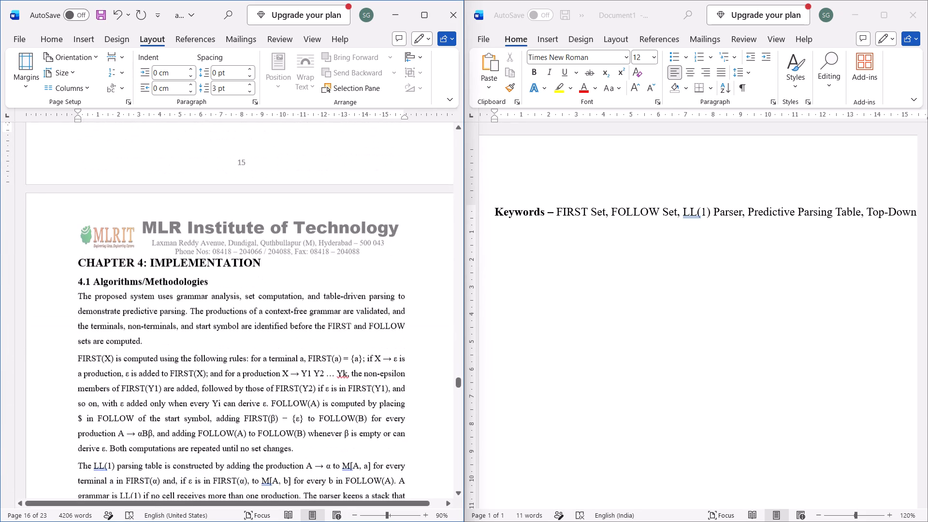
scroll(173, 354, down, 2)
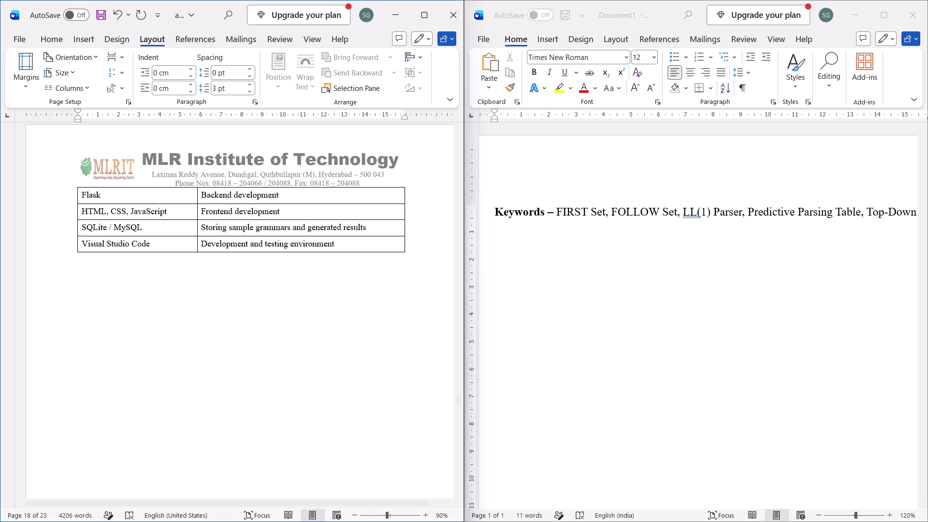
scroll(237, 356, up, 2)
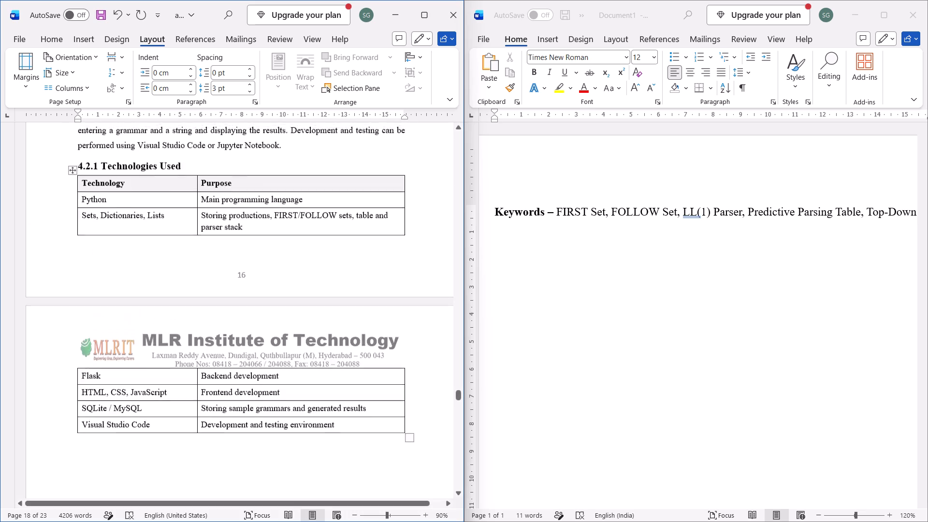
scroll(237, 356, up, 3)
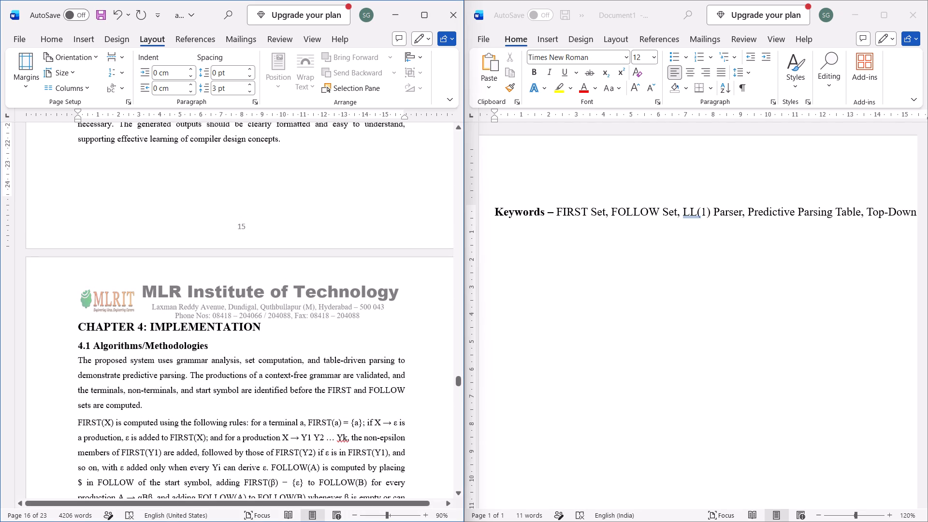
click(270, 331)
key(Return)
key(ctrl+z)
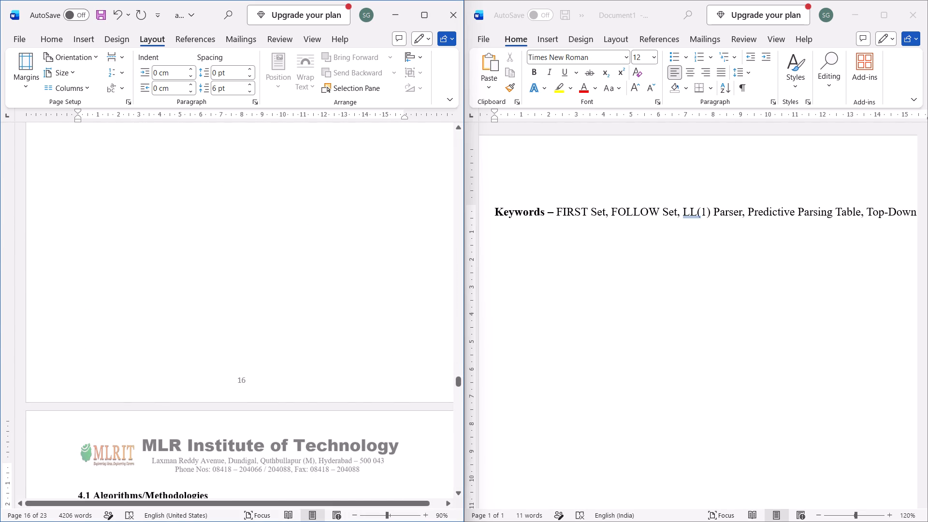
Insert a blank line between the Chapter 4 heading and the "4.1 Algorithms/Methodologies" heading.
key(Down)
key(ctrl+Left)
key(Right)
key(ctrl+Right)
key(ctrl+Right)
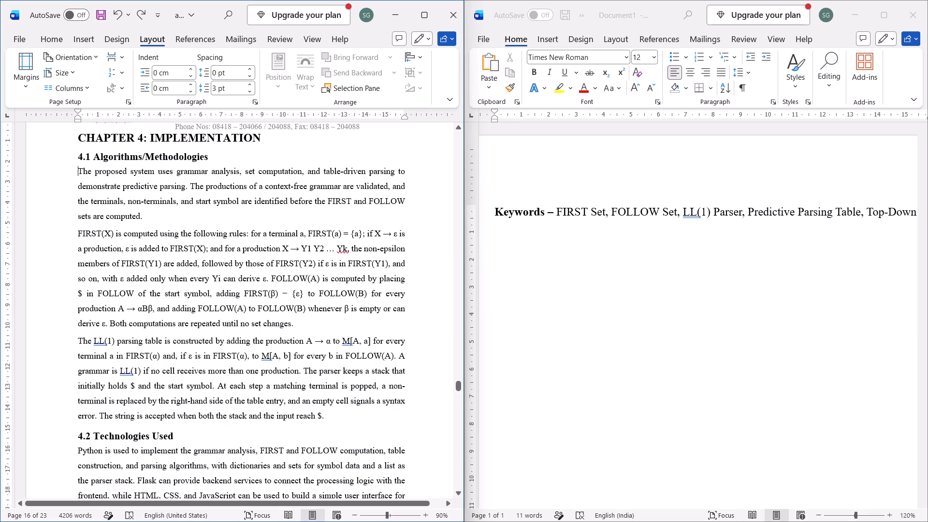
key(Right)
key(Left)
key(Up)
key(Return)
key(Up)
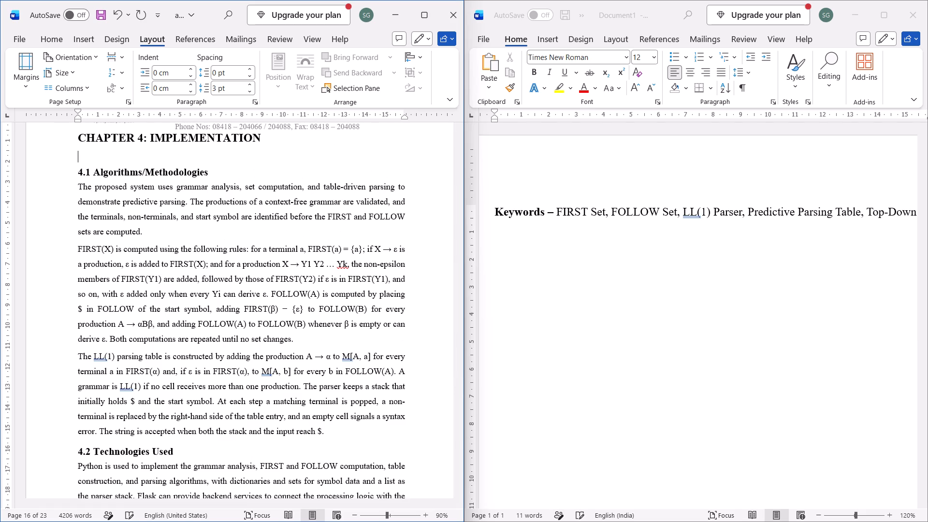
Enter "Chapter 4: Implementation" as the replacement heading on the blank line above section 4.1.
text(cH)
key(BackSpace)
key(BackSpace)
text(Chap)
text(ter 4)
key(space)
key(BackSpace)
text(: IM)
key(BackSpace)
text(mplementai)
key(BackSpace)
key(t)
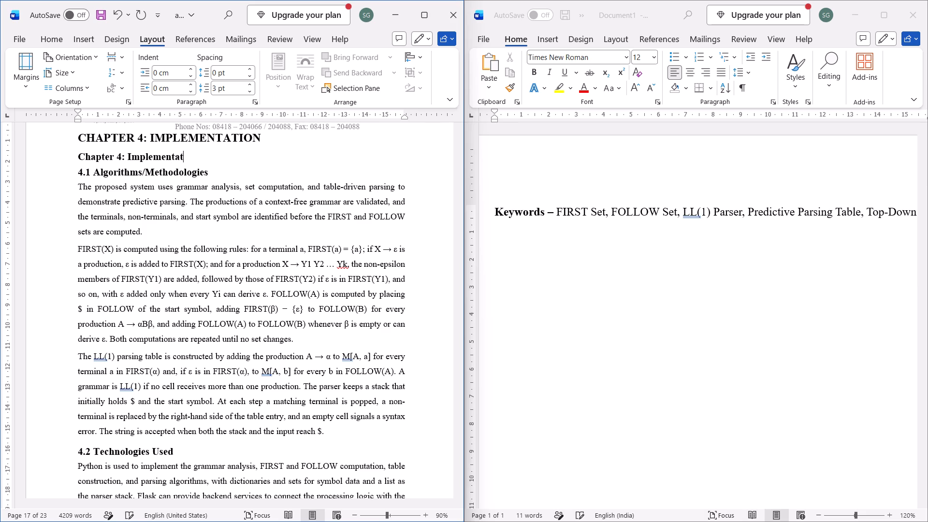
text(ion)
Increase the font size of the newly entered "Chapter 4: Implementation" line by three steps.
key(ctrl+shift+Left)
key(ctrl+shift+Left)
key(ctrl+shift+Left)
key(ctrl+shift+Left)
key(ctrl+shift+period)
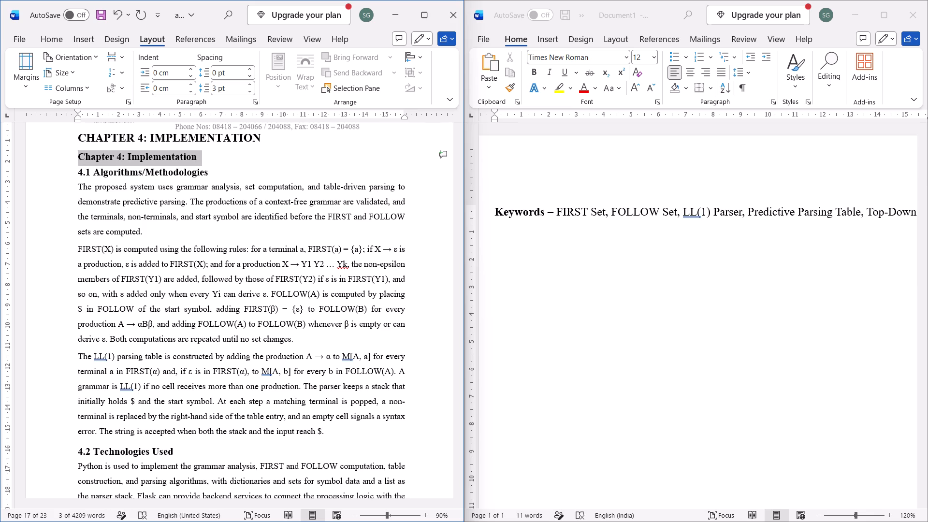
key(ctrl+shift+period)
key(ctrl+shift+period)
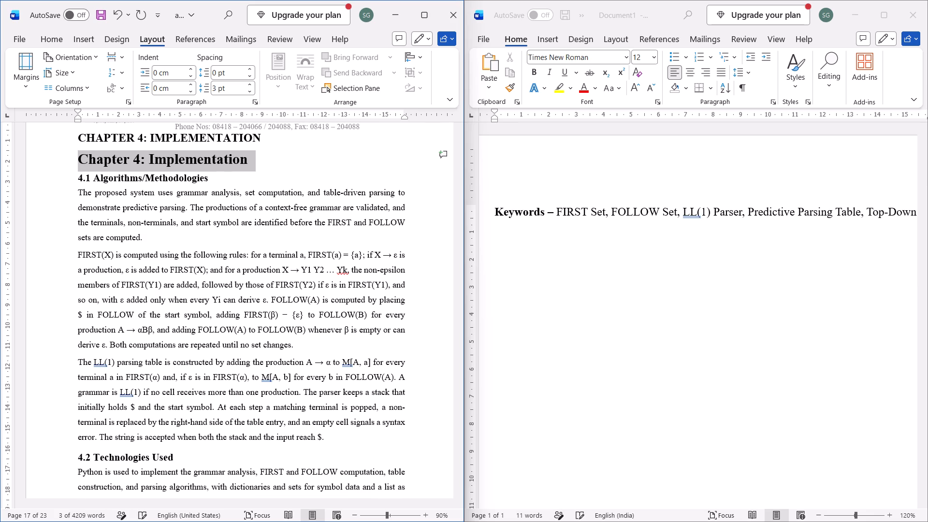
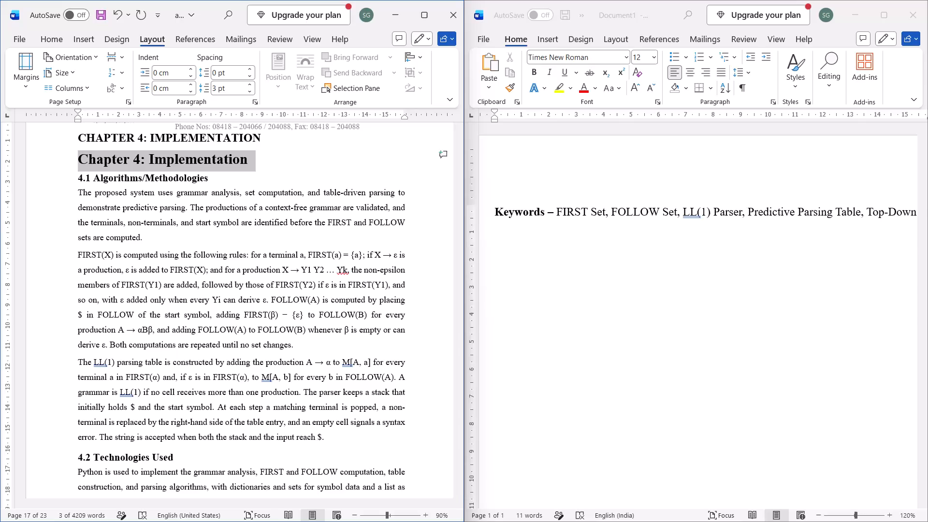
Reduce the font size of the "Chapter 4: Implementation" heading to 16 pt.
click(40, 37)
click(258, 145)
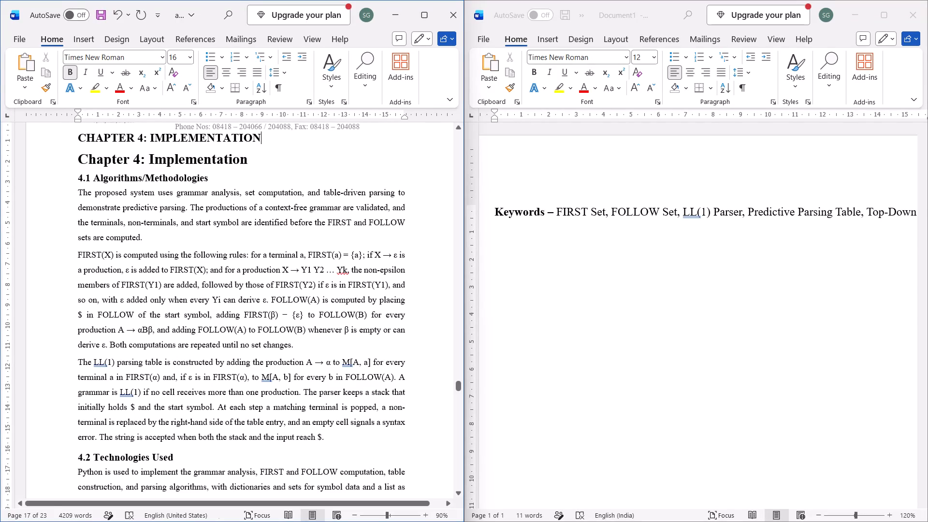
drag(249, 159, 72, 156)
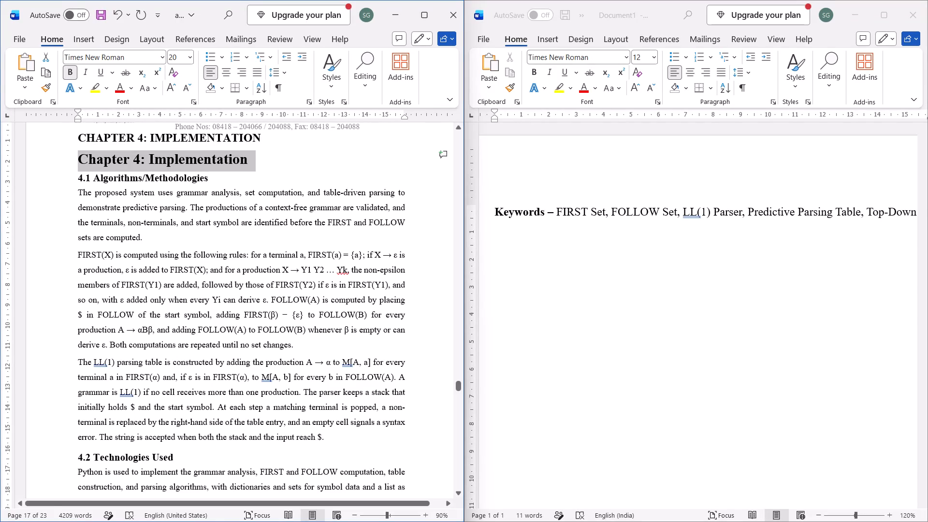
key(ctrl+shift+comma)
key(ctrl+shift+comma)
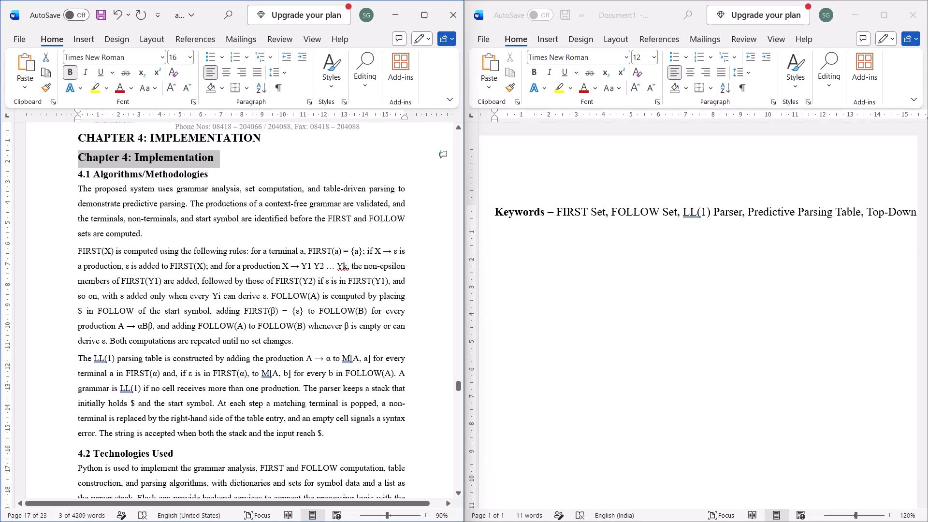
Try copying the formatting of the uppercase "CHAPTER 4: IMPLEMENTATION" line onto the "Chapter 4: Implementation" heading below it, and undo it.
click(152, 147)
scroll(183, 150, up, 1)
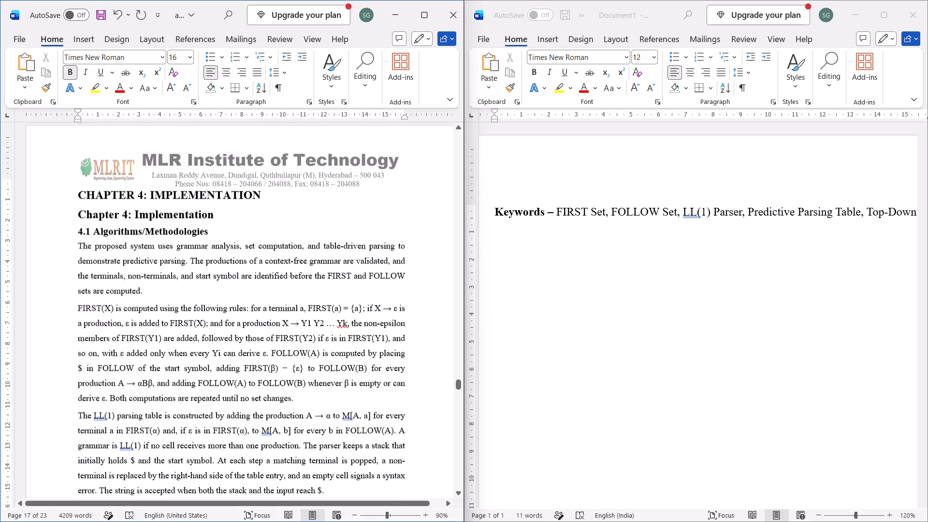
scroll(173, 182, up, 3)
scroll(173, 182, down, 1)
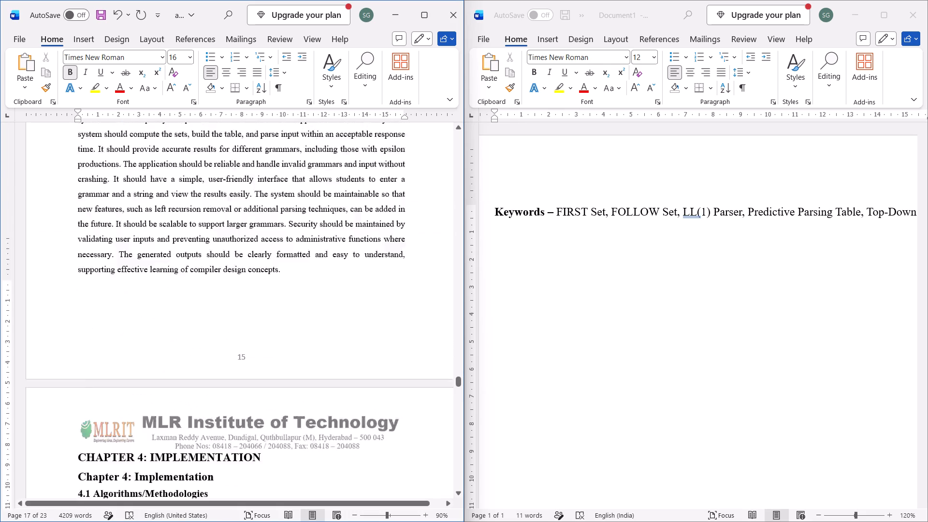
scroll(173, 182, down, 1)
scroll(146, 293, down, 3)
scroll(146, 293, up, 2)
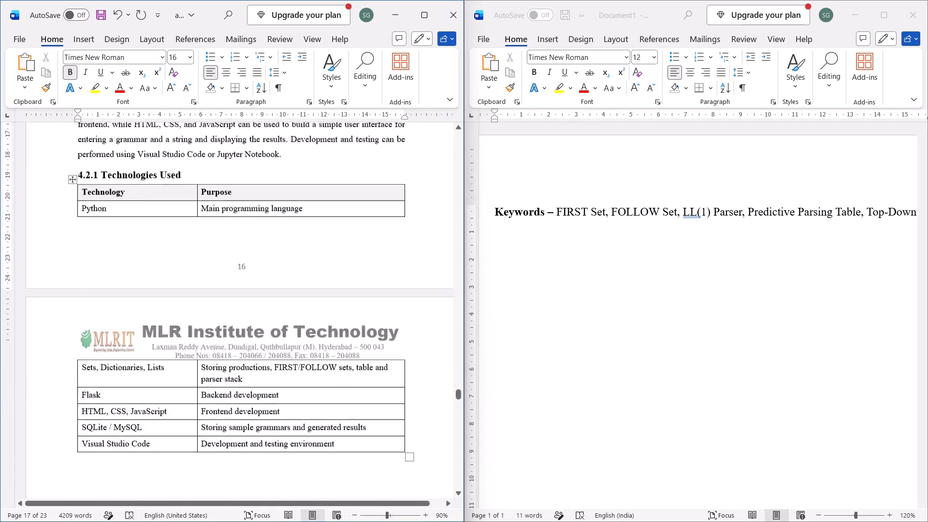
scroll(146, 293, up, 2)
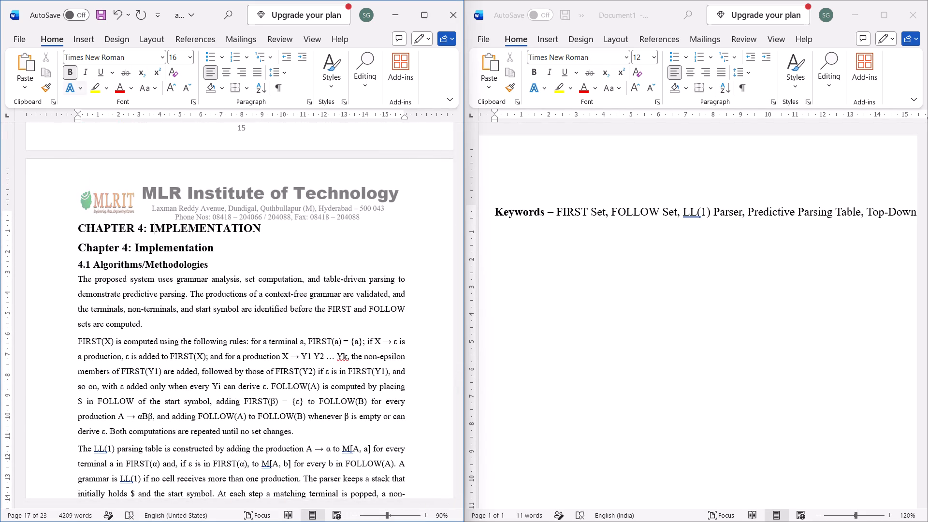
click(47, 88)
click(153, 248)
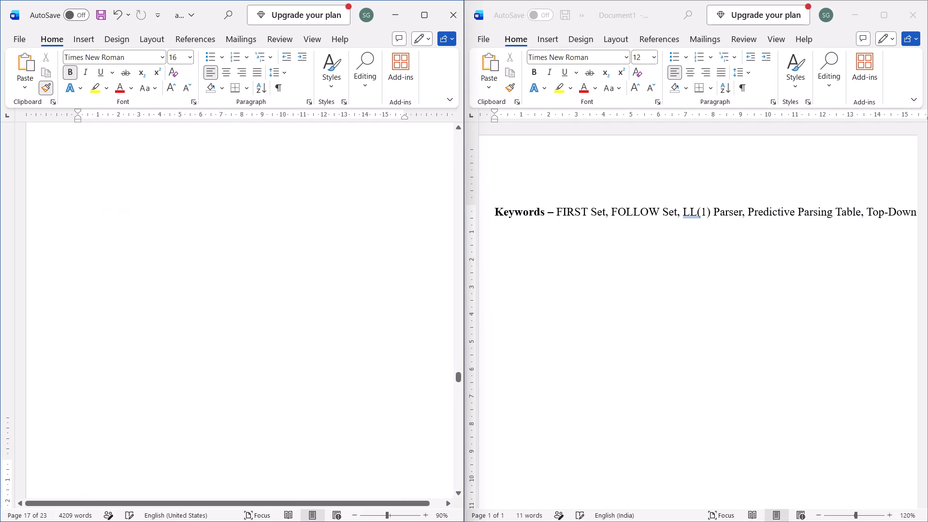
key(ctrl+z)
Copy the formatting of the "Chapter 2 Proposed System" heading onto the "Chapter 4: Implementation" heading.
scroll(226, 274, up, 1)
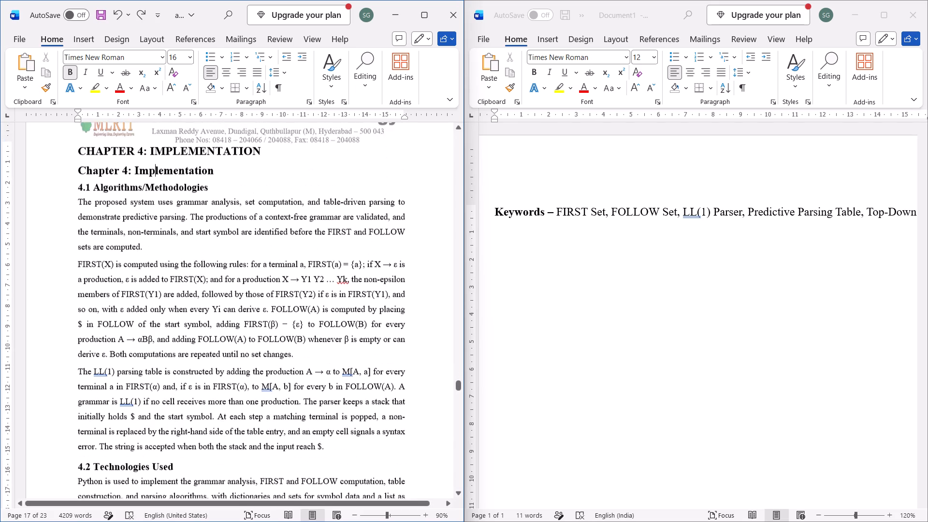
scroll(226, 274, up, 2)
scroll(203, 292, down, 3)
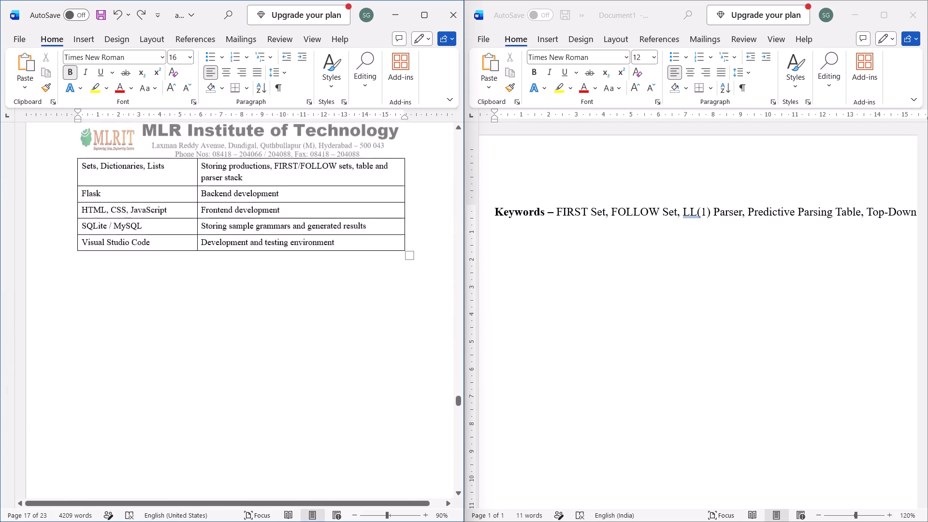
scroll(203, 292, down, 3)
scroll(203, 292, up, 3)
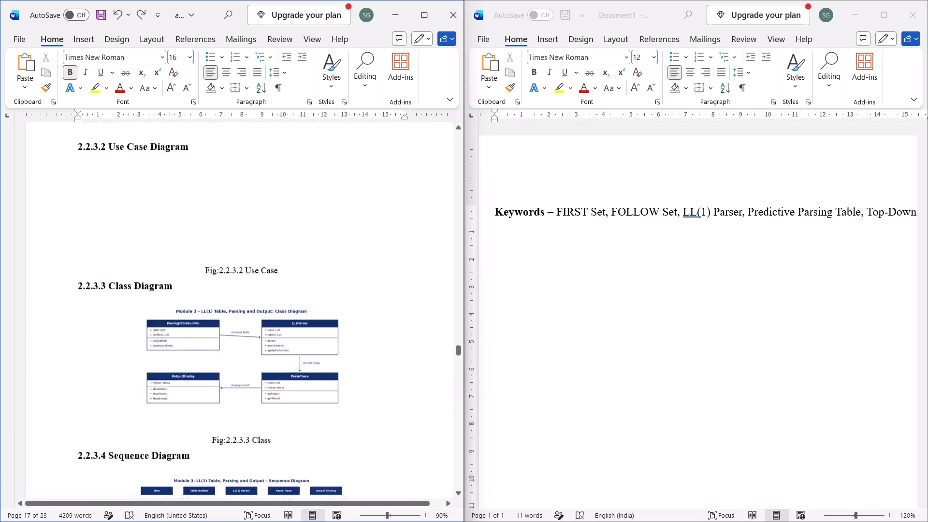
scroll(203, 292, up, 5)
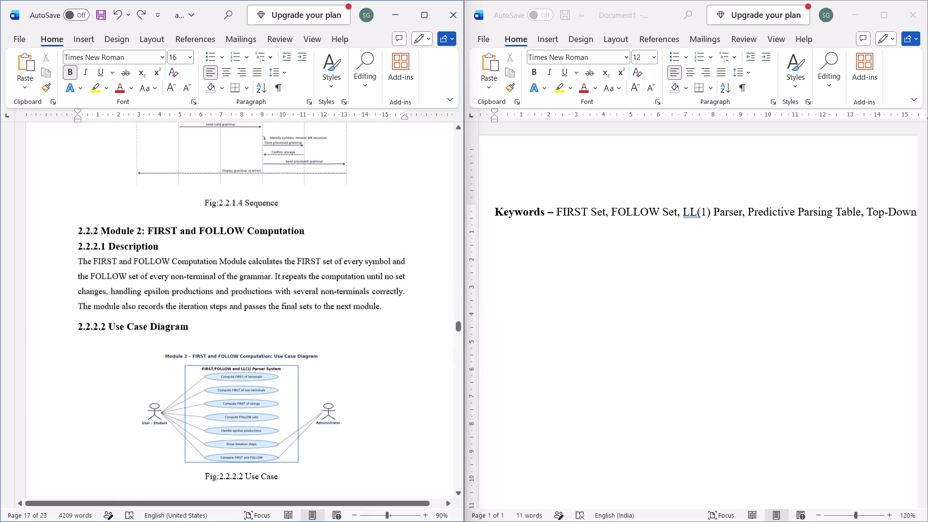
scroll(203, 292, up, 4)
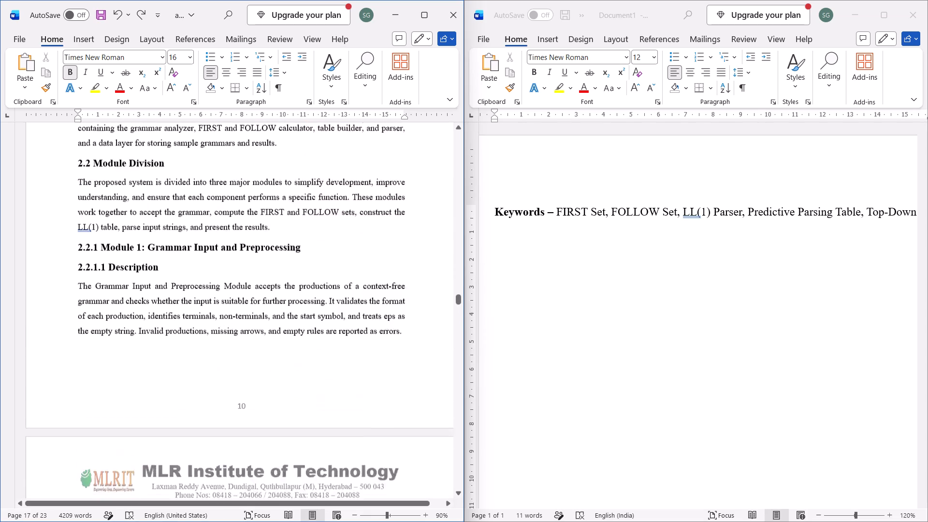
scroll(203, 292, up, 3)
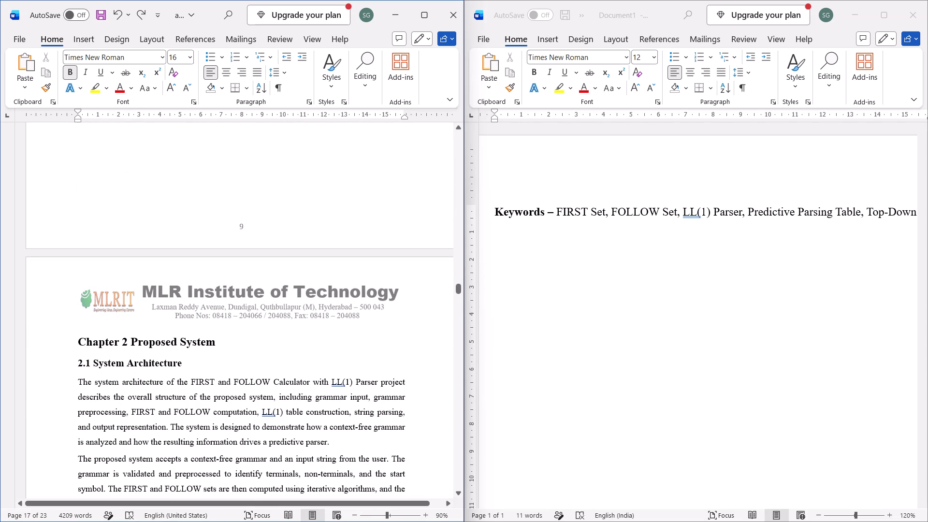
drag(217, 348, 82, 348)
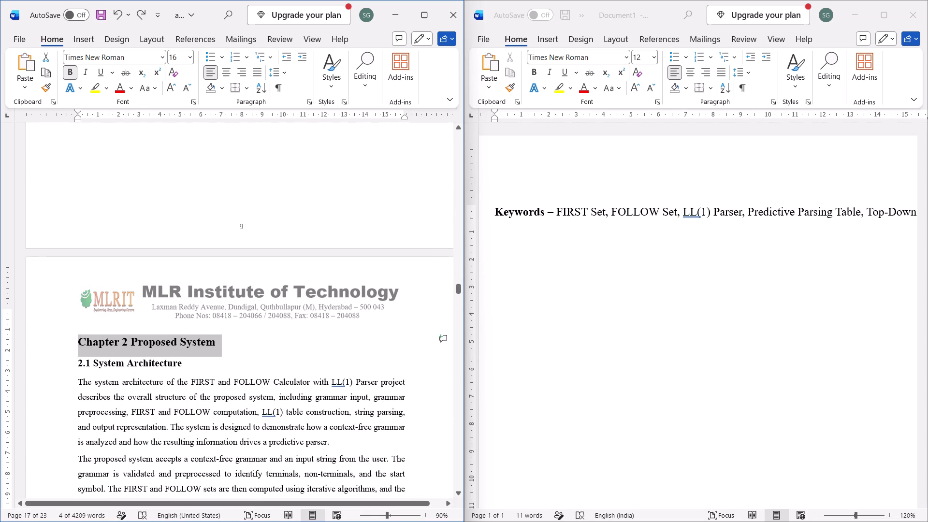
click(48, 88)
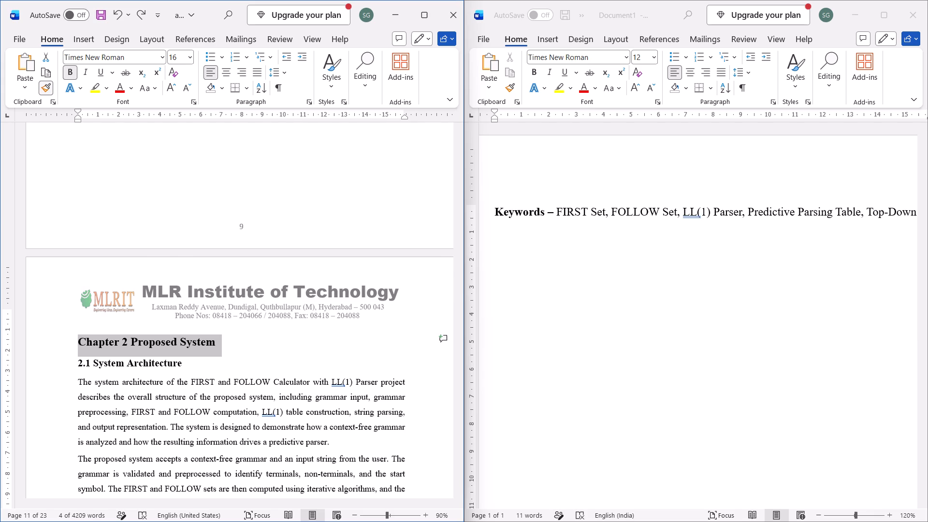
scroll(139, 271, down, 6)
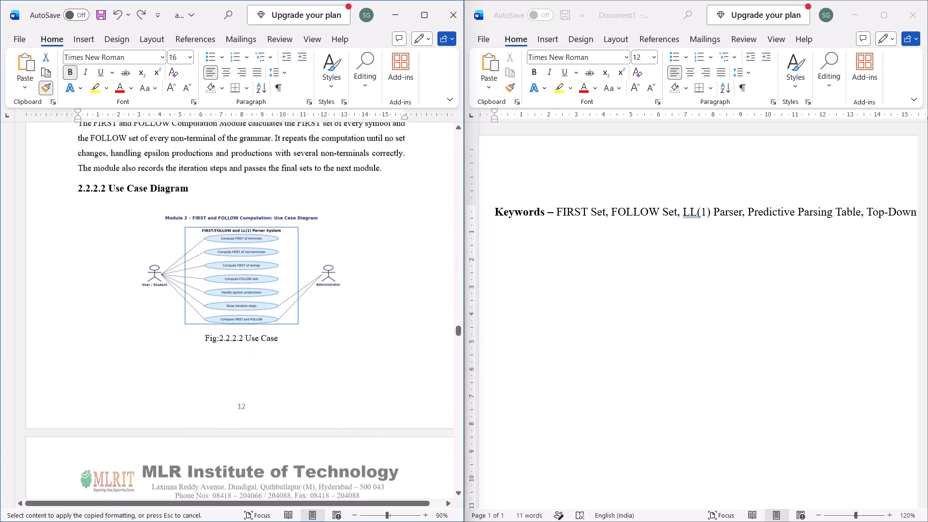
scroll(139, 271, down, 4)
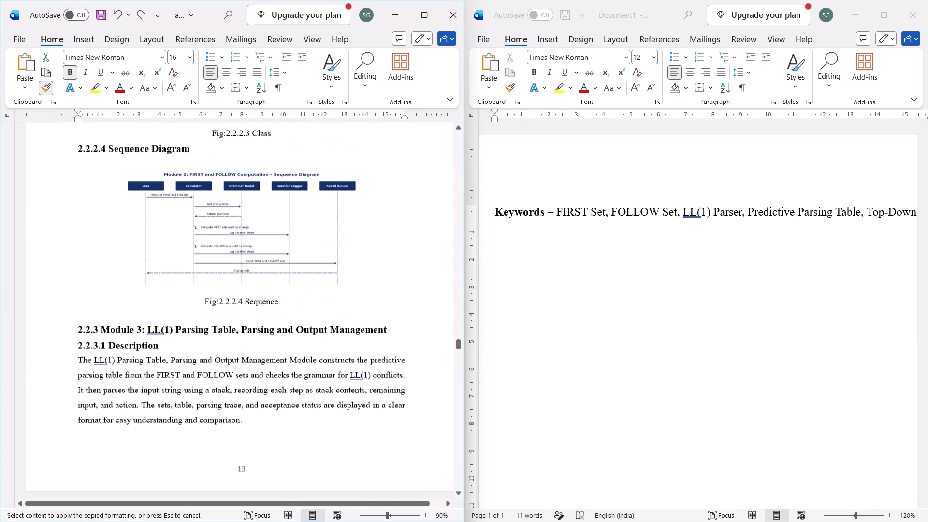
scroll(139, 271, down, 5)
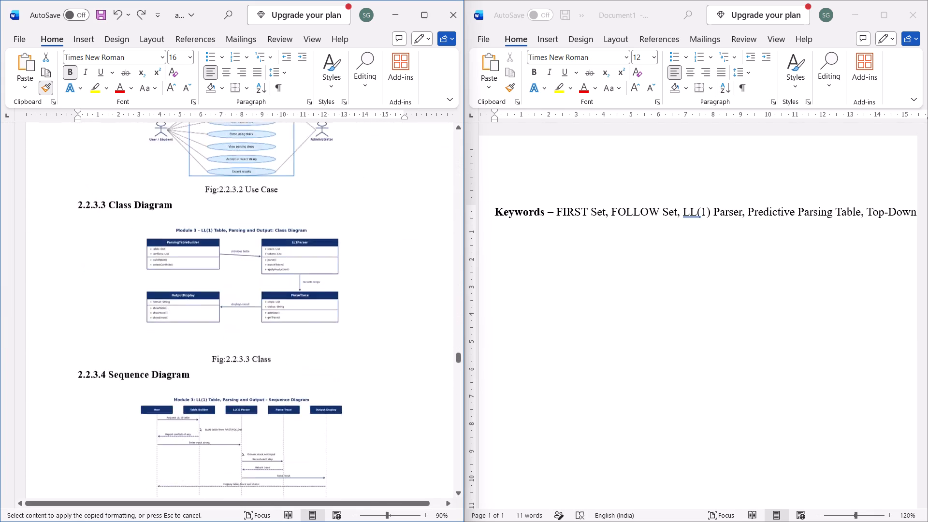
scroll(139, 271, down, 3)
scroll(139, 271, up, 1)
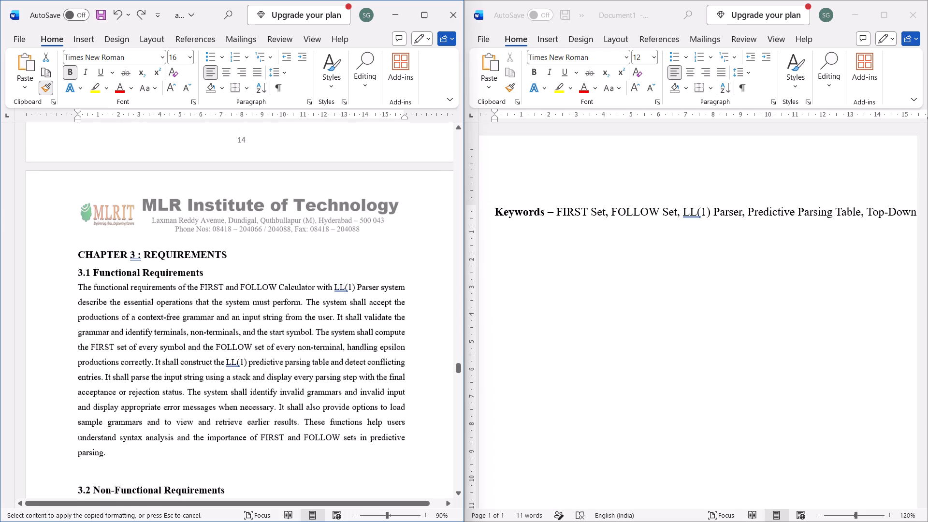
scroll(210, 270, down, 3)
scroll(210, 270, up, 1)
drag(236, 244, 171, 230)
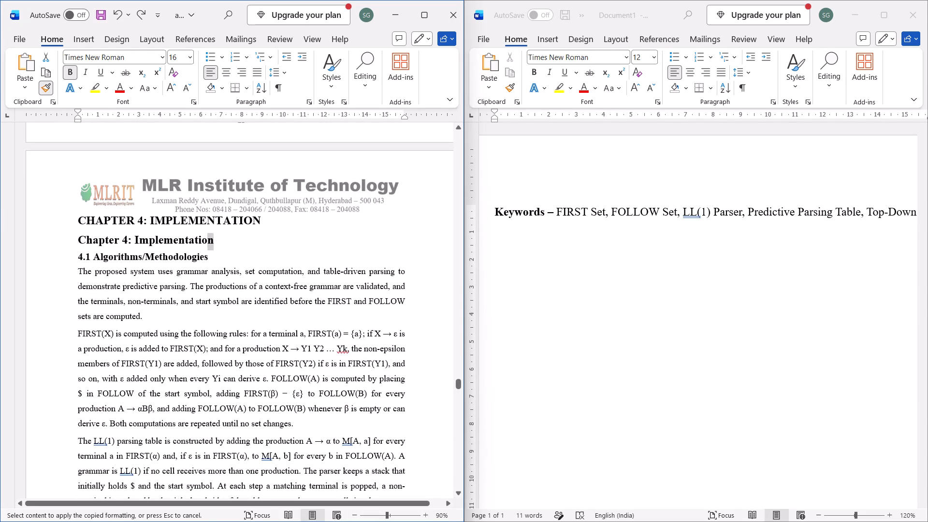
drag(171, 230, 89, 241)
click(196, 255)
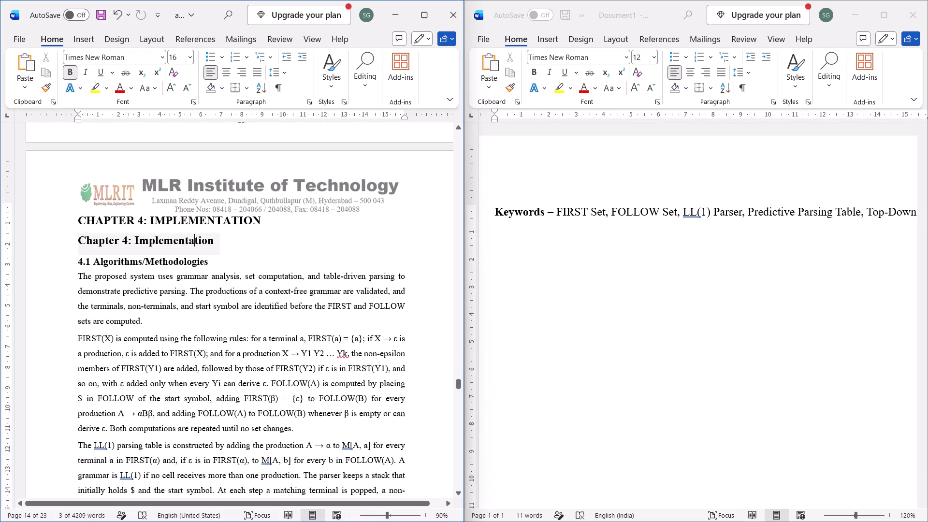
Delete the text of the duplicate uppercase heading "CHAPTER 4: IMPLEMENTATION" at the start of the chapter.
click(279, 219)
key(BackSpace)
key(BackSpace)
key(BackSpace)
key(BackSpace)
key(BackSpace)
key(BackSpace)
key(BackSpace)
key(BackSpace)
key(BackSpace)
key(BackSpace)
key(BackSpace)
key(BackSpace)
key(BackSpace)
key(BackSpace)
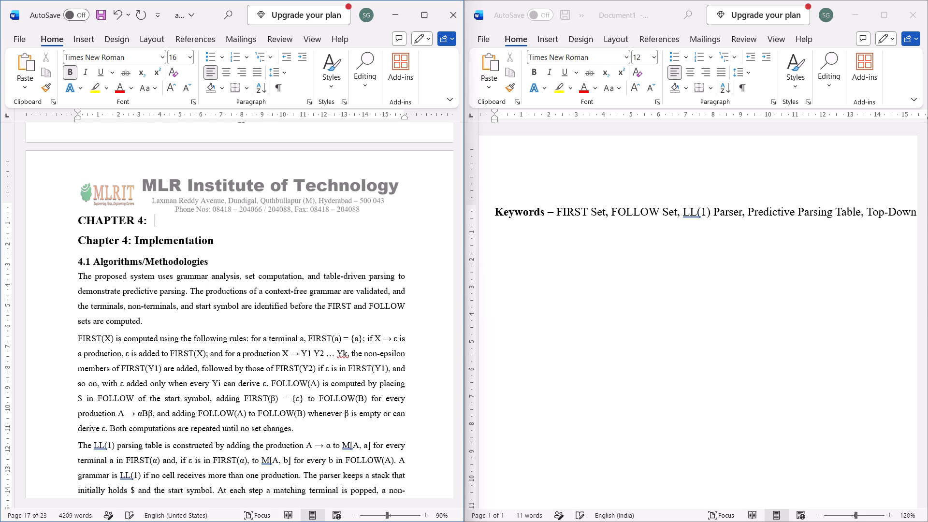
key(BackSpace)
key(BackSpace)
key(BackSpace)
key(BackSpace)
key(BackSpace)
key(BackSpace)
key(BackSpace)
key(BackSpace)
key(BackSpace)
key(BackSpace)
key(BackSpace)
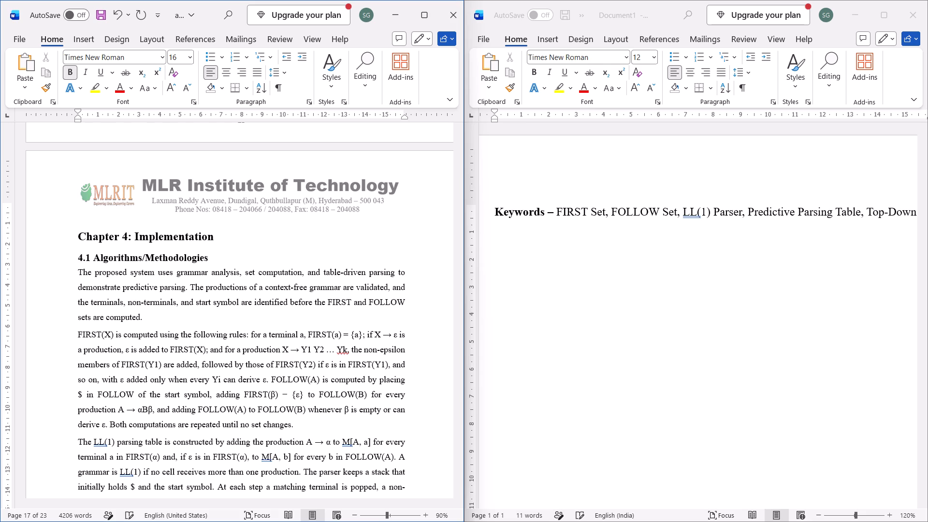
key(BackSpace)
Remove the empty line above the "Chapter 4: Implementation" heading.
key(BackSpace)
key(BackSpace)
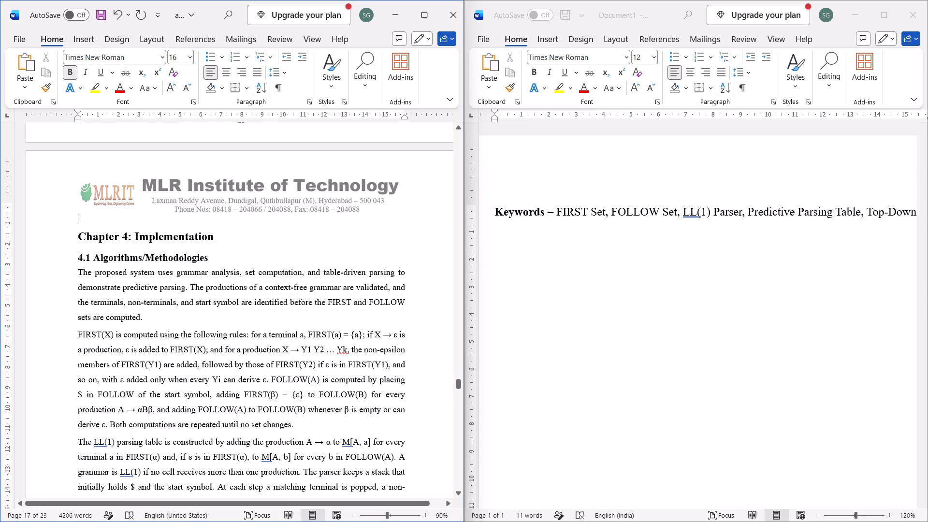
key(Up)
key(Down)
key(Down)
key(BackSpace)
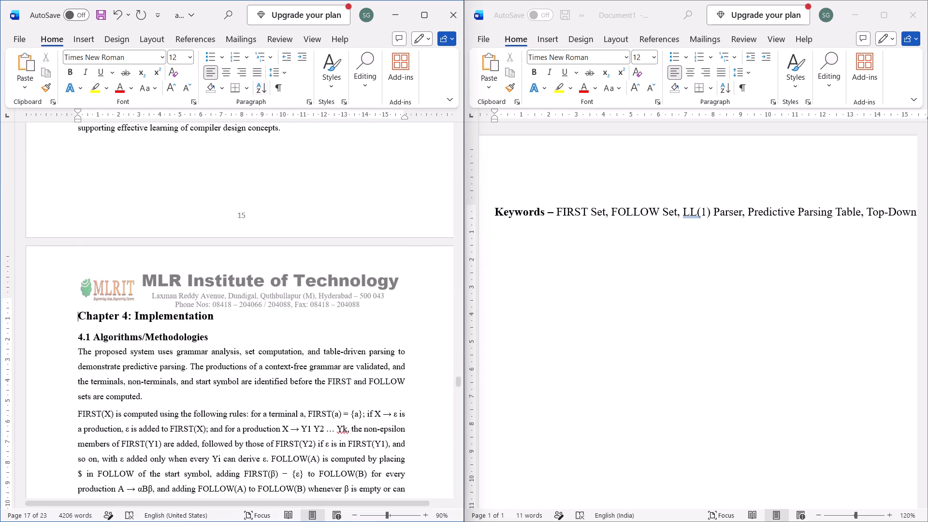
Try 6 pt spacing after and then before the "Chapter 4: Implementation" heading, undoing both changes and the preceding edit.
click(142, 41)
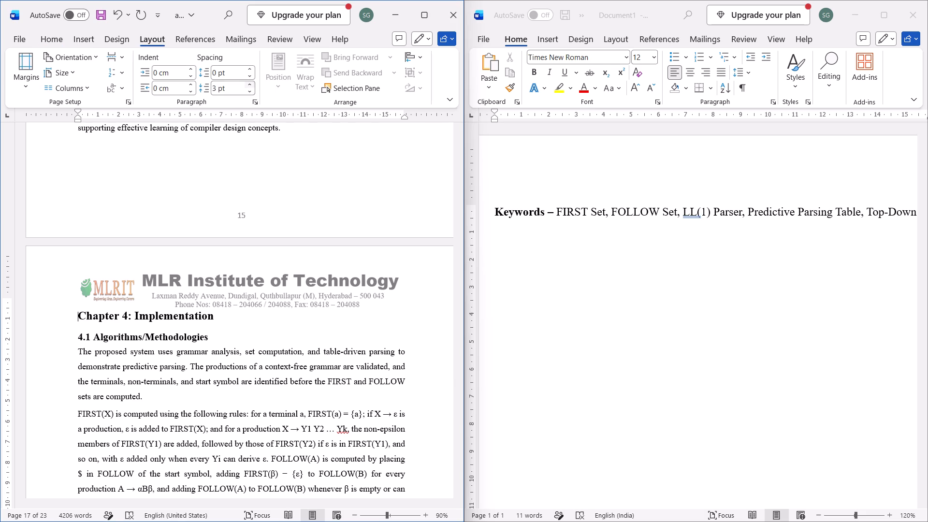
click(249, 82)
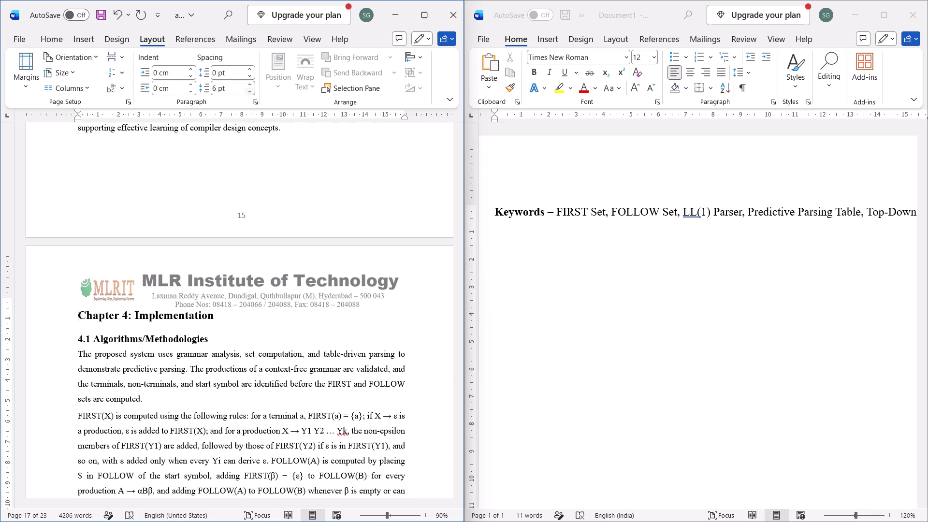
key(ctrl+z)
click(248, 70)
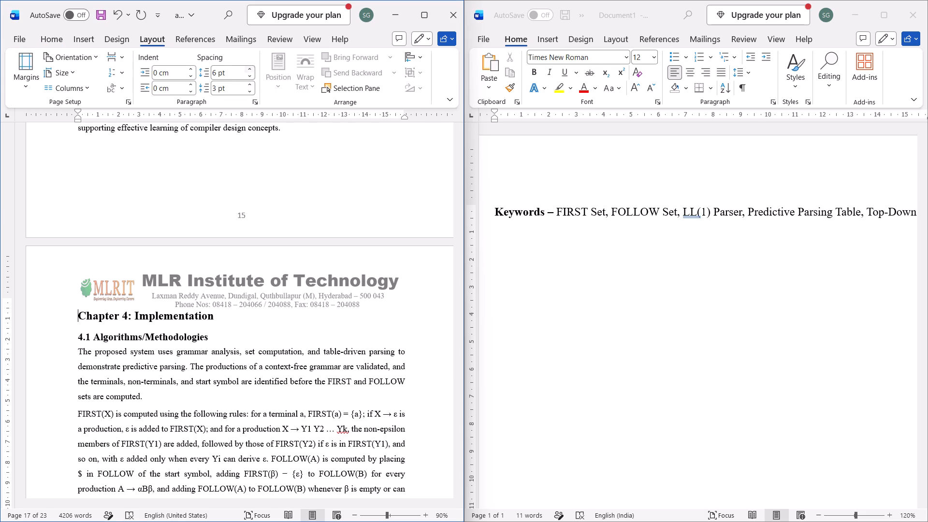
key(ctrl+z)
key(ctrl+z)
Insert three empty lines after the 4.2 Technologies Used paragraph to push the 4.2.1 heading and its table onto the next page.
scroll(187, 253, down, 2)
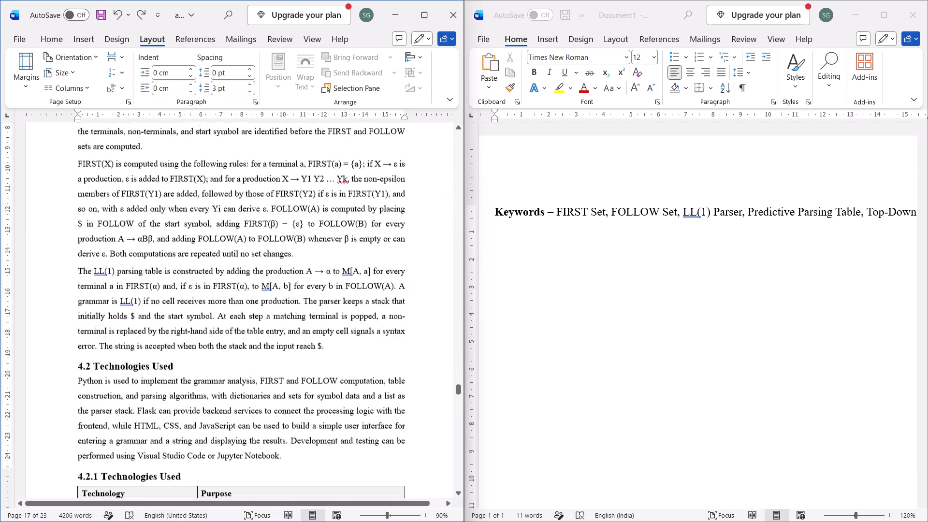
scroll(187, 253, down, 3)
scroll(187, 253, up, 1)
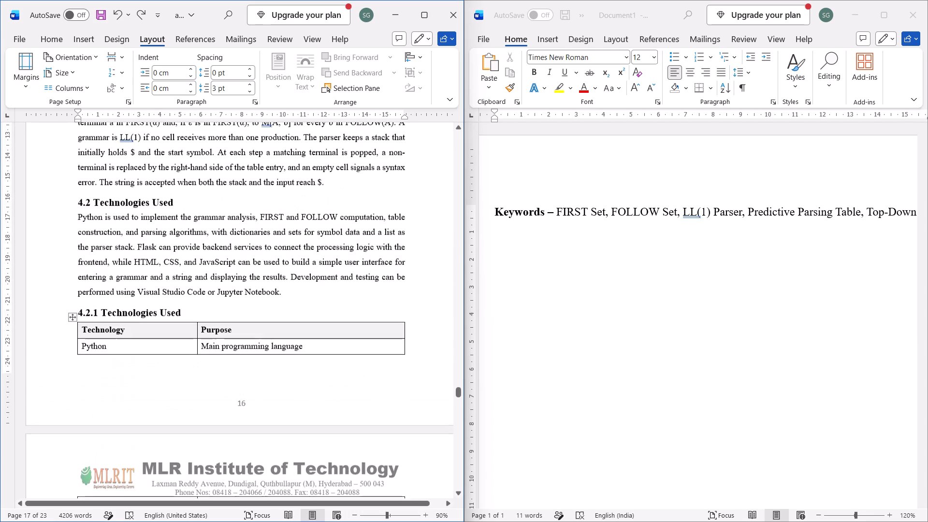
click(293, 294)
key(Return)
key(Return)
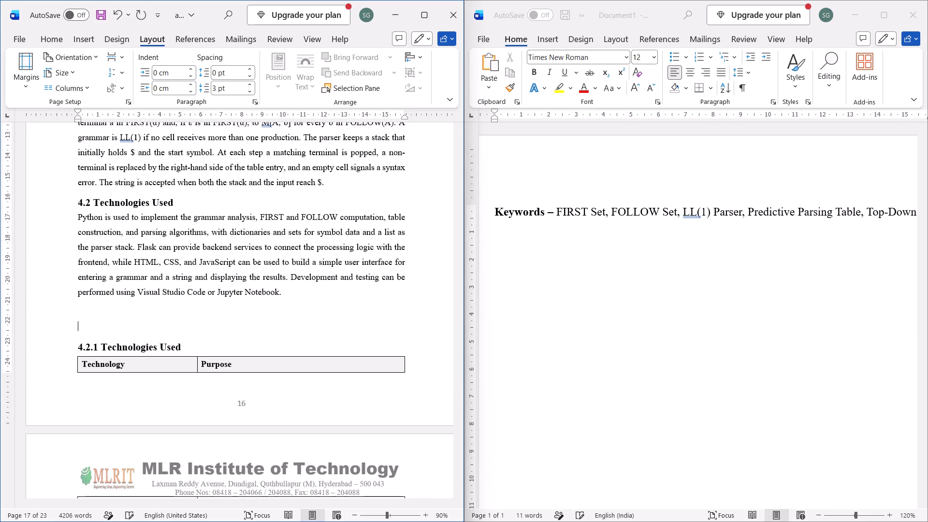
key(Return)
scroll(293, 294, down, 4)
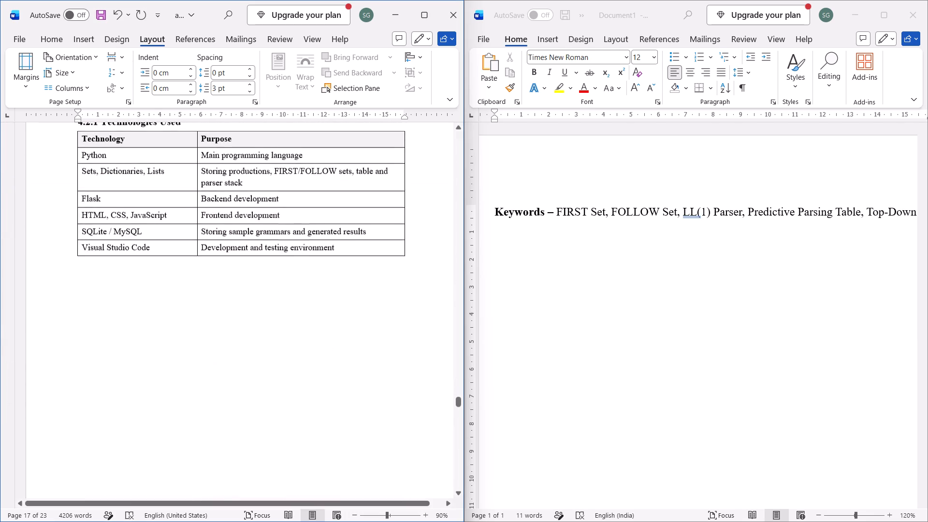
scroll(293, 294, down, 3)
scroll(293, 294, up, 1)
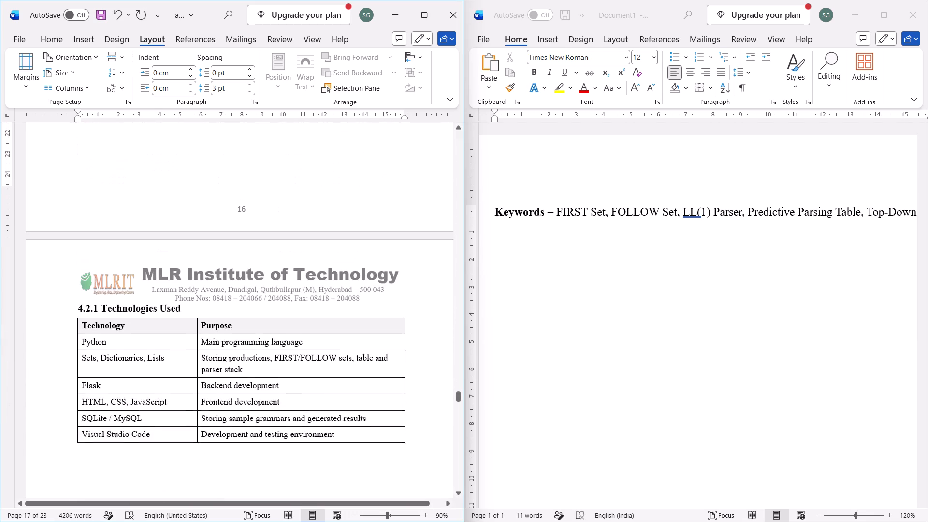
Insert three more empty lines above the 4.2.1 Technologies Used heading to move it lower on its page.
scroll(293, 294, up, 1)
scroll(293, 294, down, 1)
key(Return)
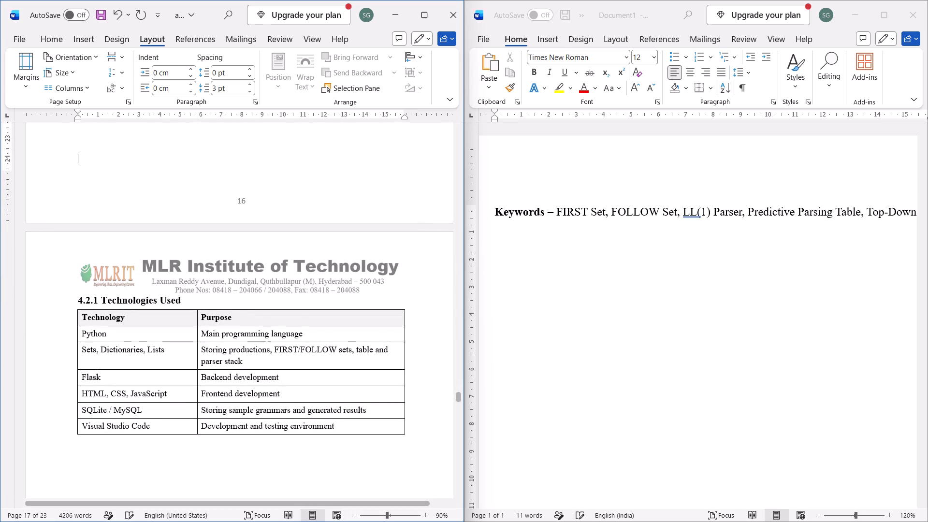
key(Return)
key(Return)
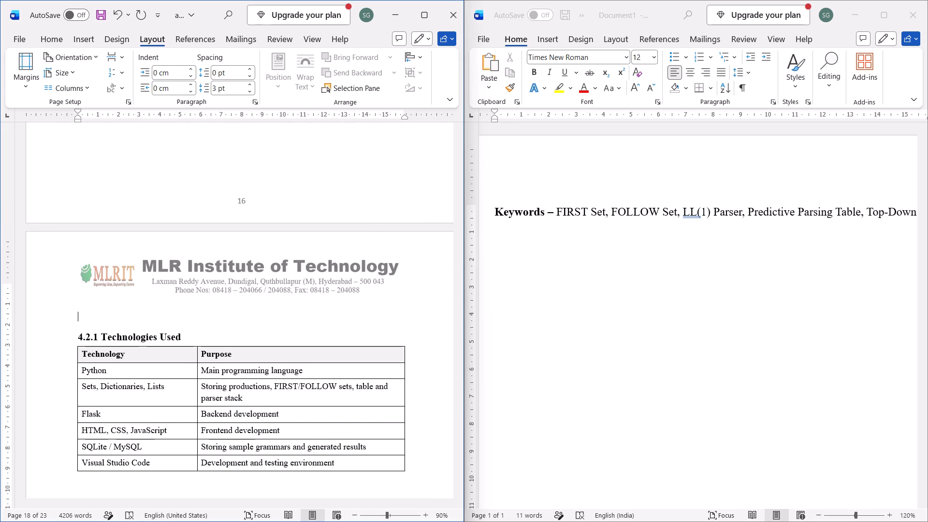
Apply 1.5 line spacing to the Keywords paragraph above SDG Goals Mapping.
scroll(293, 294, up, 1)
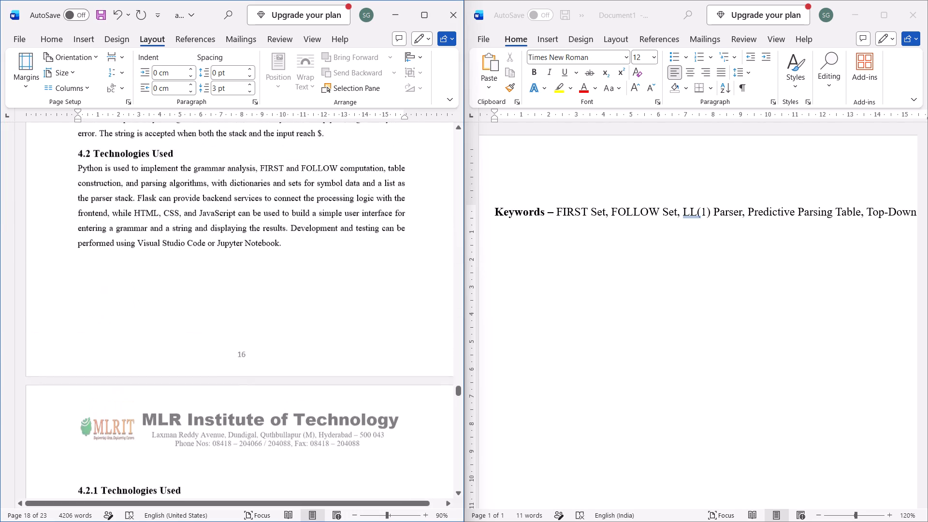
scroll(293, 294, up, 1)
scroll(275, 250, up, 3)
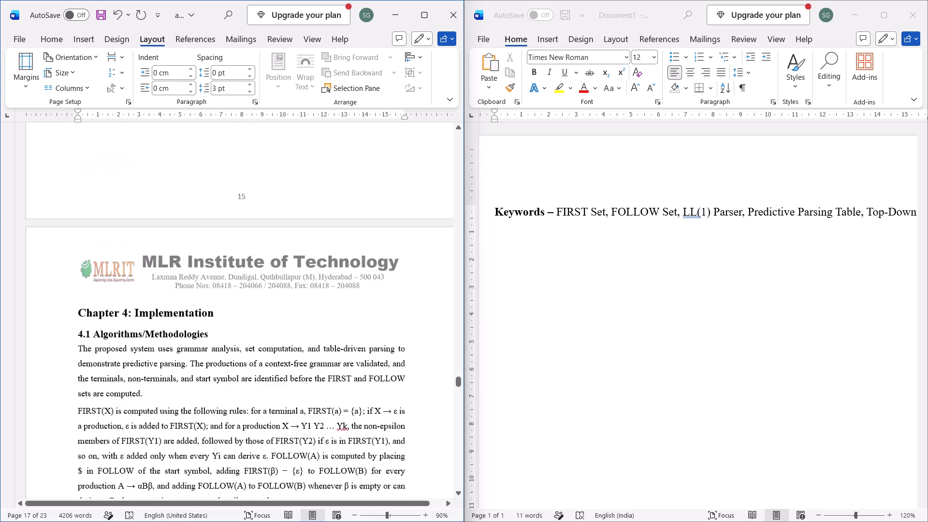
scroll(275, 250, up, 6)
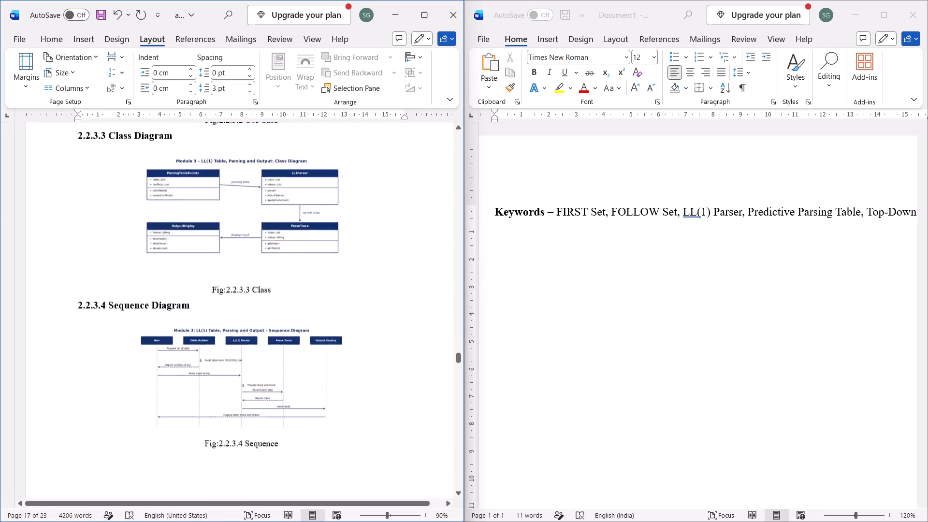
scroll(275, 250, up, 6)
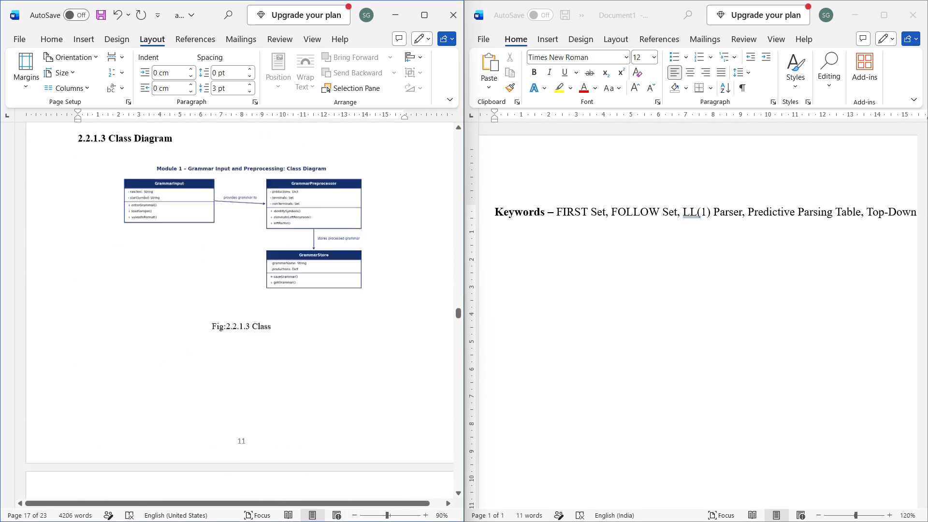
scroll(275, 250, up, 6)
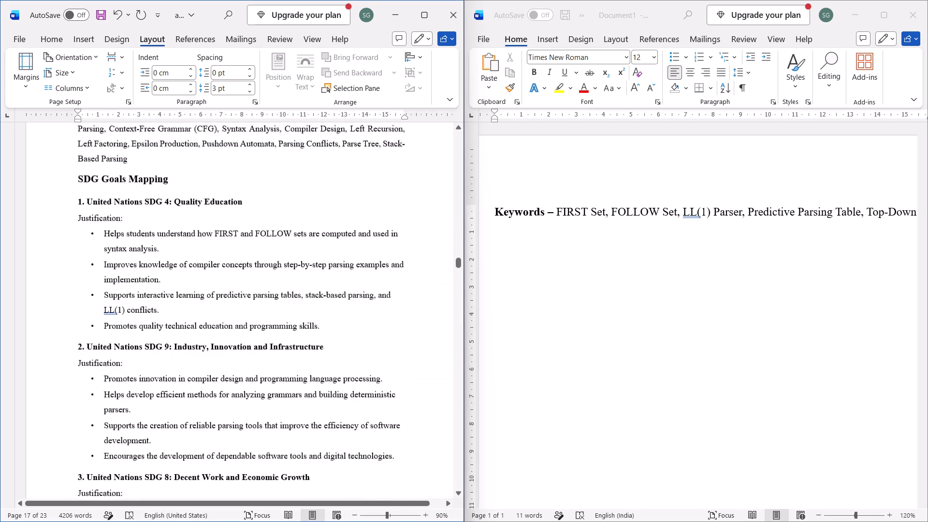
scroll(275, 250, up, 6)
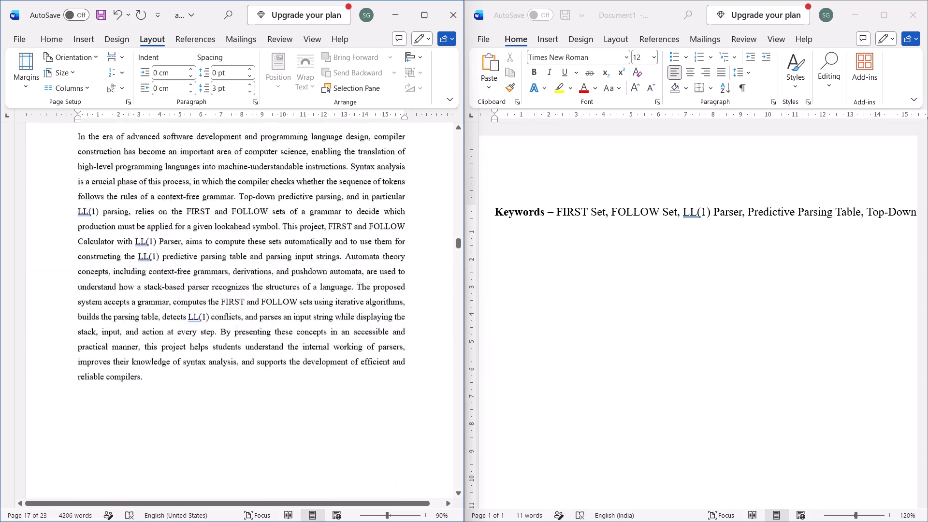
scroll(275, 250, up, 2)
scroll(275, 250, down, 6)
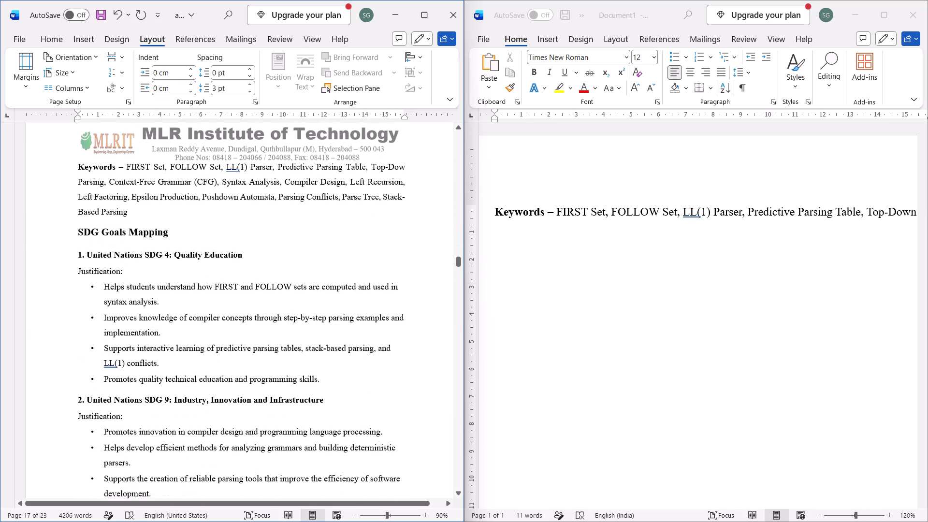
click(228, 307)
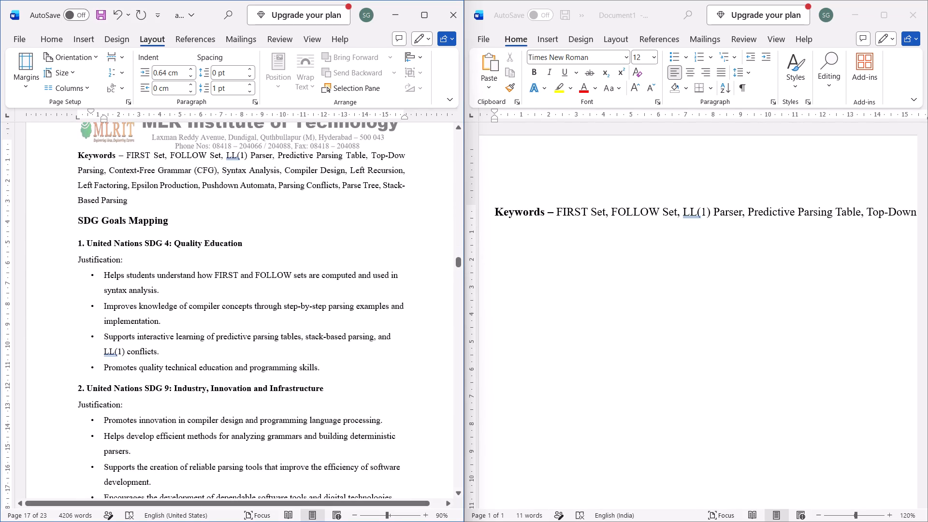
click(50, 39)
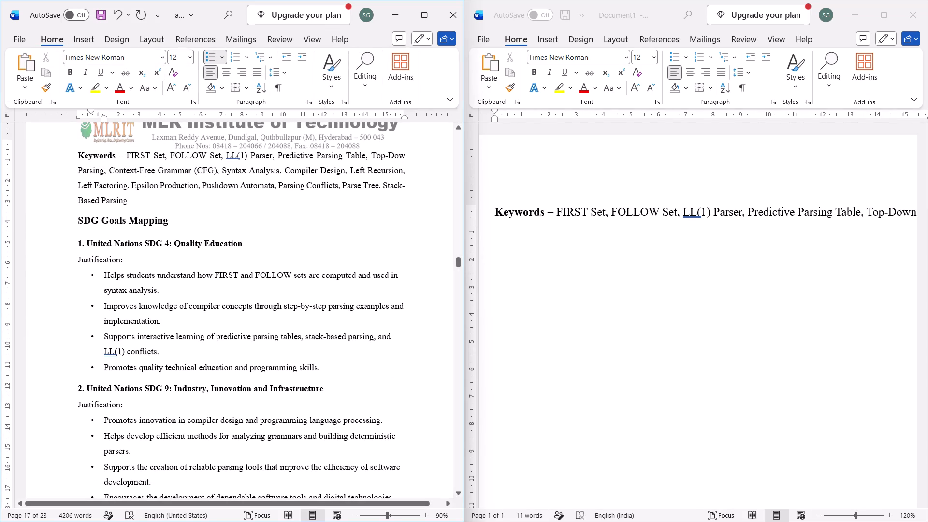
drag(141, 193, 129, 168)
drag(133, 195, 132, 154)
key(ctrl+5)
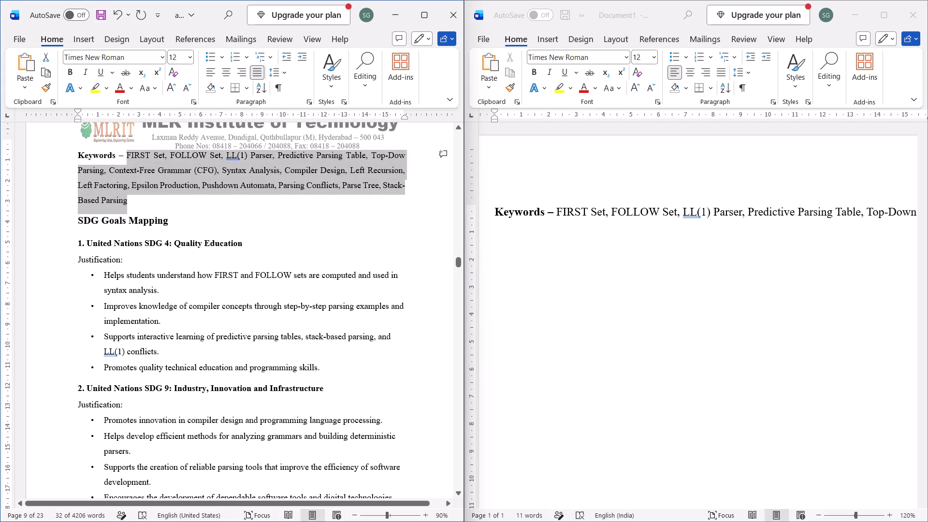
Apply 1.5 line spacing to the whole 1.1 Overview paragraph in Chapter 1.
scroll(195, 269, down, 4)
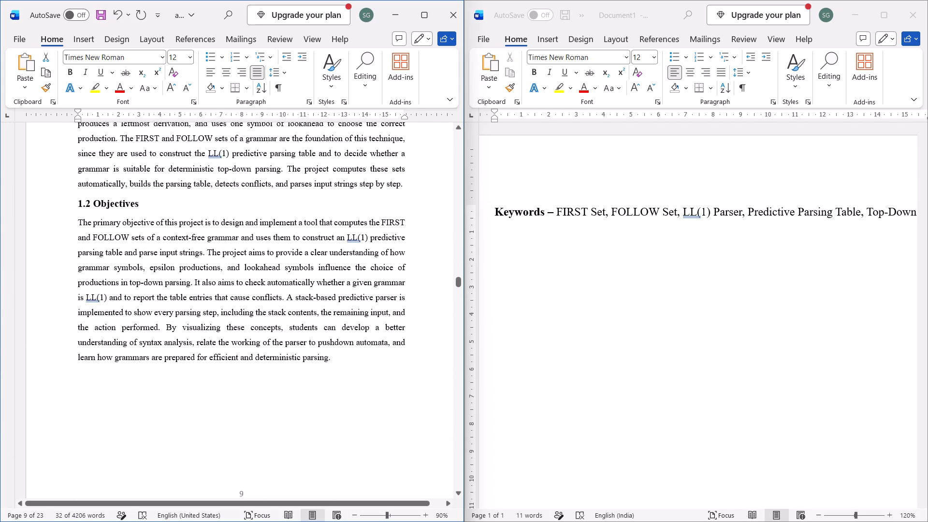
click(245, 174)
drag(407, 184, 226, 135)
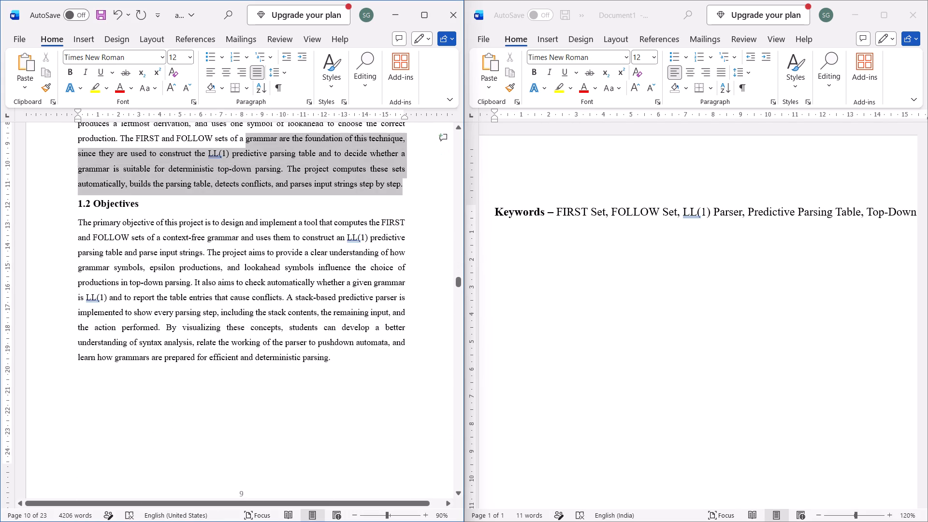
drag(226, 135, 91, 185)
key(ctrl+5)
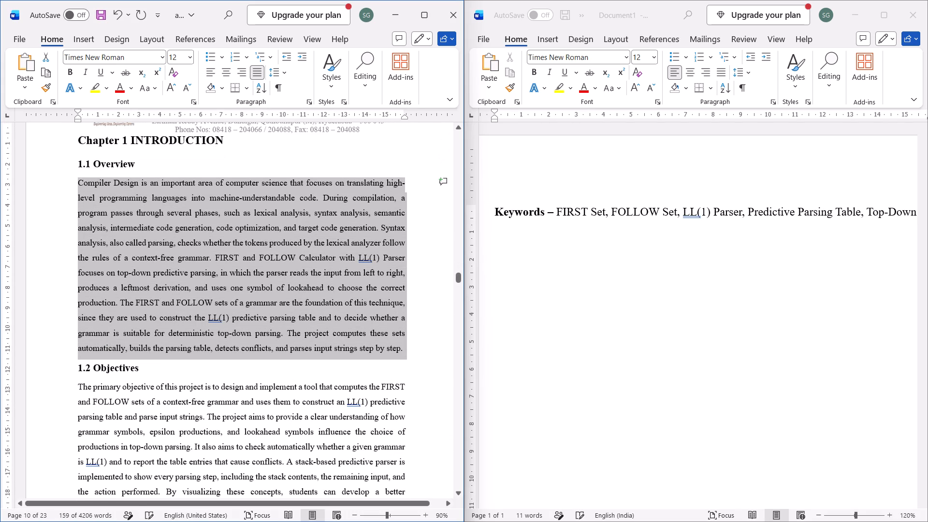
Apply 1.5 line spacing to the three paragraphs under 2.1 System Architecture, undoing any accidental replacement of the text.
scroll(188, 204, down, 4)
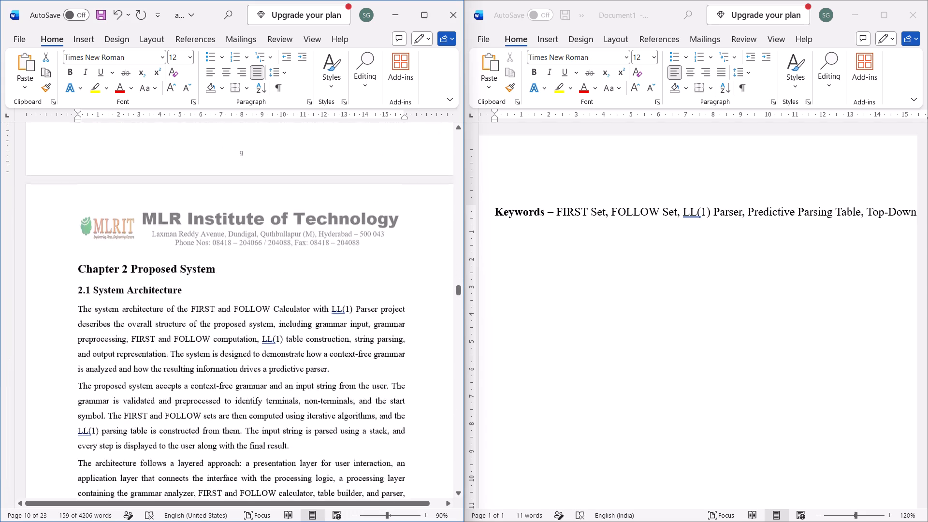
scroll(188, 204, down, 1)
scroll(238, 238, up, 1)
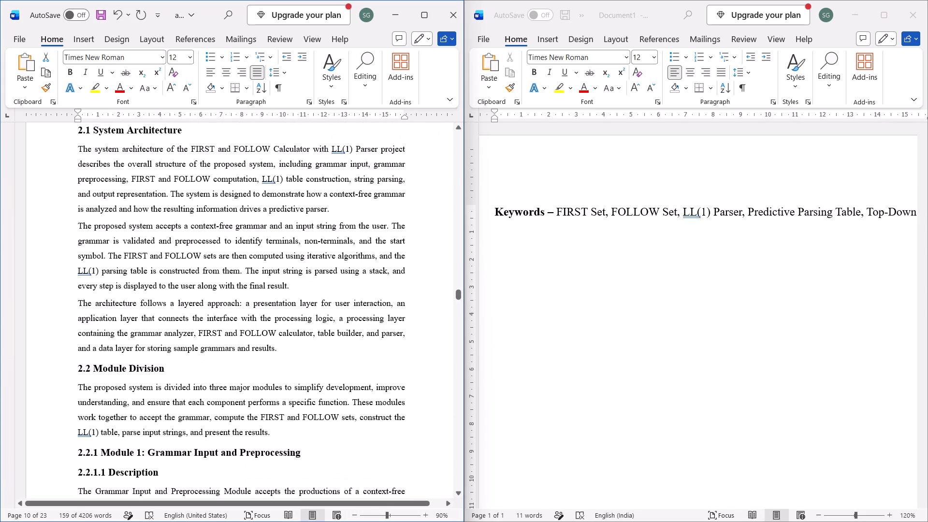
drag(276, 348, 74, 153)
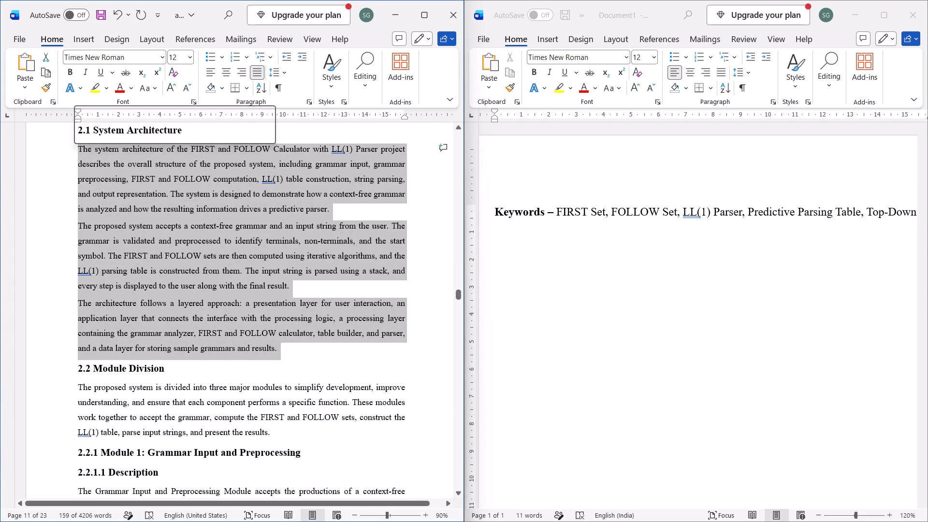
key(5)
key(ctrl+z)
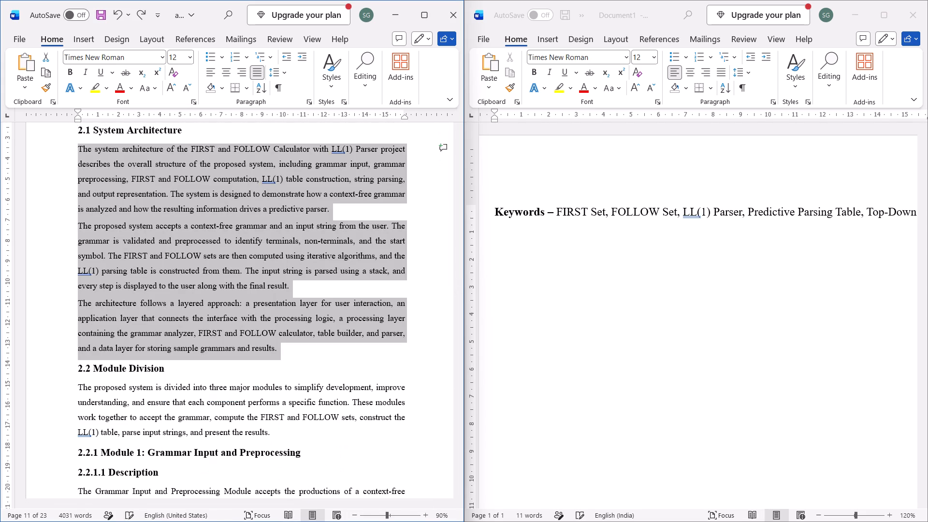
key(ctrl+5)
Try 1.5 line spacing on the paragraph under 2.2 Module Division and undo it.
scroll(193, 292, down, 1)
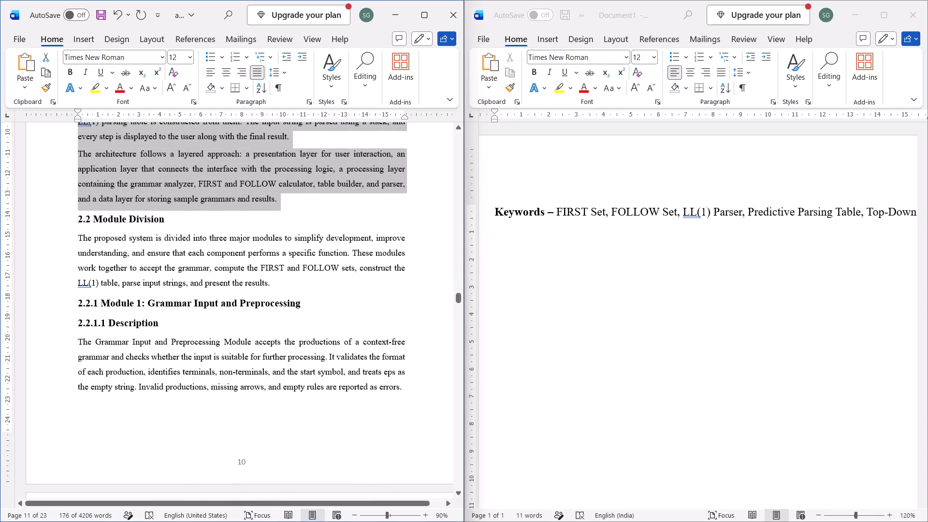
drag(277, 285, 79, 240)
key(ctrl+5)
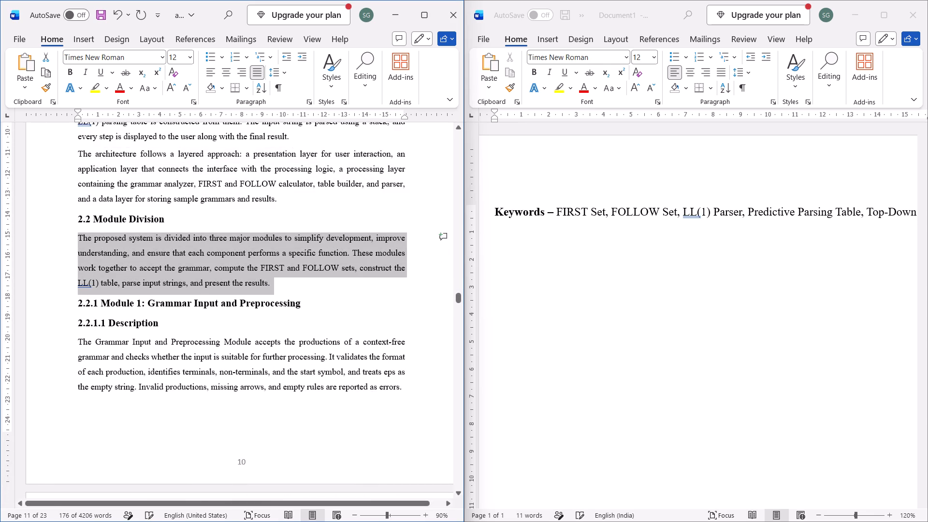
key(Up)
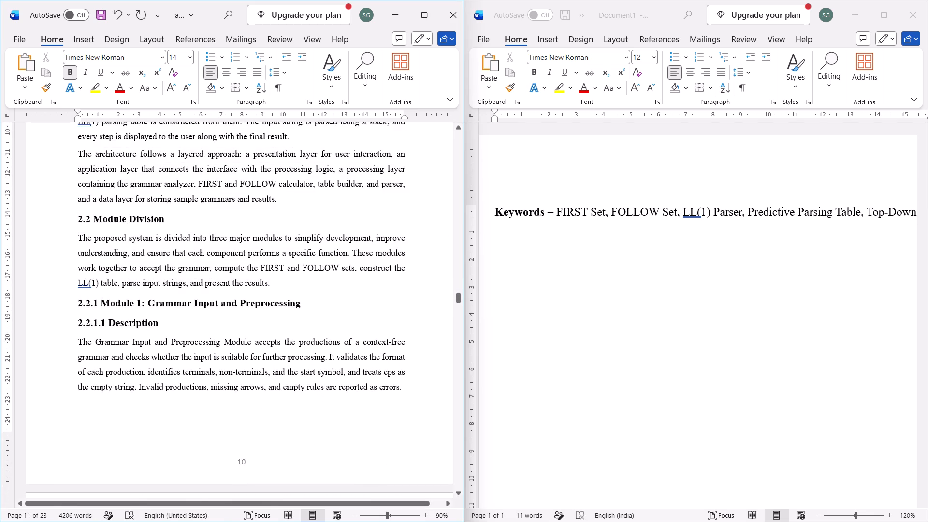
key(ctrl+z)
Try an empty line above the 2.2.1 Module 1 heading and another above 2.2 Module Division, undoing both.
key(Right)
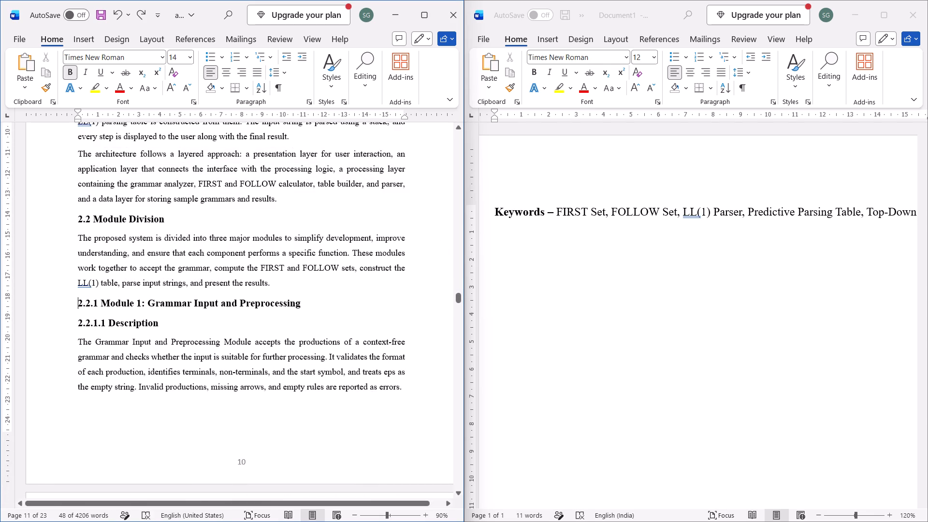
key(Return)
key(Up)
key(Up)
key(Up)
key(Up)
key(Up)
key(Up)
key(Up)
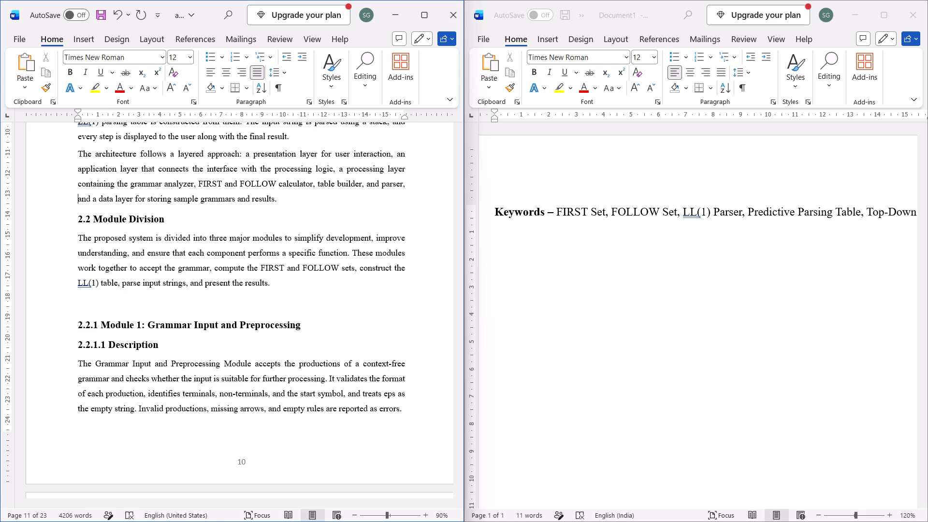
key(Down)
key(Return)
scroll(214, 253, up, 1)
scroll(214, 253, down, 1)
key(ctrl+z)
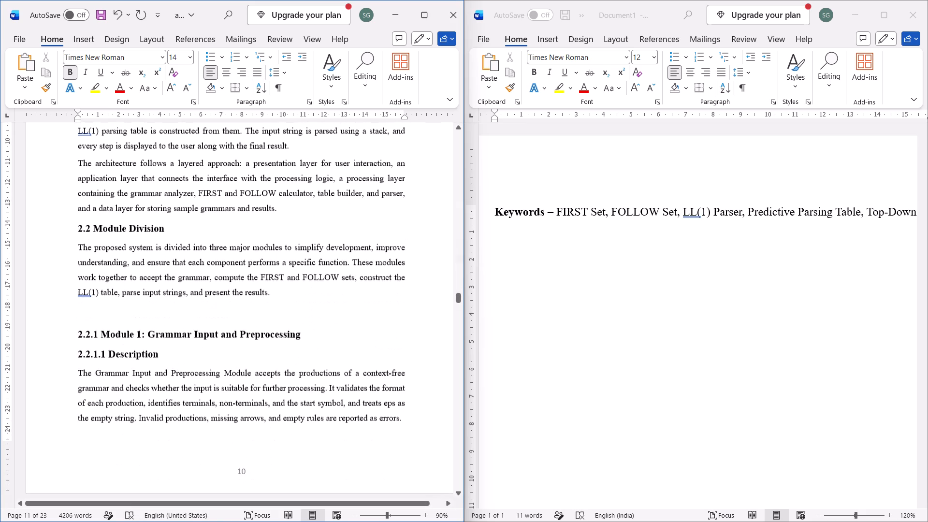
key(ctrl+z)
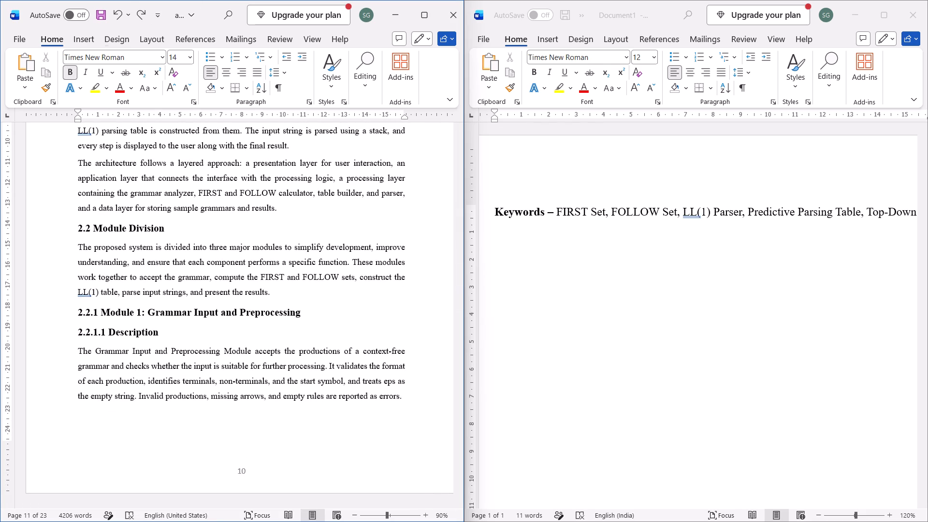
Set the 2.2.1 Module 1 heading's spacing after to 6 pt, trying and undoing 12 pt, and its spacing before to 18 pt.
click(160, 33)
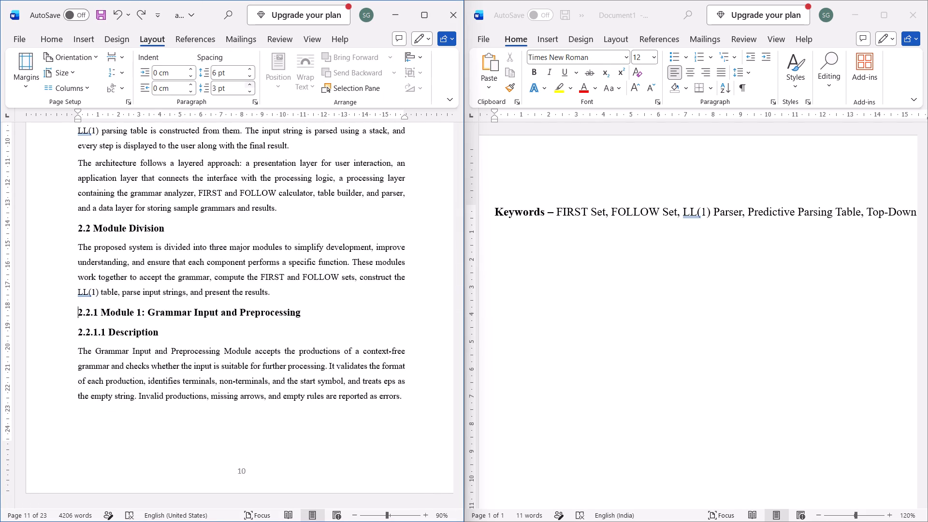
click(249, 83)
click(249, 83)
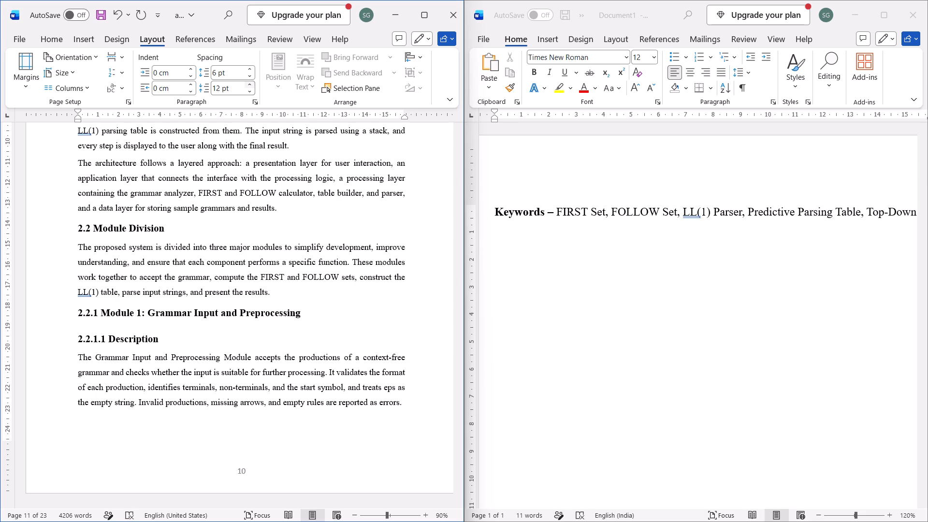
key(ctrl+z)
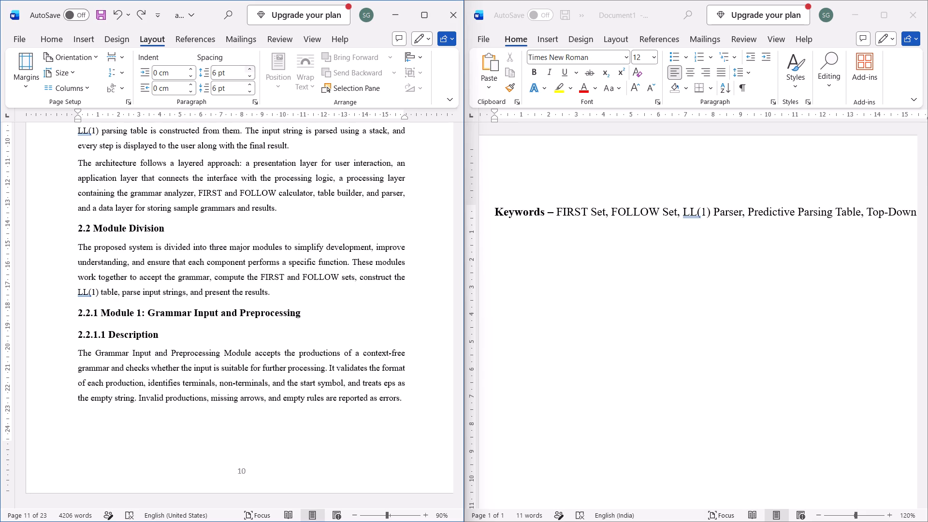
click(249, 68)
click(249, 68)
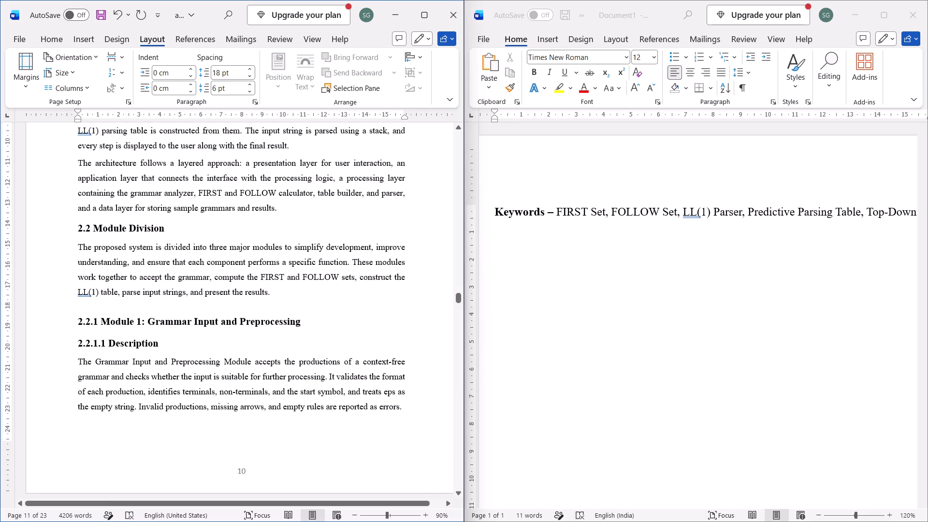
Set the spacing before the 2.2 Module Division heading to 12 pt.
click(79, 226)
click(253, 67)
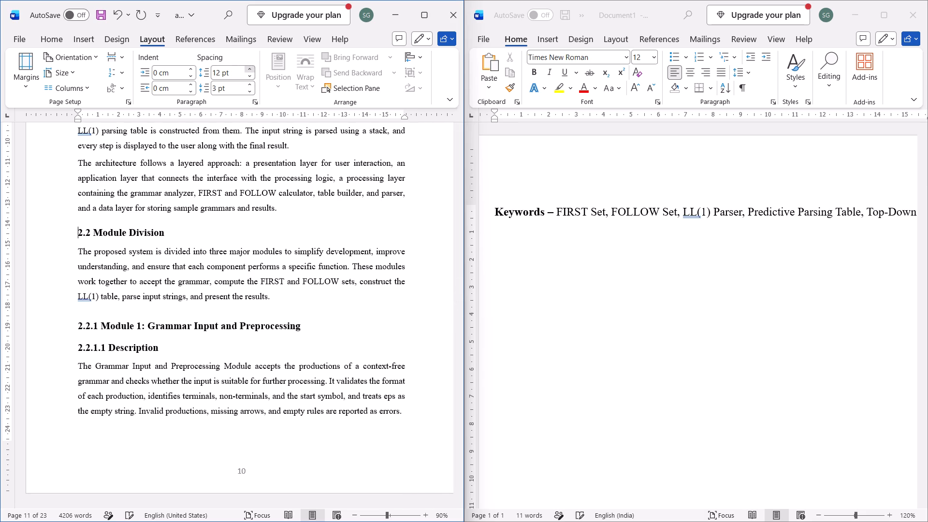
Insert an empty line between the Fig:2.2.1.4 Sequence caption and the 2.2.2 Module 2 heading.
scroll(241, 161, up, 1)
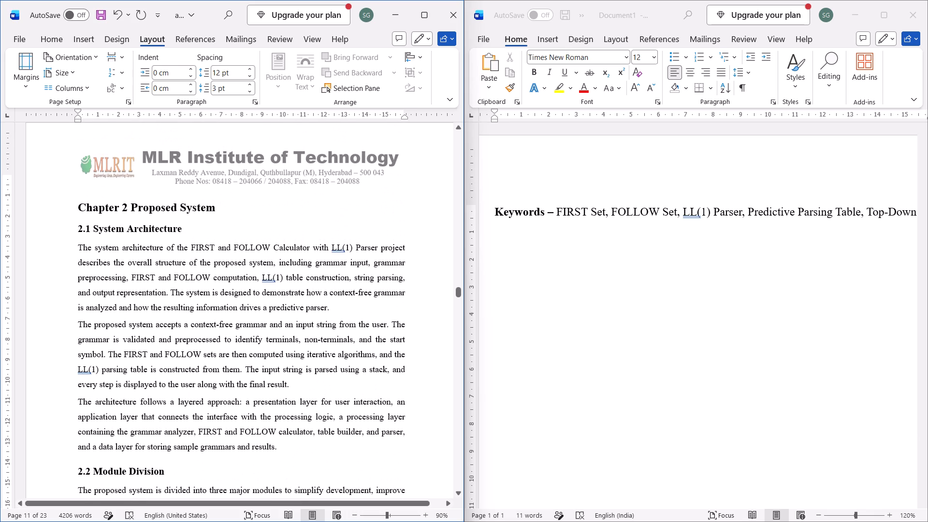
scroll(182, 231, down, 5)
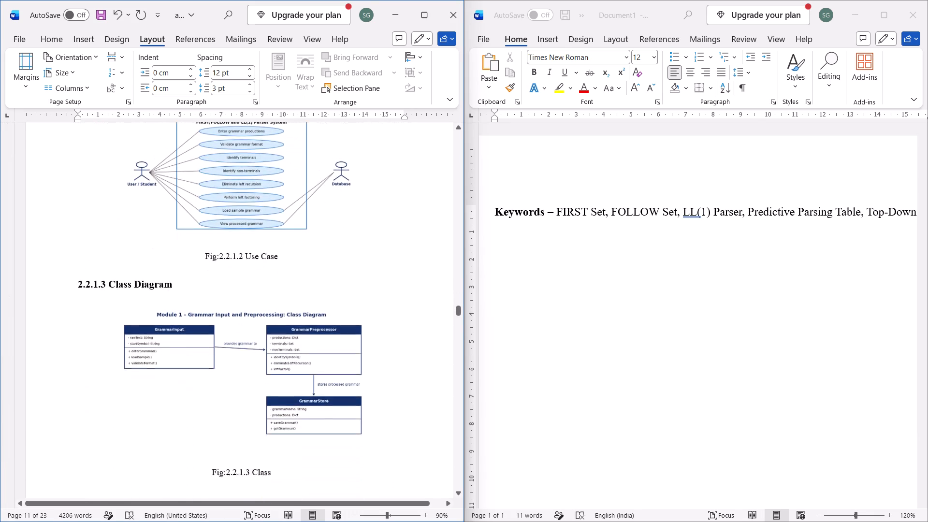
scroll(182, 231, down, 3)
scroll(182, 231, up, 2)
scroll(182, 231, down, 1)
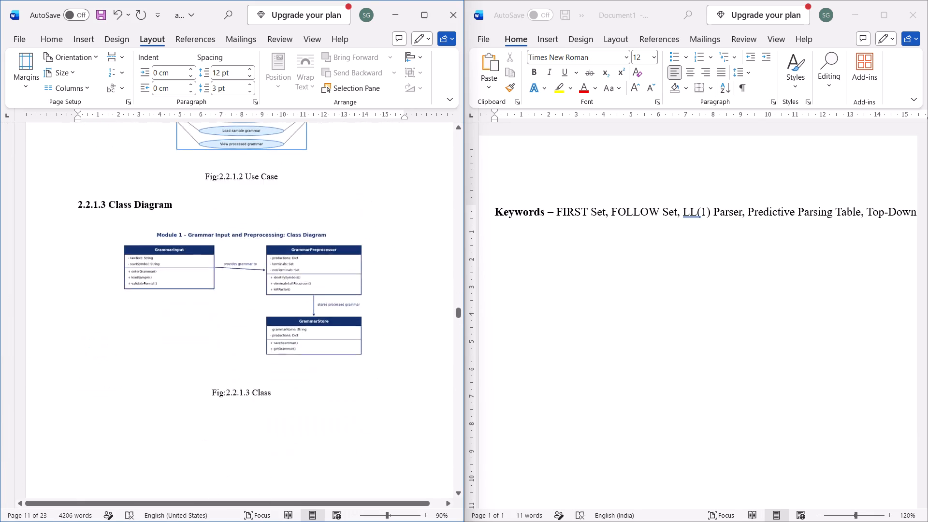
scroll(182, 231, down, 3)
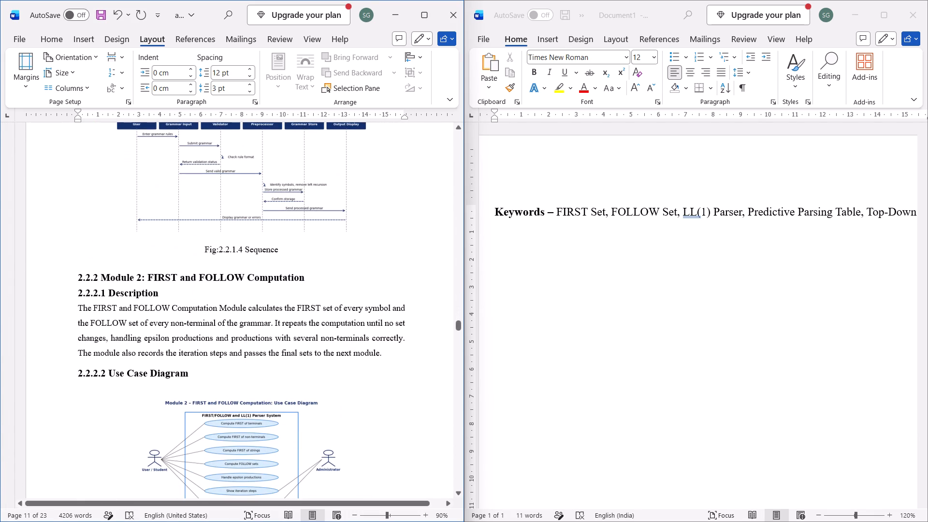
click(312, 257)
key(Return)
key(Left)
Set the spacing before the 2.2.2.1 Description heading to 12 pt.
key(Down)
key(Down)
key(Down)
key(Down)
key(Down)
key(Down)
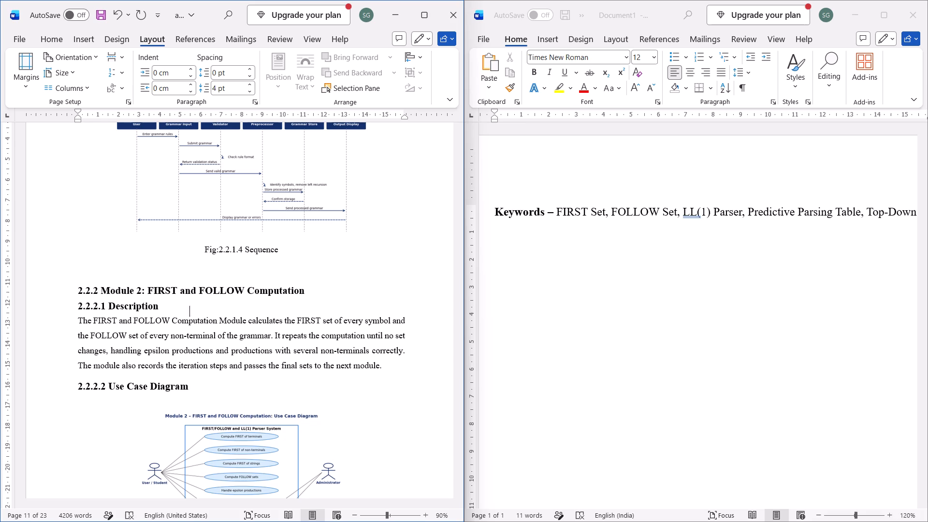
key(Up)
key(Up)
key(Up)
key(ctrl+Left)
key(ctrl+Left)
key(ctrl+Left)
key(ctrl+Left)
key(ctrl+Left)
key(ctrl+Left)
key(ctrl+Left)
key(ctrl+Left)
click(249, 68)
click(249, 68)
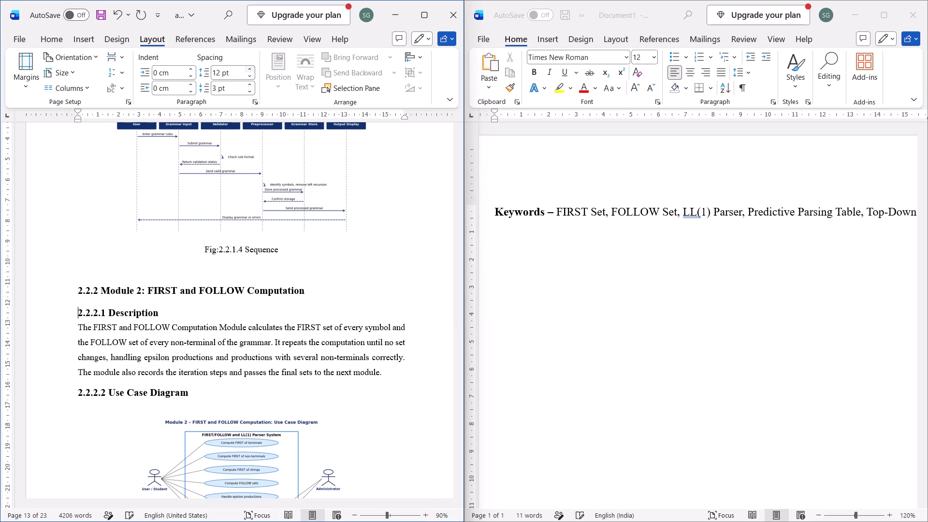
Set the spacing after the 2.2.2.1 Description heading to 6 pt.
scroll(250, 76, down, 1)
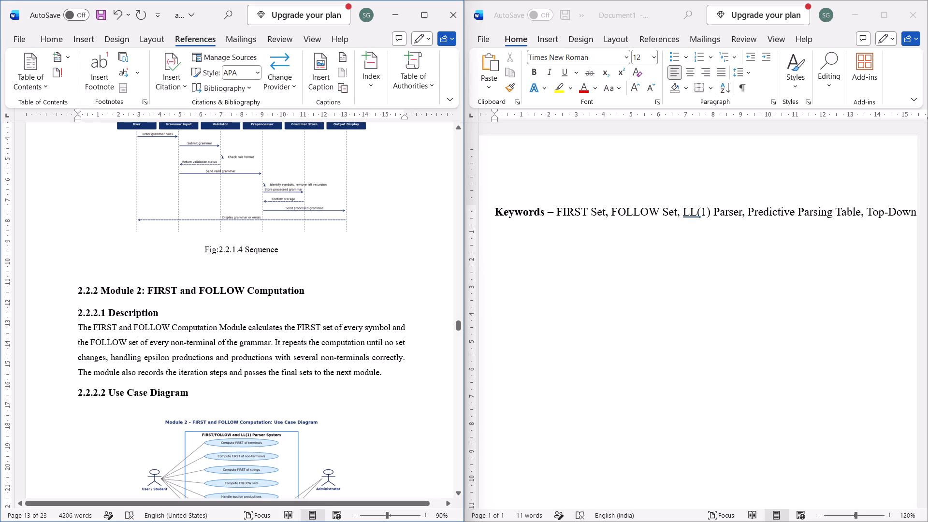
click(153, 38)
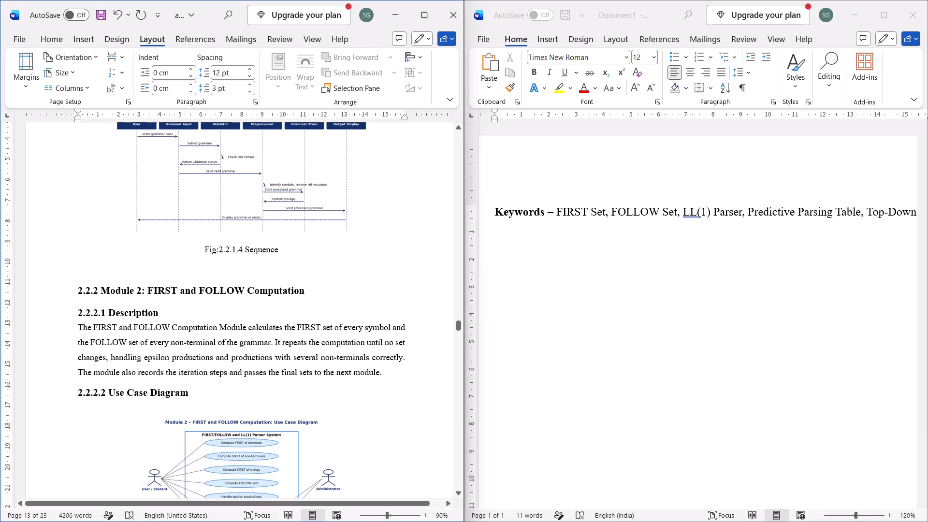
click(160, 310)
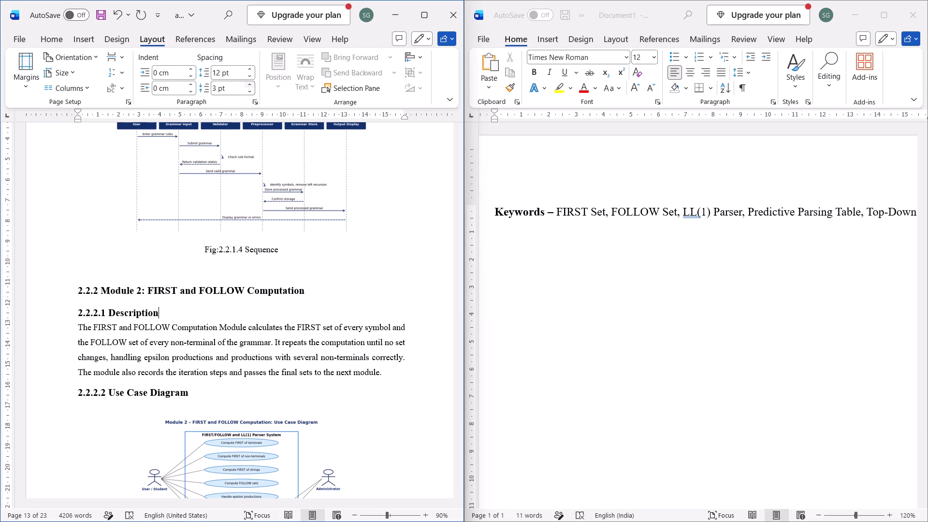
click(249, 83)
Apply 1.5 line spacing to the three body paragraphs under 4.1 Algorithms/Methodologies in Chapter 4.
scroll(229, 282, down, 2)
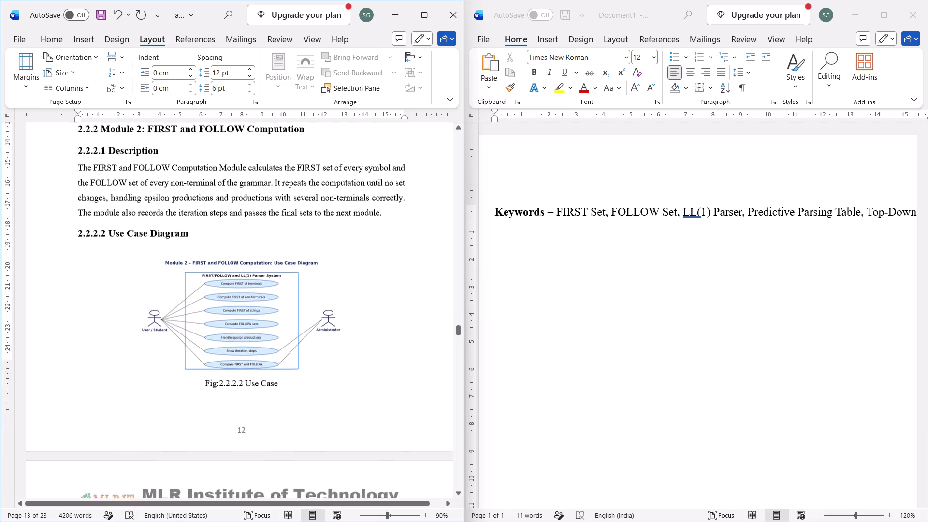
scroll(229, 282, down, 3)
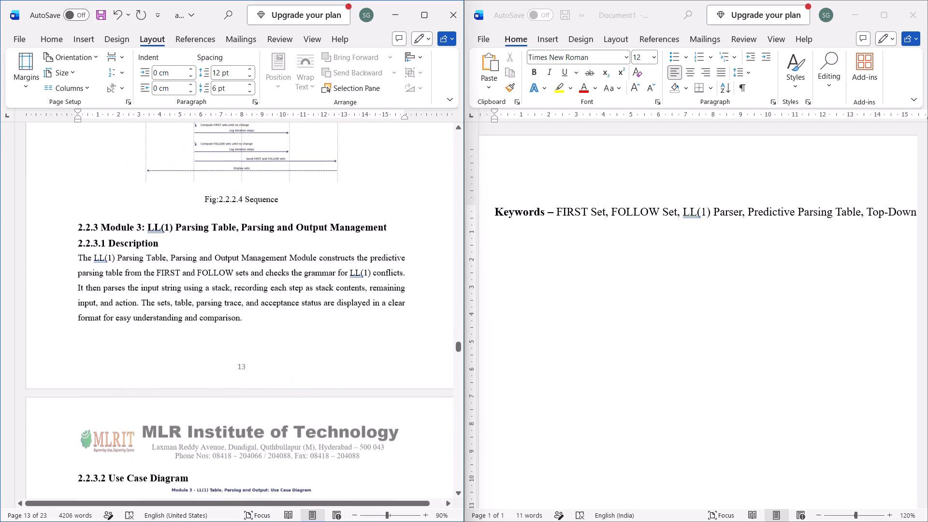
scroll(229, 282, down, 5)
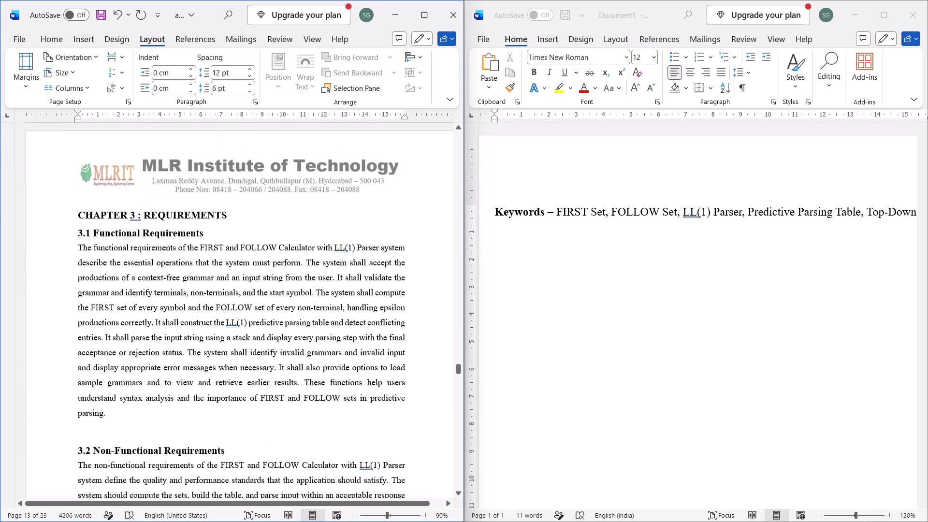
scroll(229, 282, down, 4)
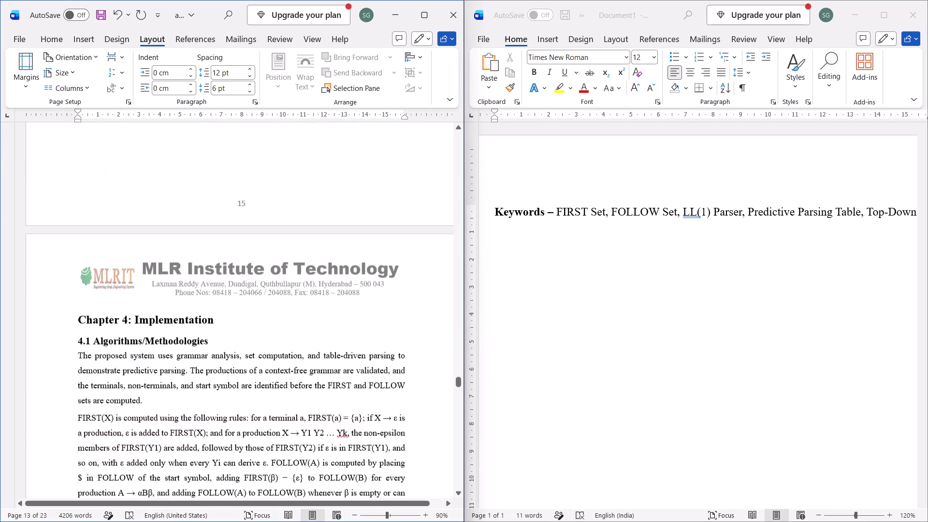
scroll(229, 282, down, 2)
scroll(229, 282, up, 1)
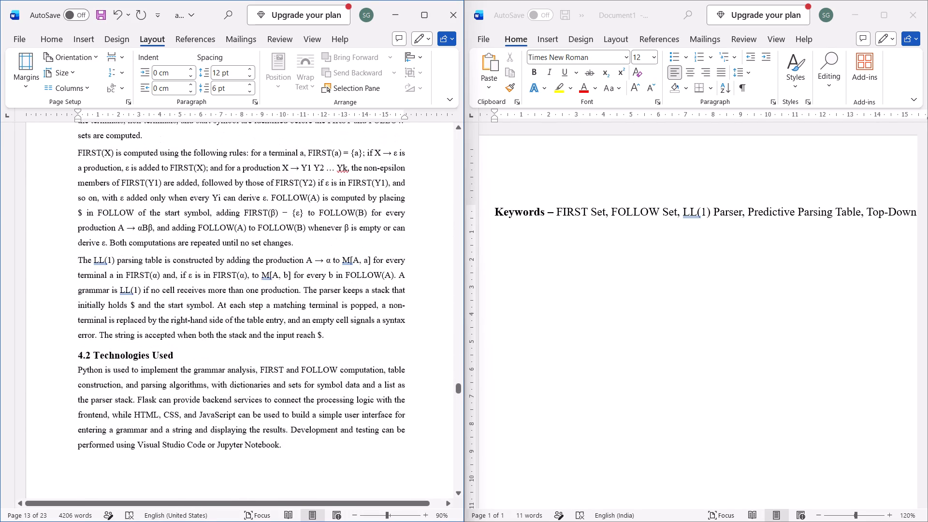
scroll(229, 282, up, 1)
drag(343, 337, 78, 128)
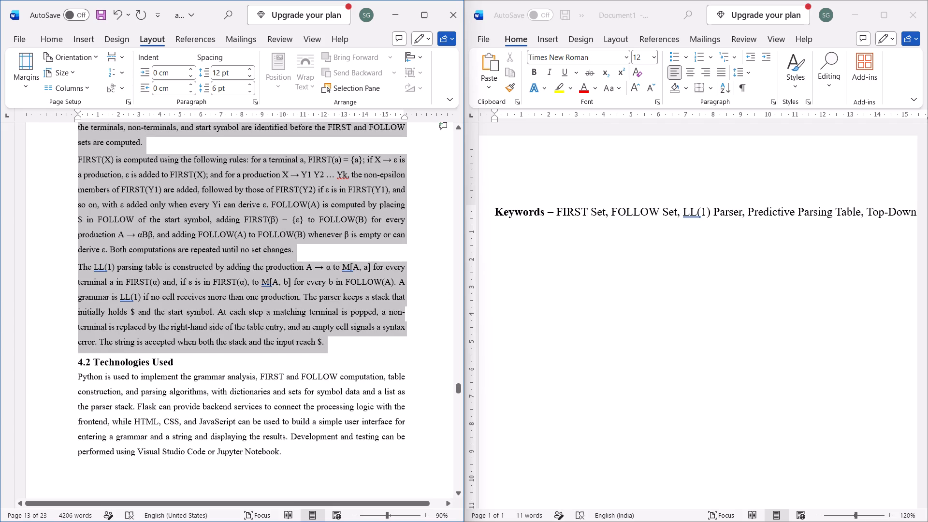
drag(78, 128, 71, 201)
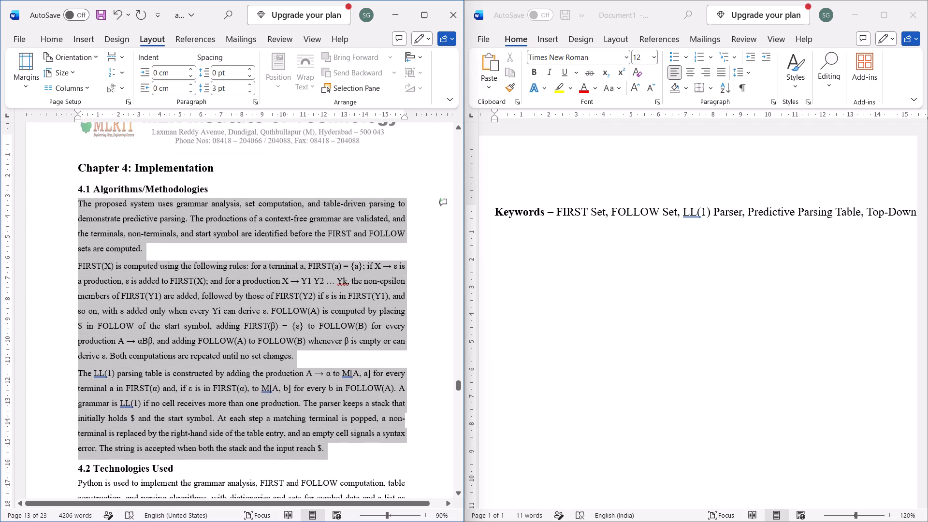
key(ctrl+5)
key(ctrl+5)
scroll(147, 321, down, 2)
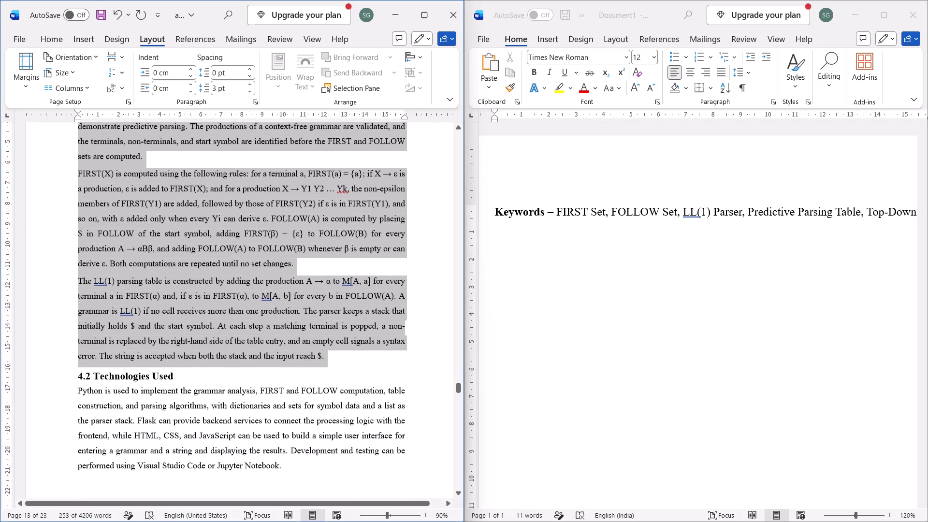
Copy the Chapter 4 text from the Chapter 4: Implementation heading through the end of the paragraph under 4.2 Technologies Used.
click(48, 43)
scroll(203, 167, down, 3)
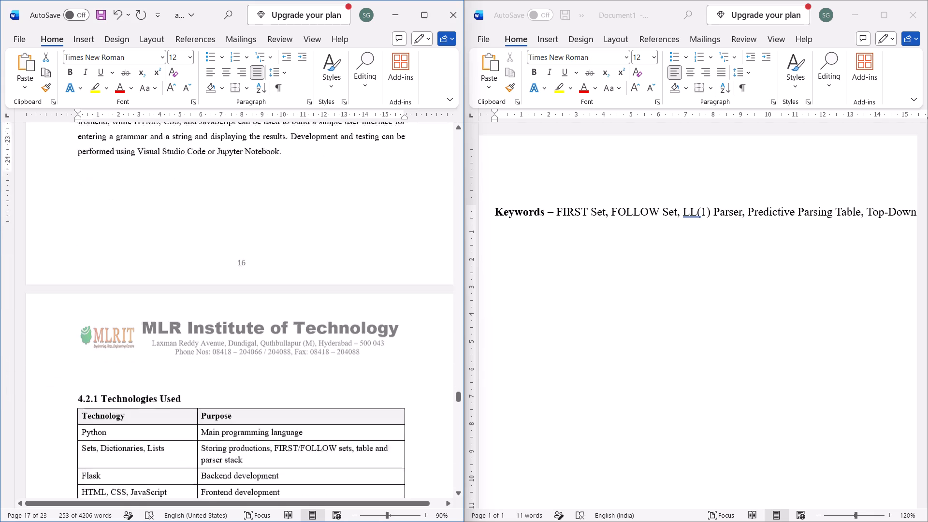
scroll(216, 142, down, 2)
scroll(216, 142, up, 3)
scroll(216, 142, right, 1)
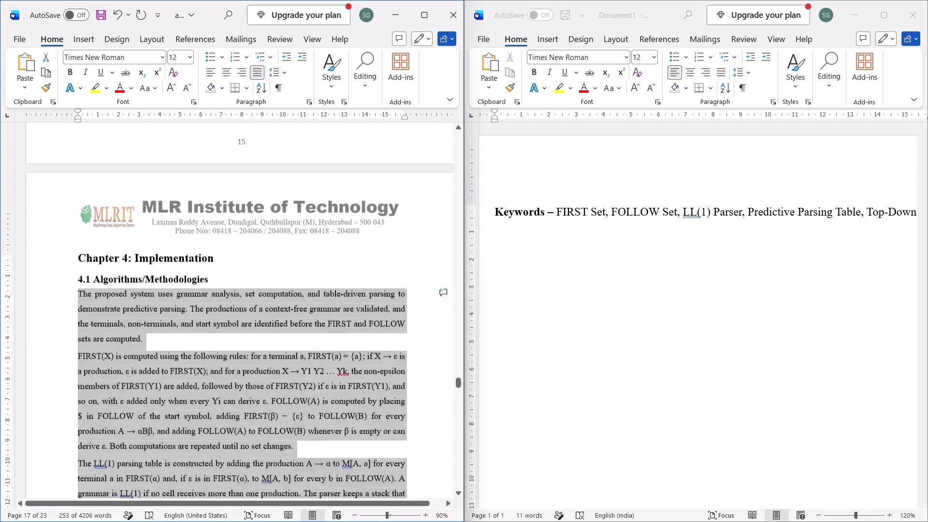
scroll(216, 142, right, 1)
ctrl+scroll(253, 206, down, 1)
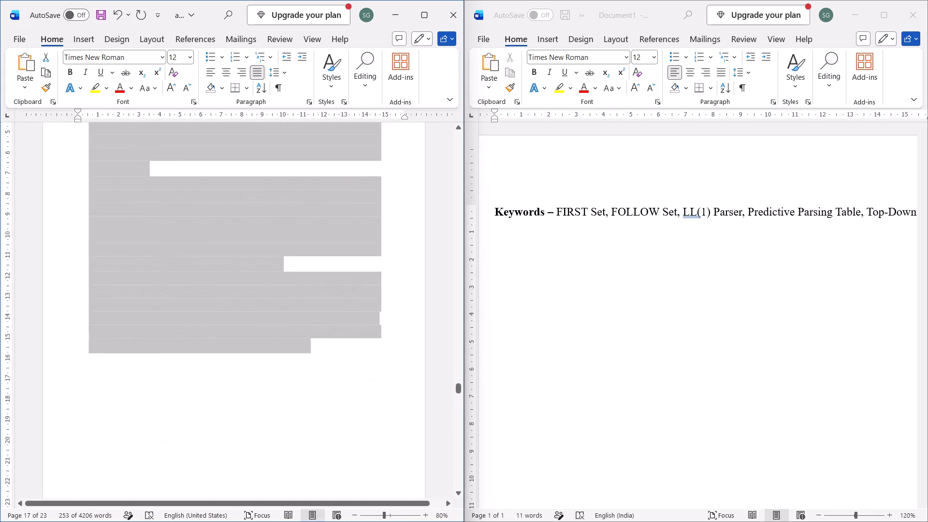
scroll(253, 206, up, 1)
drag(89, 177, 292, 393)
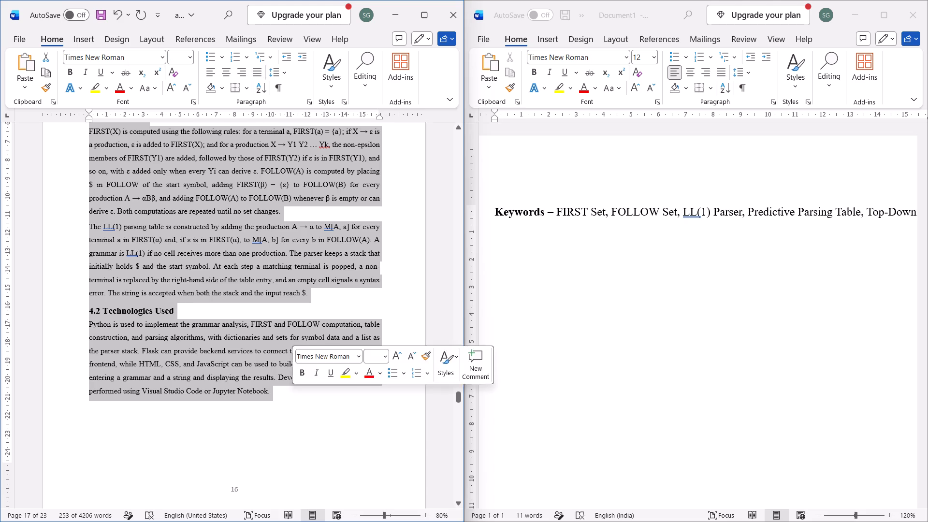
key(ctrl+c)
scroll(292, 393, down, 3)
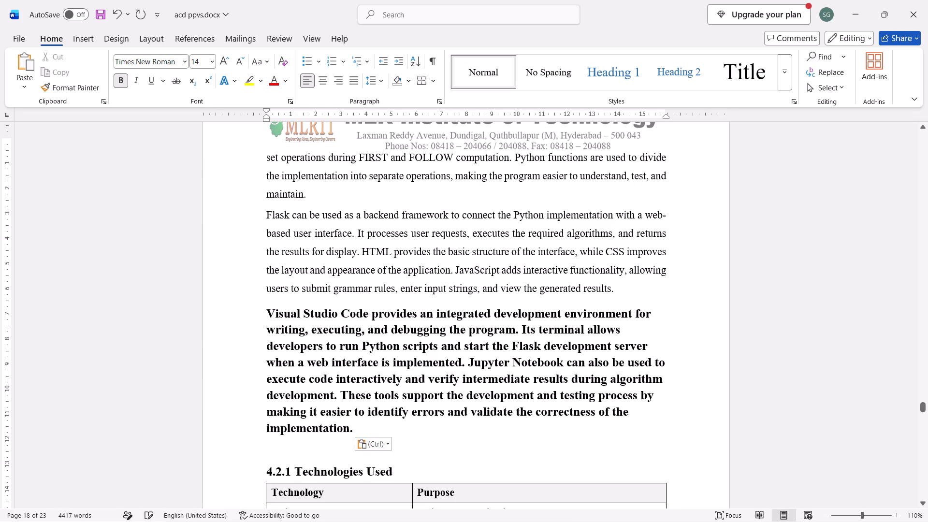
Copy the Flask paragraph's formatting onto the pasted Visual Studio Code paragraph with Format Painter.
scroll(382, 363, down, 1)
scroll(623, 287, up, 1)
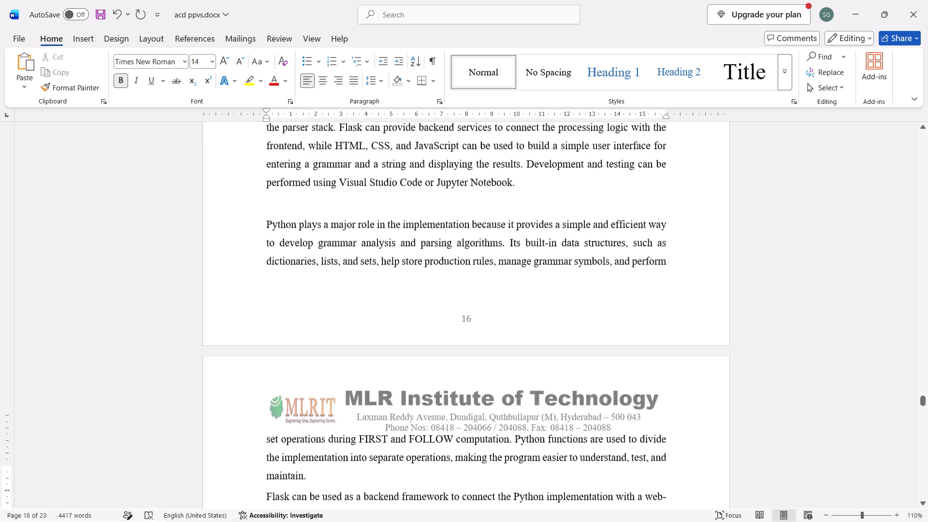
scroll(623, 287, up, 2)
scroll(623, 287, down, 2)
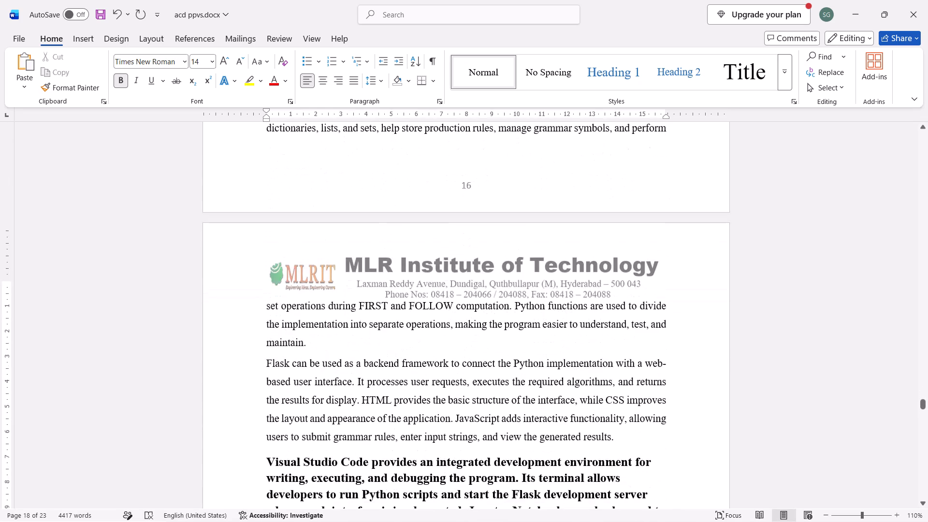
drag(623, 431, 275, 351)
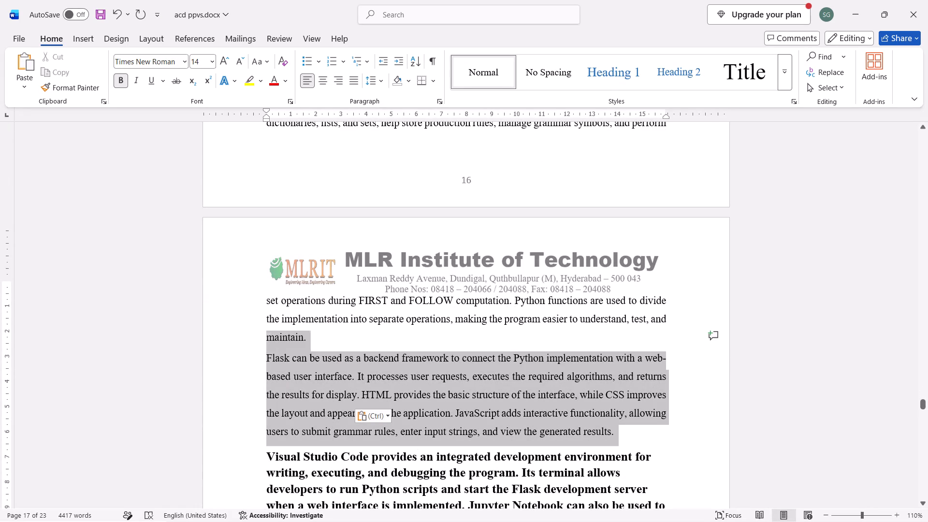
drag(275, 351, 268, 360)
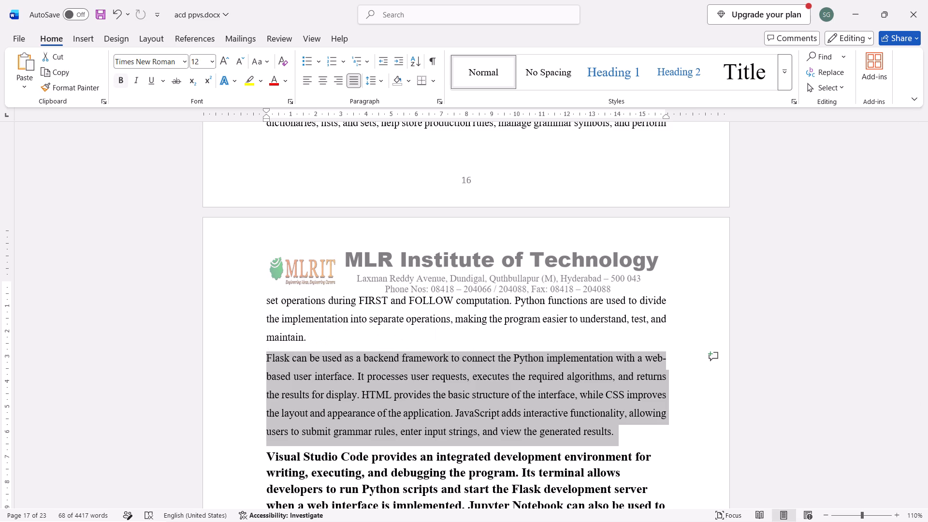
click(90, 91)
scroll(333, 238, down, 1)
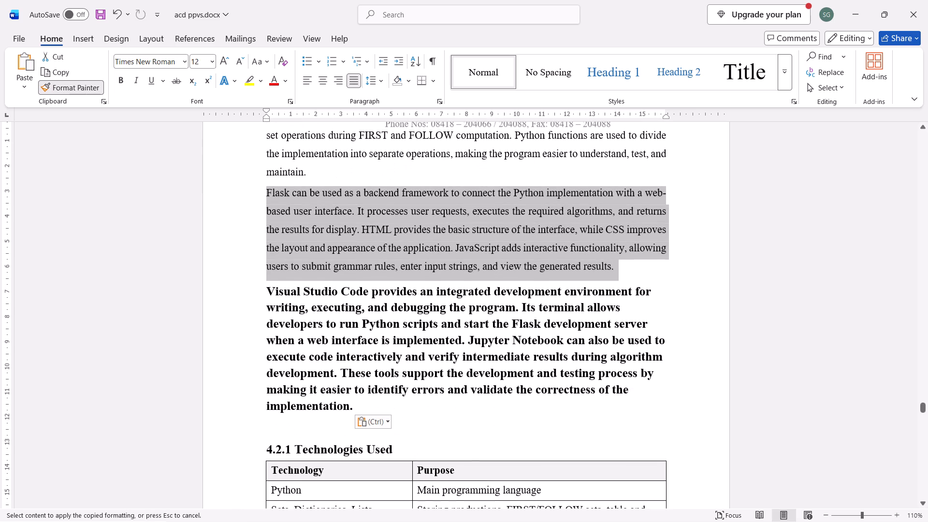
drag(360, 401, 270, 296)
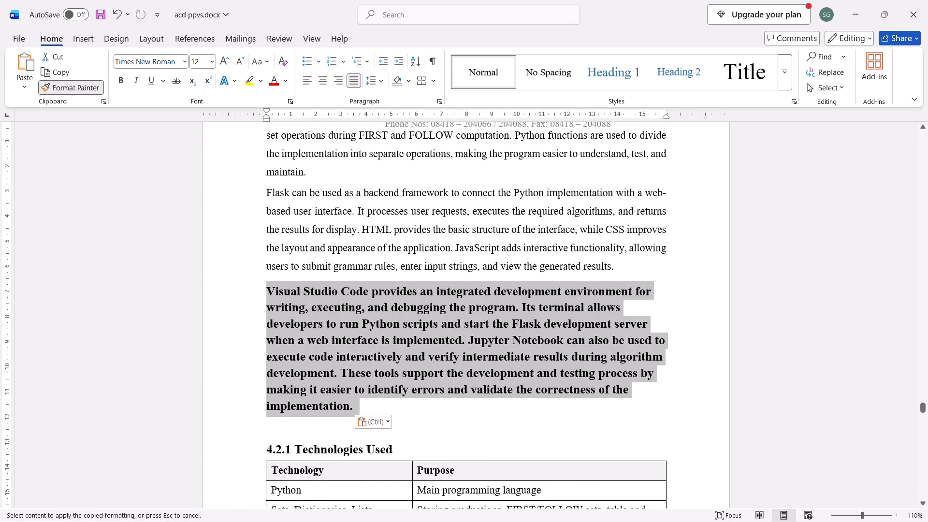
drag(270, 296, 270, 295)
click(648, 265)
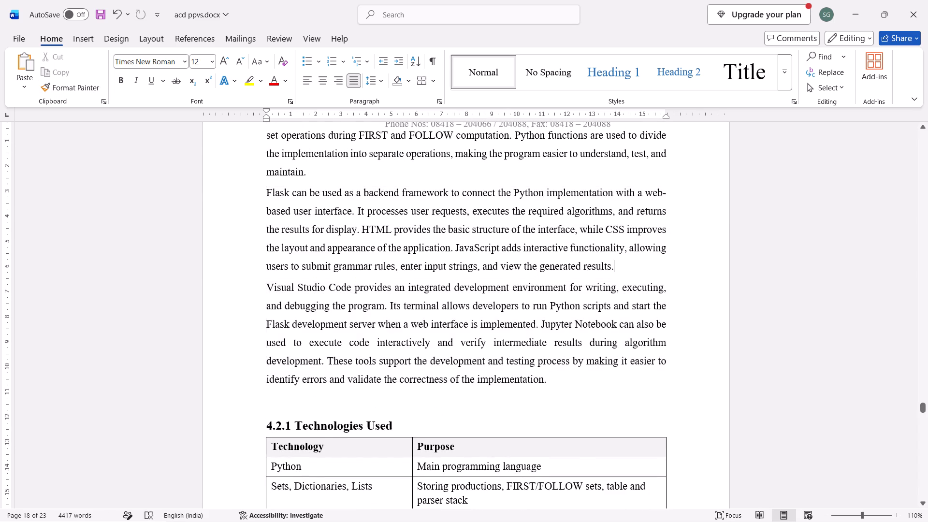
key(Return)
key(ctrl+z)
Insert two paragraph breaks before "set operations during FIRST and FOLLOW computation" to move the text away from the page 17 header.
scroll(648, 265, down, 1)
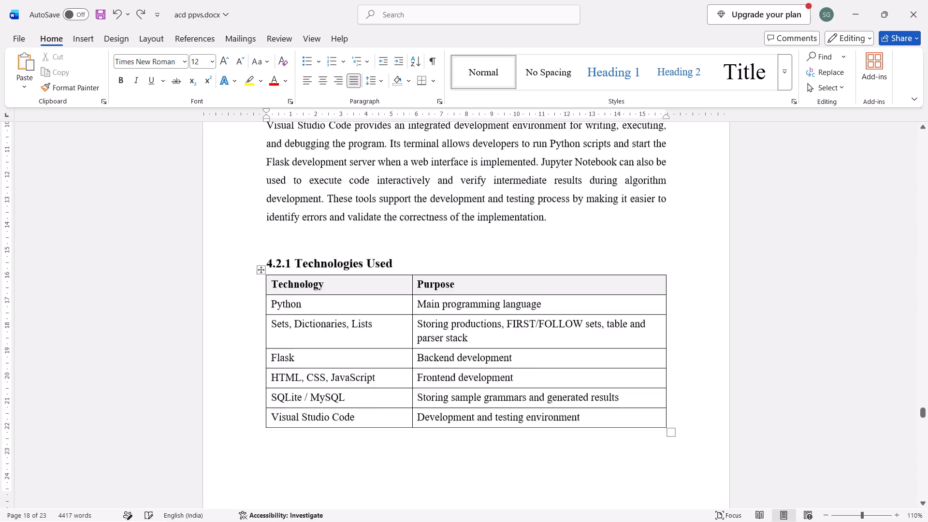
scroll(648, 265, down, 2)
scroll(648, 265, up, 4)
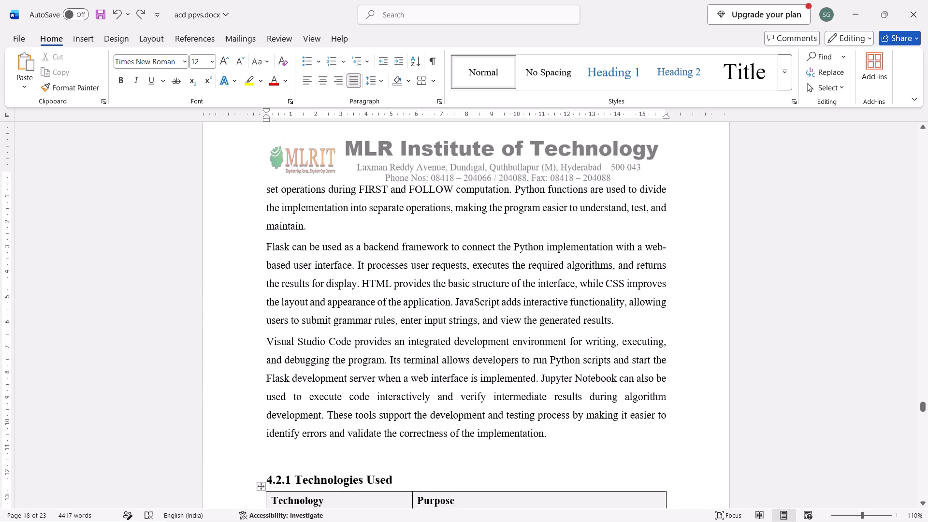
scroll(648, 265, up, 1)
click(682, 250)
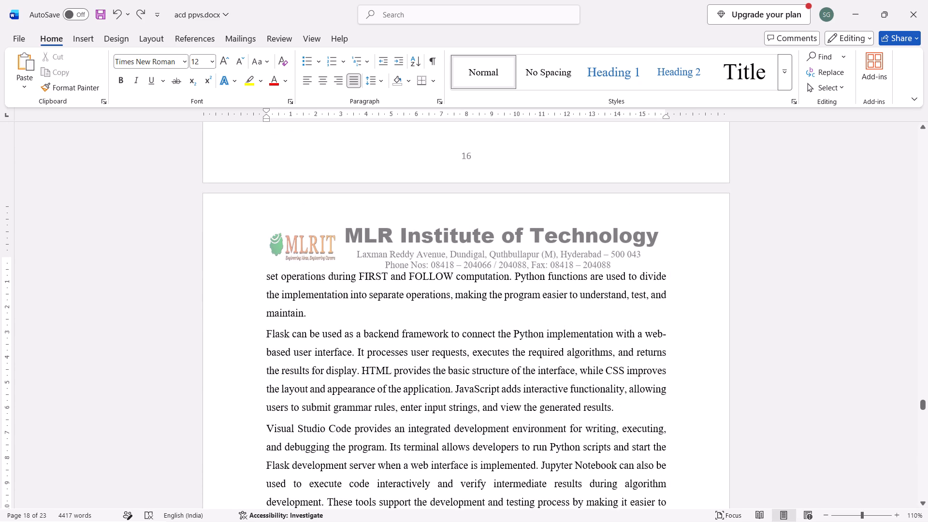
click(264, 279)
key(Return)
key(Return)
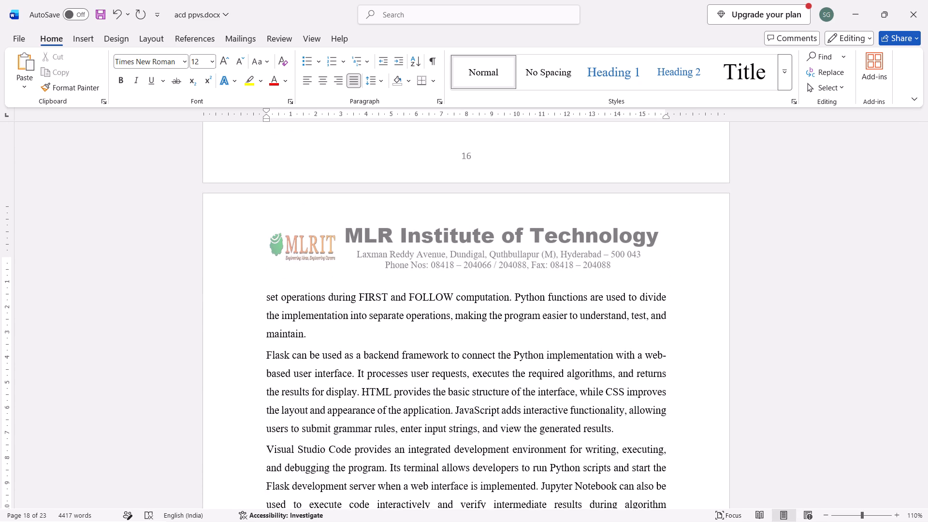
Review the report's layout from the 4.2.1 table through 4.3 Source Code, Sample Output, Chapter 5 and Chapter 6.
scroll(264, 279, down, 4)
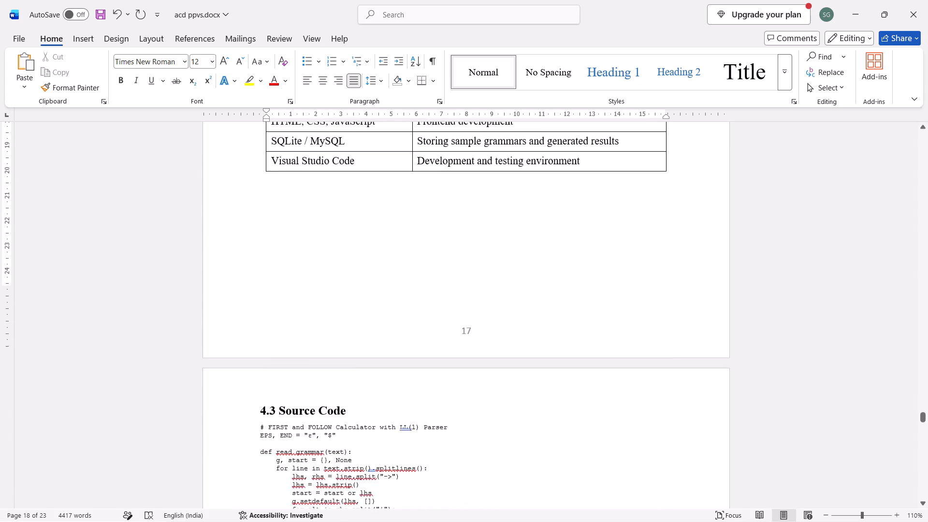
scroll(264, 279, down, 1)
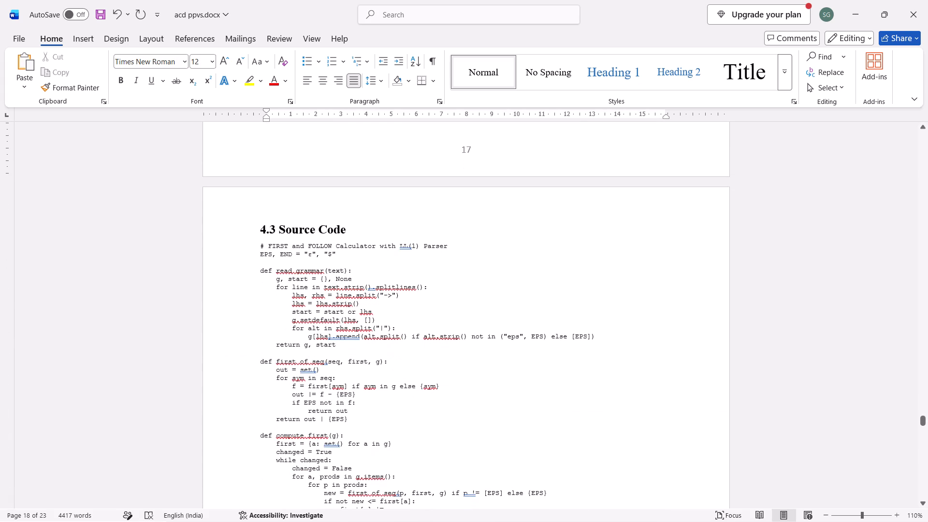
scroll(264, 279, down, 3)
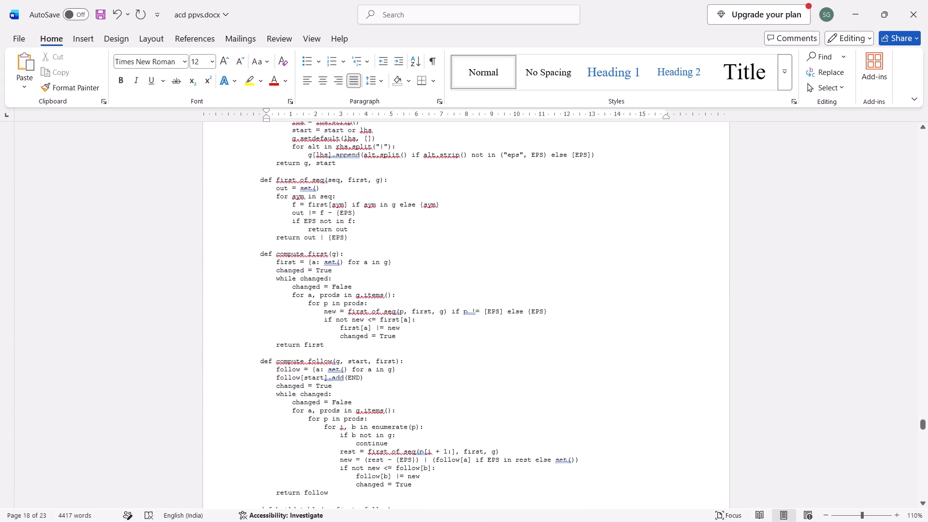
scroll(264, 279, down, 3)
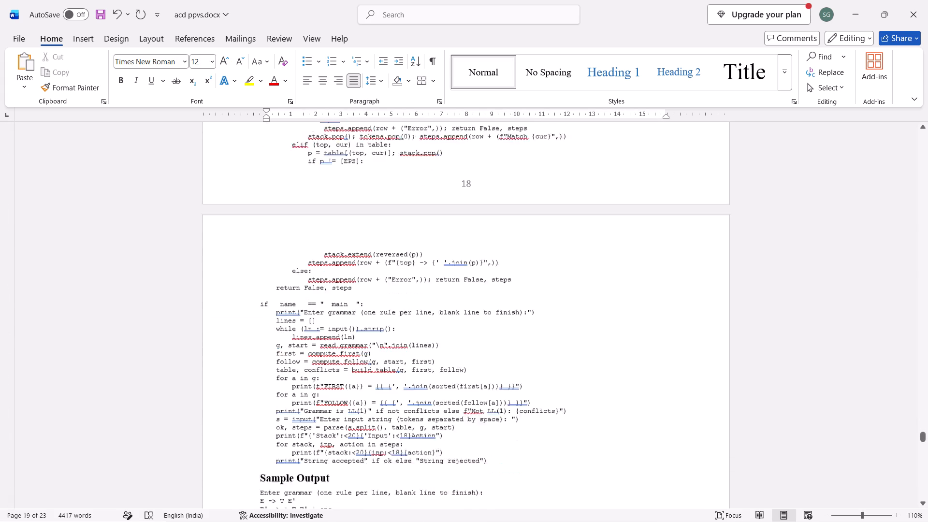
scroll(264, 279, down, 3)
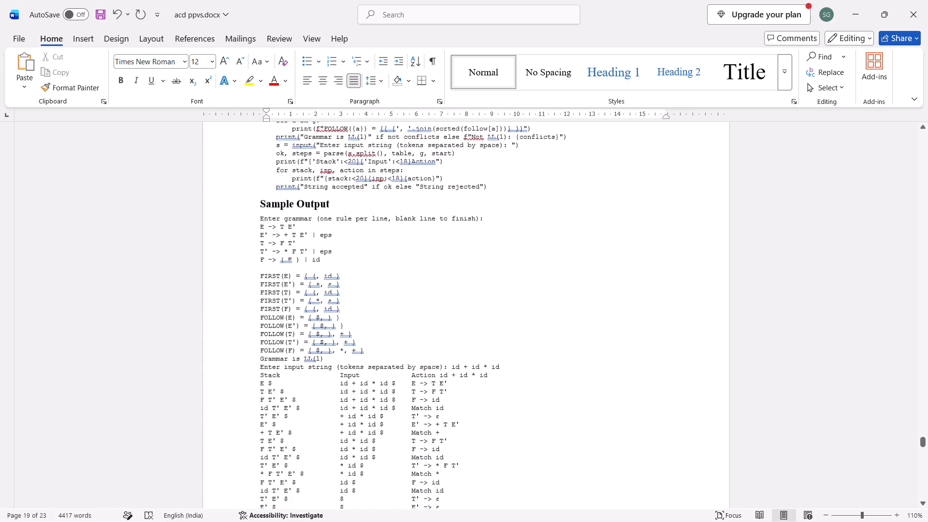
scroll(264, 279, down, 2)
scroll(264, 279, up, 2)
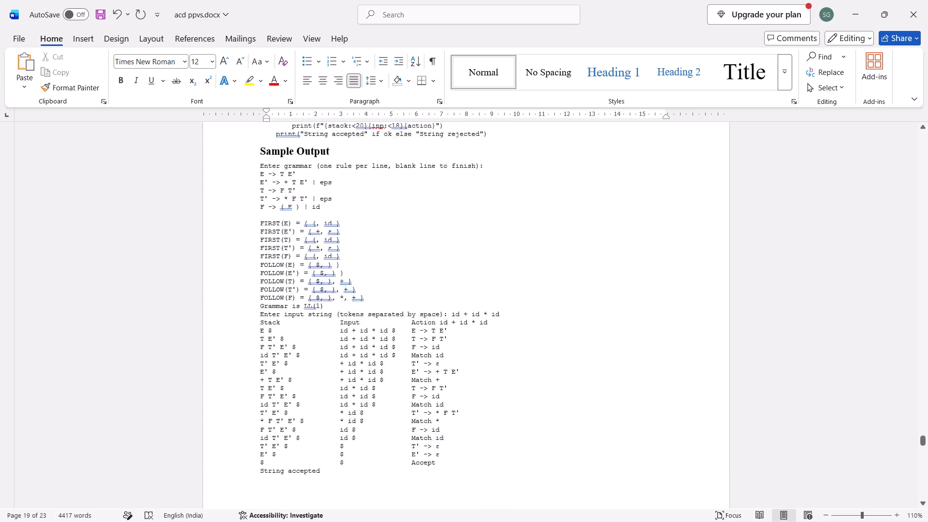
scroll(264, 279, up, 1)
scroll(264, 279, down, 4)
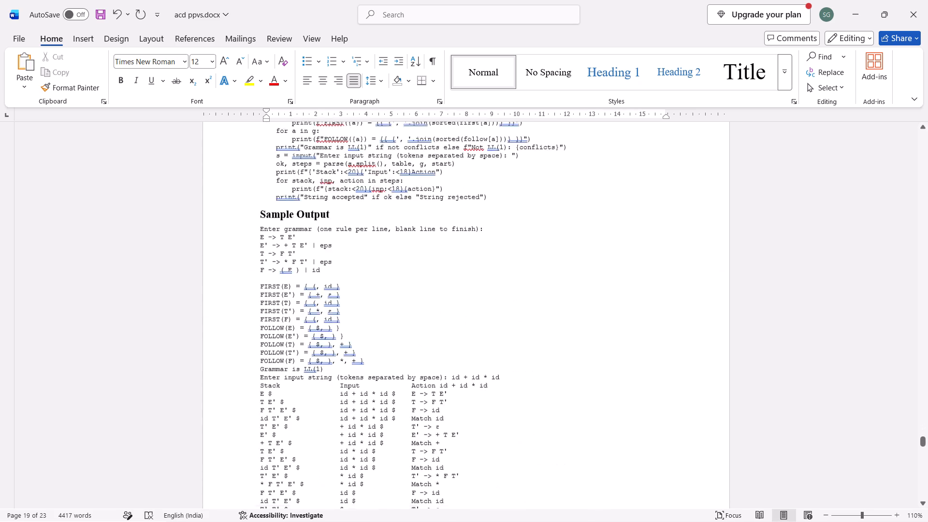
scroll(264, 279, down, 5)
scroll(264, 279, up, 1)
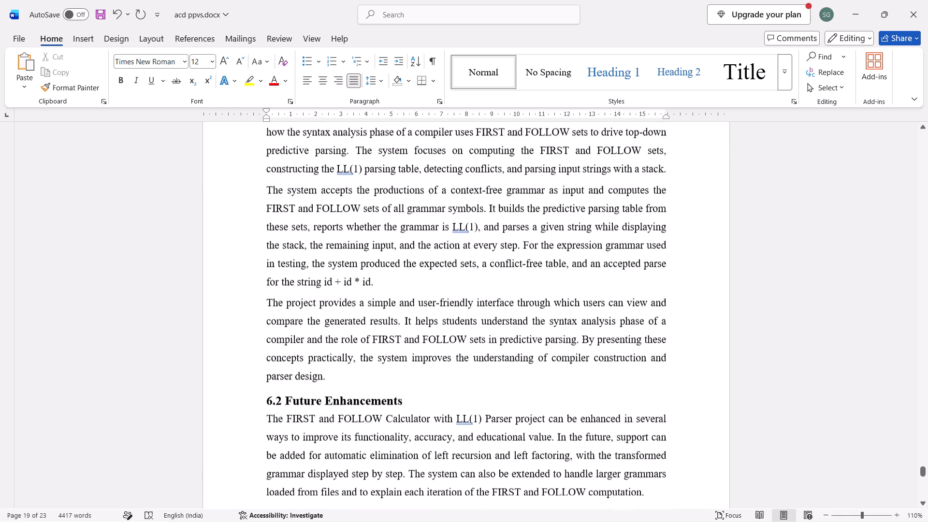
scroll(264, 279, up, 1)
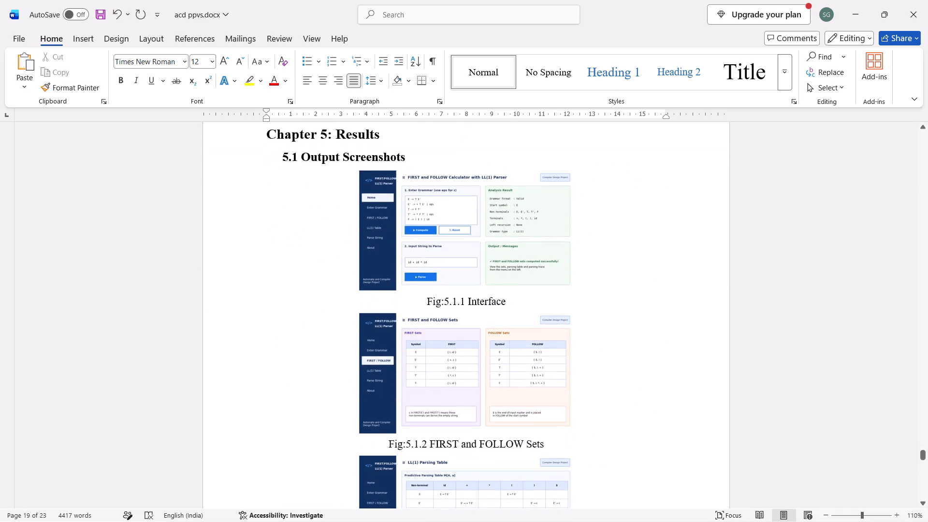
scroll(264, 279, down, 3)
scroll(264, 279, up, 1)
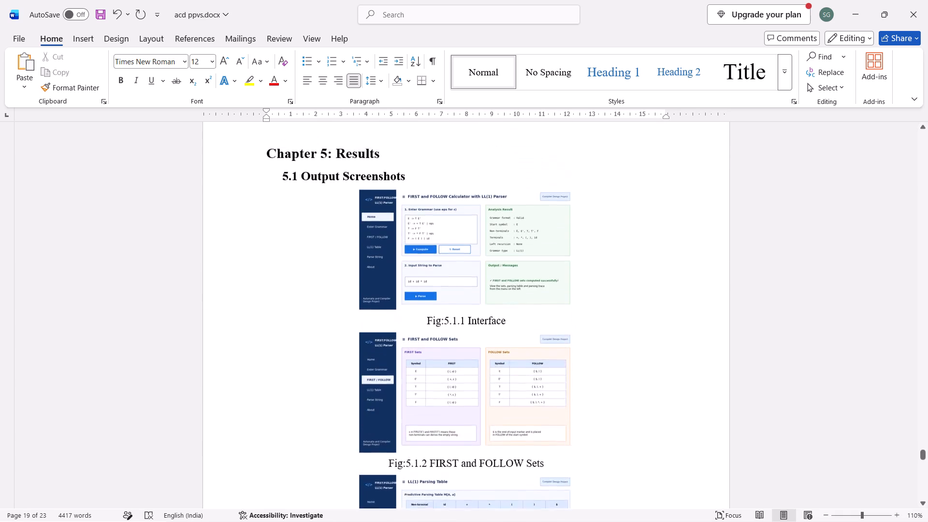
scroll(264, 279, up, 1)
scroll(273, 369, down, 3)
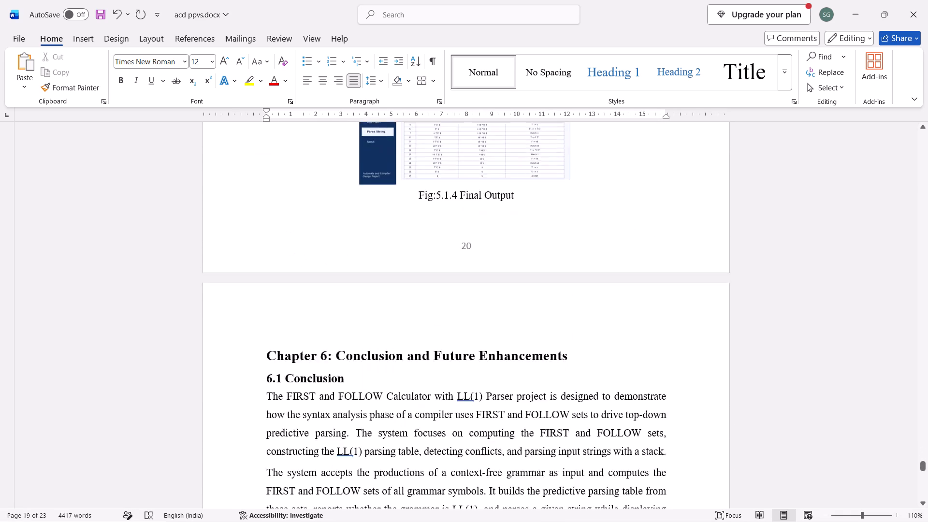
Review the report's page layout and numbering from 2.2 Module Division through Chapters 4, 5 and 6 to the references.
scroll(273, 369, down, 2)
scroll(273, 369, up, 3)
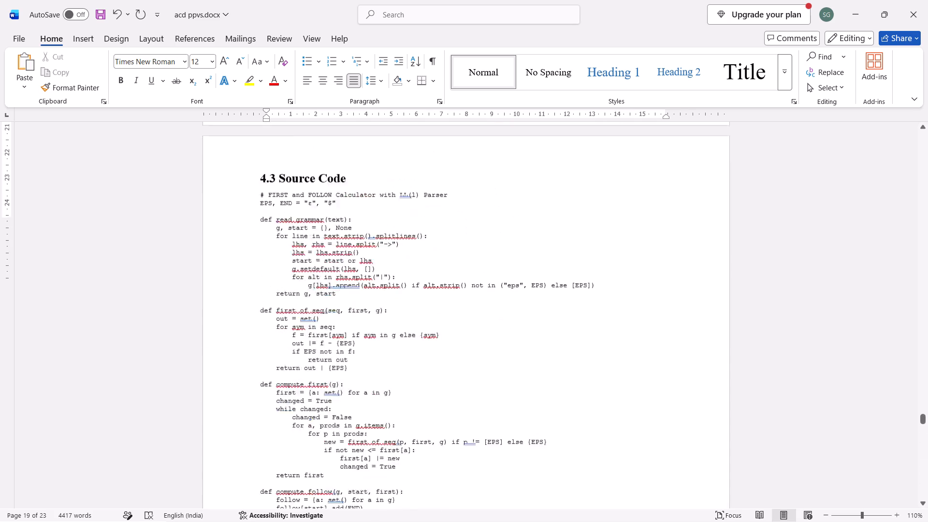
scroll(273, 369, up, 5)
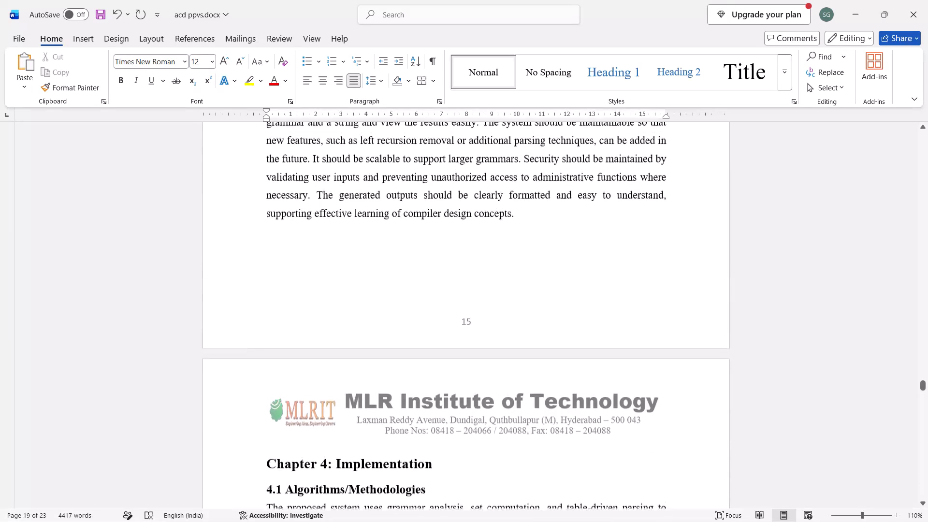
scroll(273, 369, up, 4)
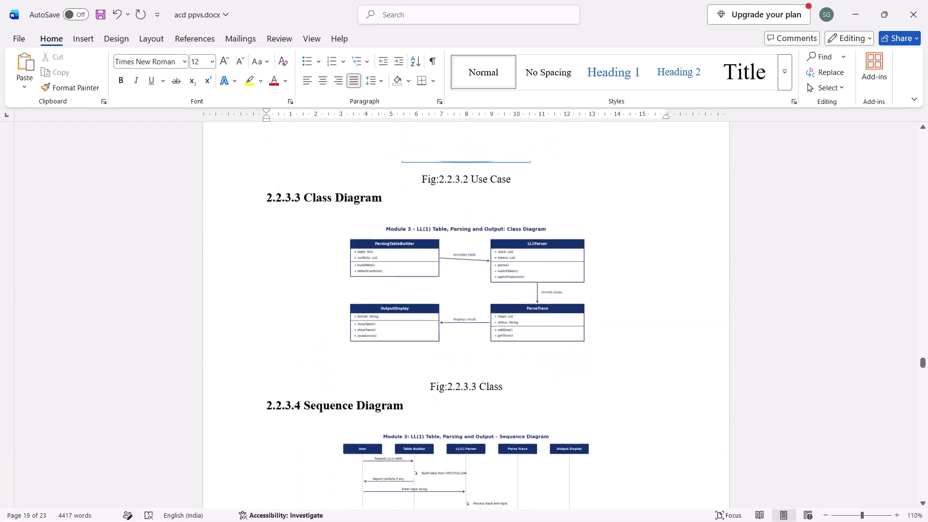
scroll(273, 369, up, 4)
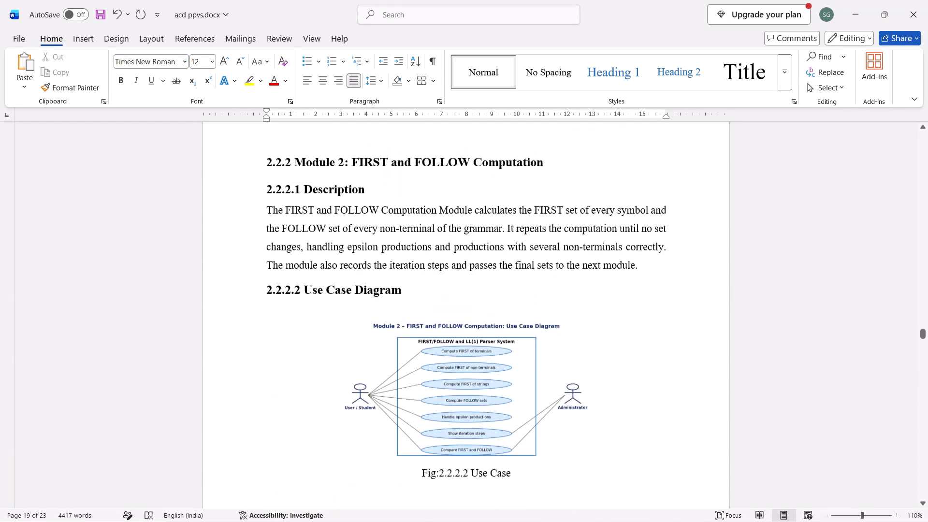
scroll(273, 369, up, 4)
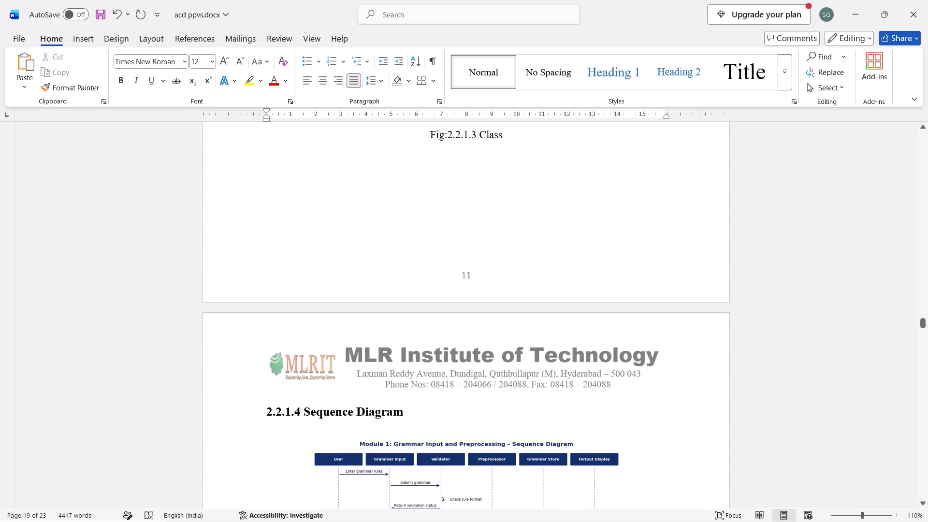
scroll(273, 369, up, 6)
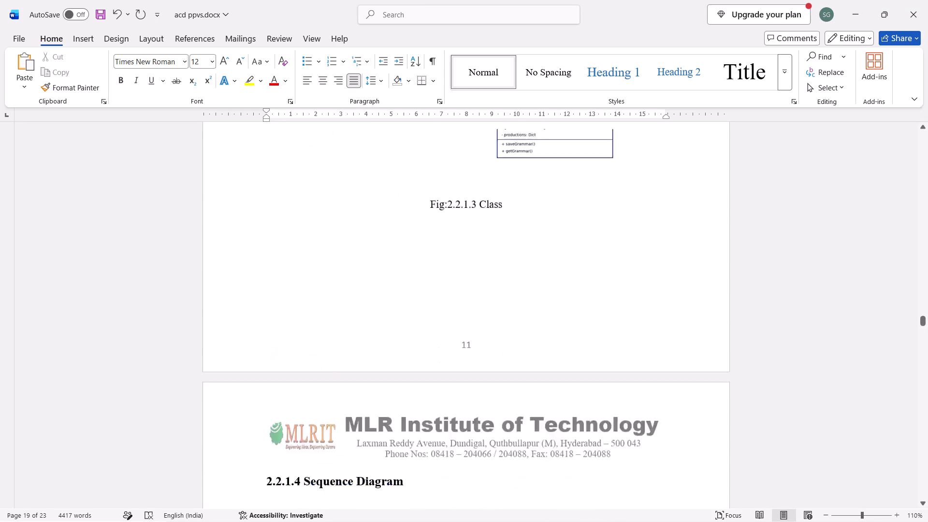
scroll(273, 369, up, 2)
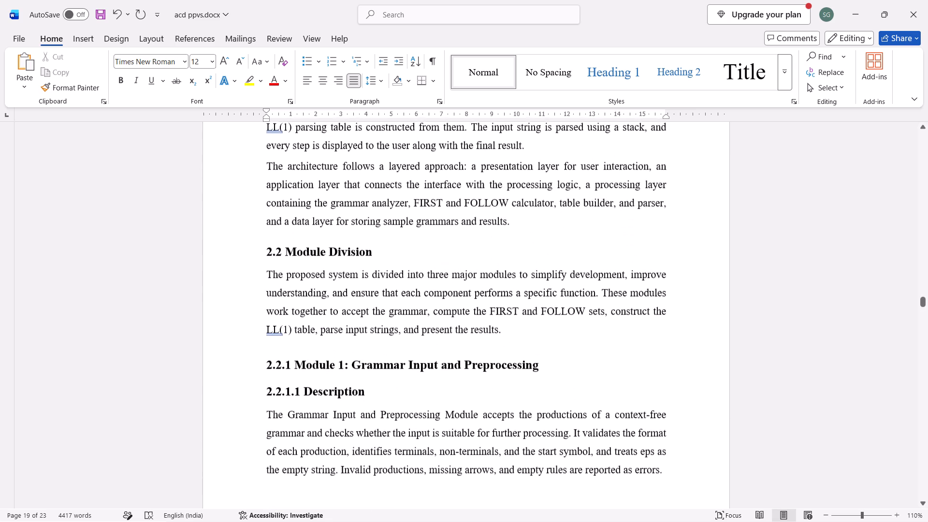
scroll(273, 369, down, 20)
scroll(273, 369, down, 20)
scroll(273, 369, down, 4)
scroll(273, 369, up, 5)
scroll(273, 369, down, 1)
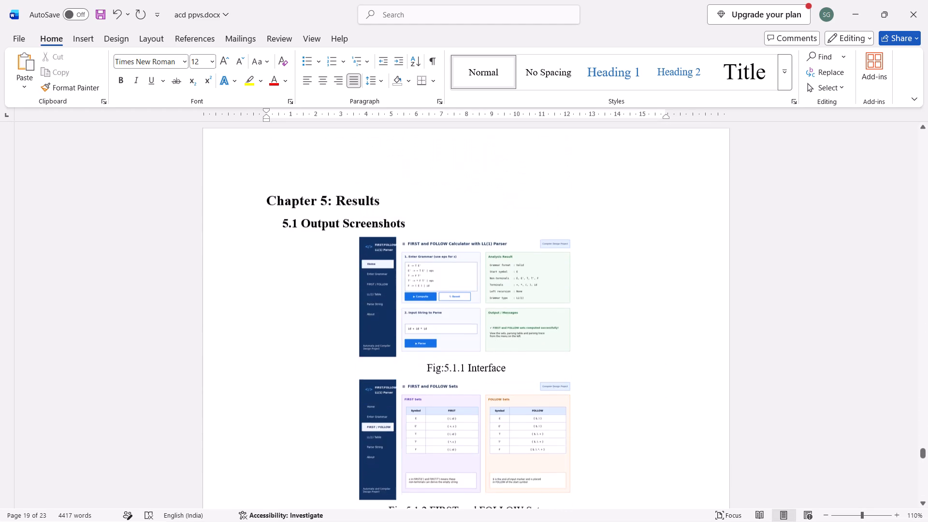
scroll(273, 369, down, 6)
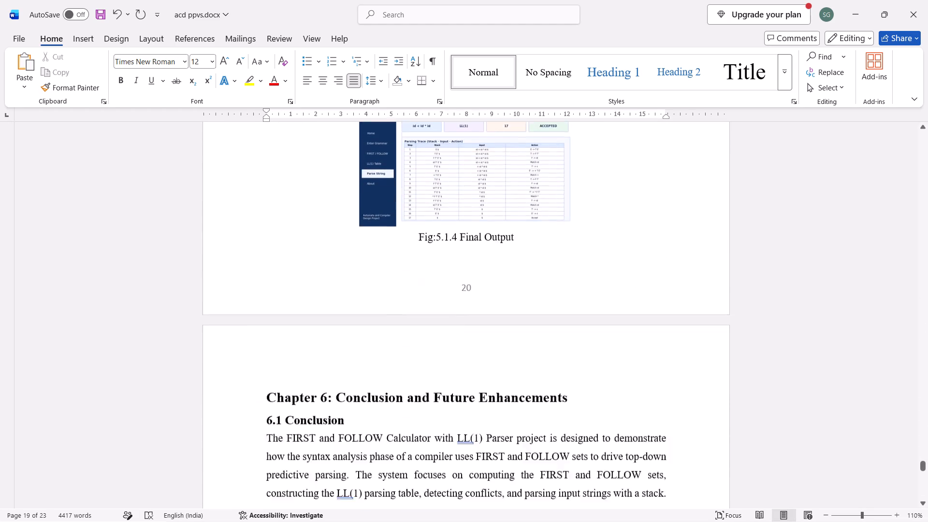
scroll(273, 369, down, 5)
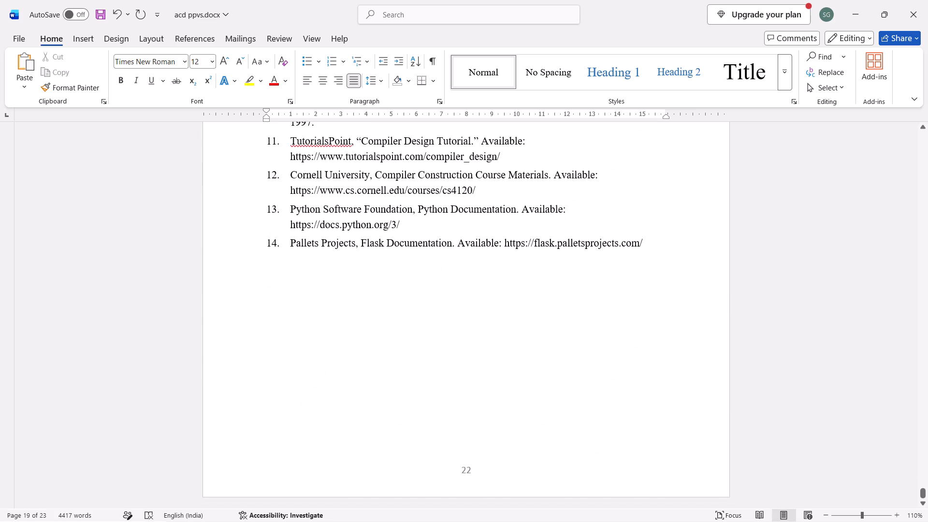
scroll(273, 369, up, 15)
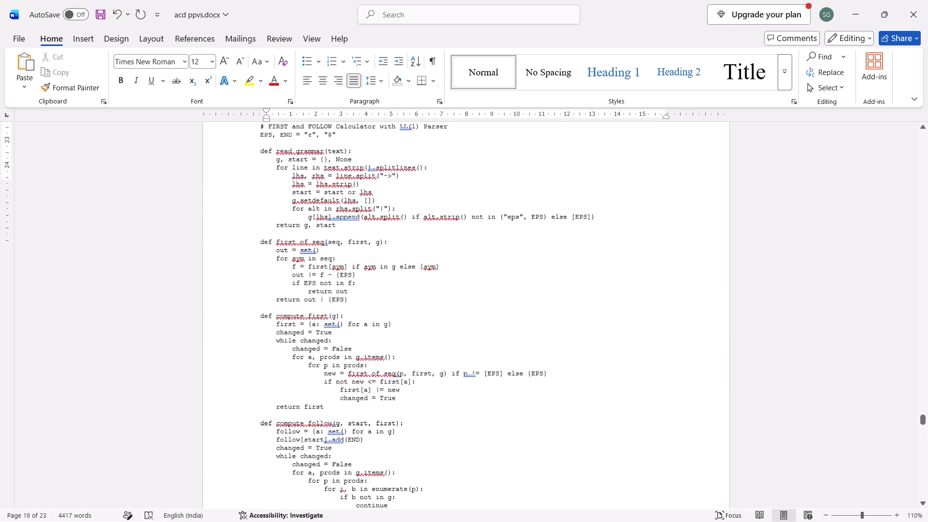
scroll(273, 369, up, 3)
Arrange the acd ppvs.docx report and Document1 side by side, with the report in the left half.
drag(596, 0, 428, 0)
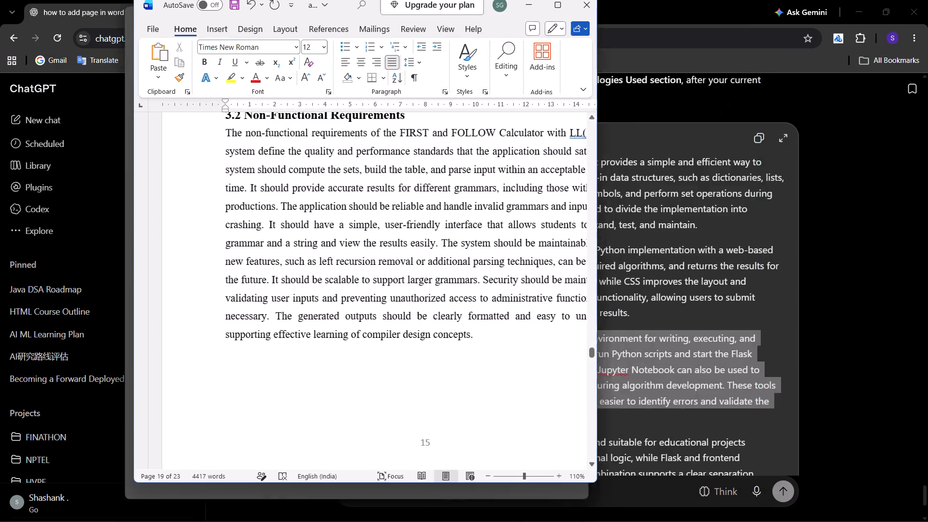
drag(428, 0, 0, 87)
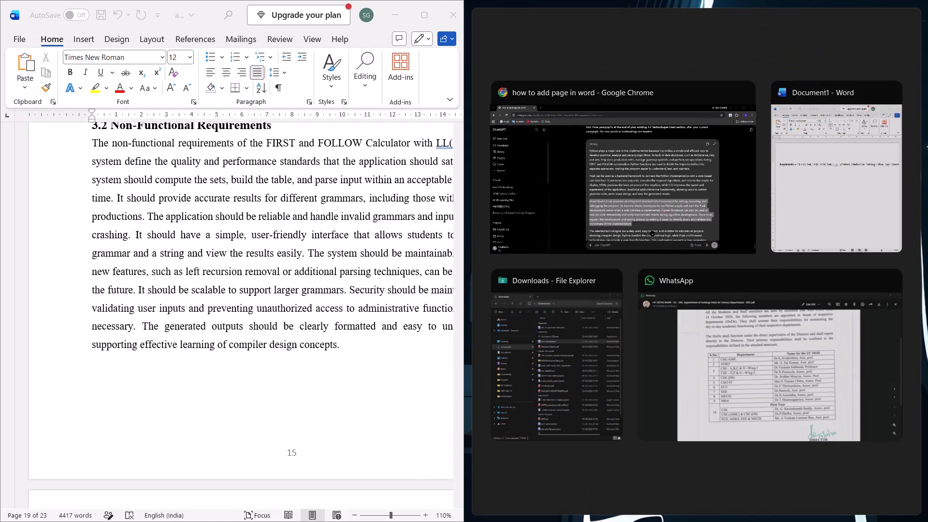
click(798, 180)
Delete the Keywords line from Document1, leaving its page blank.
ctrl+click(744, 273)
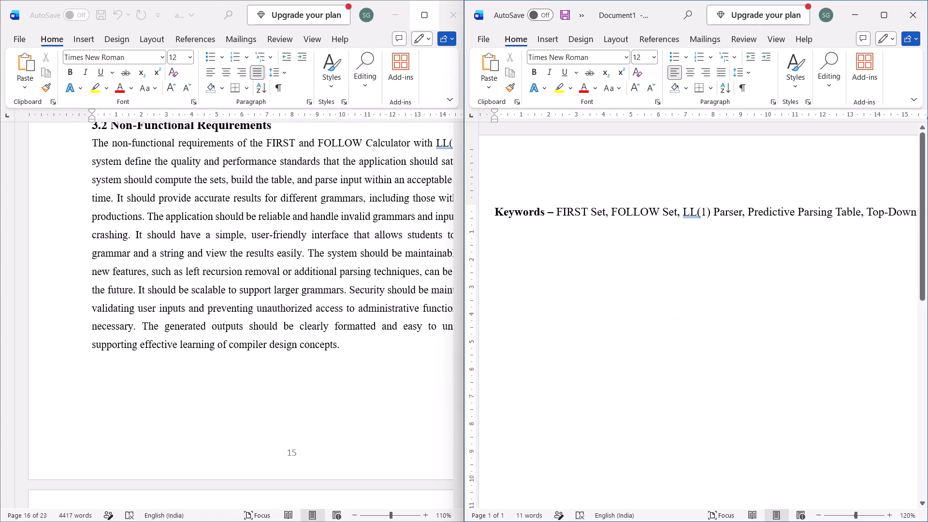
key(BackSpace)
key(backslash)
ctrl+scroll(744, 273, down, 4)
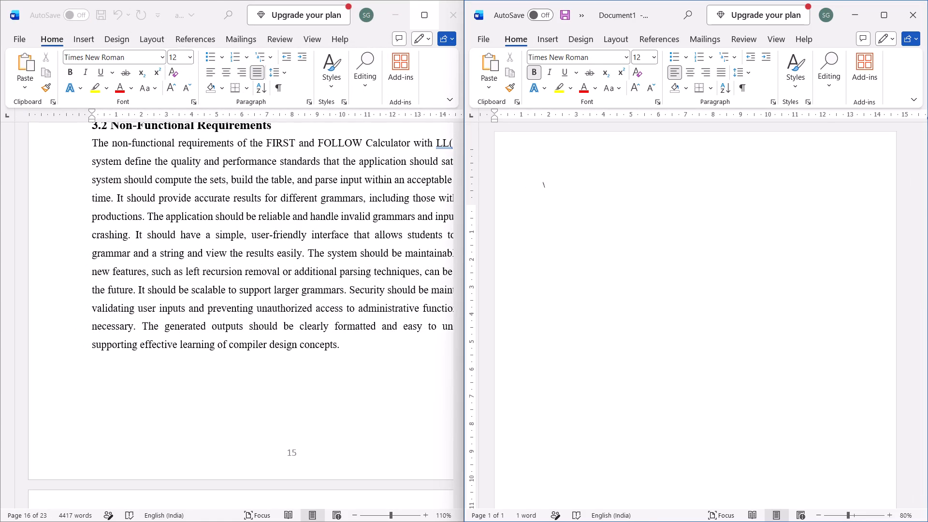
key(ctrl+backslash)
key(ctrl+backslash)
ctrl+scroll(254, 373, down, 2)
click(674, 260)
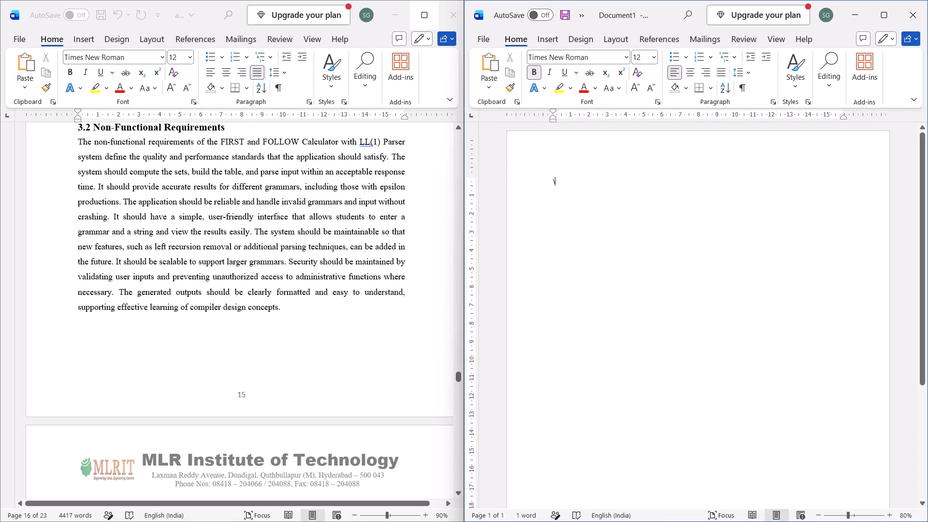
key(ctrl+backslash)
key(backslash)
key(BackSpace)
key(BackSpace)
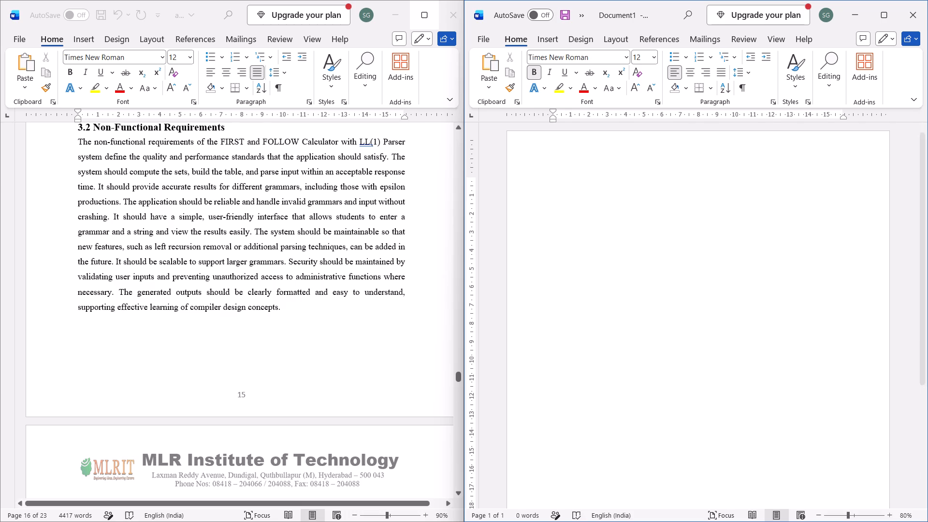
Copy the report's contents list from Chapter 1: Introduction through References and paste it into the blank Document1.
scroll(237, 256, up, 19)
scroll(237, 256, down, 2)
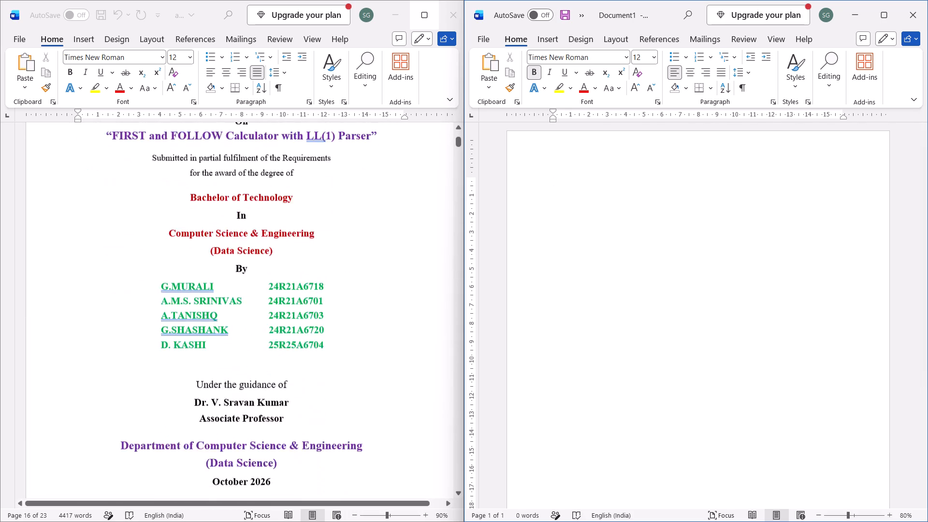
scroll(237, 256, down, 9)
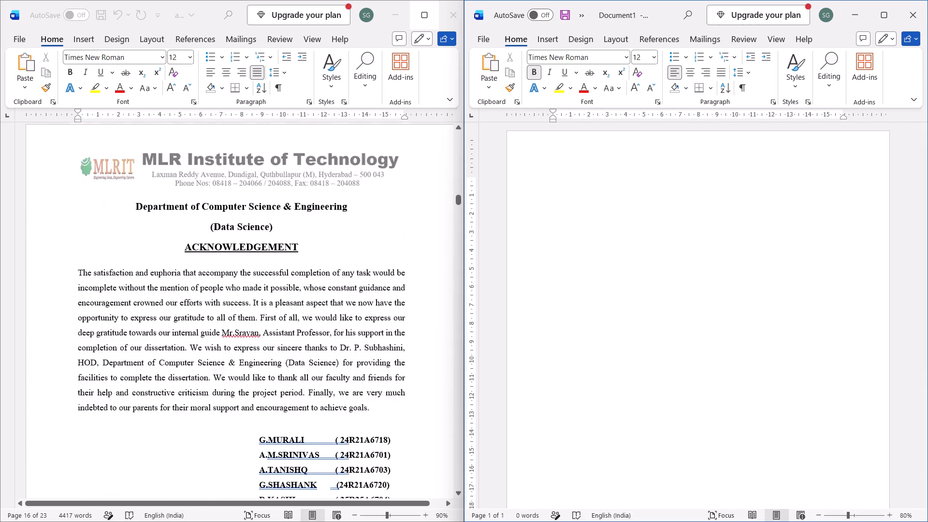
scroll(237, 256, down, 5)
scroll(237, 256, up, 1)
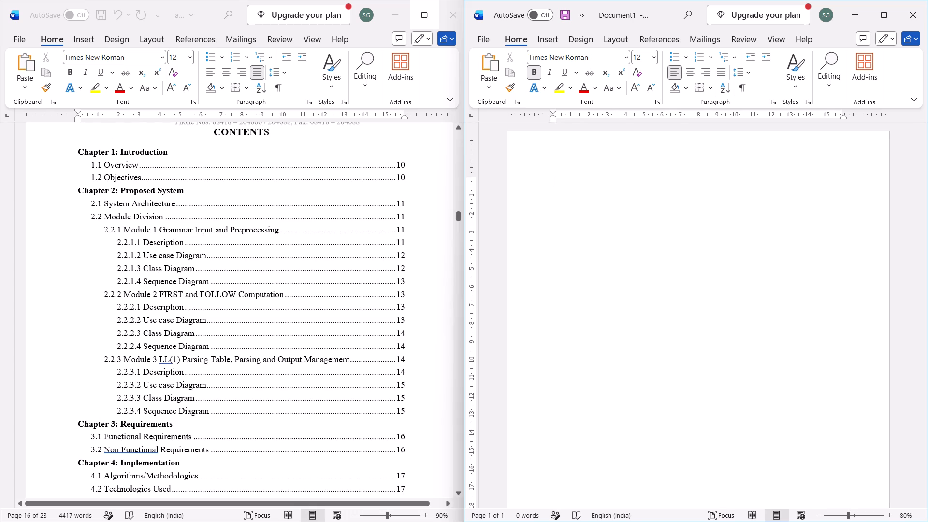
click(74, 148)
drag(77, 151, 170, 499)
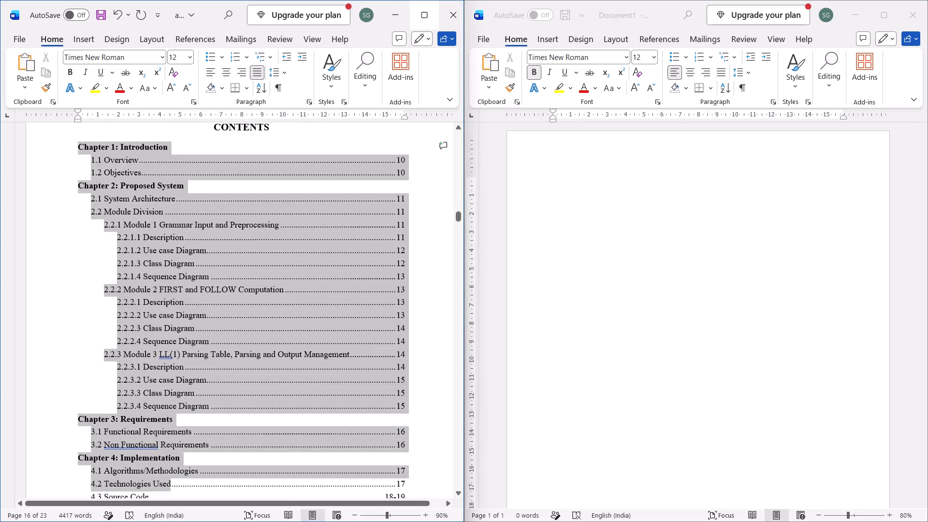
drag(170, 499, 335, 103)
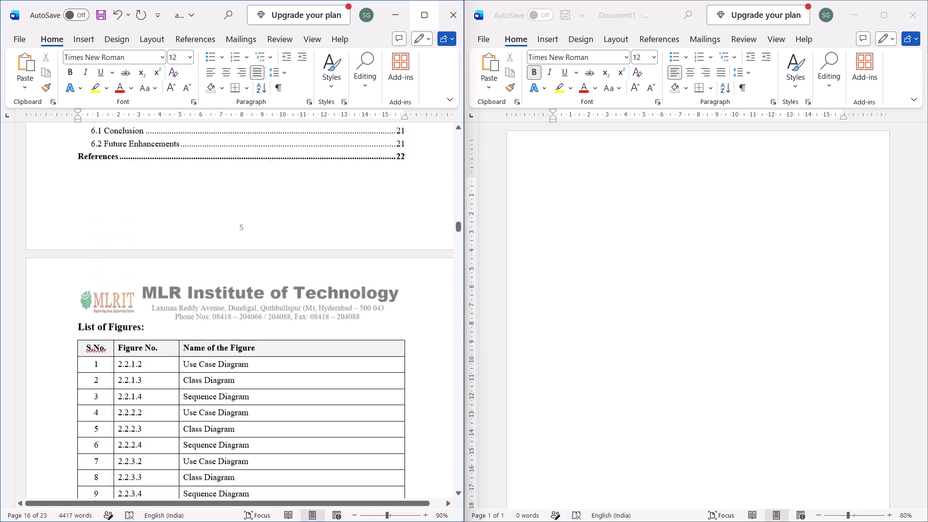
drag(335, 103, 406, 322)
key(ctrl+c)
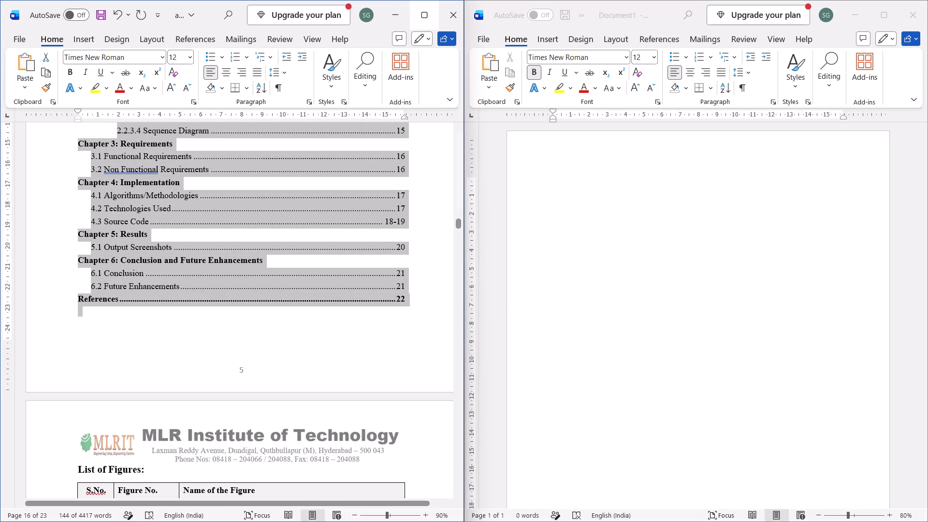
click(842, 320)
key(ctrl+v)
Compare the report's footer page numbers and chapter locations with the contents list, from the front matter through Section 2.2.
scroll(736, 388, up, 1)
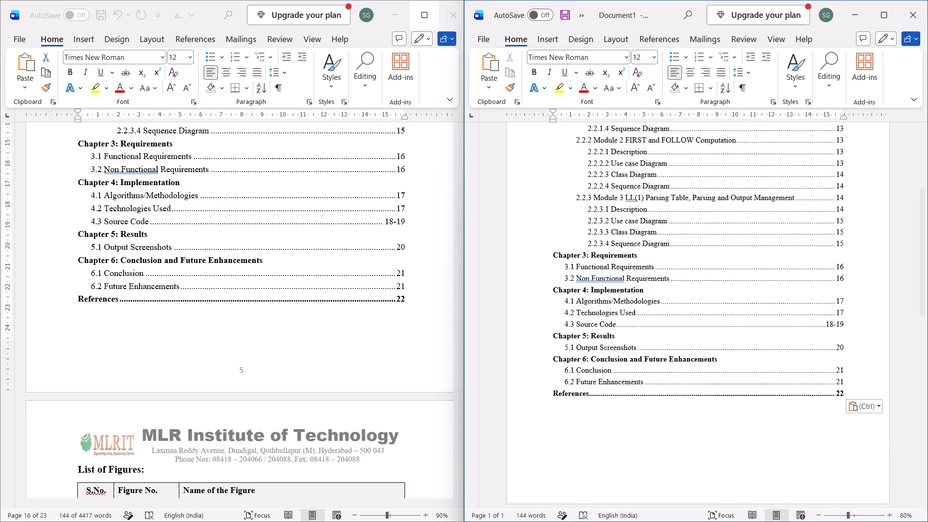
scroll(297, 403, down, 5)
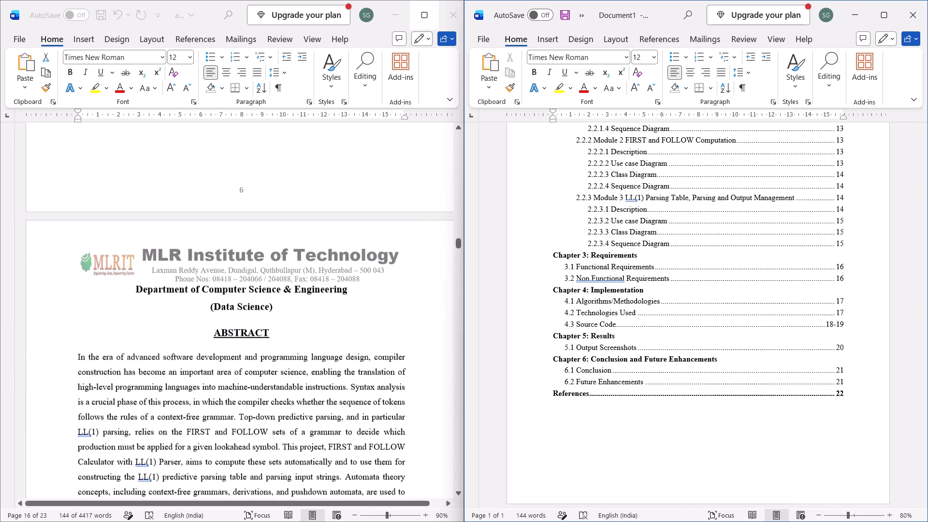
scroll(631, 389, up, 3)
scroll(315, 315, down, 1)
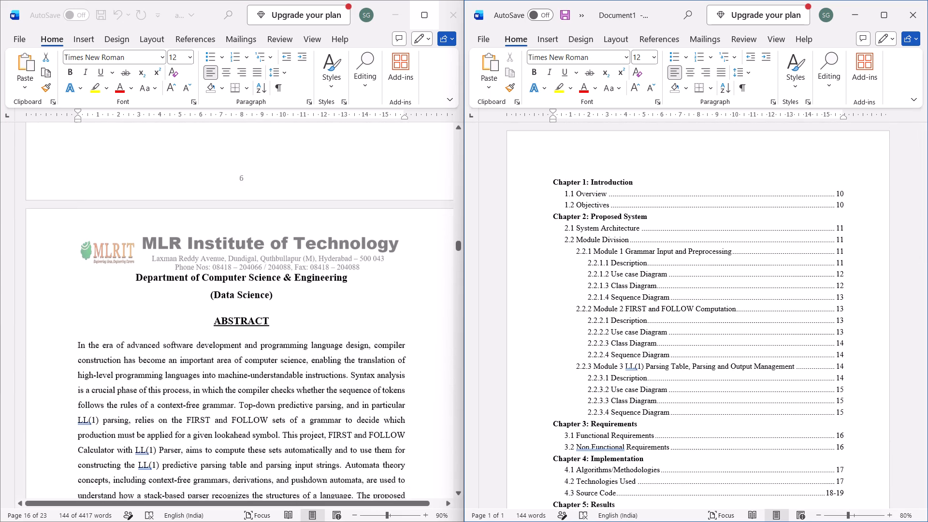
scroll(315, 315, down, 7)
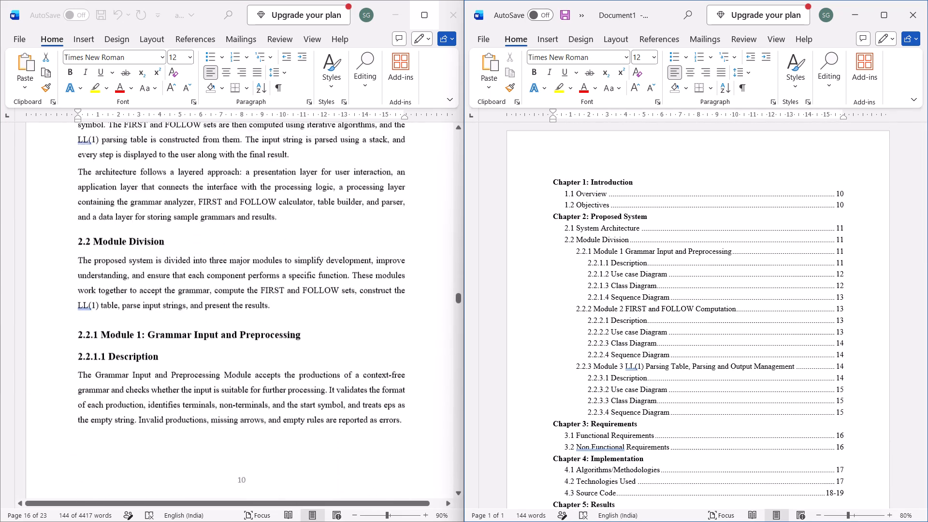
scroll(315, 315, down, 2)
scroll(315, 315, up, 5)
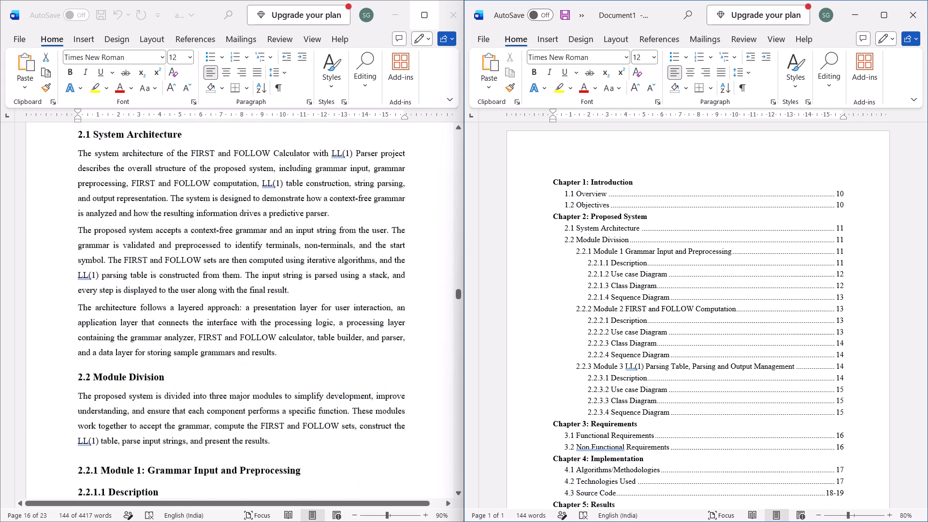
scroll(315, 315, up, 8)
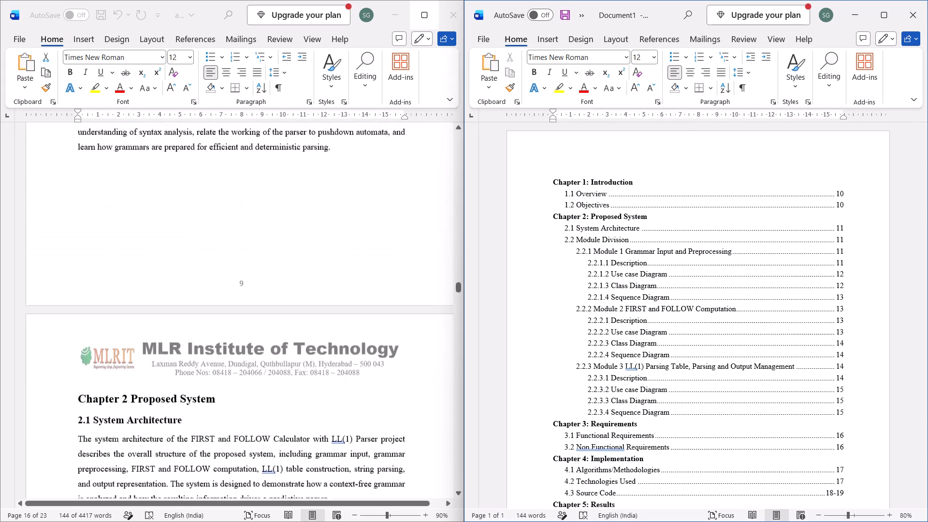
scroll(315, 315, up, 7)
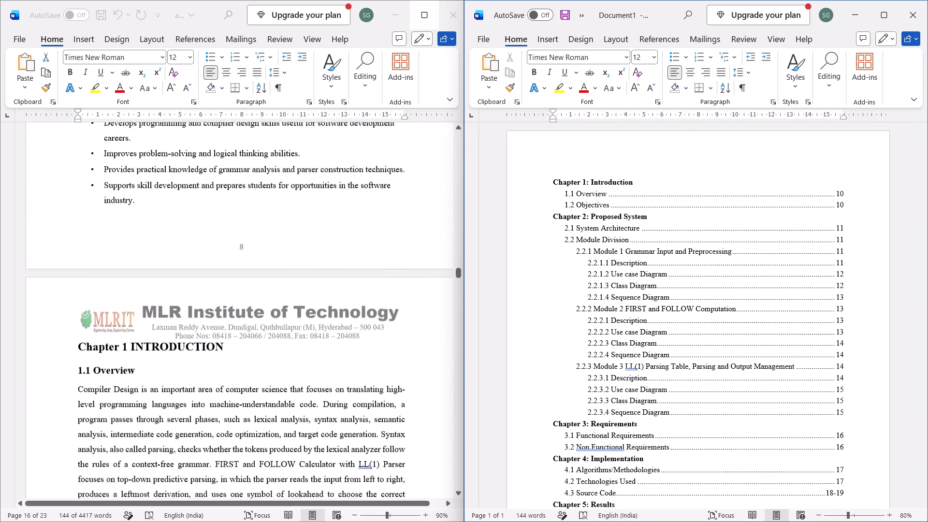
scroll(315, 315, up, 7)
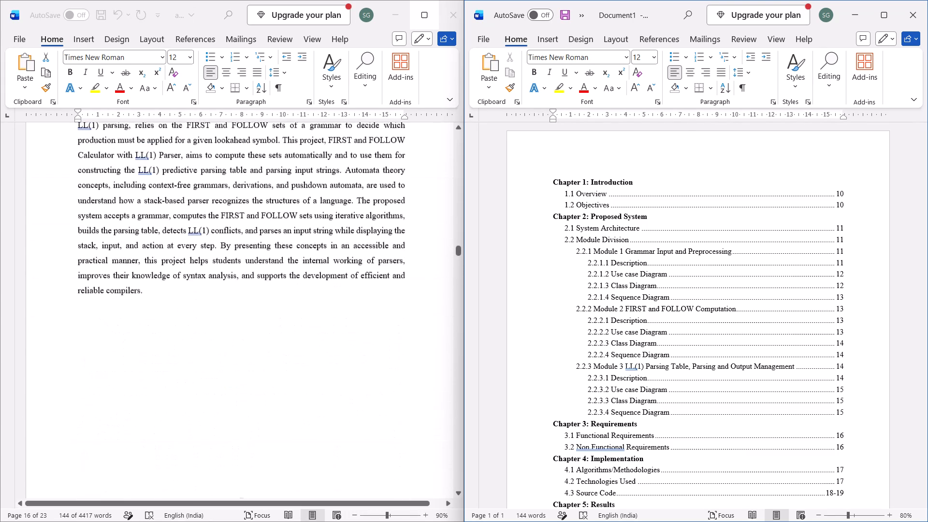
scroll(315, 315, up, 4)
scroll(315, 315, down, 3)
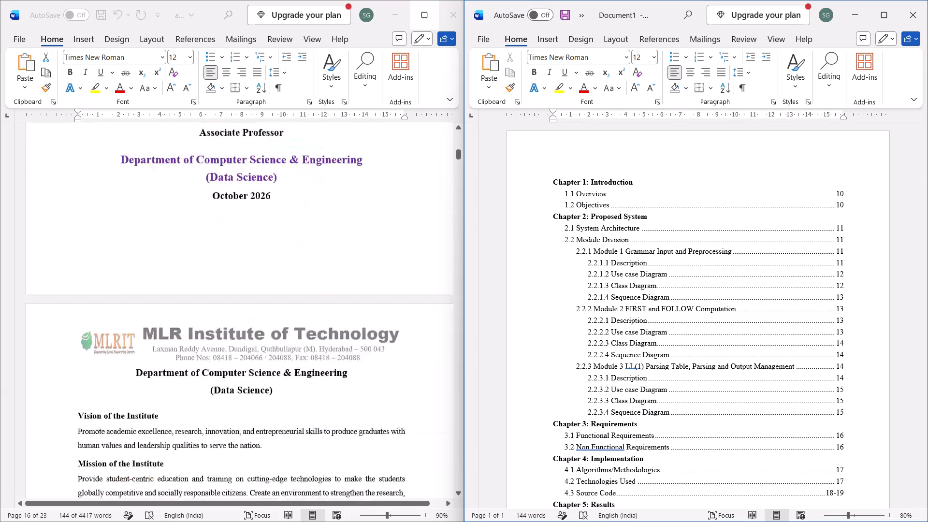
scroll(315, 315, down, 6)
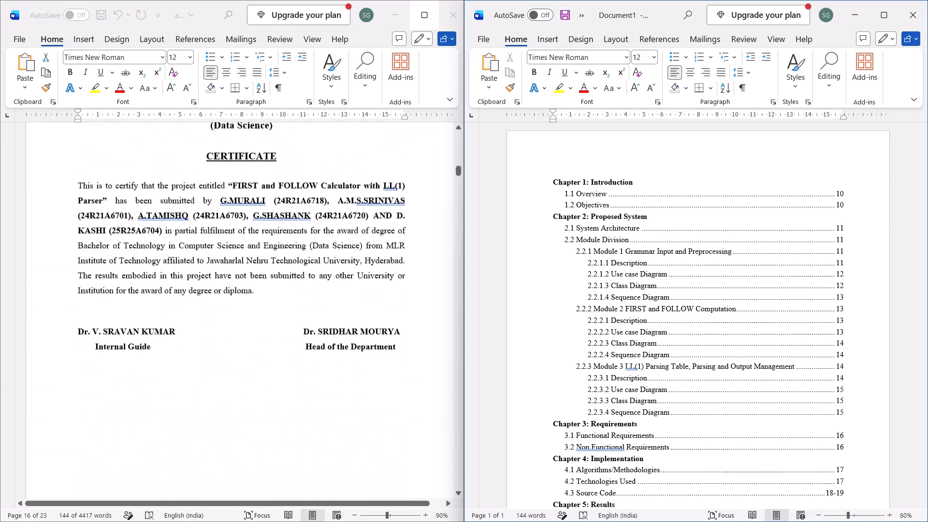
scroll(315, 315, down, 6)
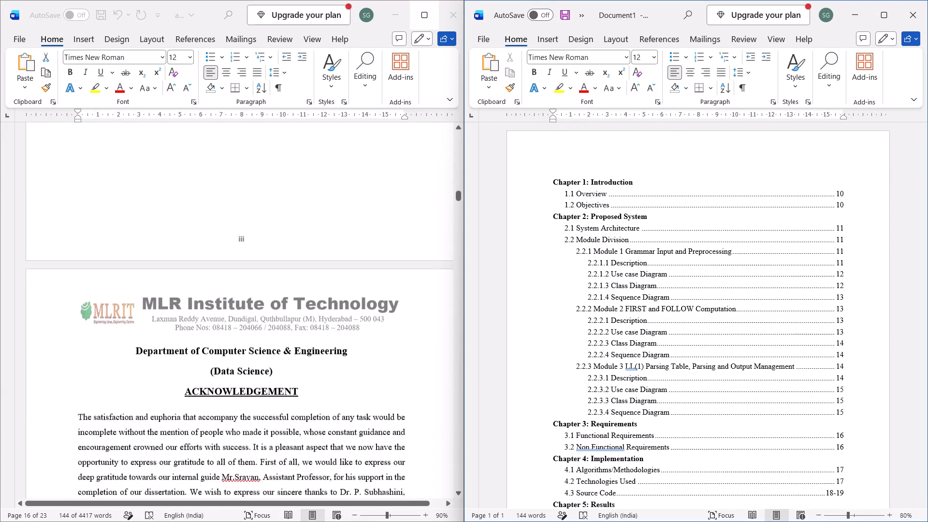
scroll(315, 315, down, 4)
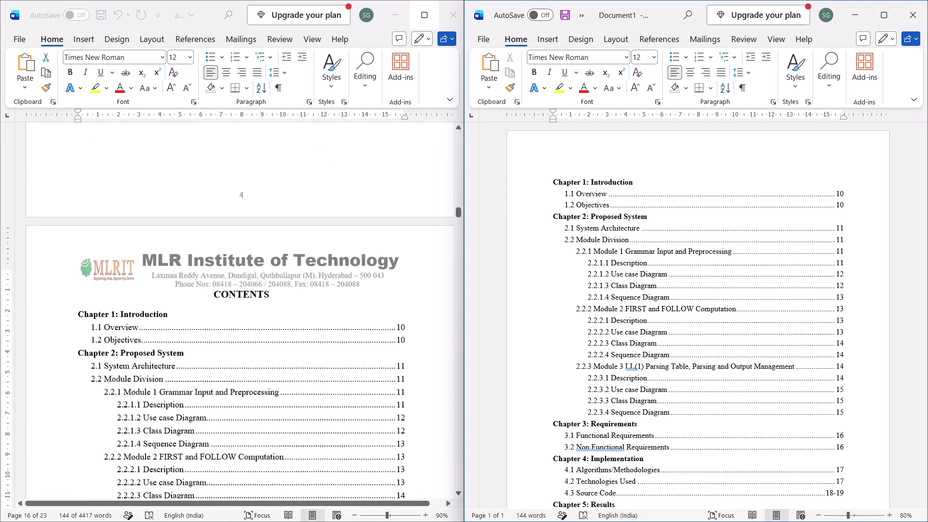
scroll(315, 315, down, 1)
scroll(315, 315, left, 1)
scroll(315, 315, down, 1)
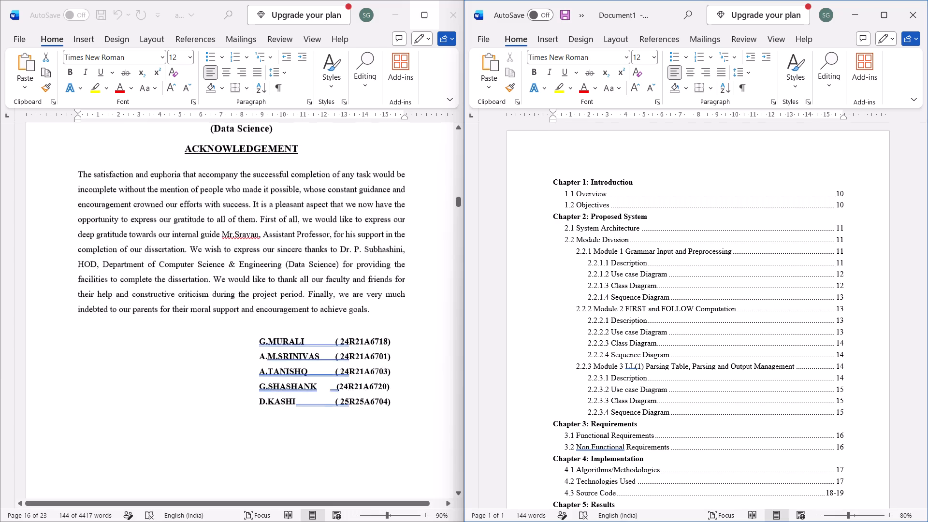
Replace the page number in the Section 3 footer of the Acknowledgement page with iv.
scroll(315, 315, down, 1)
triple_click(243, 266)
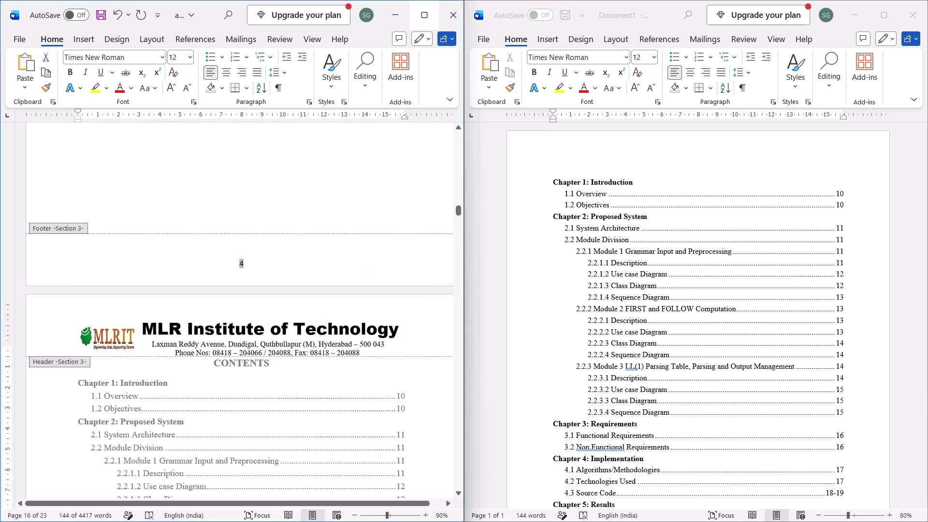
double_click(246, 268)
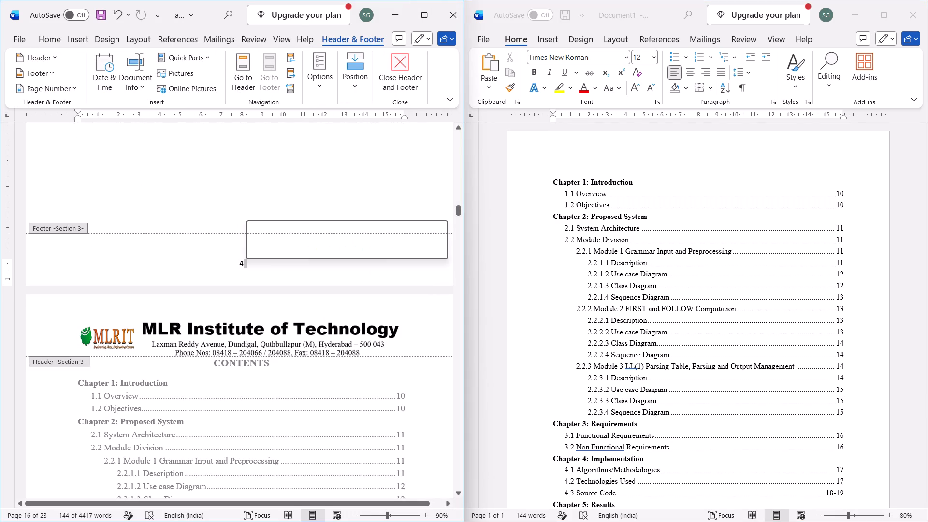
double_click(242, 265)
triple_click(242, 265)
triple_click(242, 265)
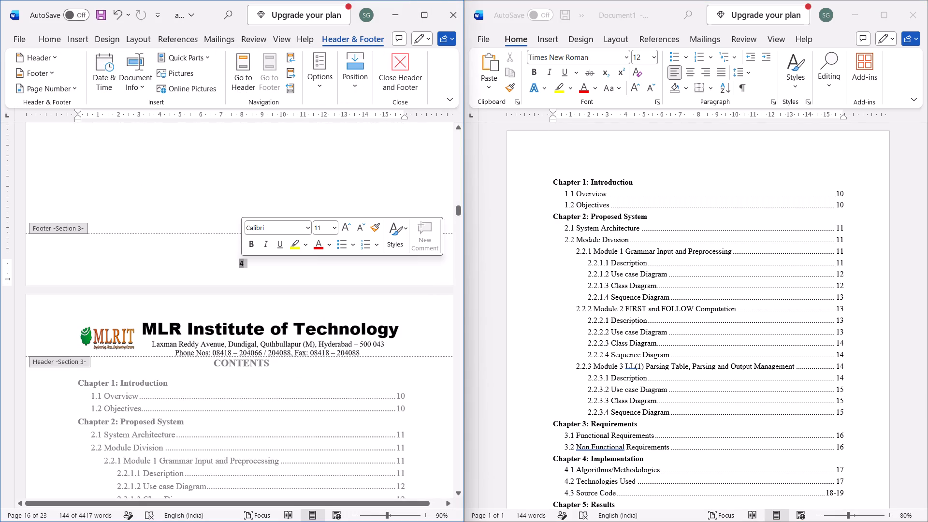
key(BackSpace)
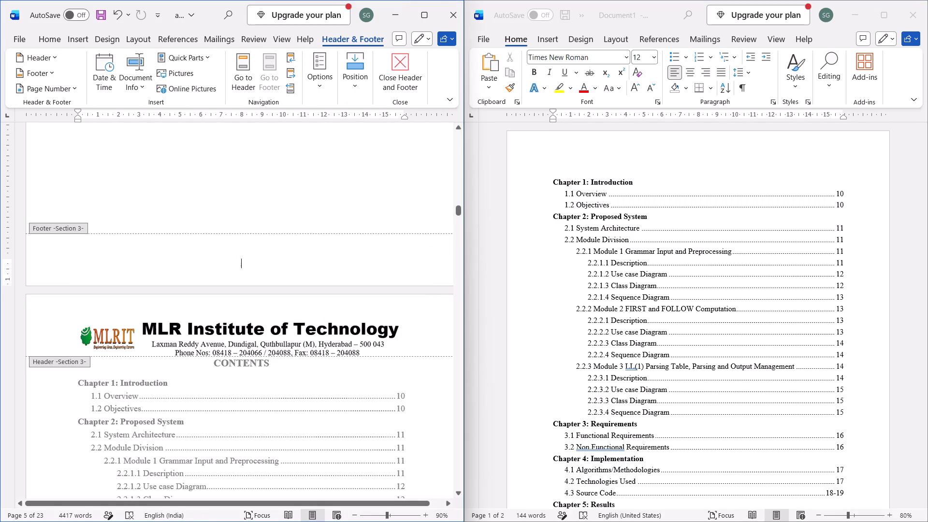
text(iv)
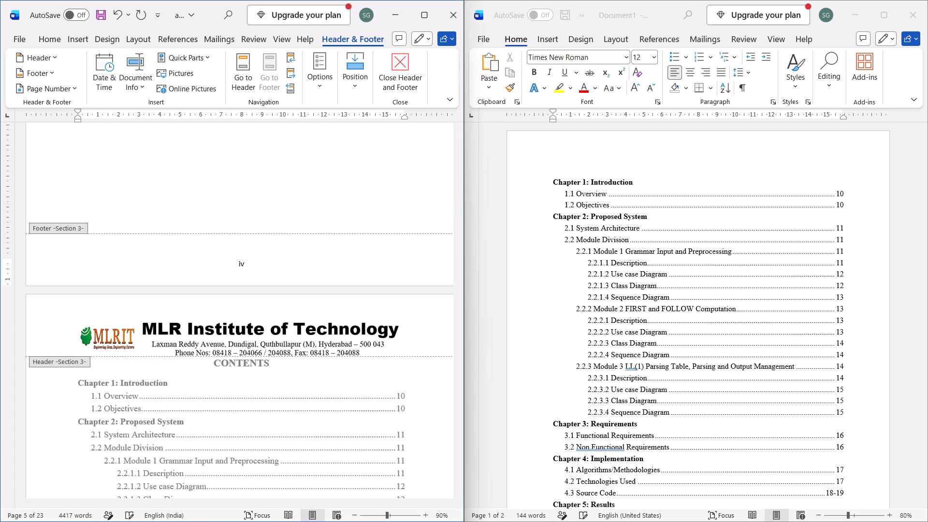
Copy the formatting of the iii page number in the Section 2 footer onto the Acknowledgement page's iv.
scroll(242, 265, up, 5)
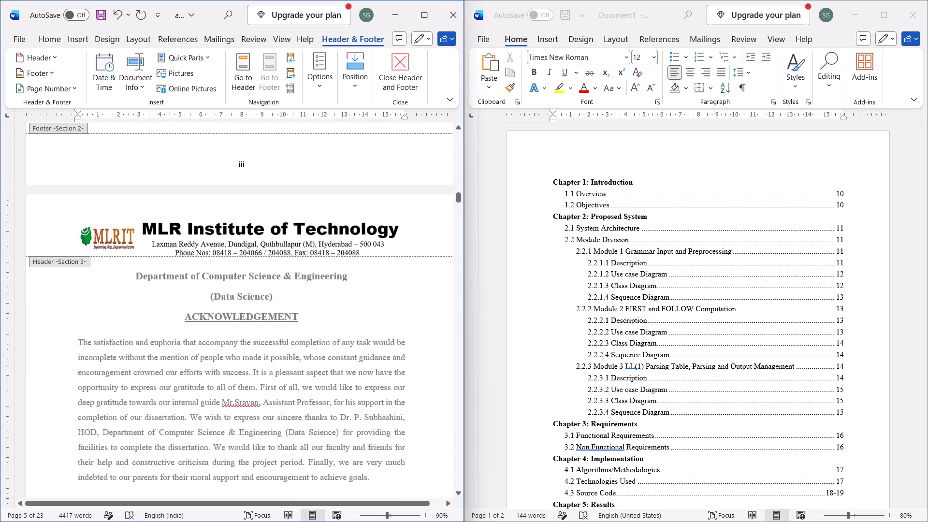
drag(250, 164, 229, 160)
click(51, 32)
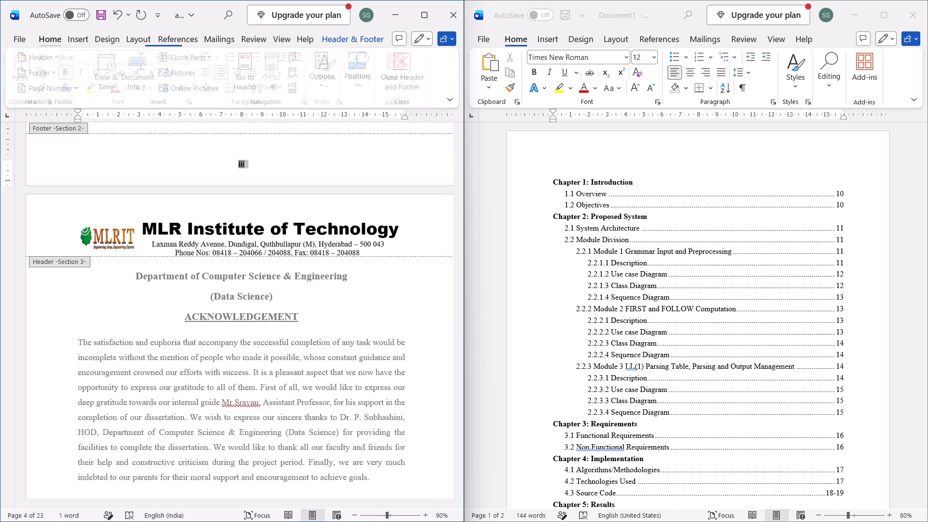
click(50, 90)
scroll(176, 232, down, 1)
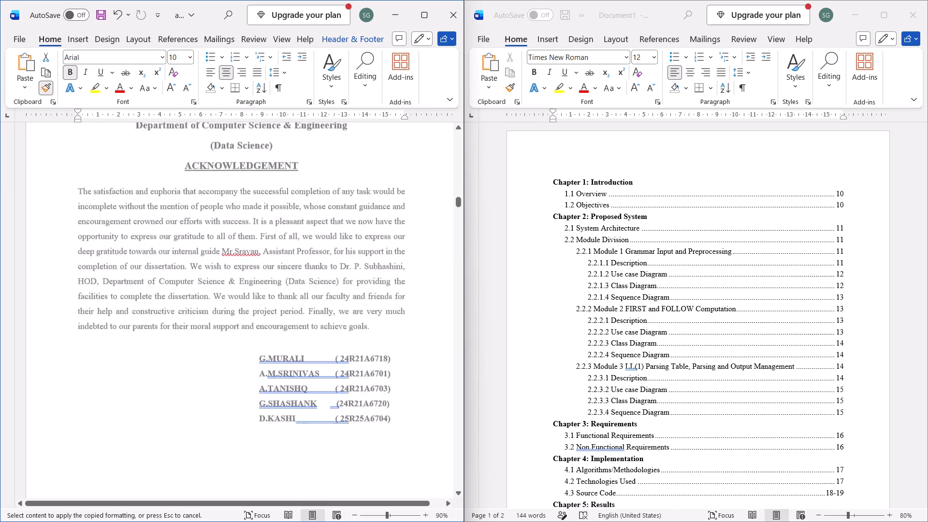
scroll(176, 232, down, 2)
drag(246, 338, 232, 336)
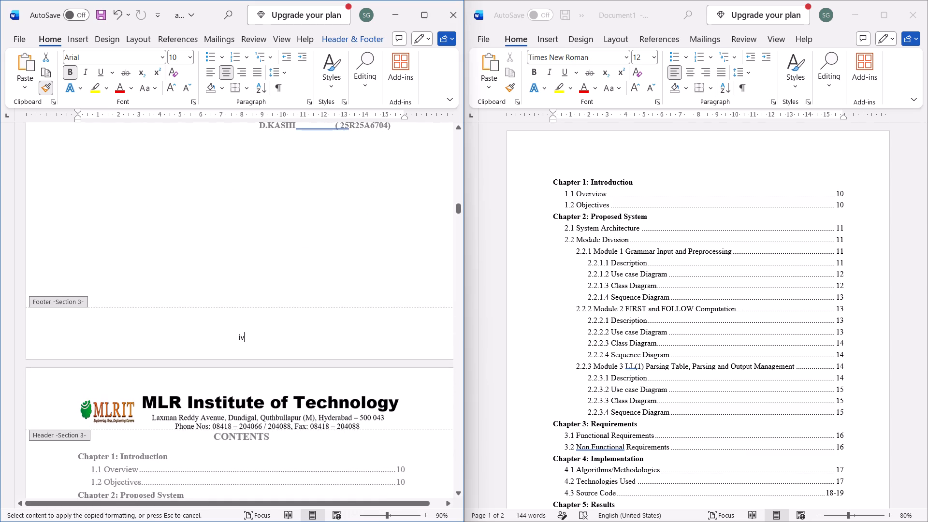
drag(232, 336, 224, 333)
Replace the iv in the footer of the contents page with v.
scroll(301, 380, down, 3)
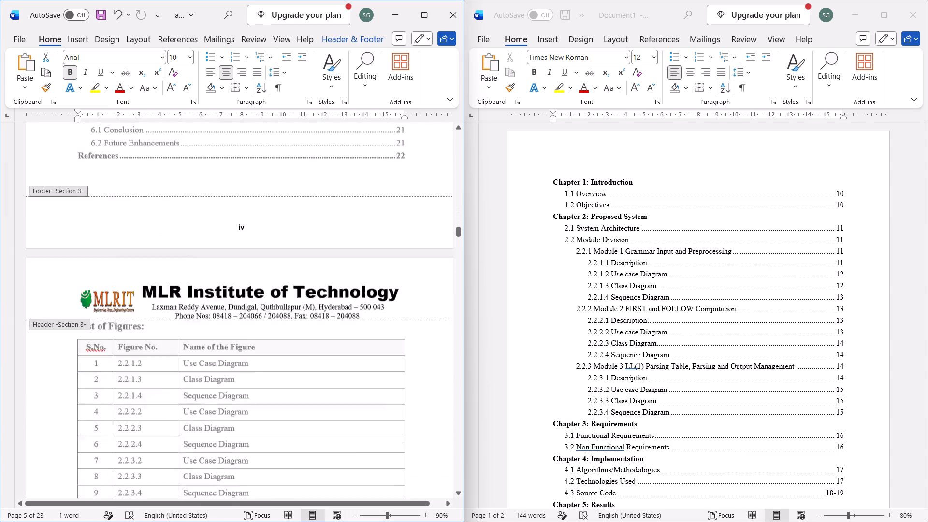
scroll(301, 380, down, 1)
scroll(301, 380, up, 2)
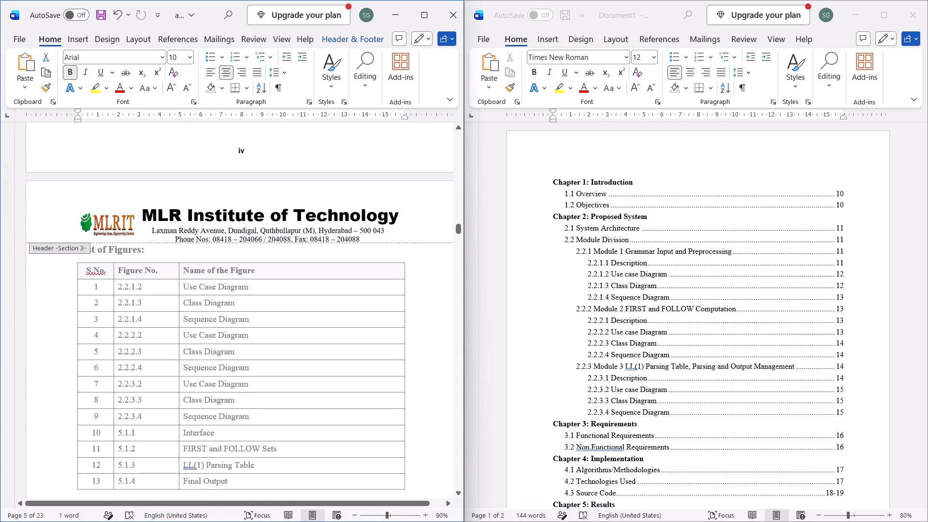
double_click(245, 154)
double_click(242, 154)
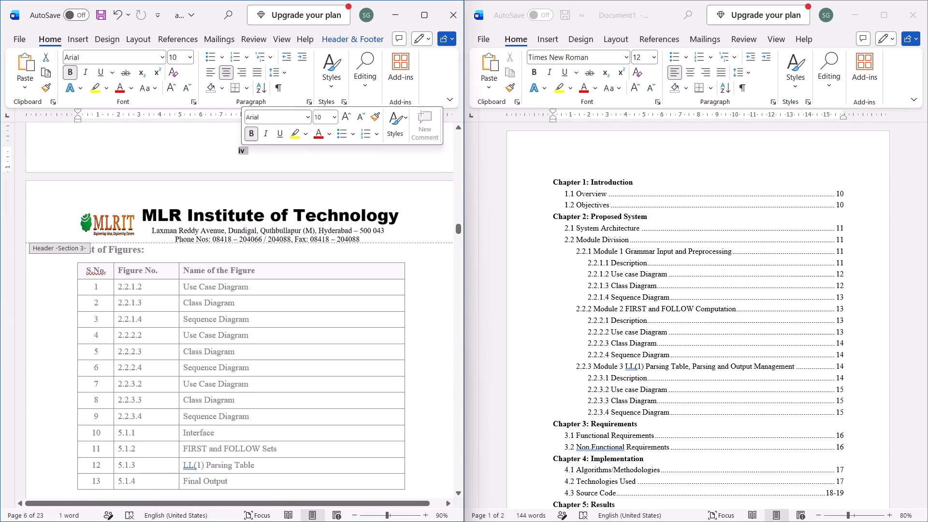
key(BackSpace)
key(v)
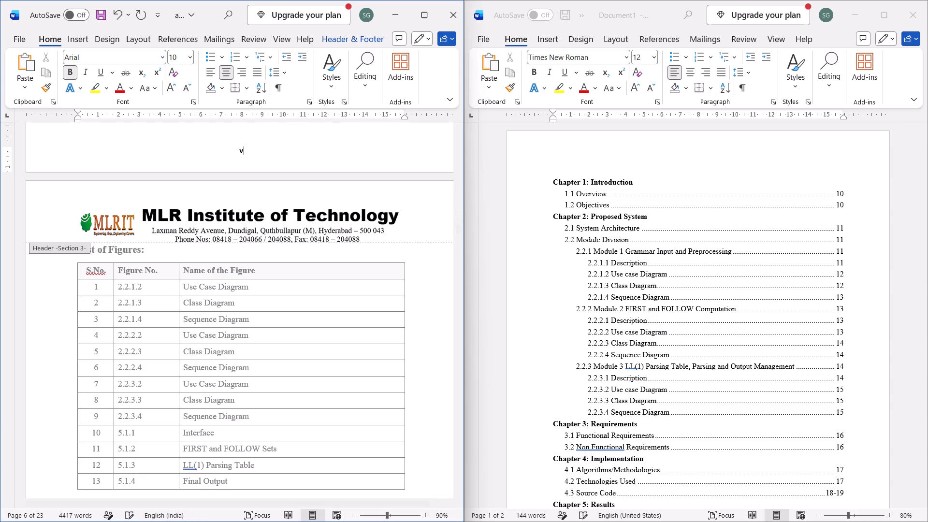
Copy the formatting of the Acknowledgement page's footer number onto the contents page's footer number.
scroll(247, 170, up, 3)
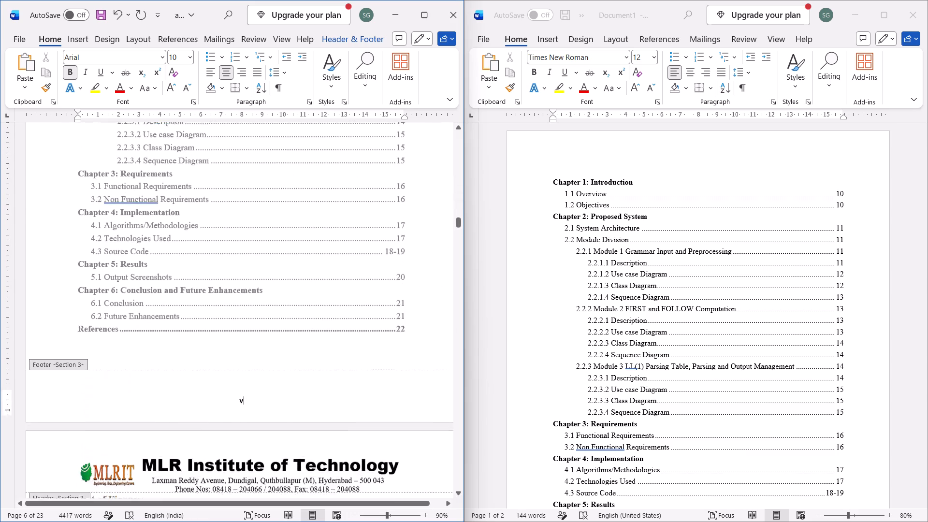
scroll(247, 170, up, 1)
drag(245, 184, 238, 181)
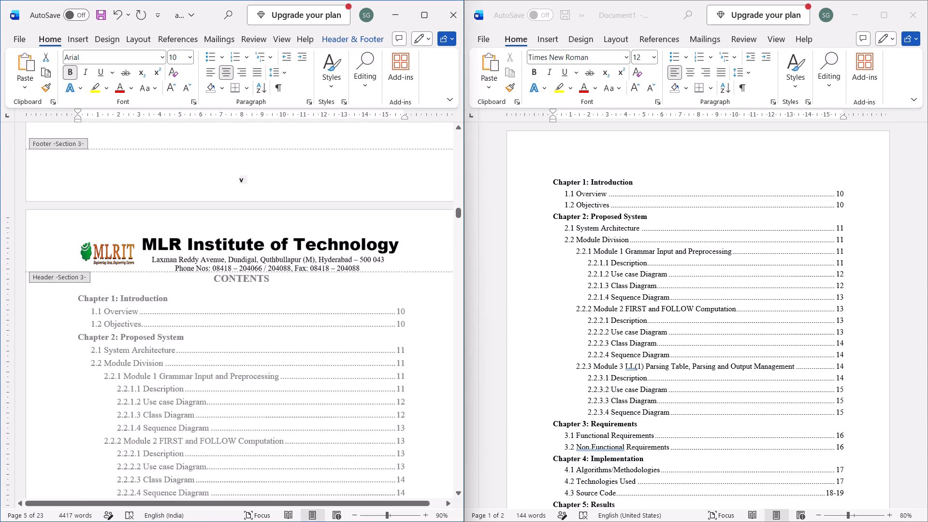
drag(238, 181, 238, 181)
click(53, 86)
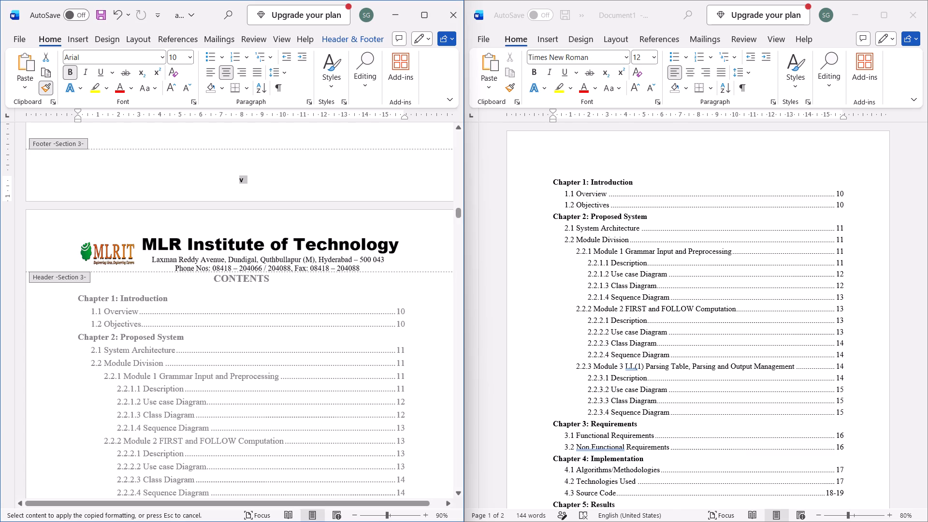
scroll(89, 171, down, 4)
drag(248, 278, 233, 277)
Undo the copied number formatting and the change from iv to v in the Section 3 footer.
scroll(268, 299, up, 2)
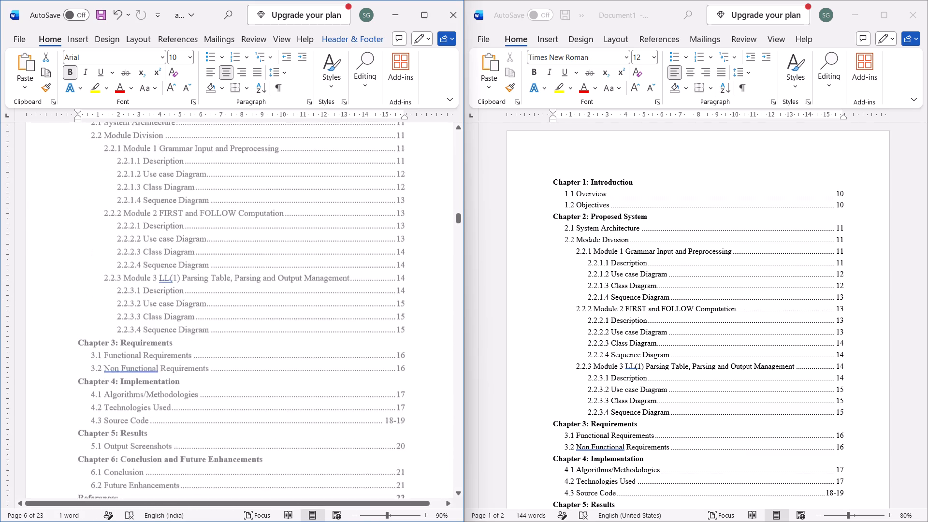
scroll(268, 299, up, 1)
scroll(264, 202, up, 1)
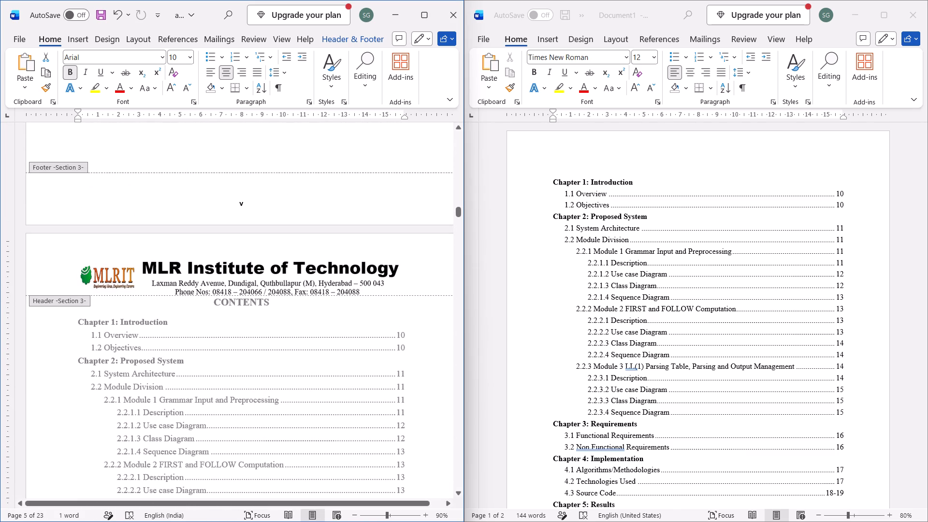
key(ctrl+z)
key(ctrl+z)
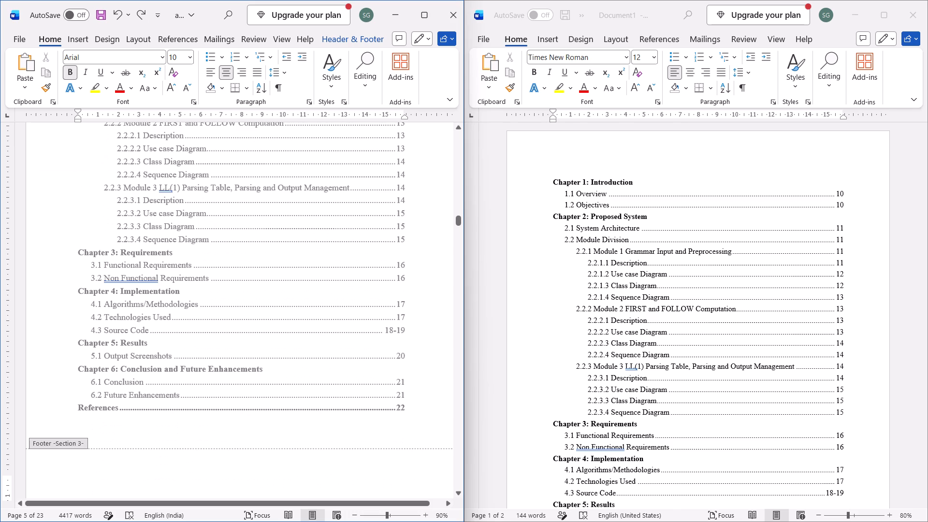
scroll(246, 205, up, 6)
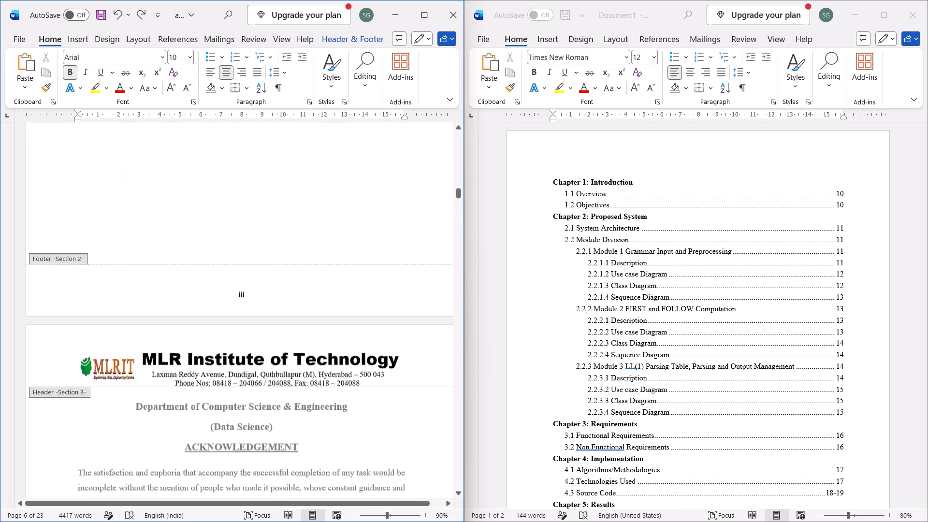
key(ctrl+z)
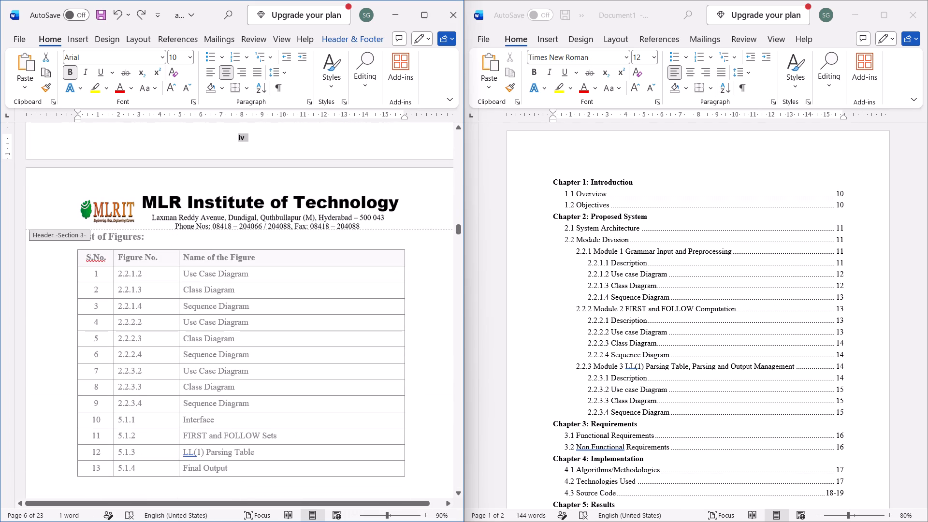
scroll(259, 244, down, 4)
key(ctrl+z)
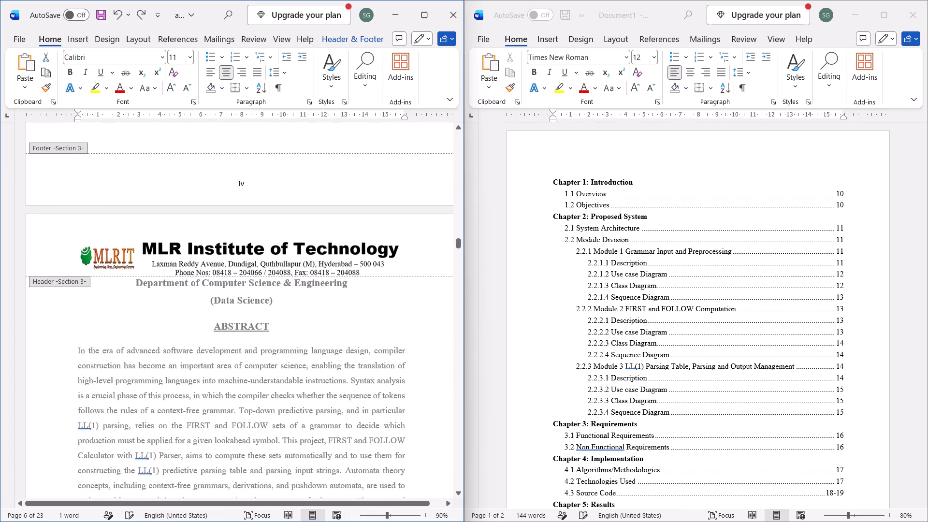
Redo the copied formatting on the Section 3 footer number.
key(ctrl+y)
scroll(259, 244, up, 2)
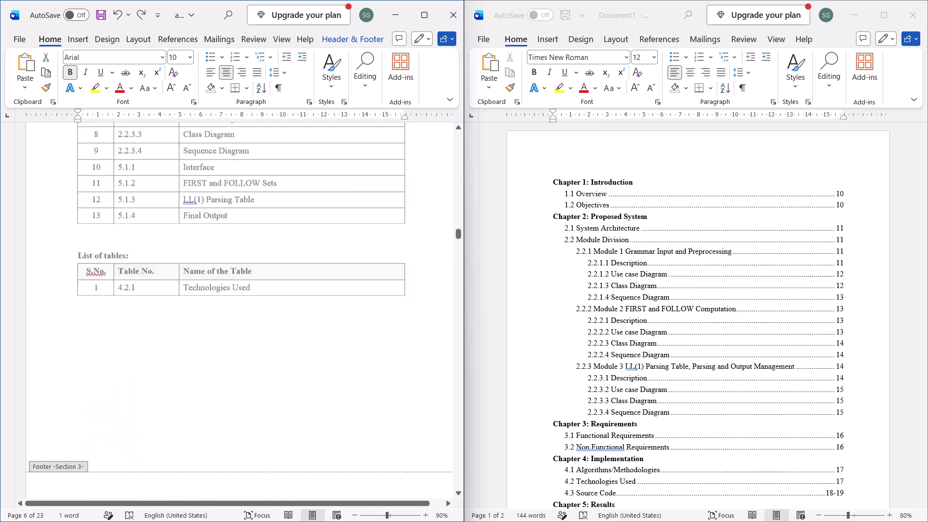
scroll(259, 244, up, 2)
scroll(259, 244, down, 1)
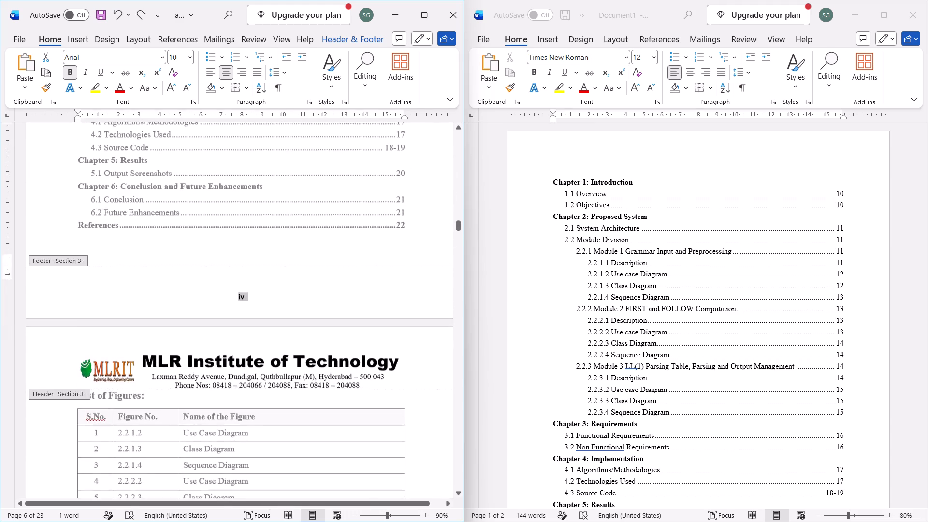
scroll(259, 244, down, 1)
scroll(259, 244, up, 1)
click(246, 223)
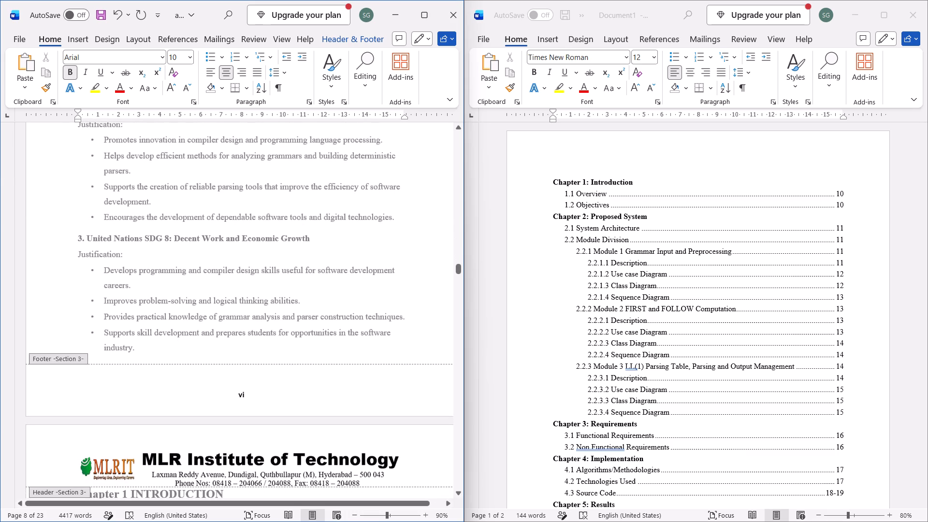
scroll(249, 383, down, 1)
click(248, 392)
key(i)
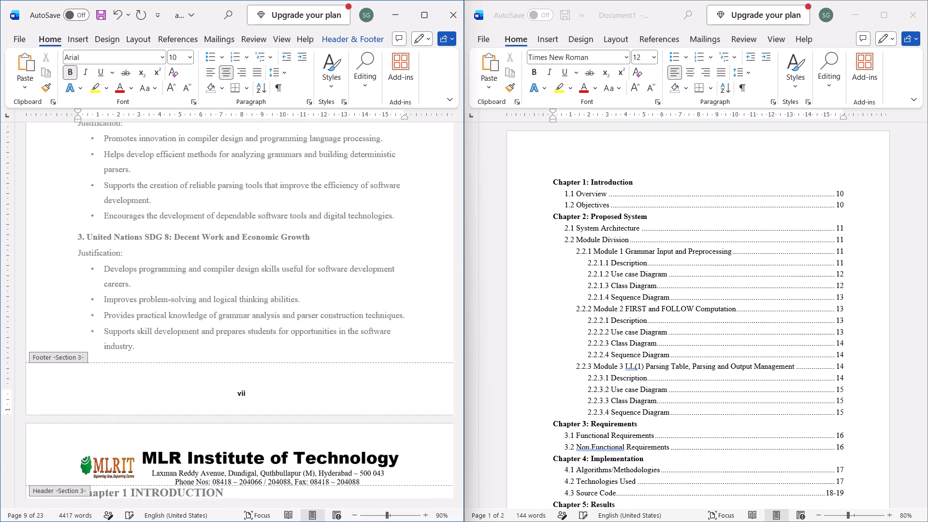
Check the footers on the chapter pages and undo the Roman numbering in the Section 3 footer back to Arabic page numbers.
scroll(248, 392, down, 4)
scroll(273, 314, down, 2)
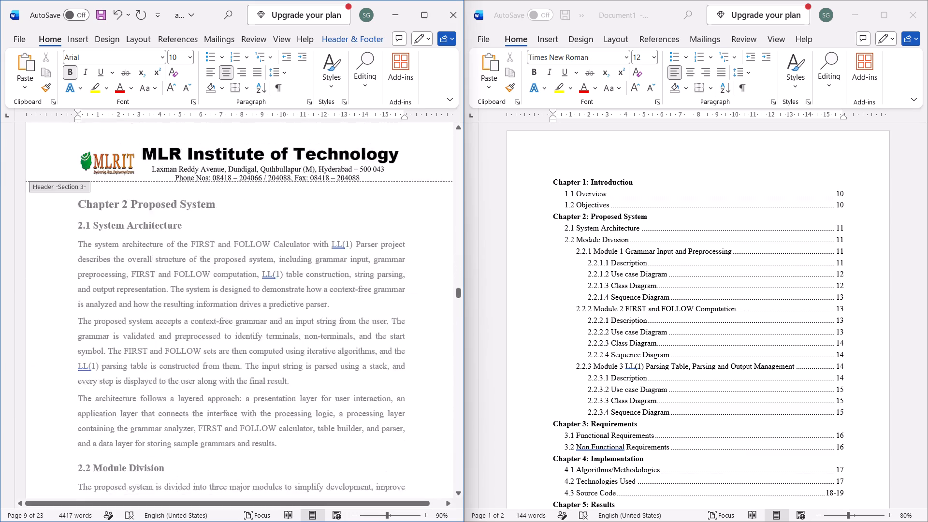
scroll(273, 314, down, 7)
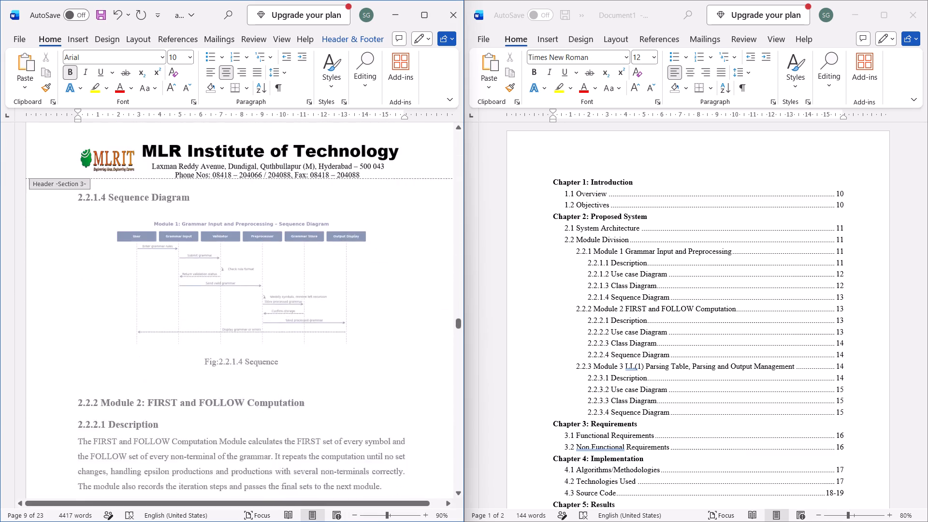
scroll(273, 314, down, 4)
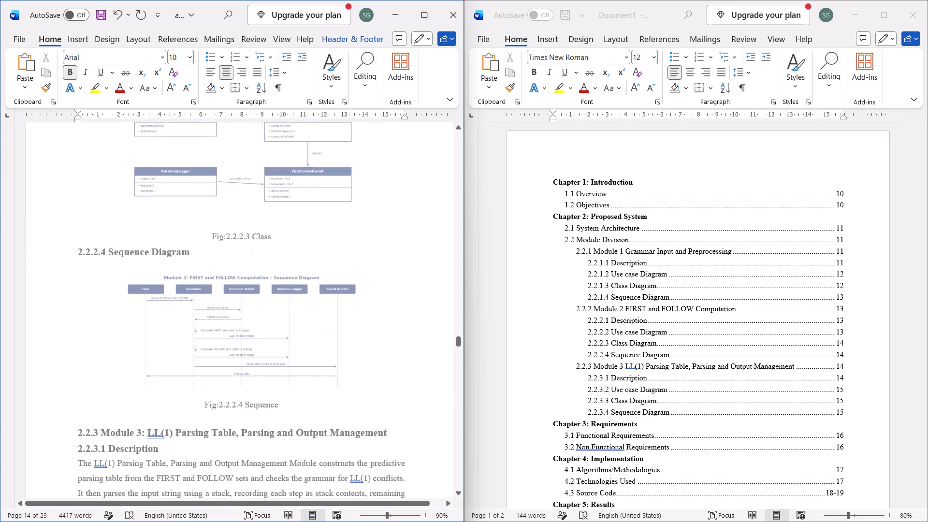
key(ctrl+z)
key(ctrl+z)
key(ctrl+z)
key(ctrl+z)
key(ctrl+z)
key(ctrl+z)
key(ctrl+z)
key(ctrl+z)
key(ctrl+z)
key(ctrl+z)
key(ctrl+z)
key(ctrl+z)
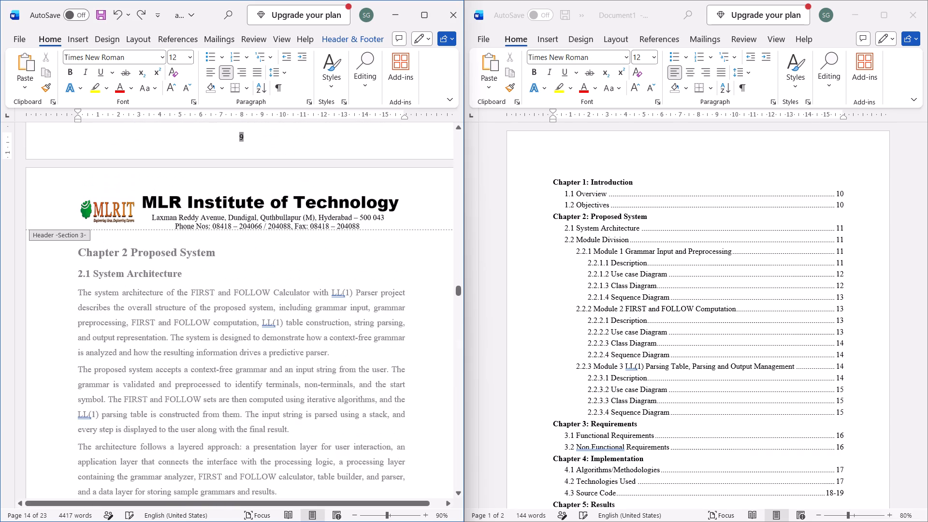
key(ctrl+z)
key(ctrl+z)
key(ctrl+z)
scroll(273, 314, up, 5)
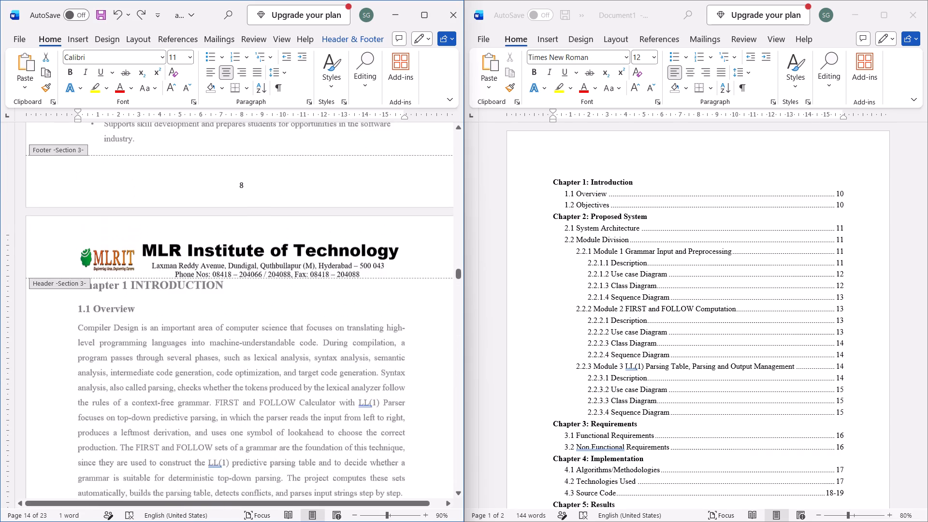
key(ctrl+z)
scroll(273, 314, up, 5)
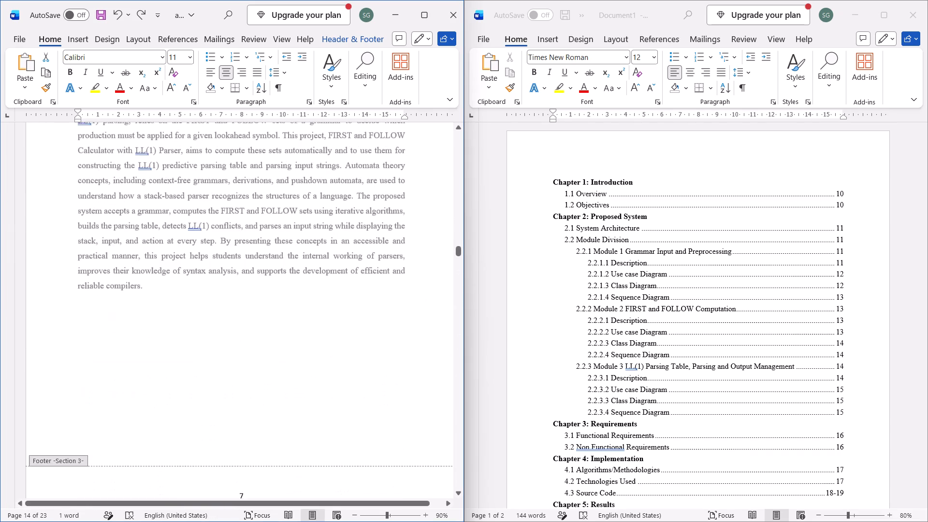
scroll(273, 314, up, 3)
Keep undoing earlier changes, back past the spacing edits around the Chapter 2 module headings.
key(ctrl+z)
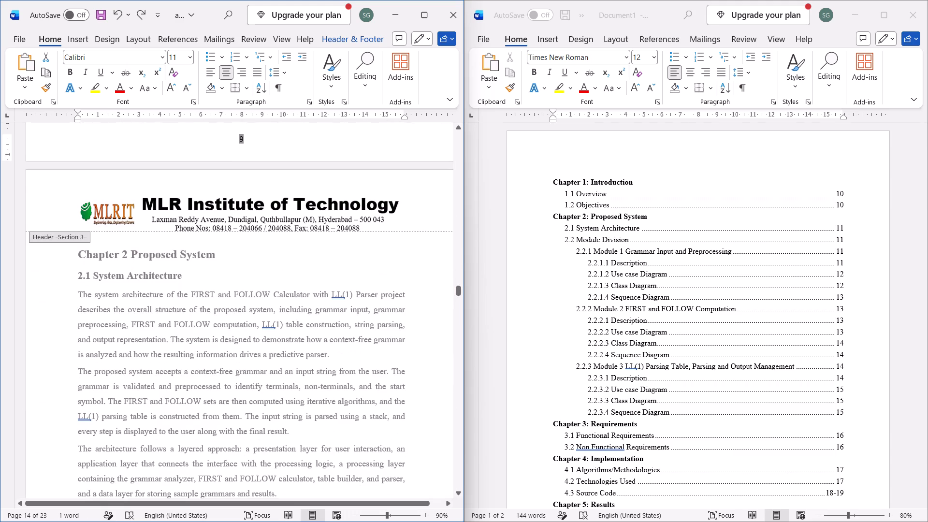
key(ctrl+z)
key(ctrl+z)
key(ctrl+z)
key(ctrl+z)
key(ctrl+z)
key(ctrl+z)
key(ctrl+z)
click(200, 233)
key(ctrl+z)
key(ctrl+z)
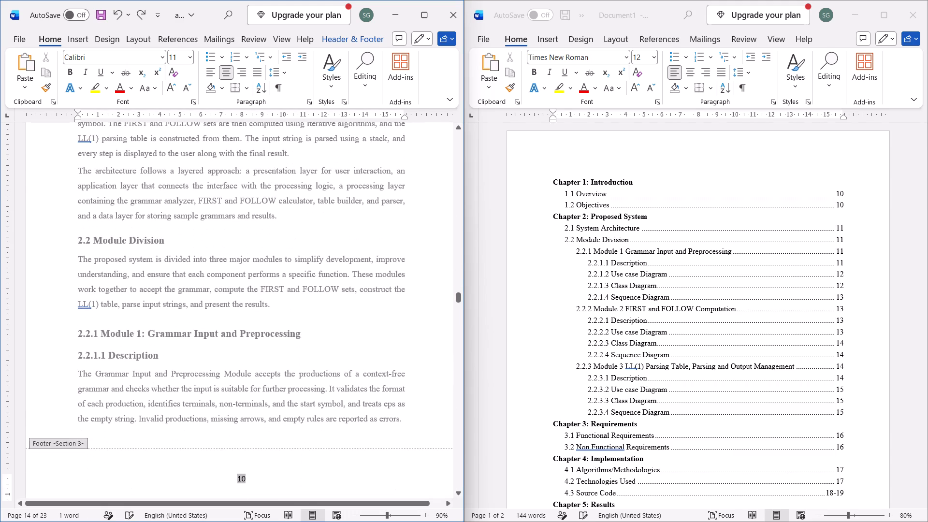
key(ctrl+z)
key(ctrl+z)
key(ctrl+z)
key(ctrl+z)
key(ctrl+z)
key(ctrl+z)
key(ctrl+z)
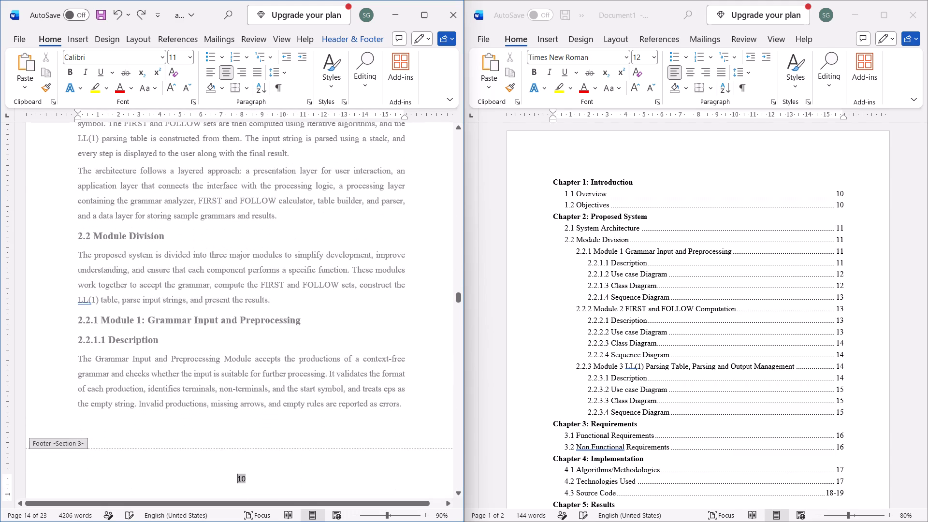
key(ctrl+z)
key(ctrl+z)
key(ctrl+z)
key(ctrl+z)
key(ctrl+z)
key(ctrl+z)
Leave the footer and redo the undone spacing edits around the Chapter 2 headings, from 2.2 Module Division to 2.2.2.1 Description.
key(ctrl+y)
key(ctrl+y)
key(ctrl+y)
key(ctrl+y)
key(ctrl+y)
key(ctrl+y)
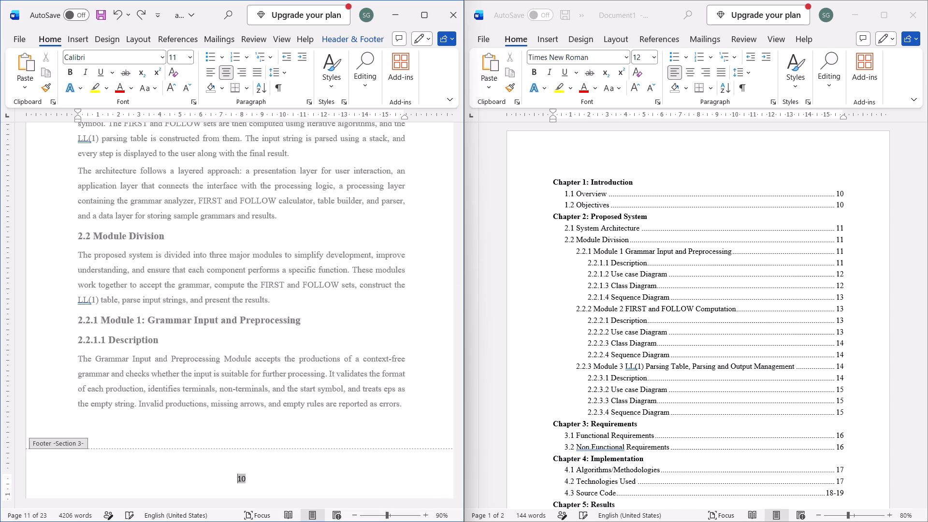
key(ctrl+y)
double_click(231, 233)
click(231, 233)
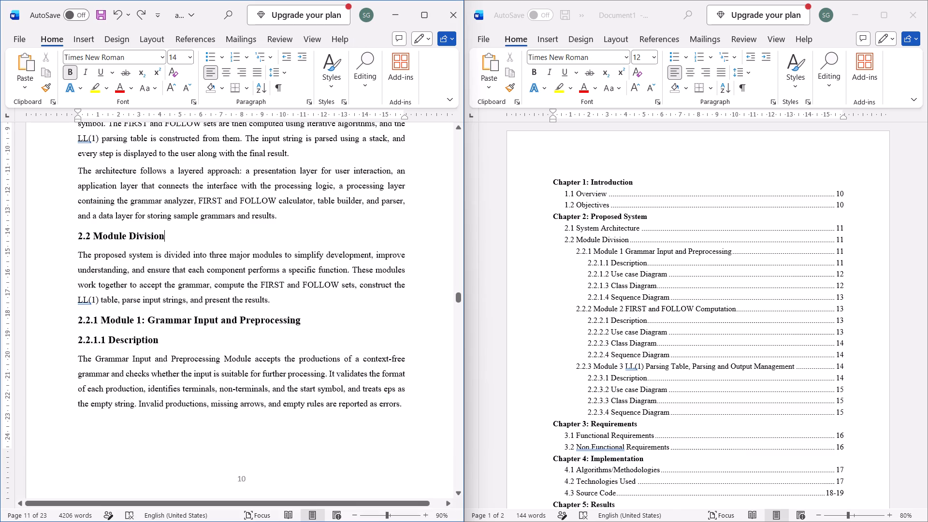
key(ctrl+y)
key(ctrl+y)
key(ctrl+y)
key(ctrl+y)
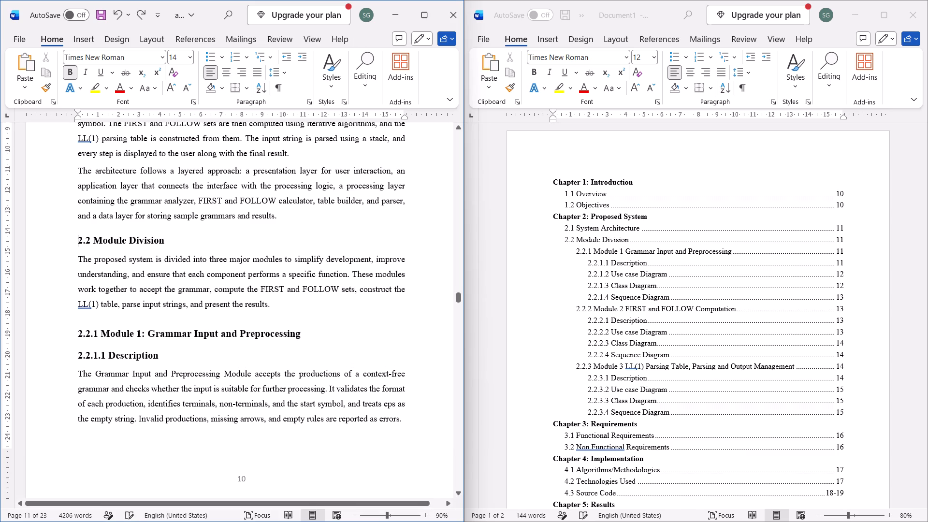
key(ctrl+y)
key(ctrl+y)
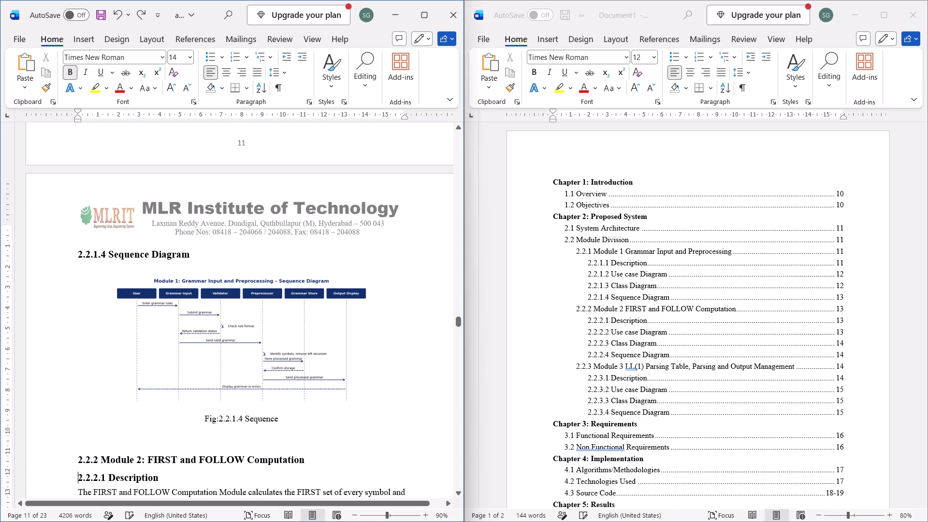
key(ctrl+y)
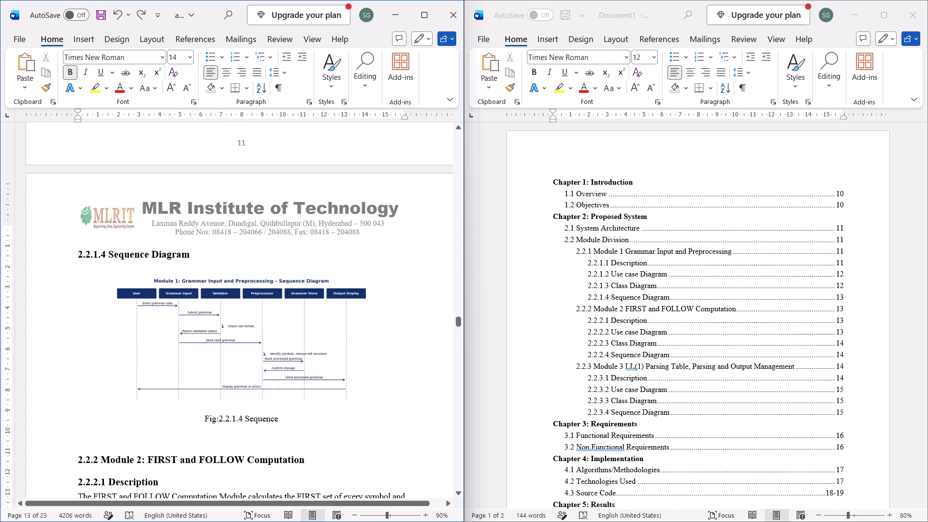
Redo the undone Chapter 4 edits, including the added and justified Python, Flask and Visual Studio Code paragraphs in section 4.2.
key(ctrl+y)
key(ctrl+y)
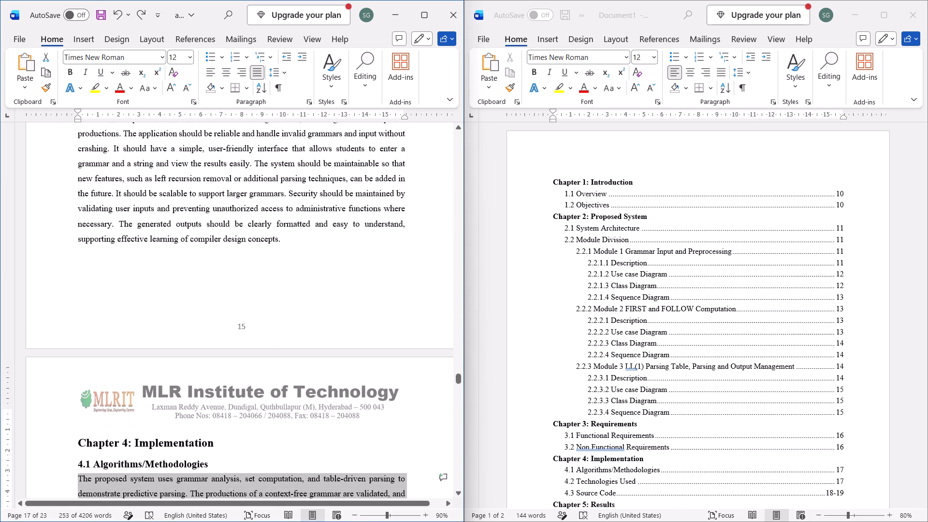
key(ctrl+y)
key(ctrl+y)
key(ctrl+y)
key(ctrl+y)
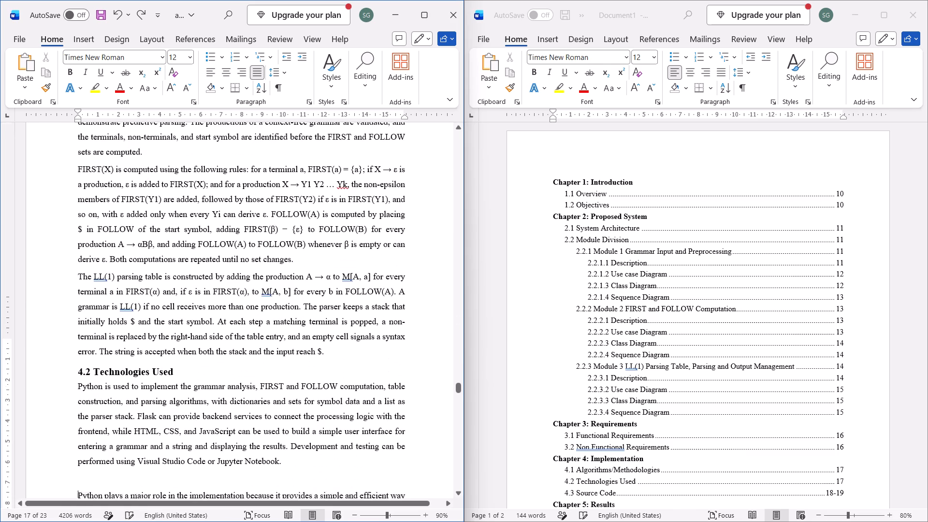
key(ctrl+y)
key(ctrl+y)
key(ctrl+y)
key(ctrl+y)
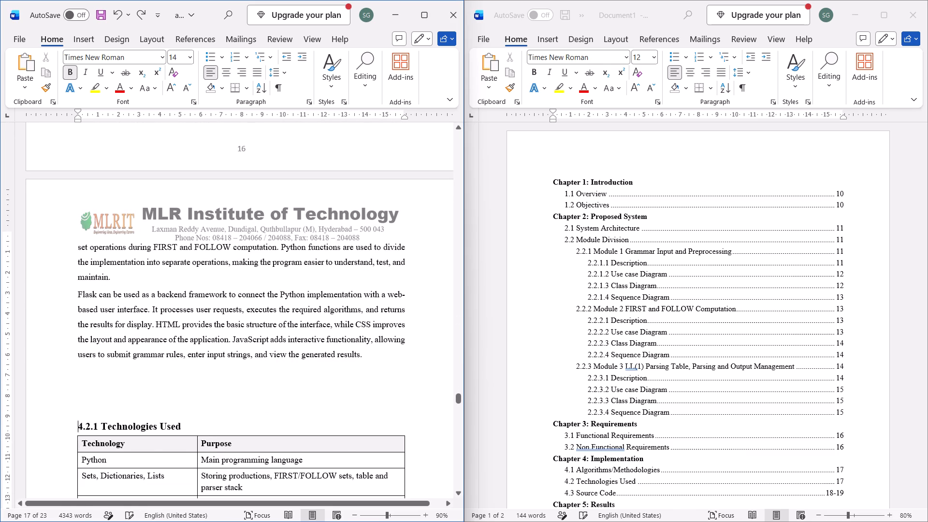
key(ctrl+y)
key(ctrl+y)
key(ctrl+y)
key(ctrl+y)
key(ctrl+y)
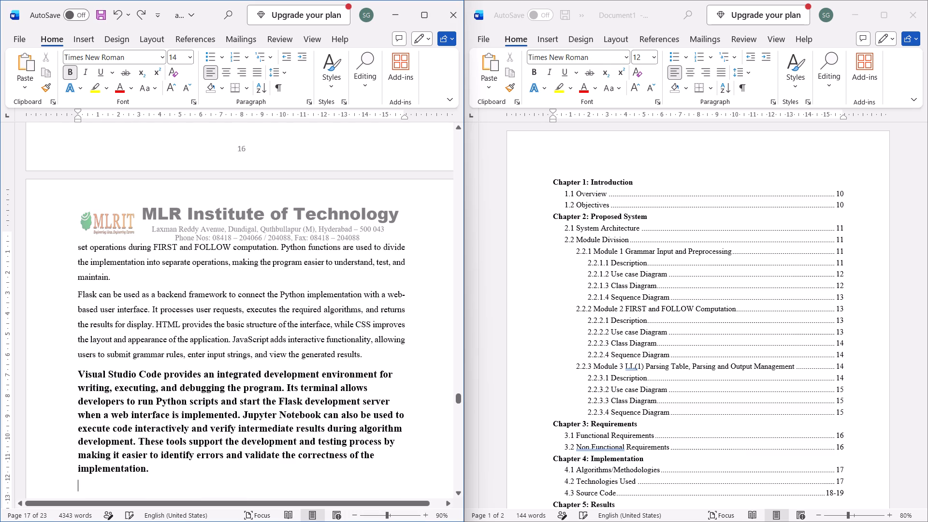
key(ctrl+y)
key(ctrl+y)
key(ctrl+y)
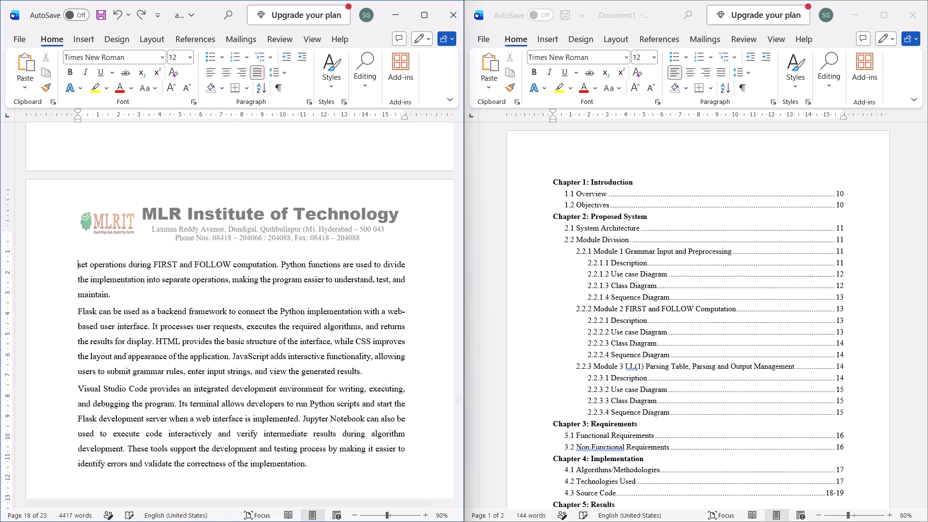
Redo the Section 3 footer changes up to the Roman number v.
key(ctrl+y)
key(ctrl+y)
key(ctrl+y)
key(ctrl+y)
Undo the Roman number in the Section 3 footer back to Arabic page numbers, keeping the Chapter 4 text edits.
key(ctrl+z)
key(ctrl+z)
key(ctrl+z)
key(ctrl+z)
key(ctrl+z)
key(ctrl+z)
key(ctrl+y)
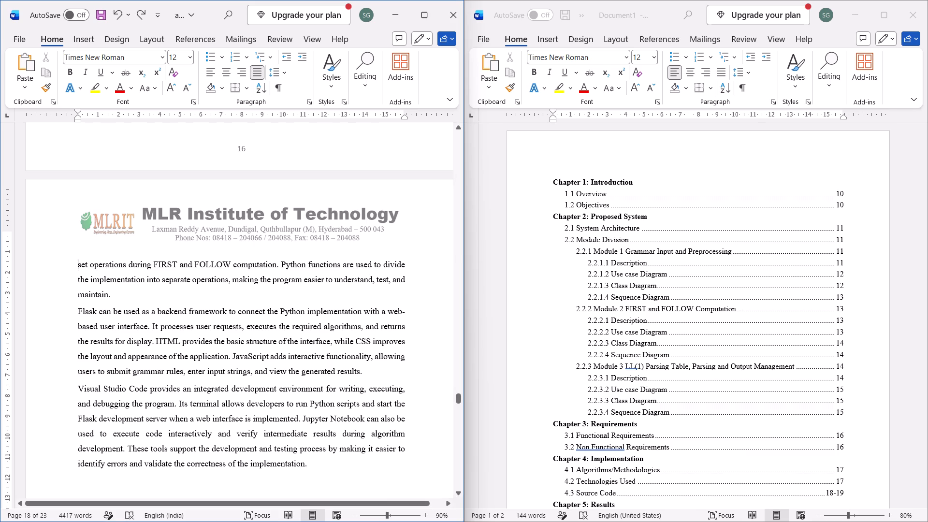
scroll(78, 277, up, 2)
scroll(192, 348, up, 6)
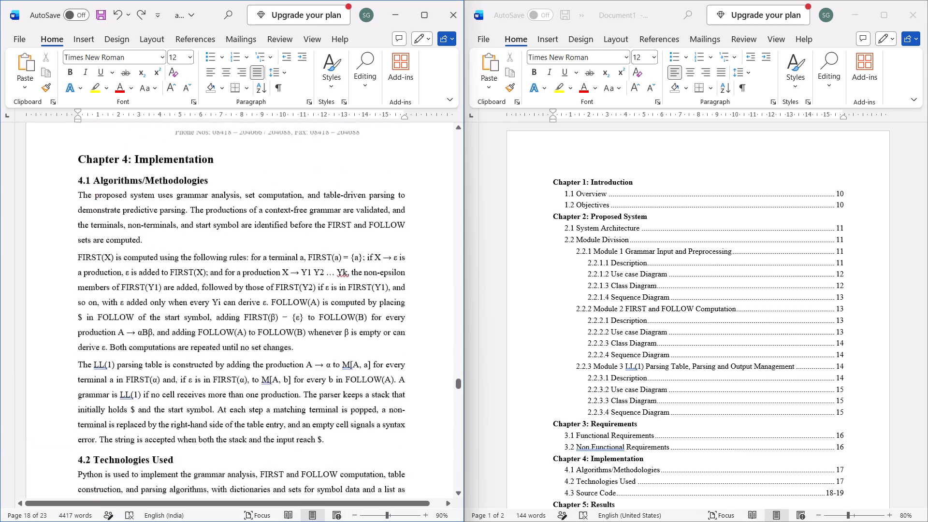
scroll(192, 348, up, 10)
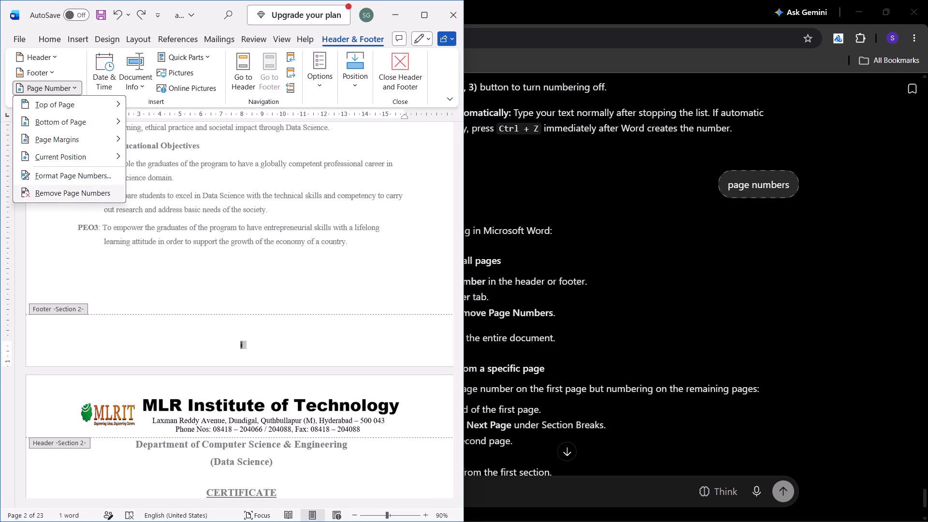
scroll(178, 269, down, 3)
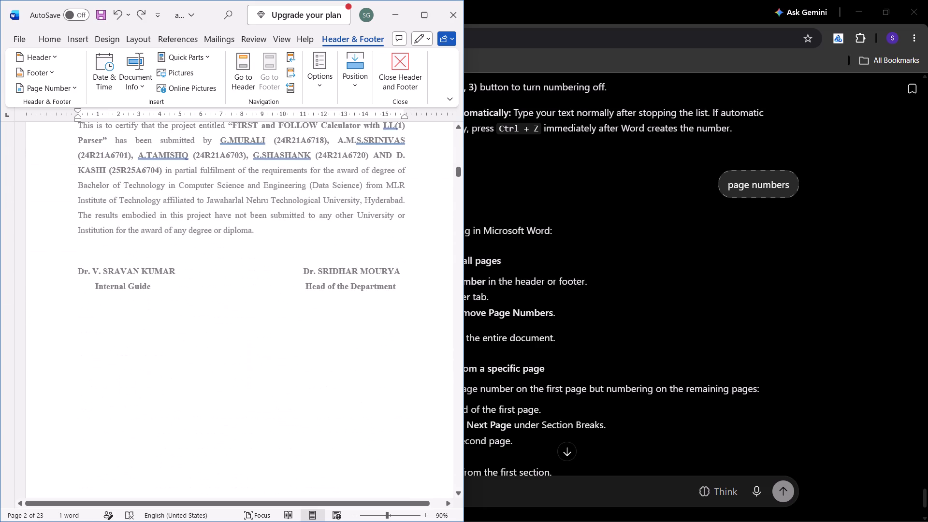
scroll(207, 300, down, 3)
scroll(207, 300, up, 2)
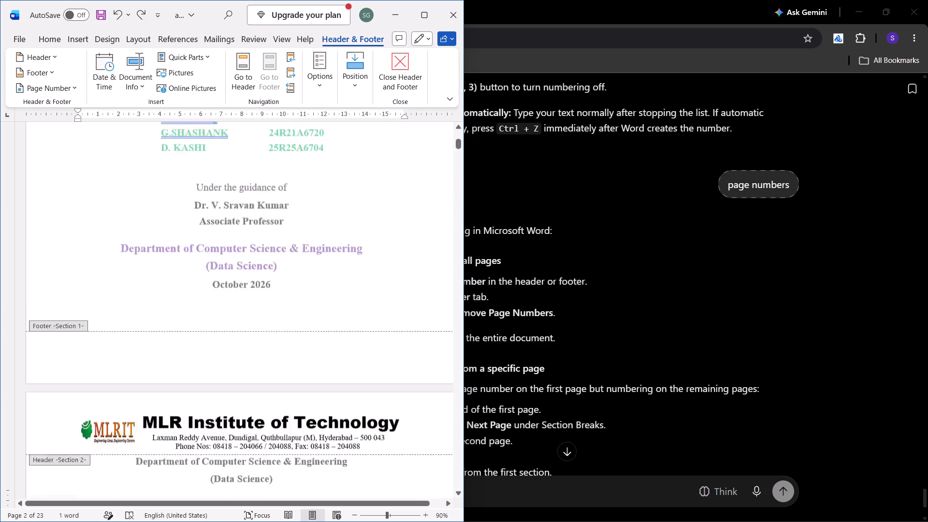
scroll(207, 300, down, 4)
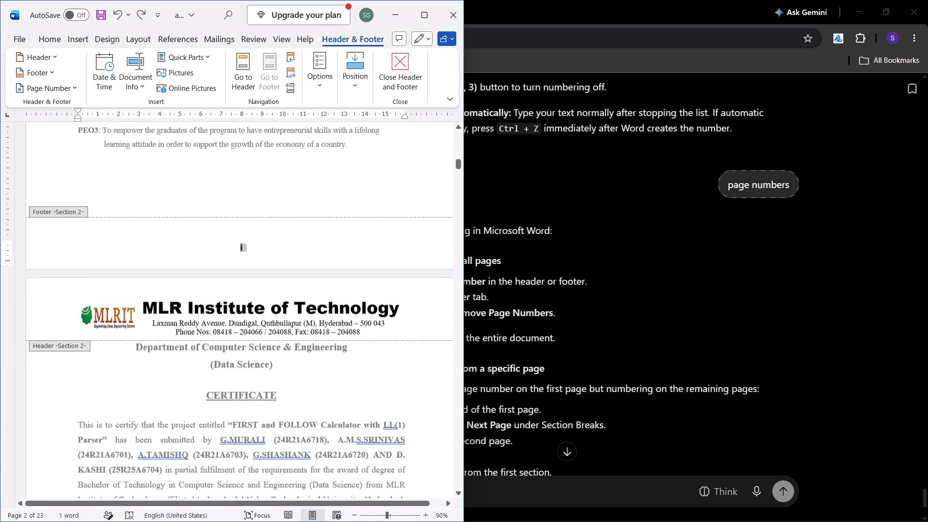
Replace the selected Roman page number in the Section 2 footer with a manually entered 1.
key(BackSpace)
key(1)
In the Section 2 footer of the Certificate page, try removing page numbers again and replace the number with 2.
scroll(207, 300, down, 2)
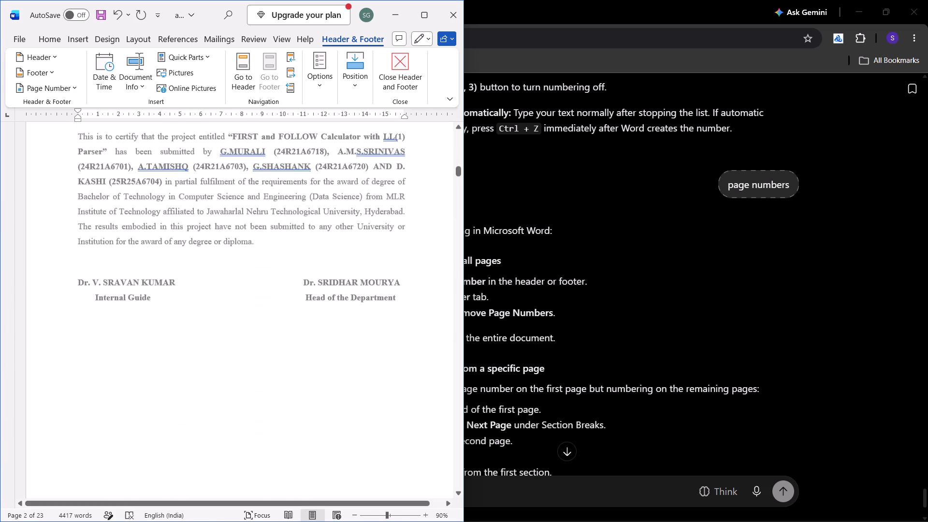
scroll(207, 300, down, 1)
click(244, 424)
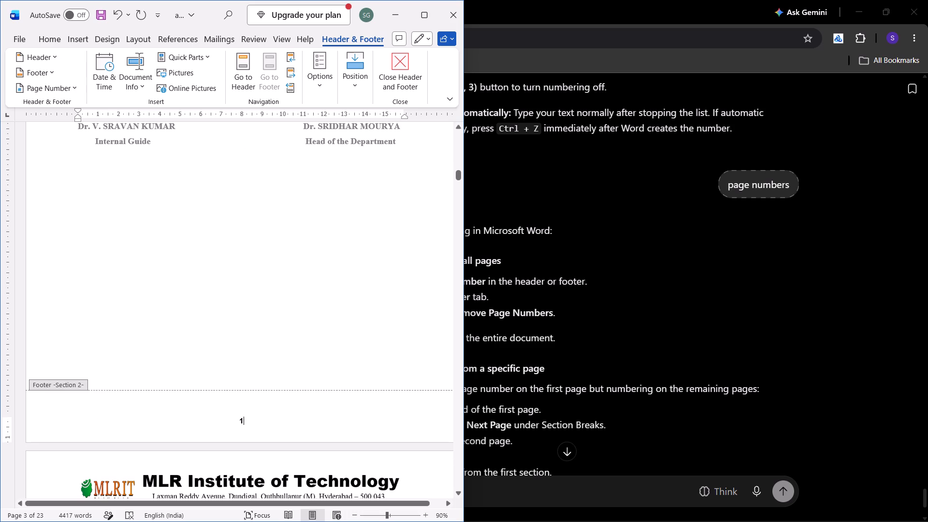
click(37, 83)
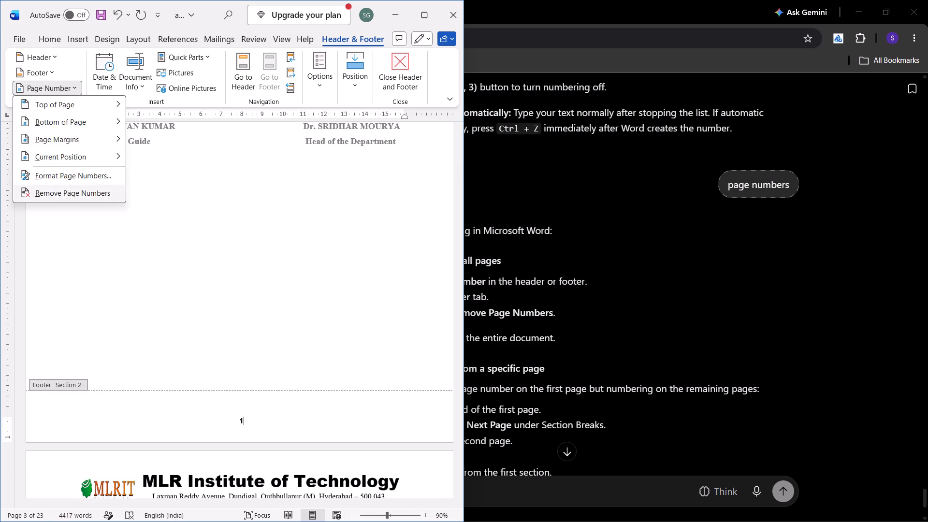
click(62, 186)
key(BackSpace)
key(2)
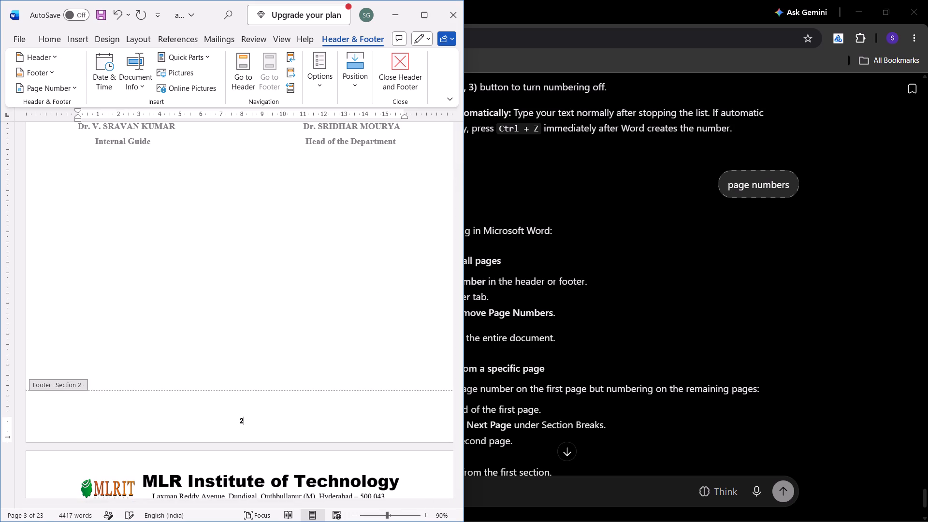
Compare the footer numbers across the Section 2 pages and the Section 3 Acknowledgement page.
scroll(142, 217, down, 7)
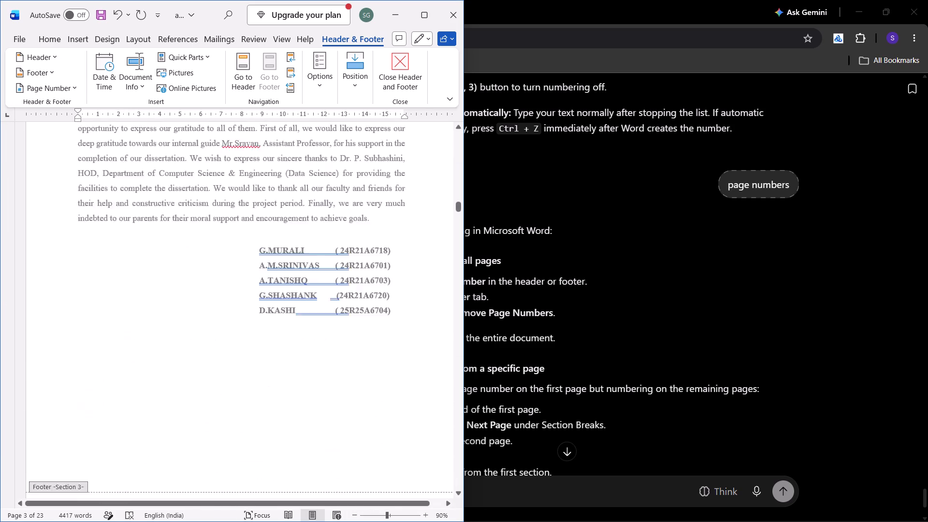
scroll(142, 217, down, 4)
scroll(142, 217, up, 9)
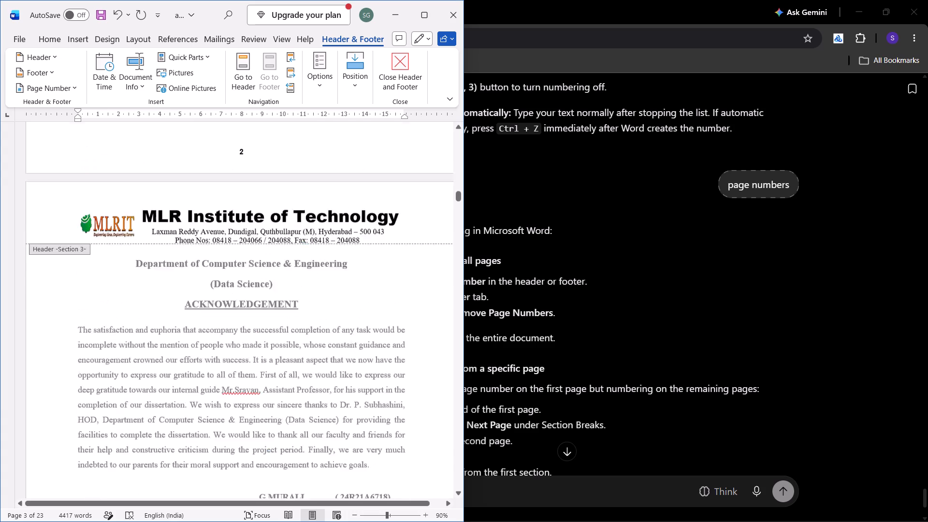
scroll(142, 217, up, 2)
scroll(142, 217, down, 3)
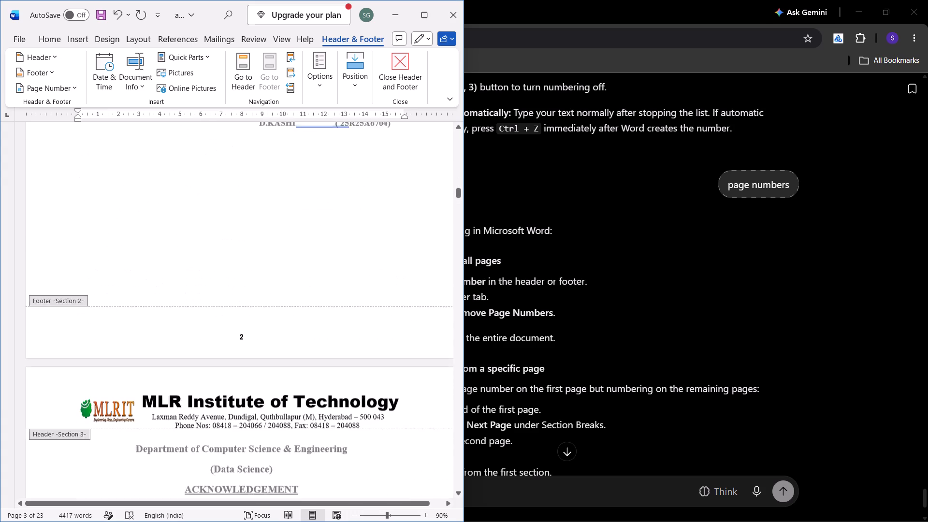
scroll(142, 217, down, 2)
scroll(142, 217, up, 4)
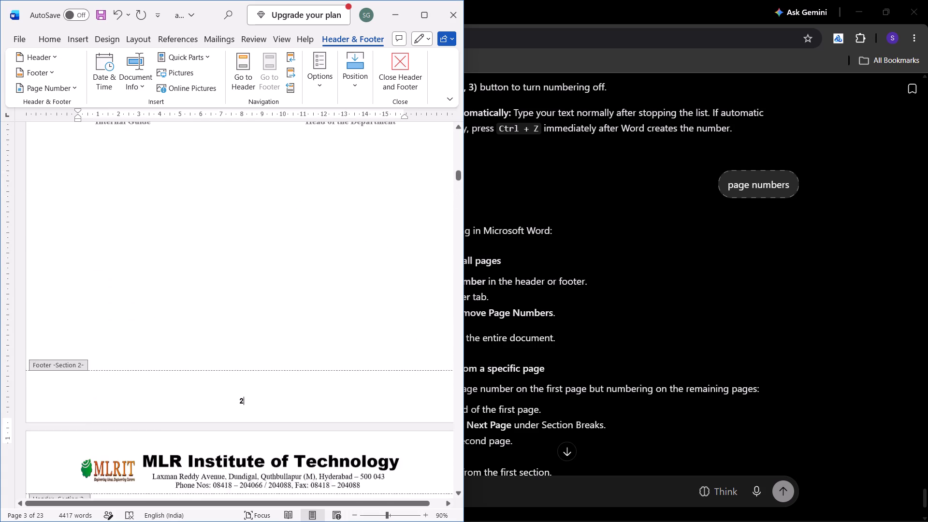
scroll(142, 217, down, 3)
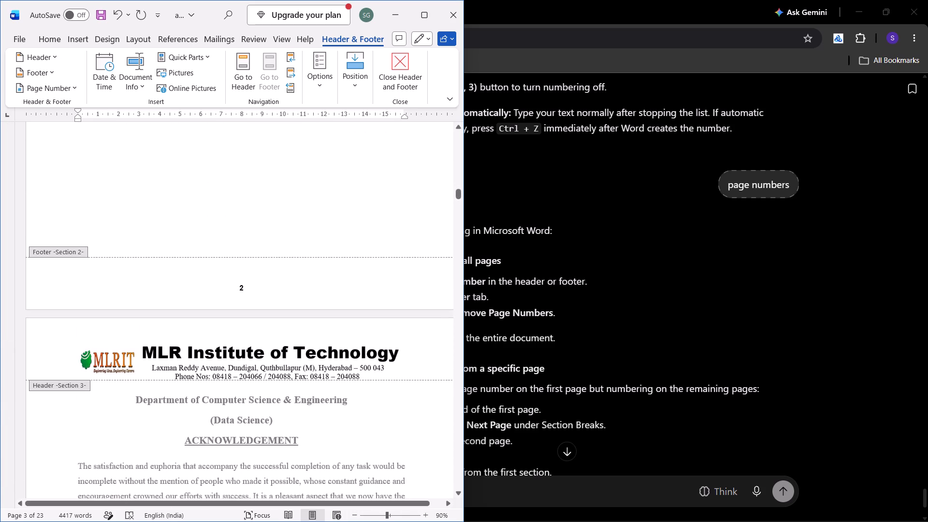
scroll(201, 243, down, 1)
click(249, 166)
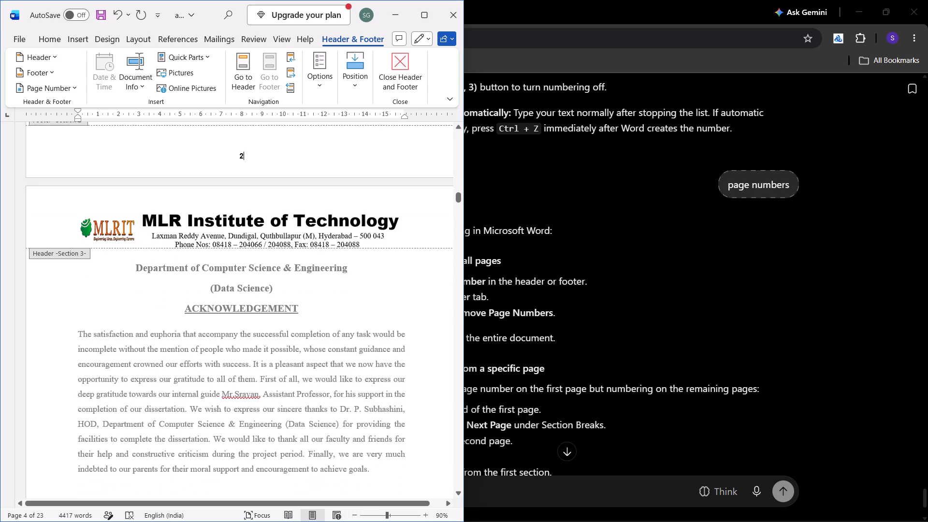
scroll(249, 166, down, 3)
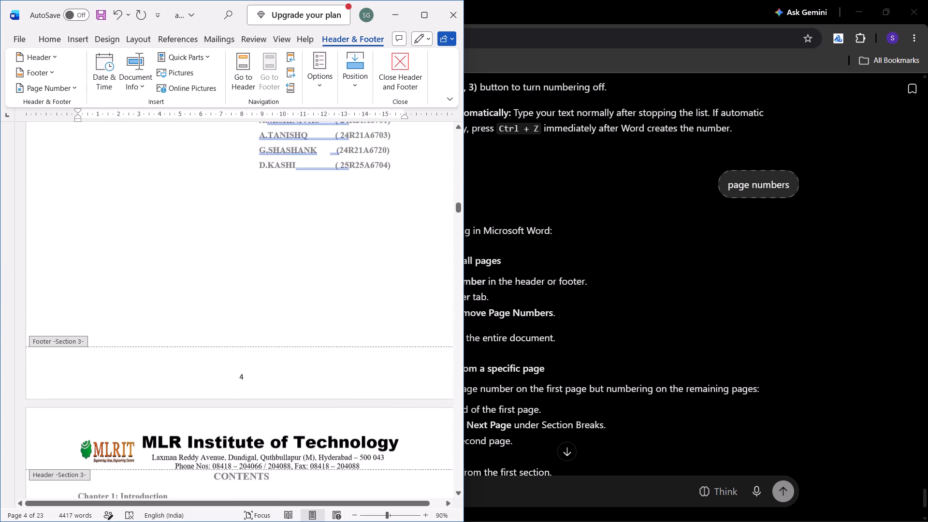
Set the Section 3 page numbering to start at 3 in the 1, 2, 3 number format.
click(68, 88)
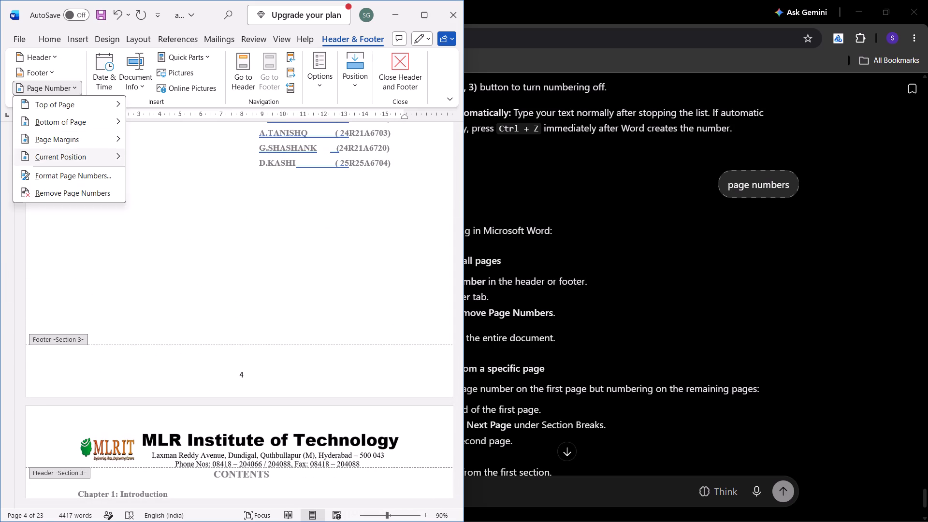
click(70, 174)
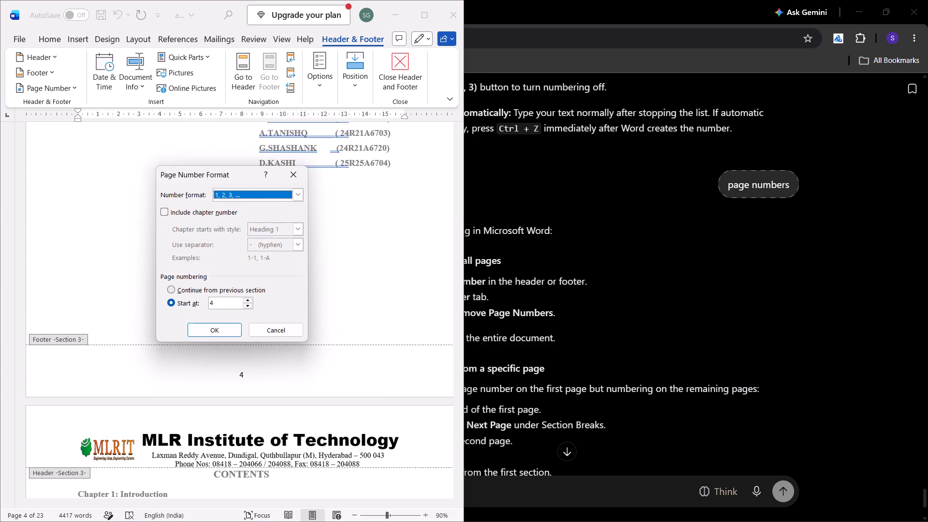
click(204, 292)
click(201, 290)
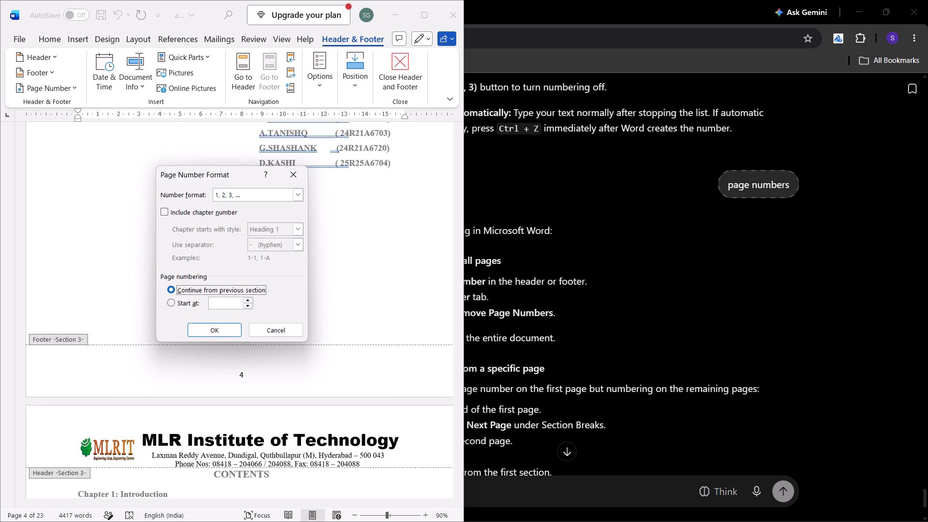
click(196, 294)
click(195, 294)
click(189, 301)
click(222, 304)
key(BackSpace)
key(3)
key(Return)
Check the footer numbers from the Section 2 front-matter pages through the Acknowledgement and Contents pages.
scroll(223, 258, down, 1)
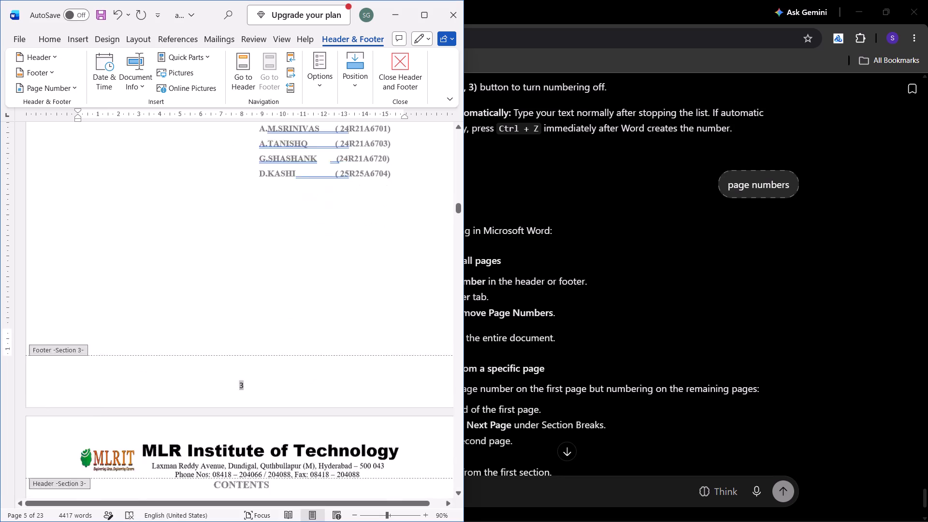
scroll(223, 258, down, 3)
scroll(223, 258, up, 1)
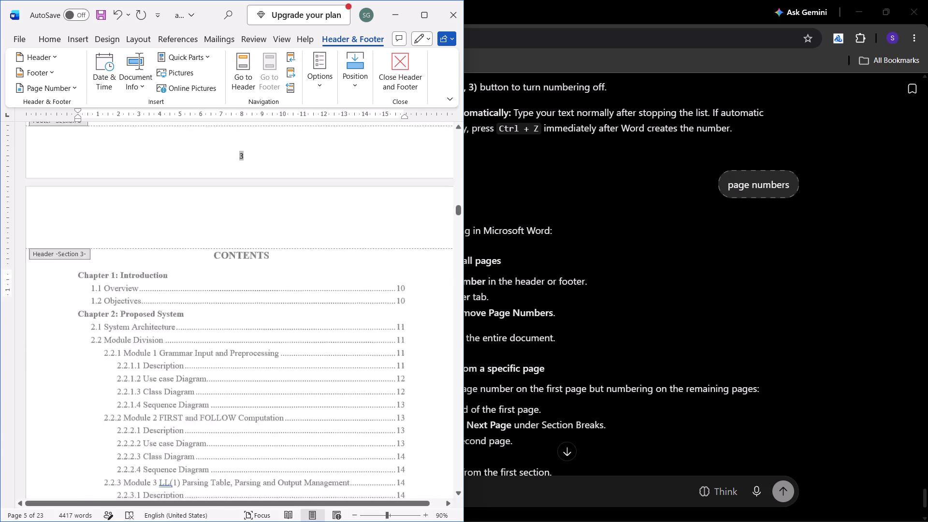
scroll(223, 258, up, 7)
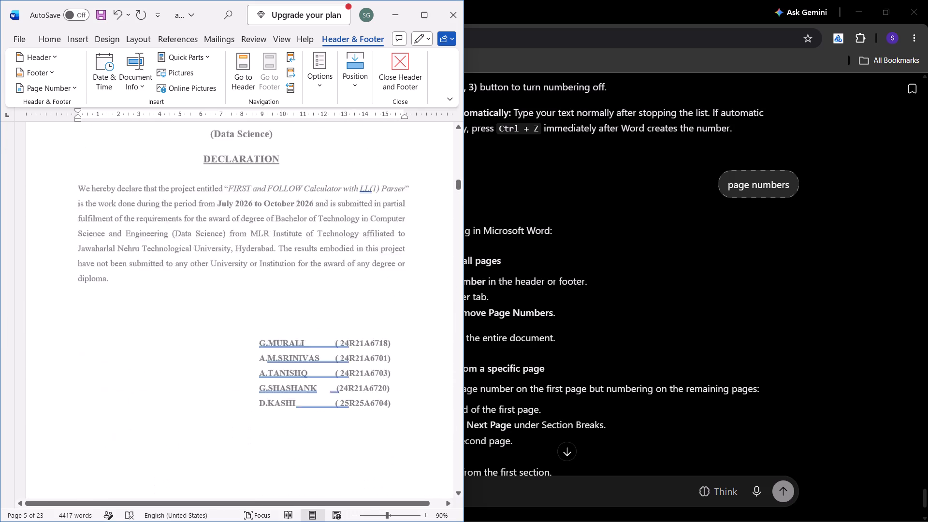
scroll(223, 258, up, 5)
scroll(223, 258, down, 1)
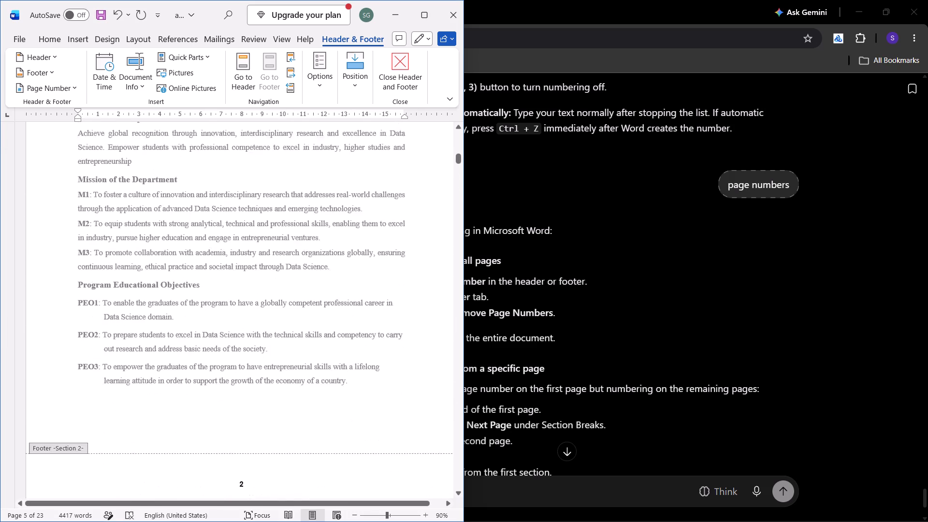
scroll(223, 258, up, 2)
scroll(223, 258, down, 3)
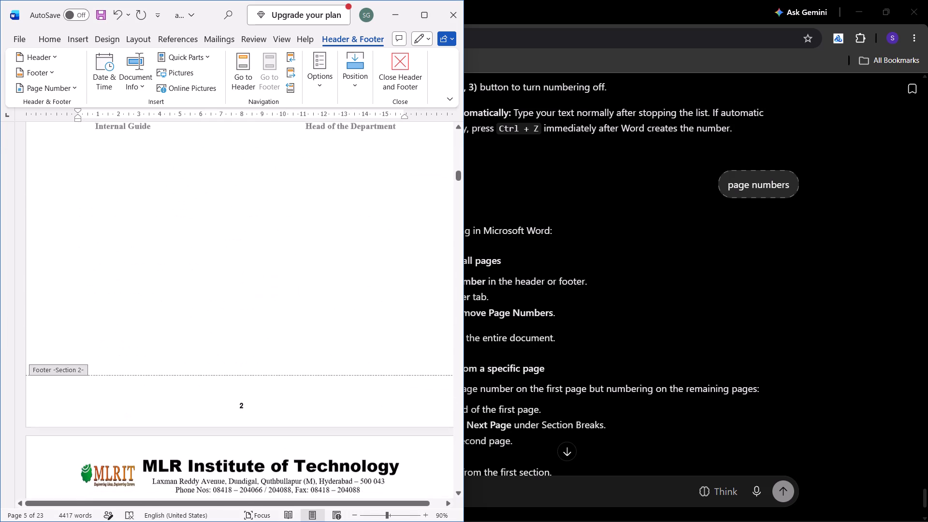
scroll(223, 258, down, 5)
scroll(223, 258, up, 1)
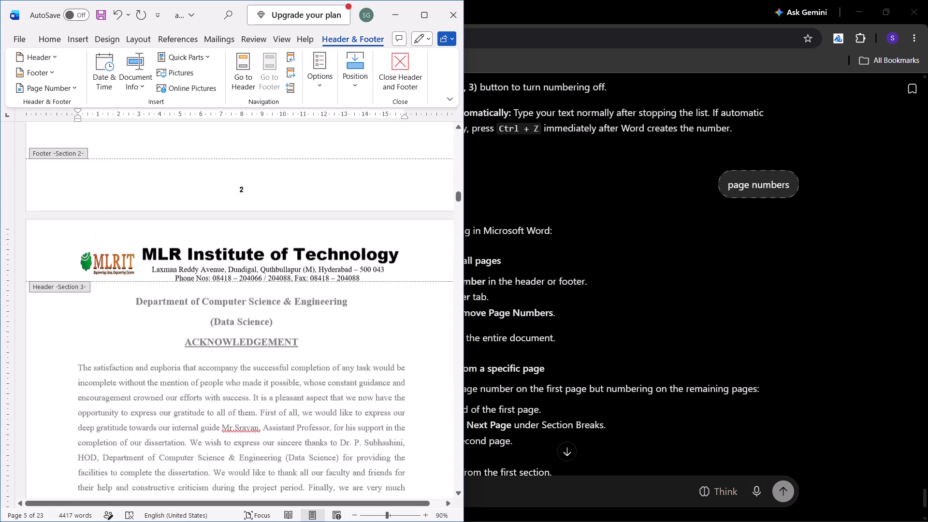
scroll(223, 258, up, 1)
scroll(223, 258, down, 2)
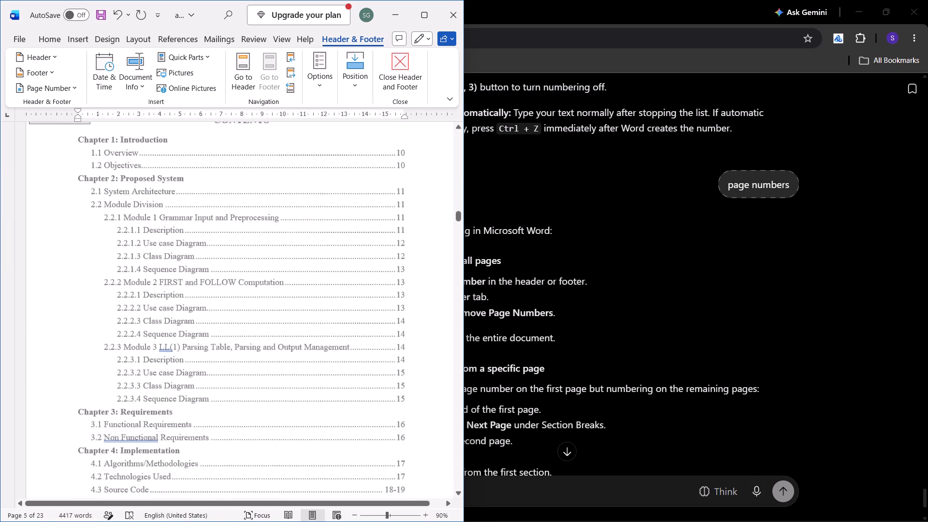
scroll(223, 258, up, 2)
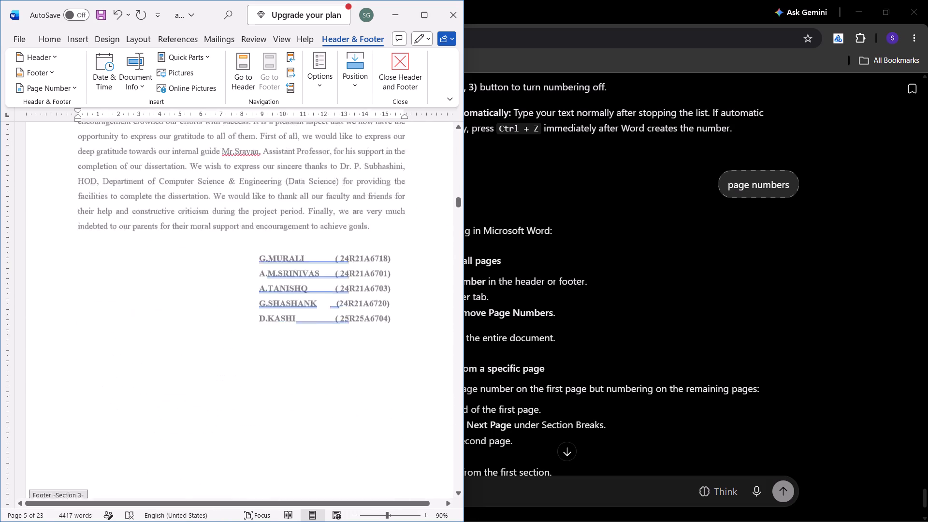
scroll(223, 258, up, 4)
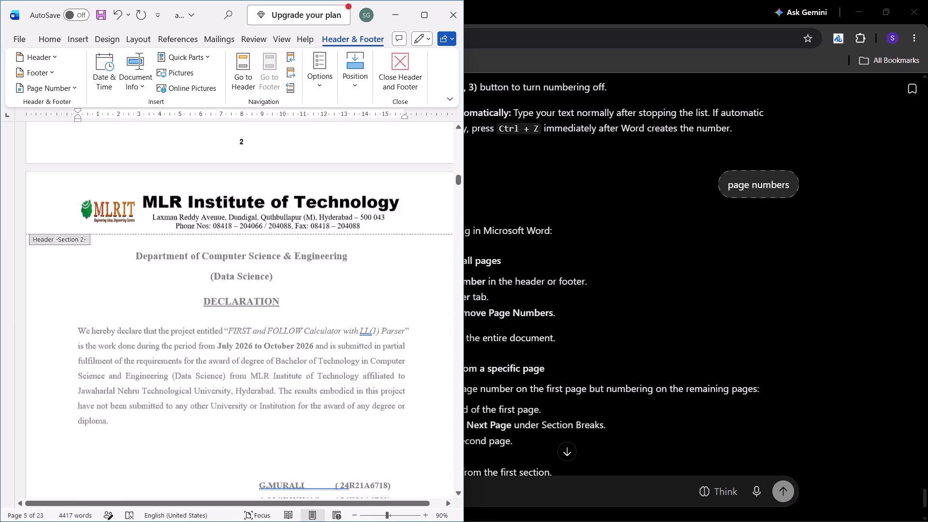
scroll(223, 258, up, 2)
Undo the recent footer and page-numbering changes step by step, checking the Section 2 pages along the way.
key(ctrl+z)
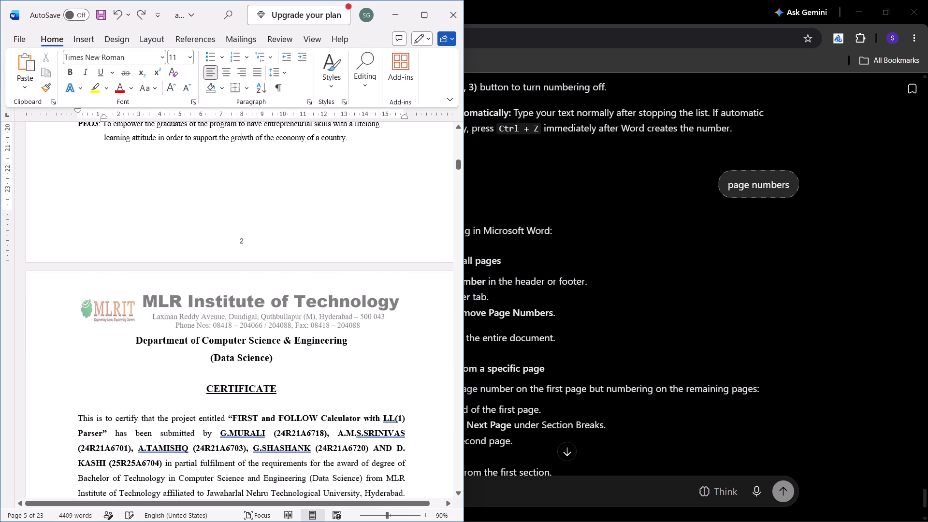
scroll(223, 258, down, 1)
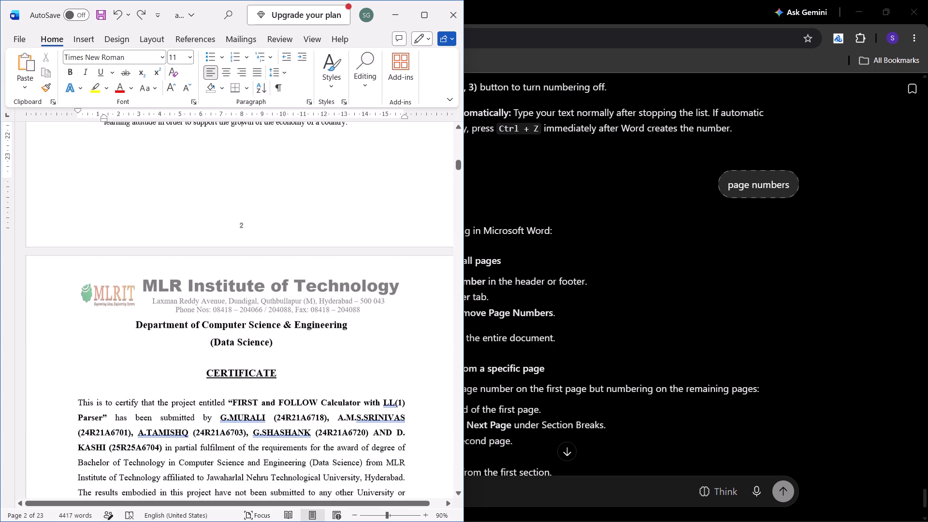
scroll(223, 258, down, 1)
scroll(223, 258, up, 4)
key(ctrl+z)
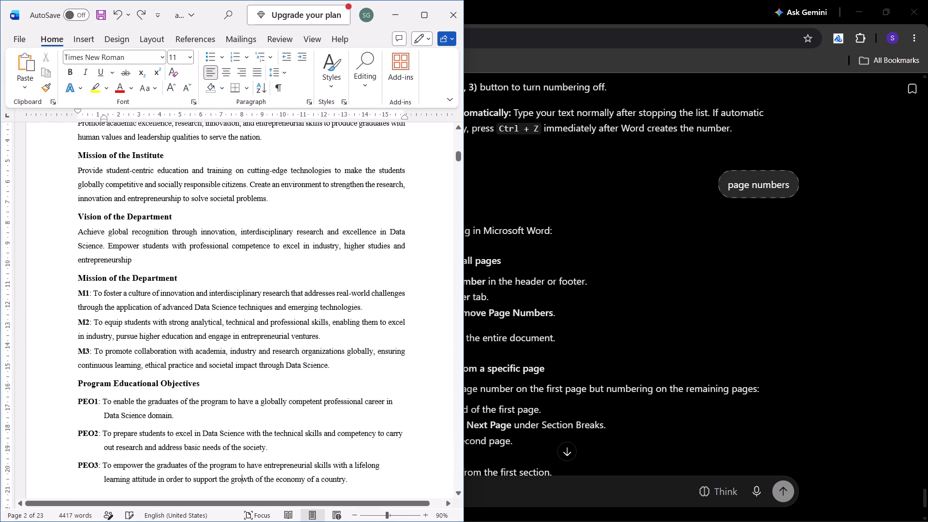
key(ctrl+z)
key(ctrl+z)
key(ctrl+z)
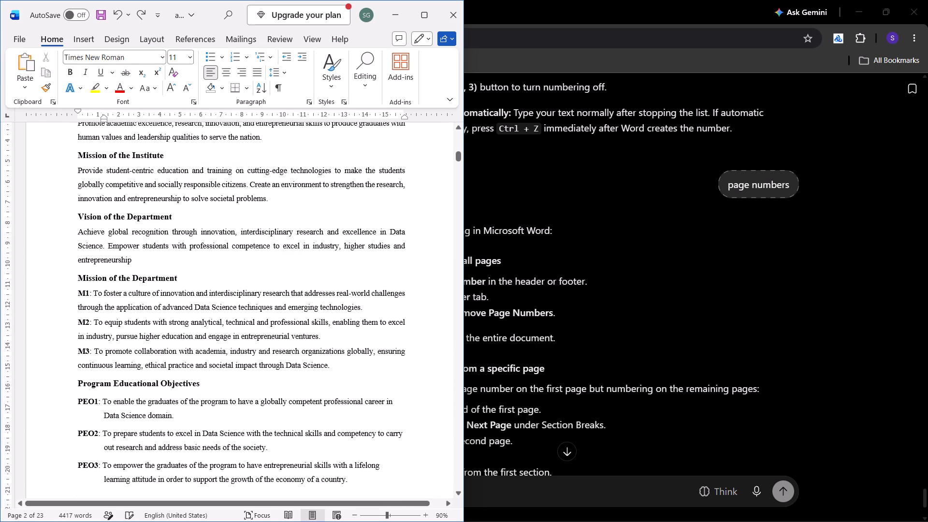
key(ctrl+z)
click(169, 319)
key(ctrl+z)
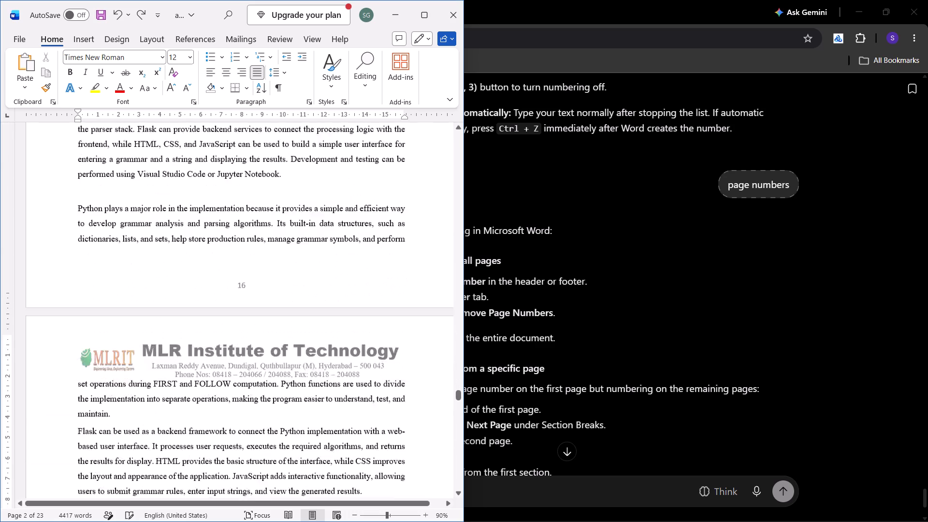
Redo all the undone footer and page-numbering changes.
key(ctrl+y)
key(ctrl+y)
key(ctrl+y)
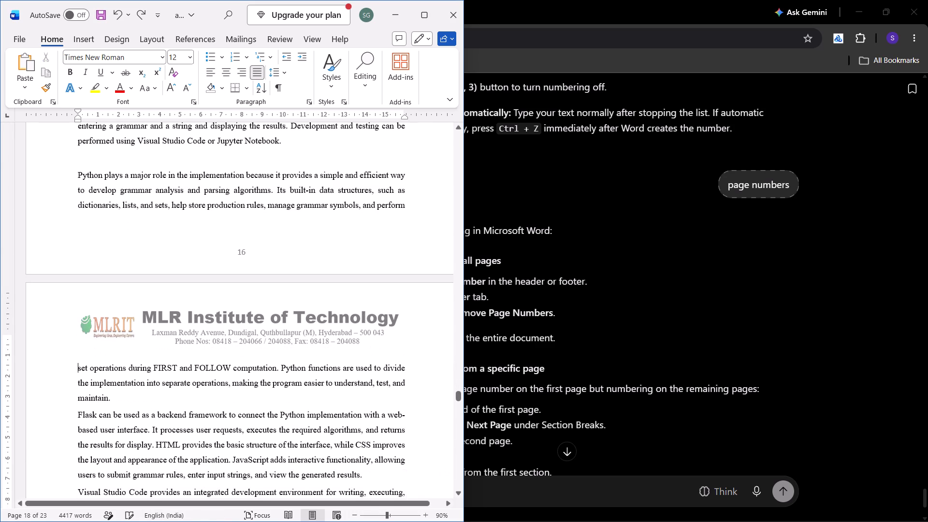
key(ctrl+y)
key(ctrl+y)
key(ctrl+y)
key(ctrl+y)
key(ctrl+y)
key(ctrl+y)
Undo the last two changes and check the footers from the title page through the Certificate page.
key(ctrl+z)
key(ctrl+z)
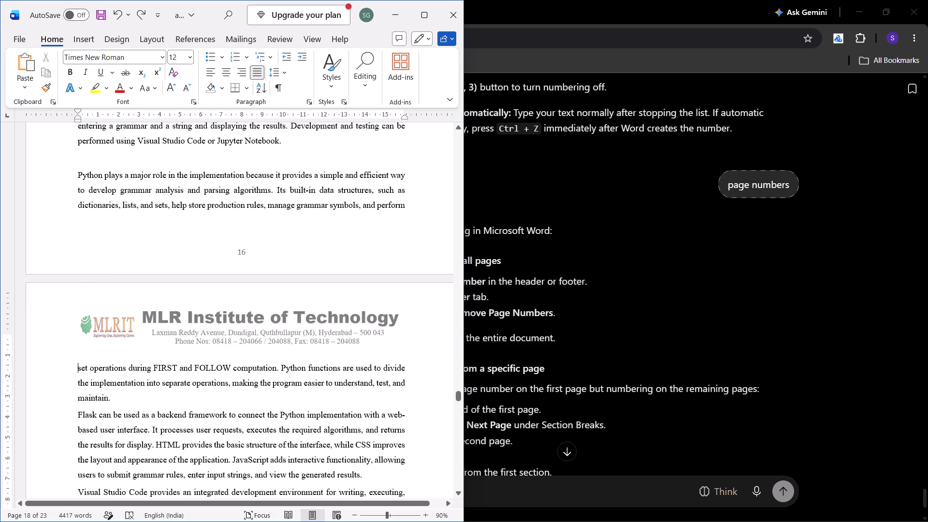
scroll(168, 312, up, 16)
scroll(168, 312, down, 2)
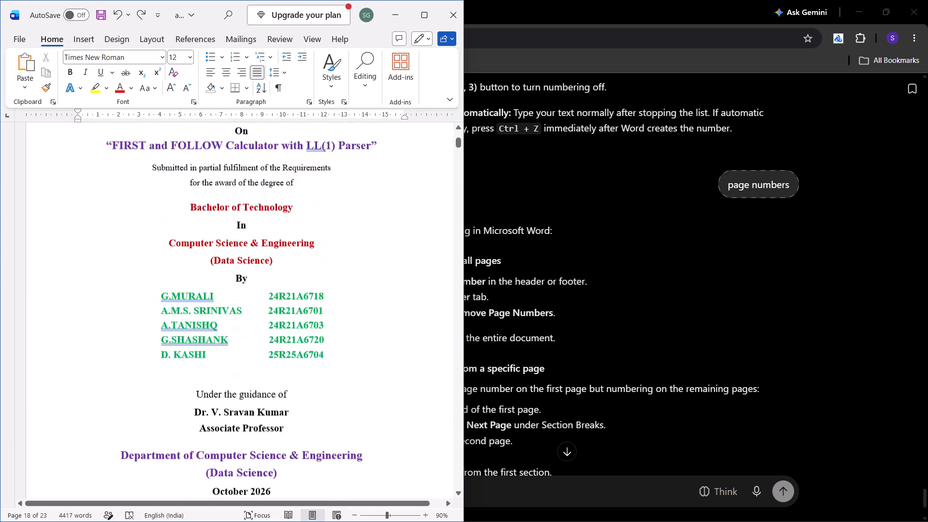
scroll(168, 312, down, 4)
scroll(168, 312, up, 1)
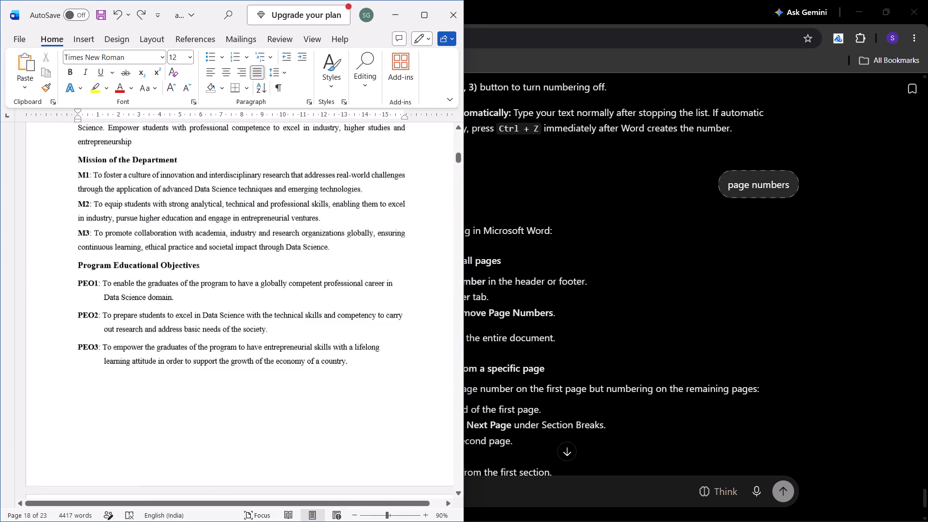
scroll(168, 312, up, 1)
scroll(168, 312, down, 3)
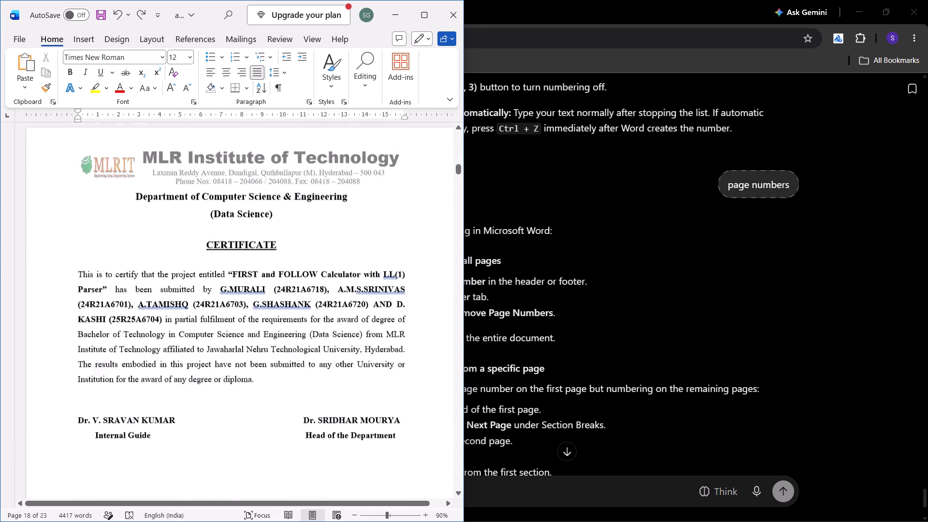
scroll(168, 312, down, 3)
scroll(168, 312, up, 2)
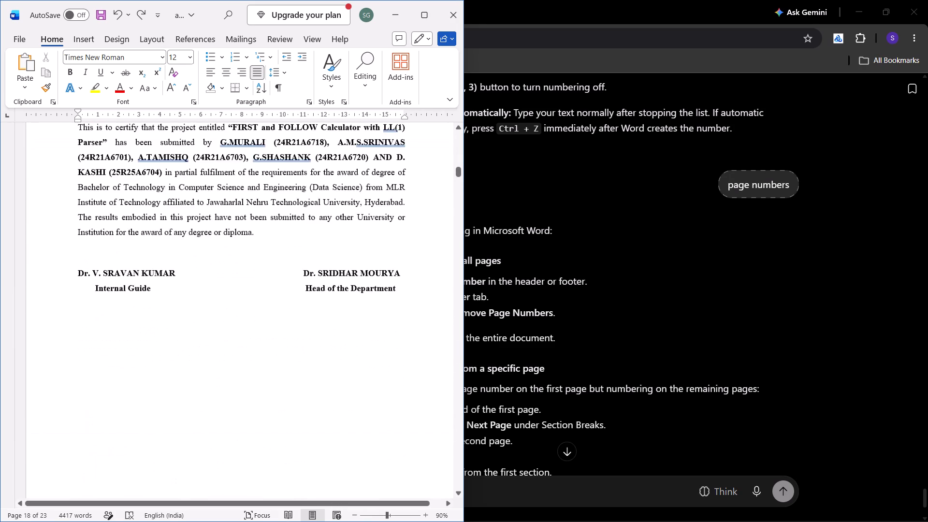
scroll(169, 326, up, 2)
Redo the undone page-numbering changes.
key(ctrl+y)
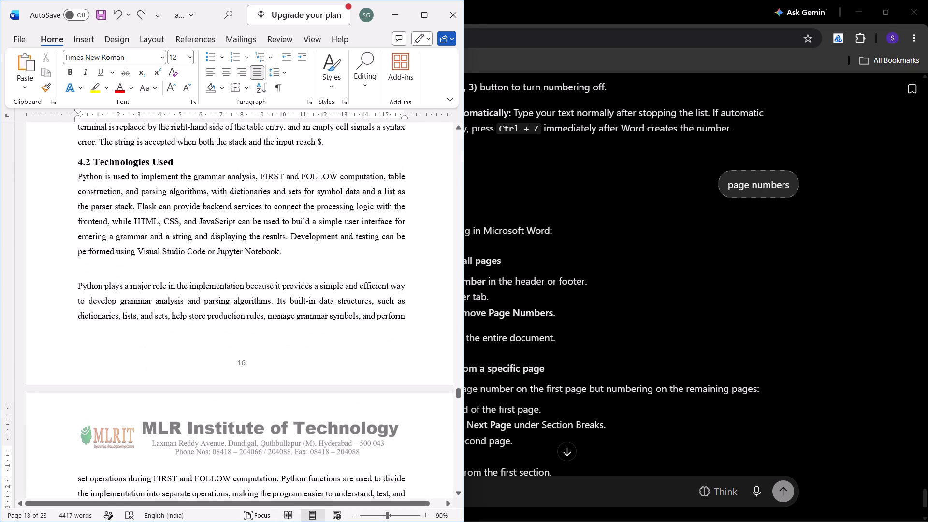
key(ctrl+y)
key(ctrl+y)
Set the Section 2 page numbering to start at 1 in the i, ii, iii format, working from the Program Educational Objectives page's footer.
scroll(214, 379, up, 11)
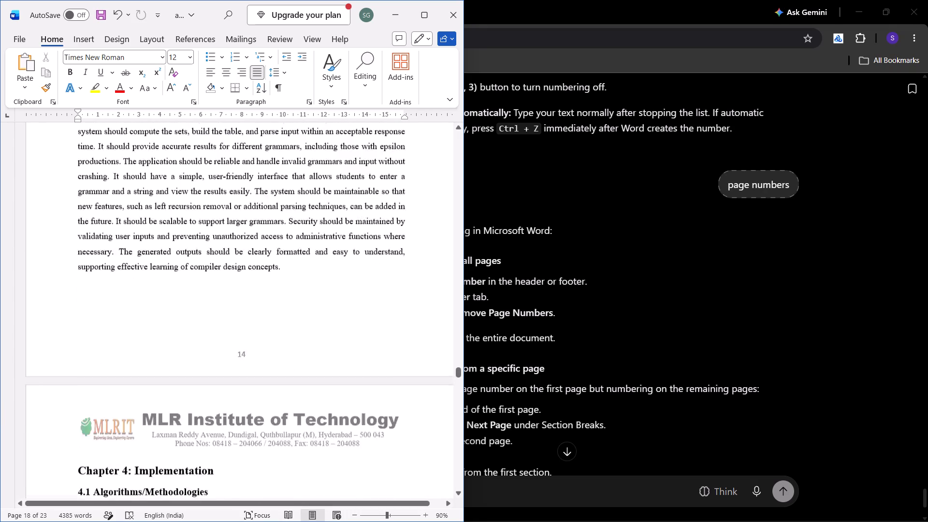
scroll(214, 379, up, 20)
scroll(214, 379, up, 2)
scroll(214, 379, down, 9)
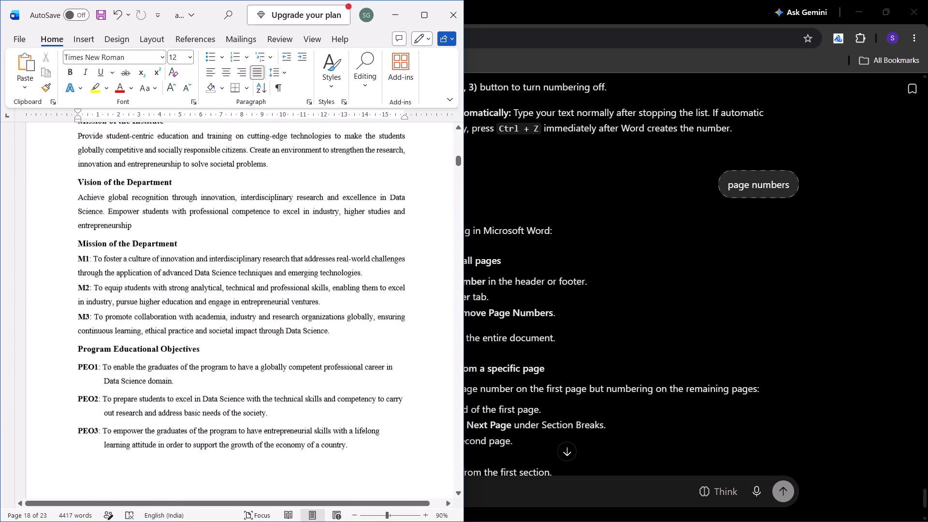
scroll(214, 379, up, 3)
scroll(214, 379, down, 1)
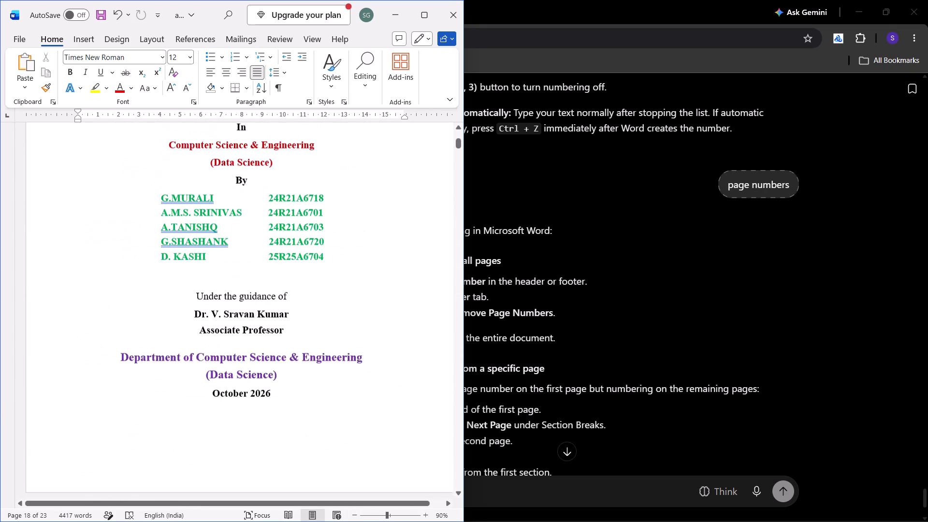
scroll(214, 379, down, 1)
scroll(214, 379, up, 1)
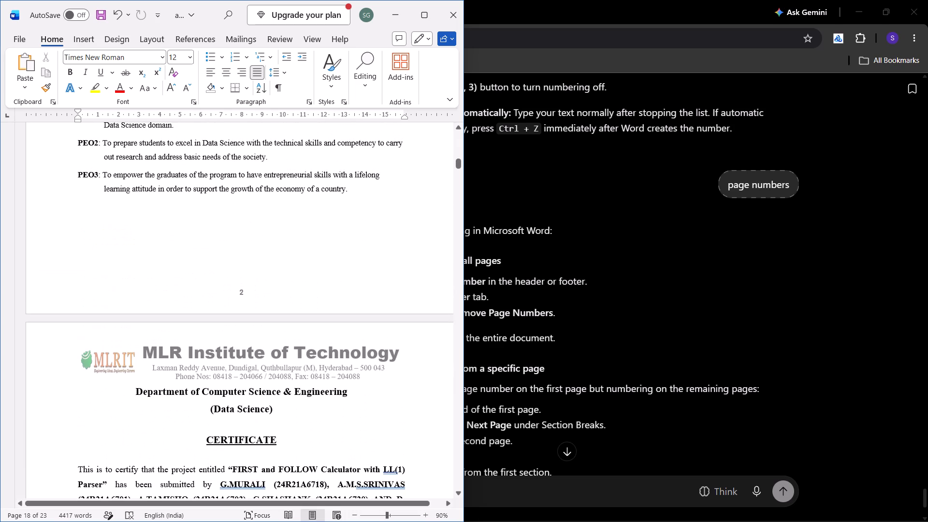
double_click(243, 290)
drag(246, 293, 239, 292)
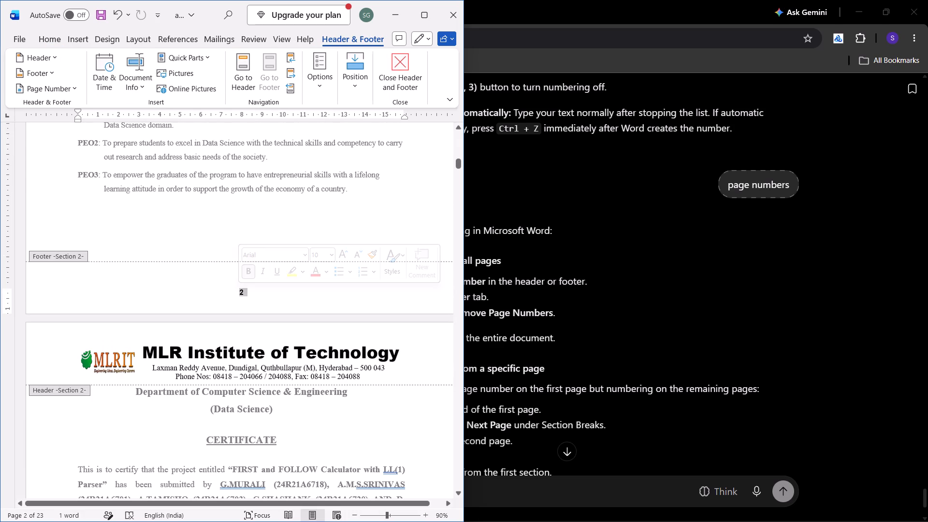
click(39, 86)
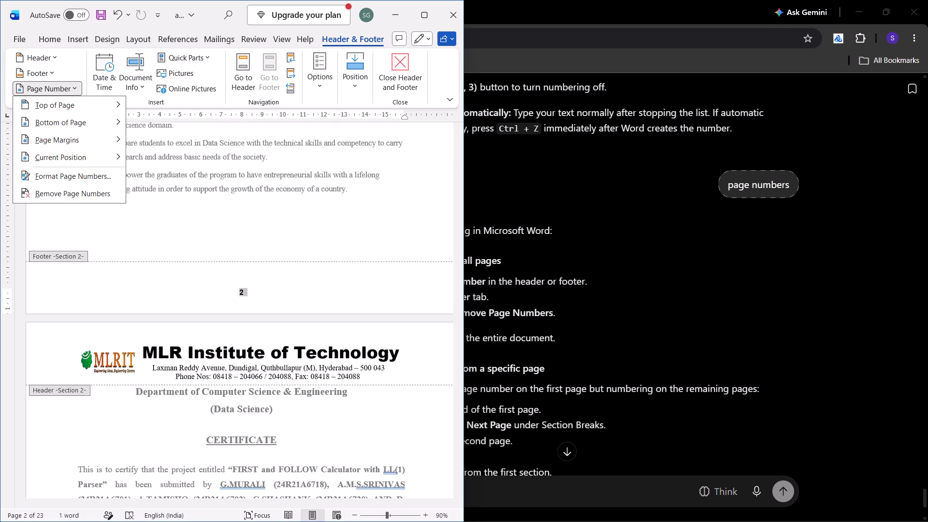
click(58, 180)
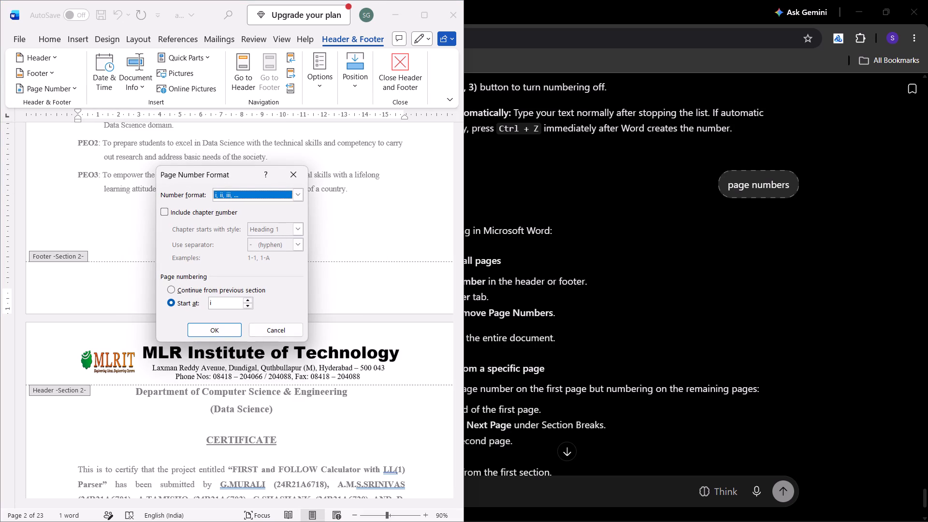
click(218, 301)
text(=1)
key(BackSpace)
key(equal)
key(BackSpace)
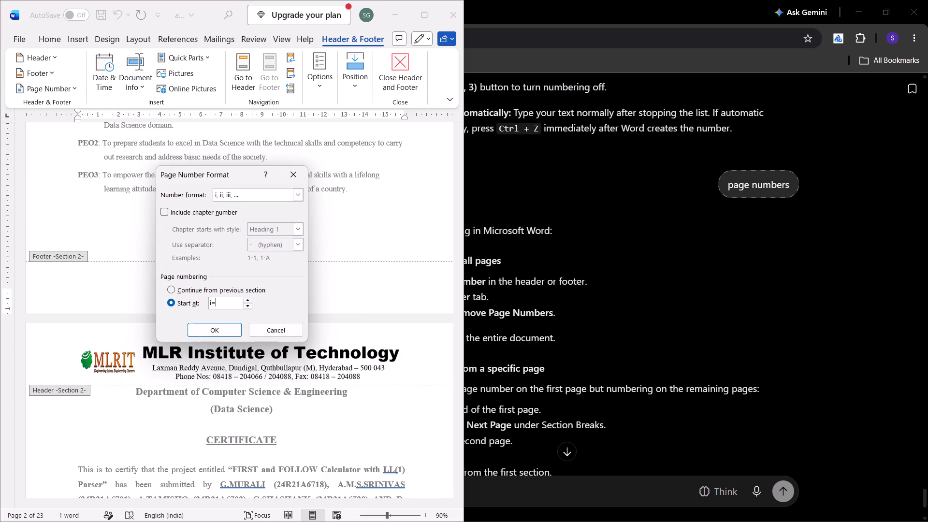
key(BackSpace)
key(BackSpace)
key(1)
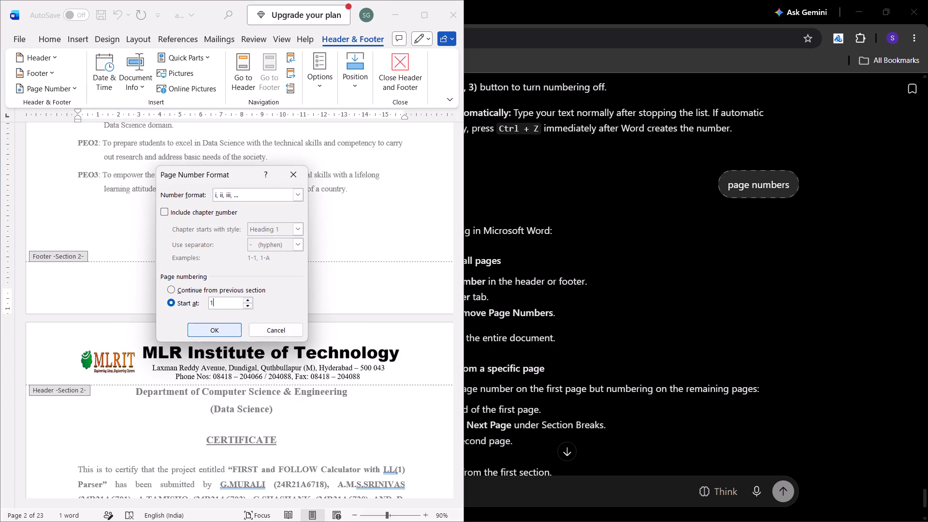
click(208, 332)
Check the footer numbers from the title page through the Vision, Certificate and Declaration pages.
scroll(248, 363, down, 1)
scroll(248, 363, up, 2)
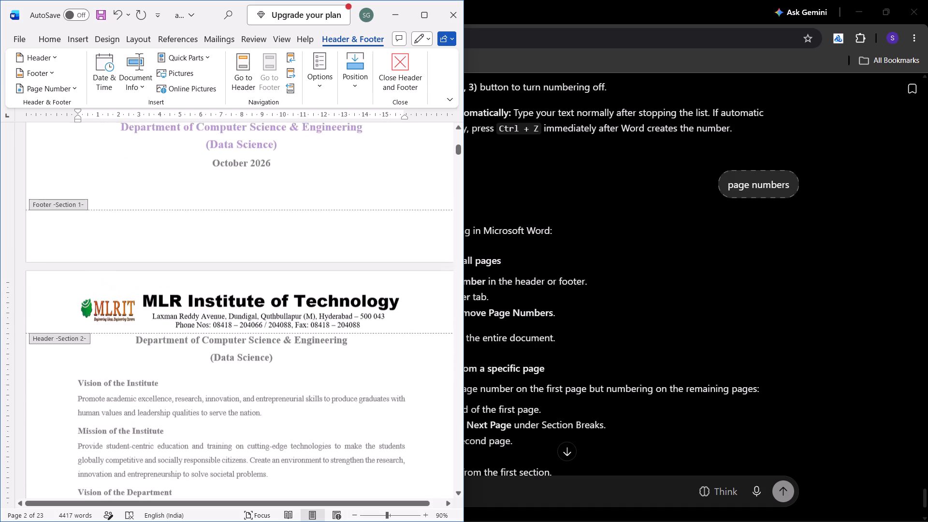
scroll(248, 363, up, 3)
scroll(248, 363, down, 2)
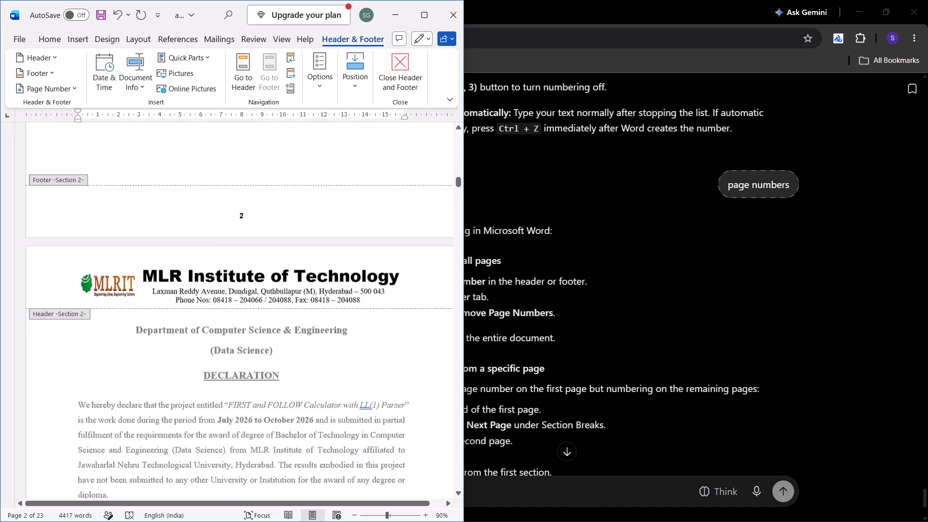
scroll(248, 363, down, 2)
scroll(248, 363, up, 2)
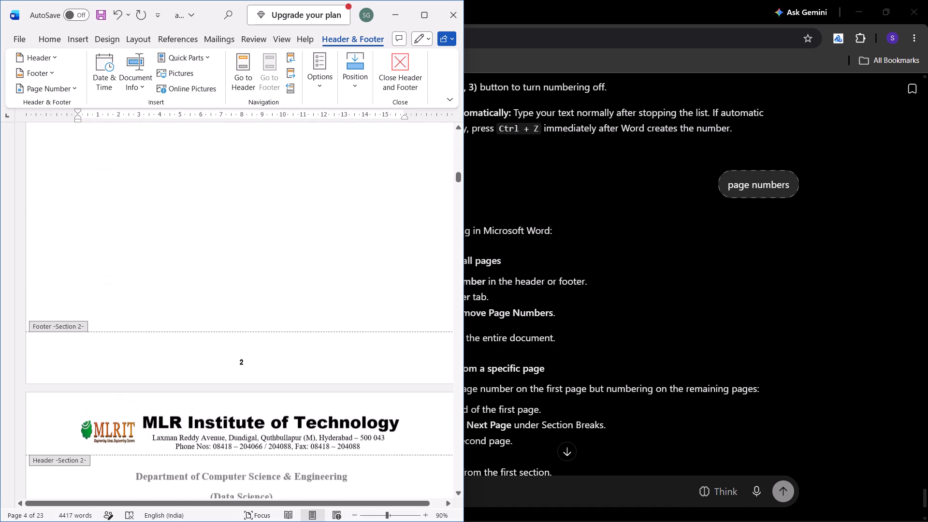
scroll(248, 363, up, 5)
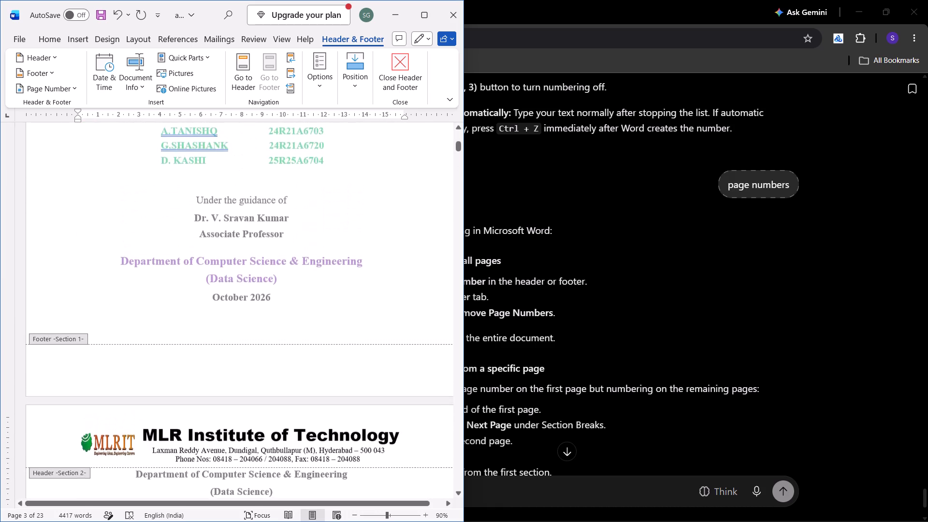
scroll(248, 363, up, 4)
scroll(248, 363, down, 4)
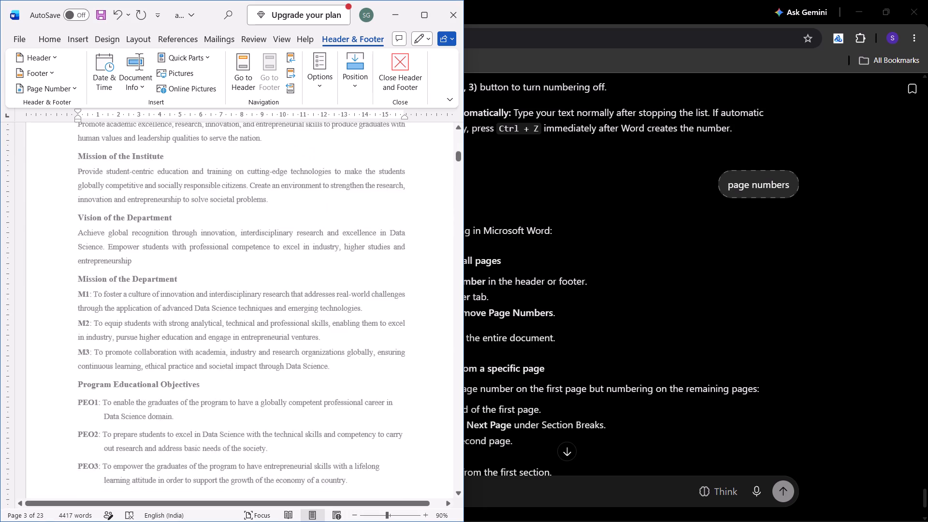
scroll(248, 363, down, 7)
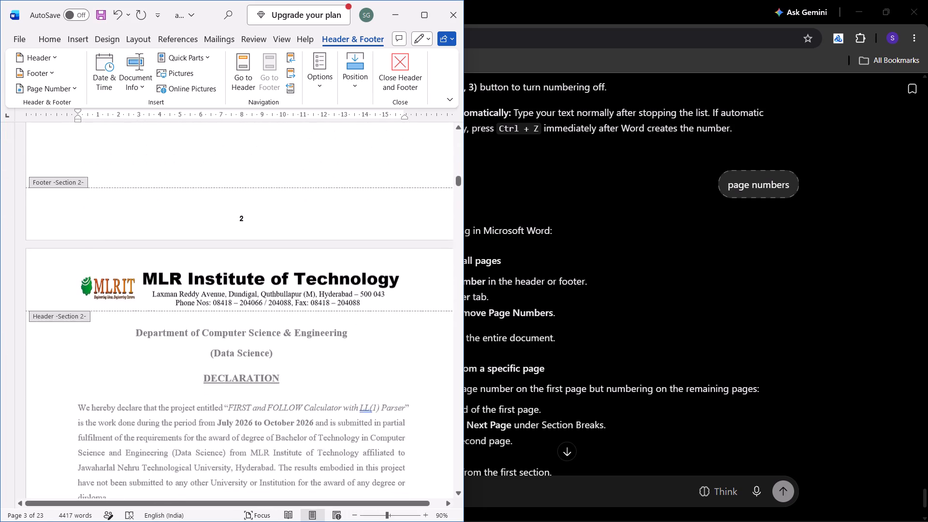
scroll(248, 363, down, 2)
scroll(248, 363, up, 2)
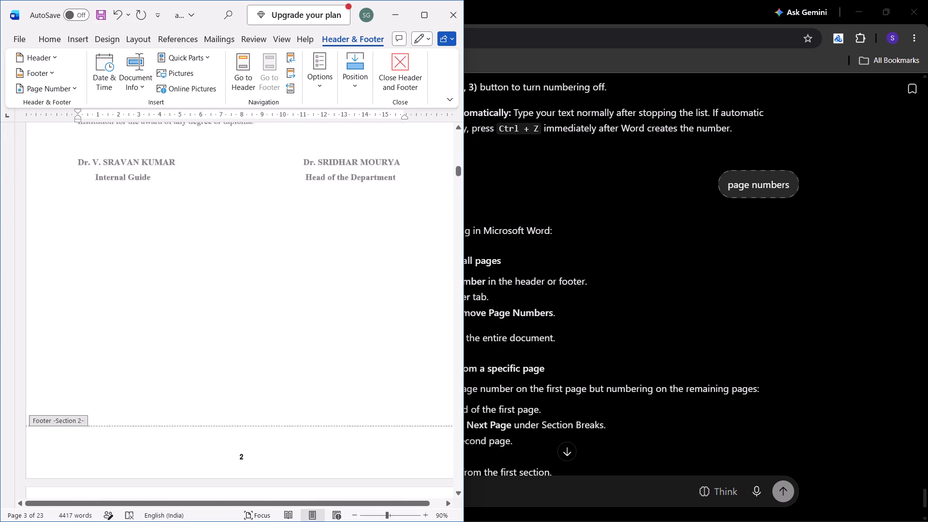
scroll(248, 363, up, 3)
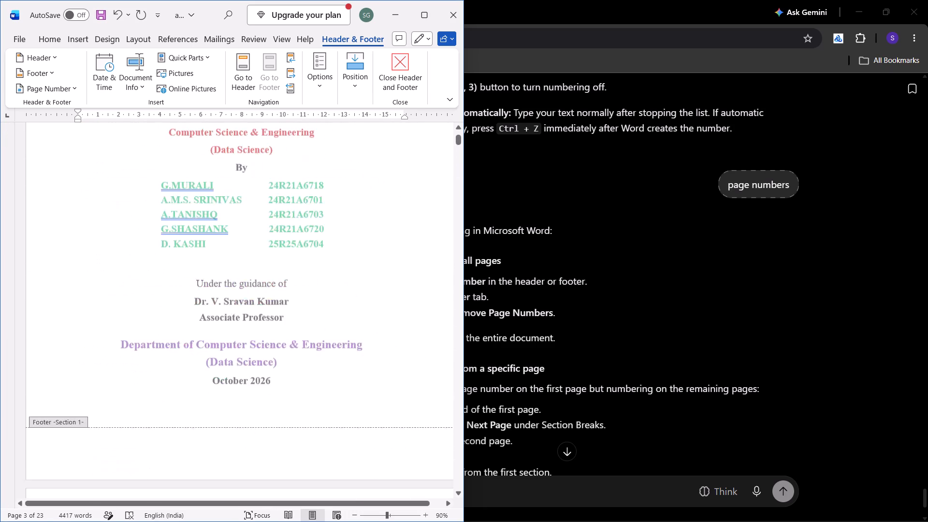
scroll(248, 363, up, 1)
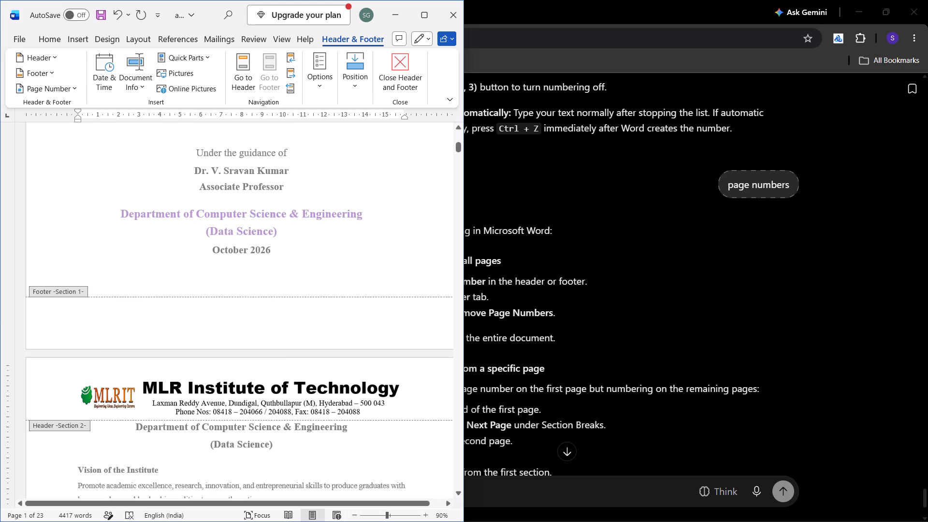
scroll(248, 363, down, 1)
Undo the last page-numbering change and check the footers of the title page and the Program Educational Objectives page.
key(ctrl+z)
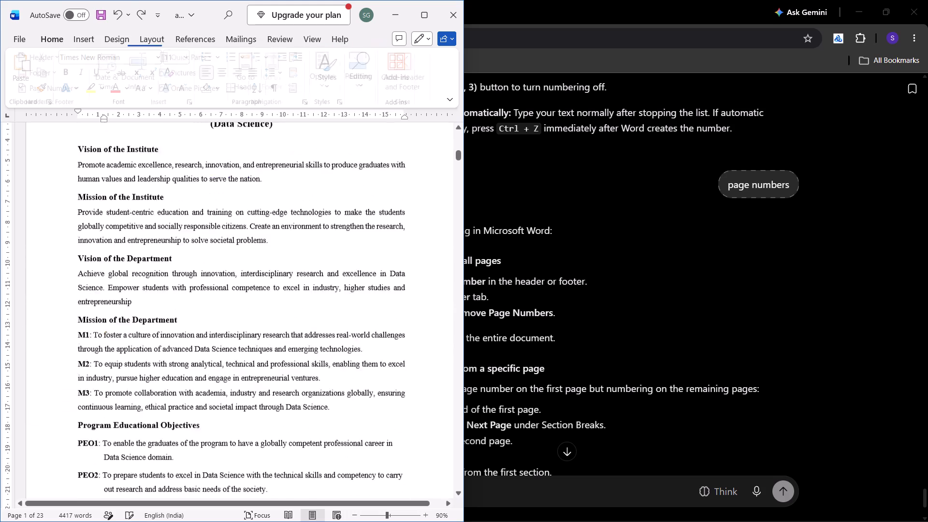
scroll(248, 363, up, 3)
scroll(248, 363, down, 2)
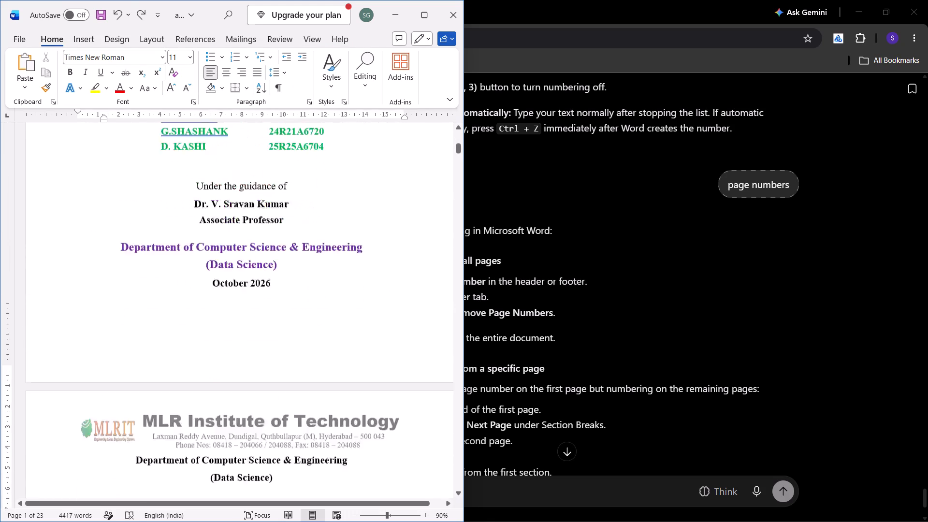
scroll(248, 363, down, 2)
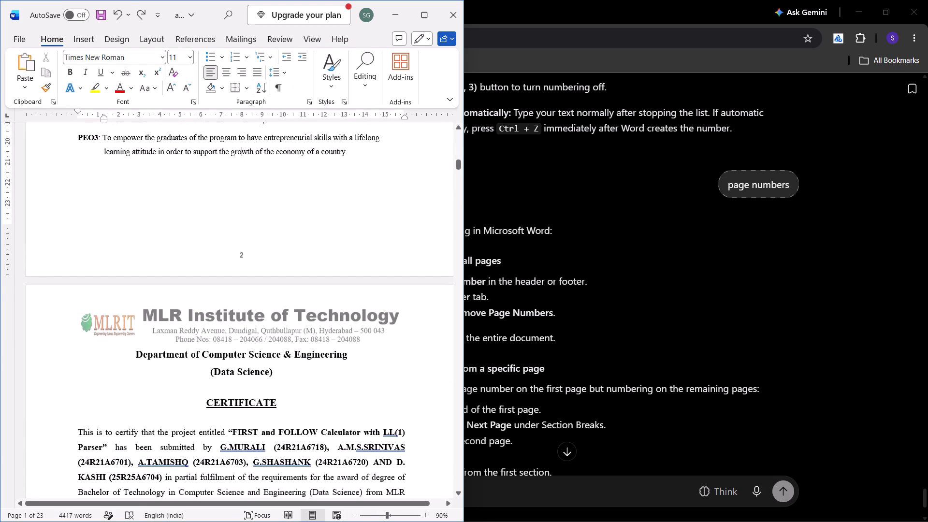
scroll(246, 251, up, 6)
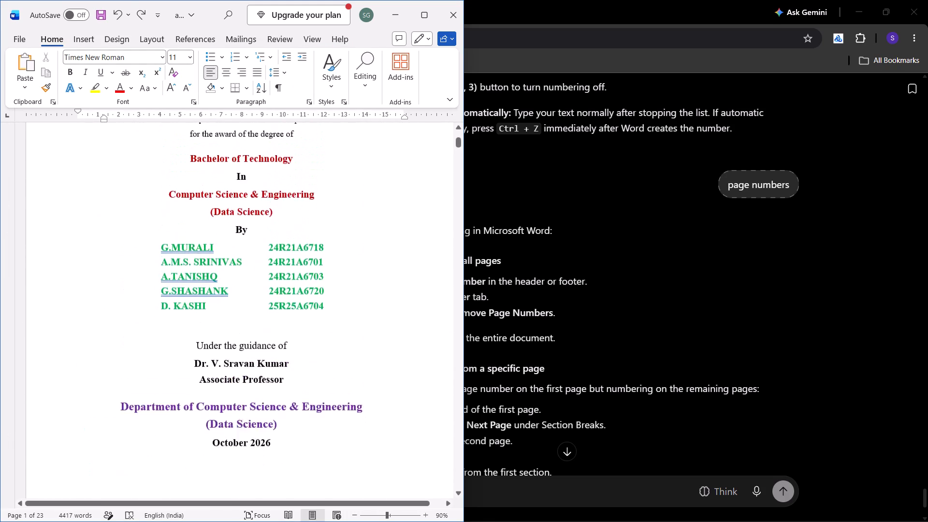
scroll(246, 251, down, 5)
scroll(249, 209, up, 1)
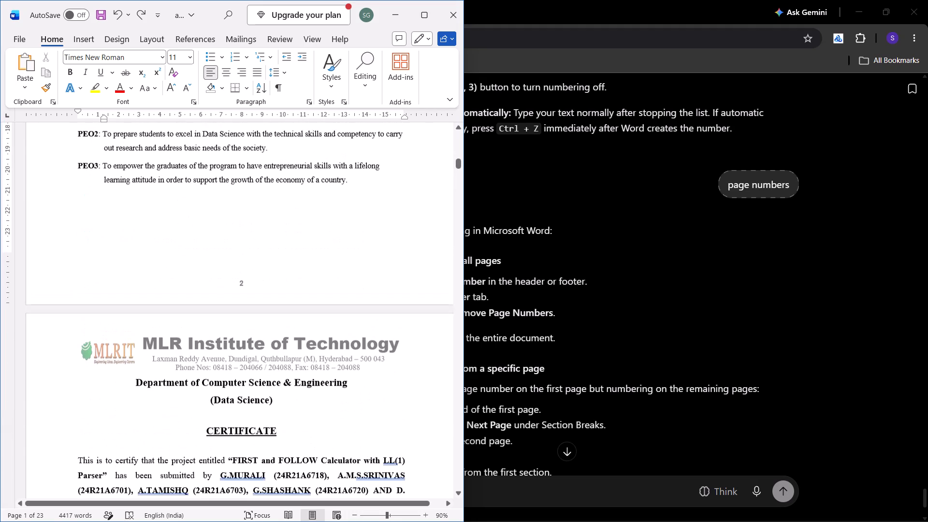
Replace the number 2 in the Section 2 footer with 1, check it on the Certificate page, and leave the footer.
double_click(246, 287)
double_click(244, 286)
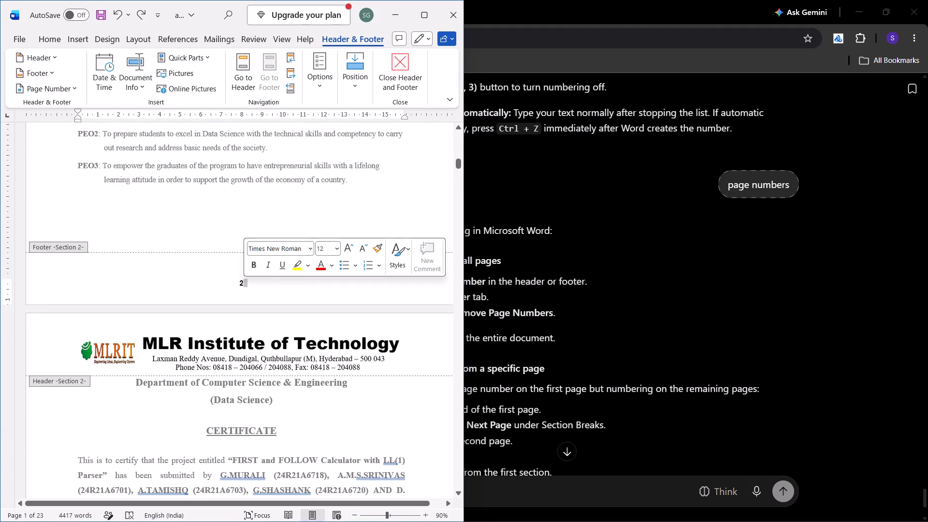
key(BackSpace)
key(1)
scroll(244, 286, down, 3)
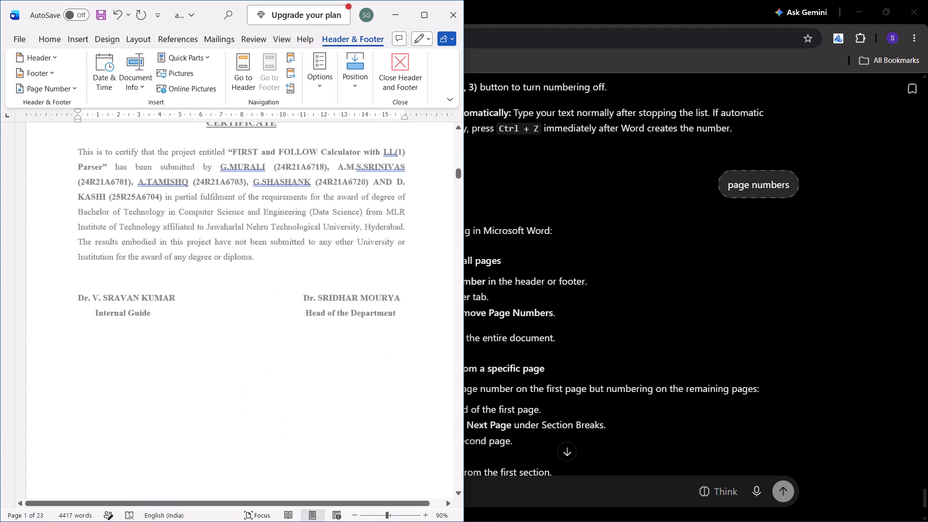
scroll(244, 286, down, 3)
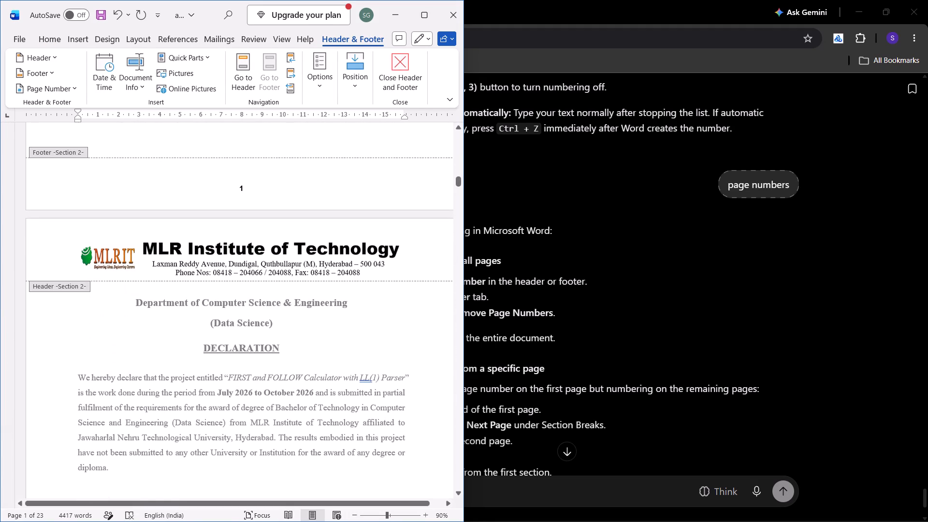
click(258, 180)
click(249, 188)
drag(249, 188, 235, 188)
click(235, 188)
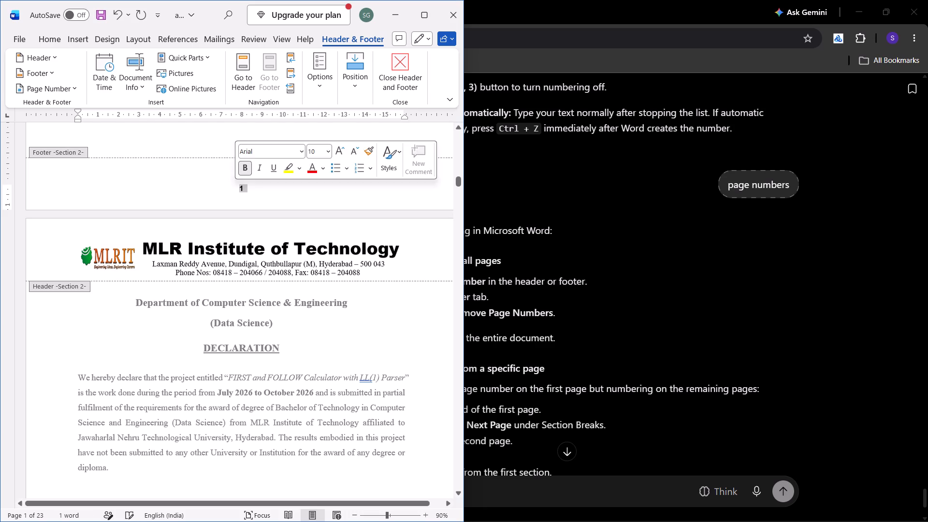
click(400, 65)
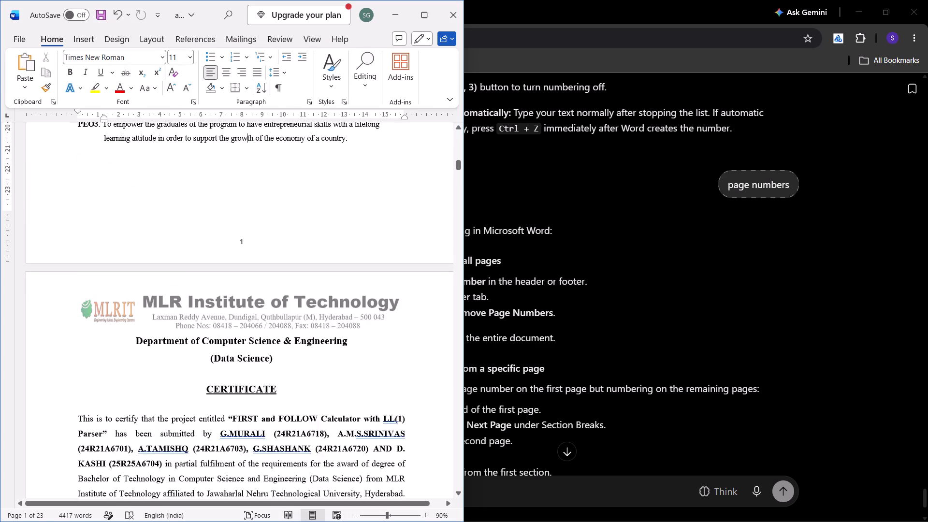
Set the Section 2 page numbering to start at 2, working from the Certificate page's footer.
scroll(265, 282, down, 4)
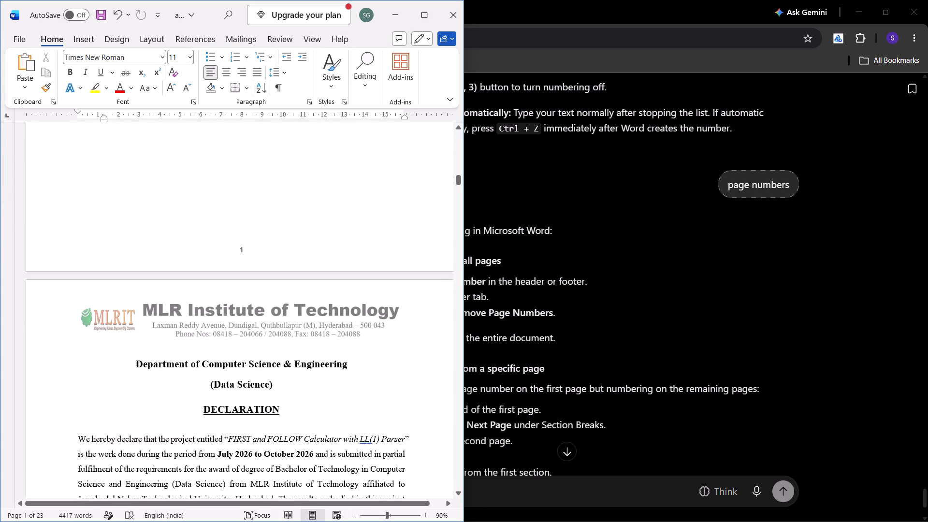
triple_click(238, 250)
click(50, 89)
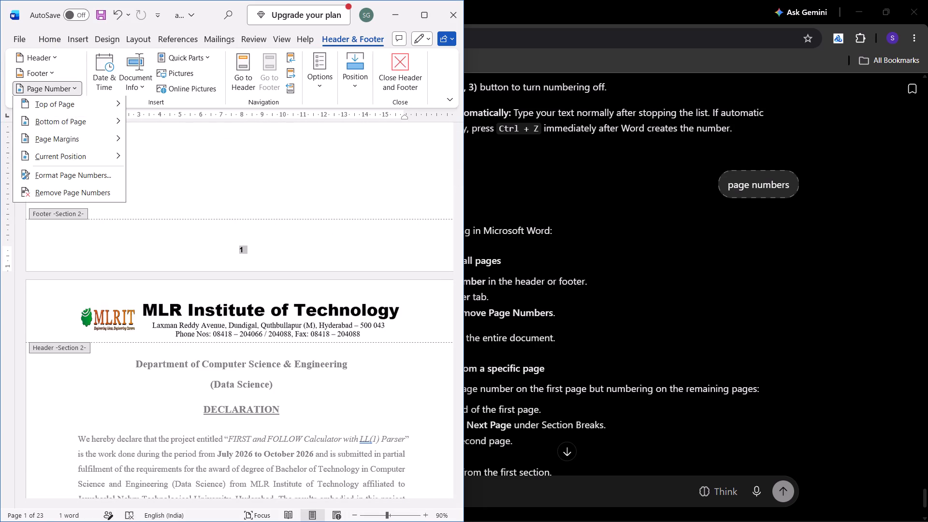
click(54, 174)
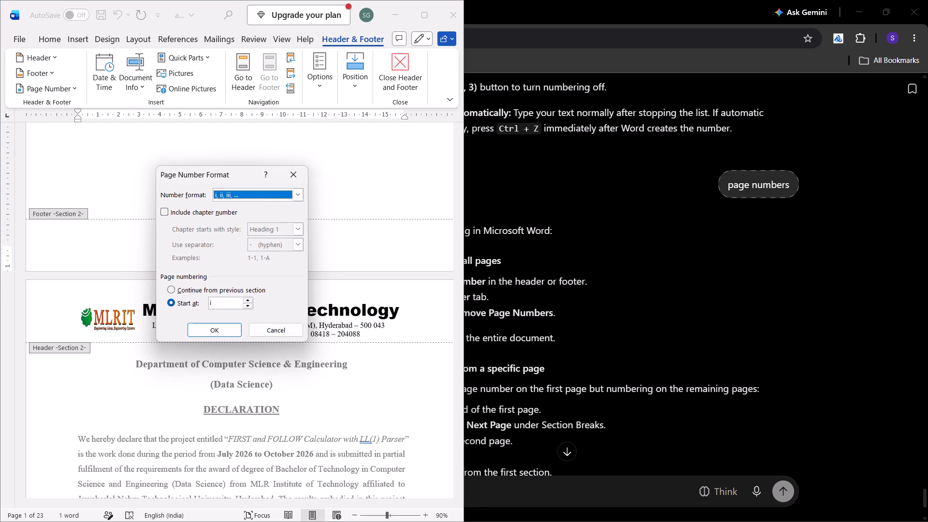
click(229, 304)
key(BackSpace)
key(2)
key(Return)
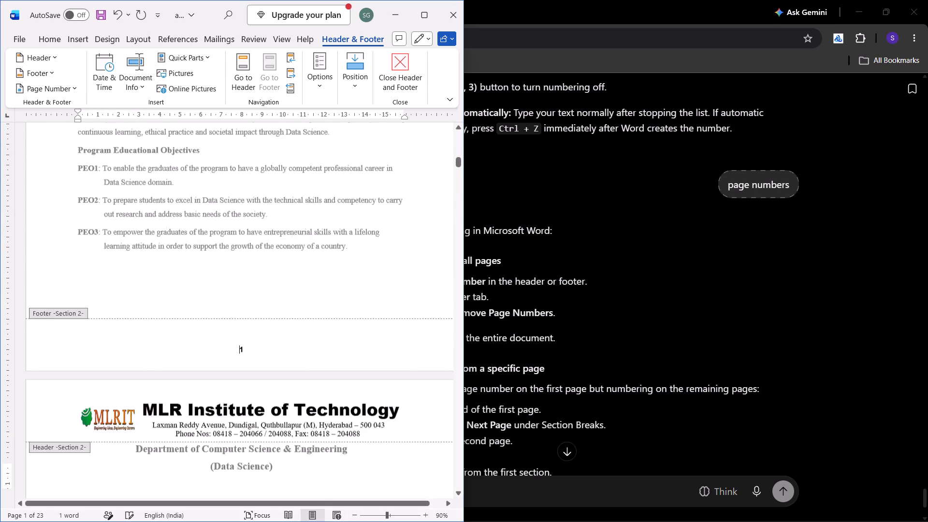
Check the footer numbers across the front matter, from the Vision page through the Declaration and Acknowledgement pages to the contents list.
scroll(244, 377, up, 4)
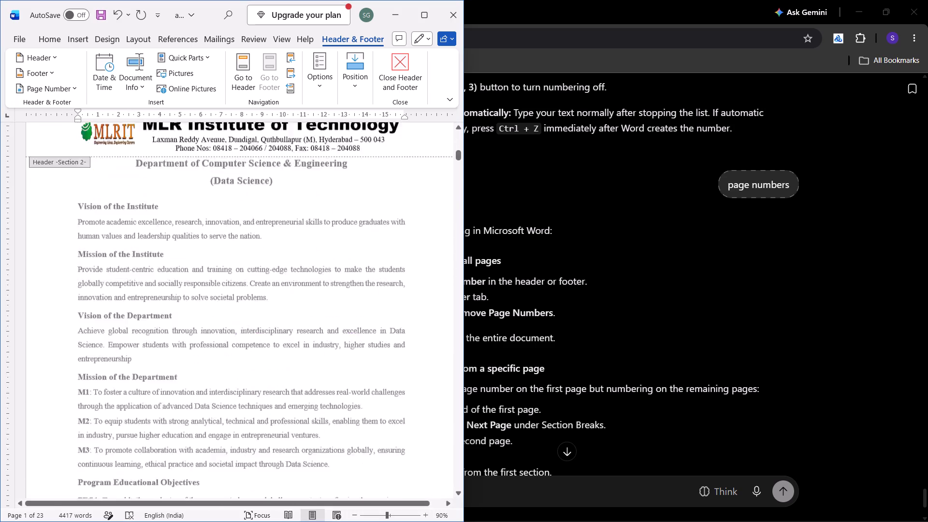
scroll(244, 377, down, 2)
scroll(244, 377, up, 2)
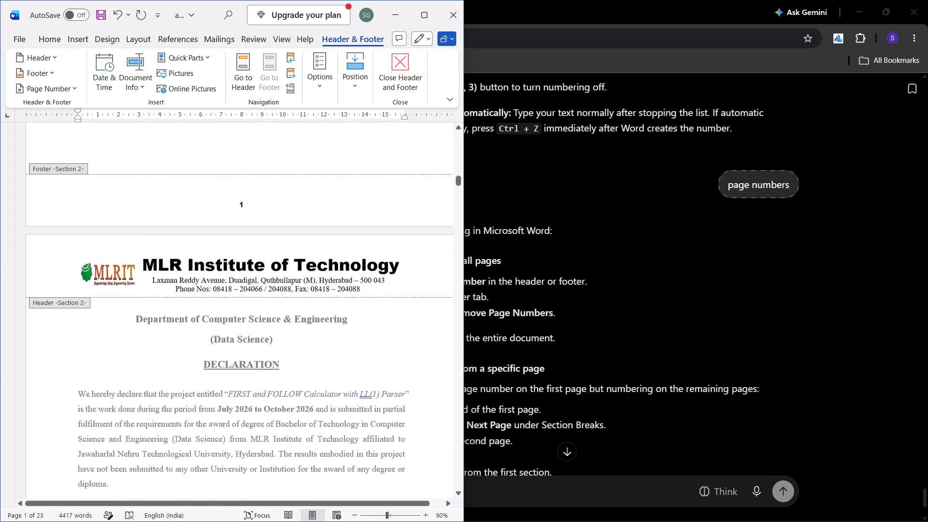
scroll(244, 377, up, 2)
scroll(244, 377, down, 3)
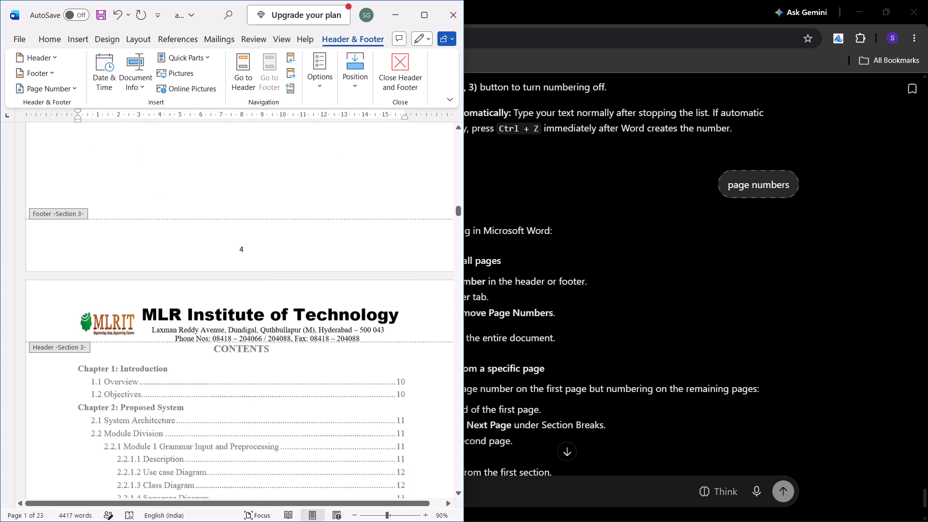
scroll(244, 377, down, 1)
scroll(244, 377, up, 4)
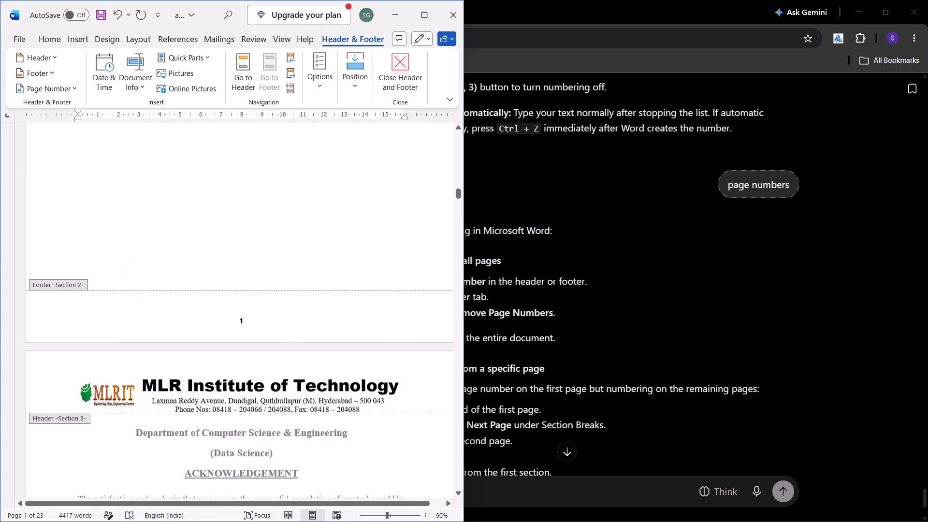
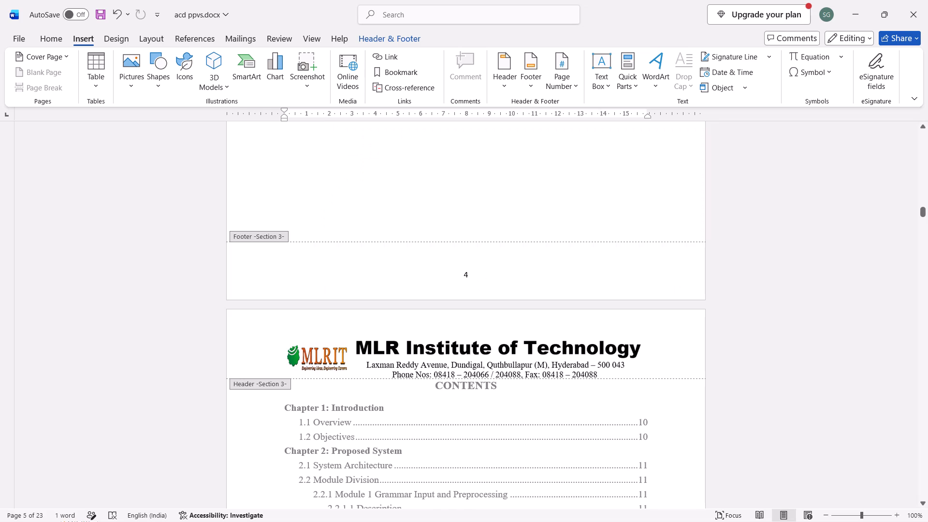
scroll(546, 383, down, 1)
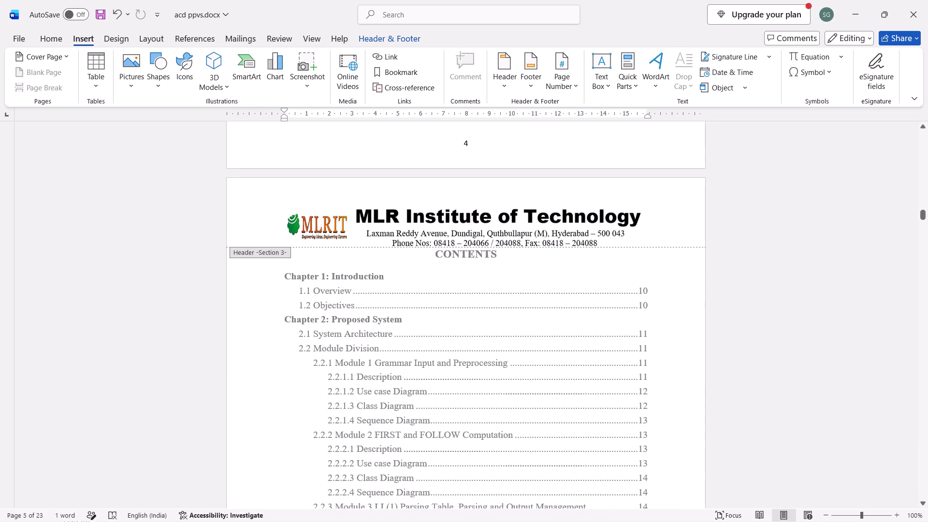
scroll(546, 383, up, 14)
scroll(546, 383, up, 10)
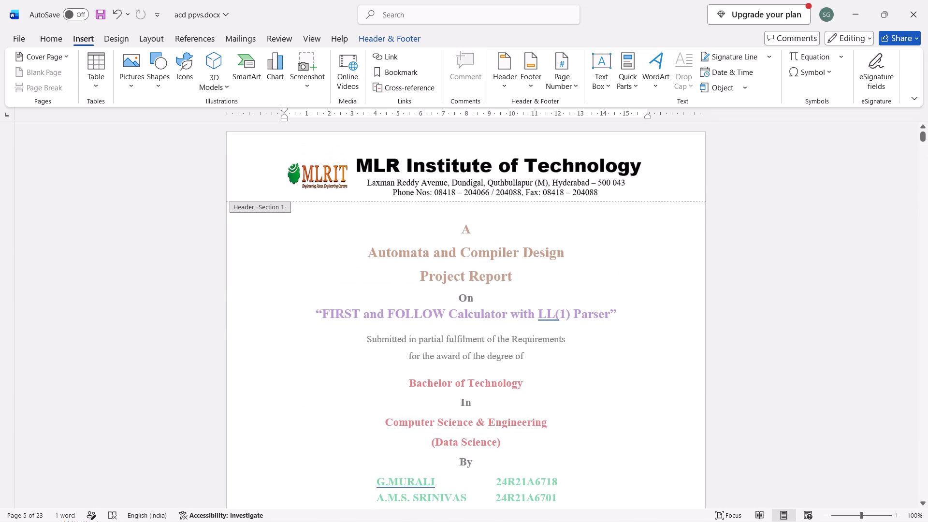
scroll(546, 383, down, 7)
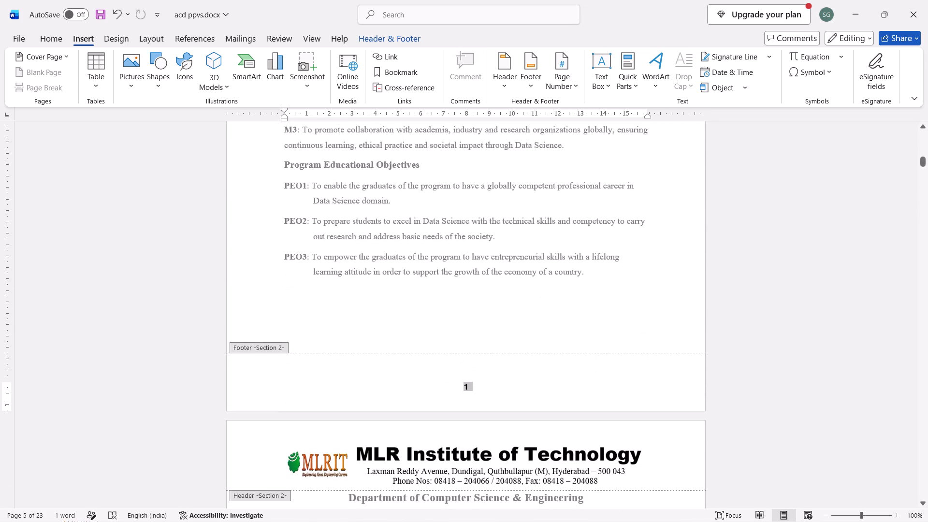
click(470, 387)
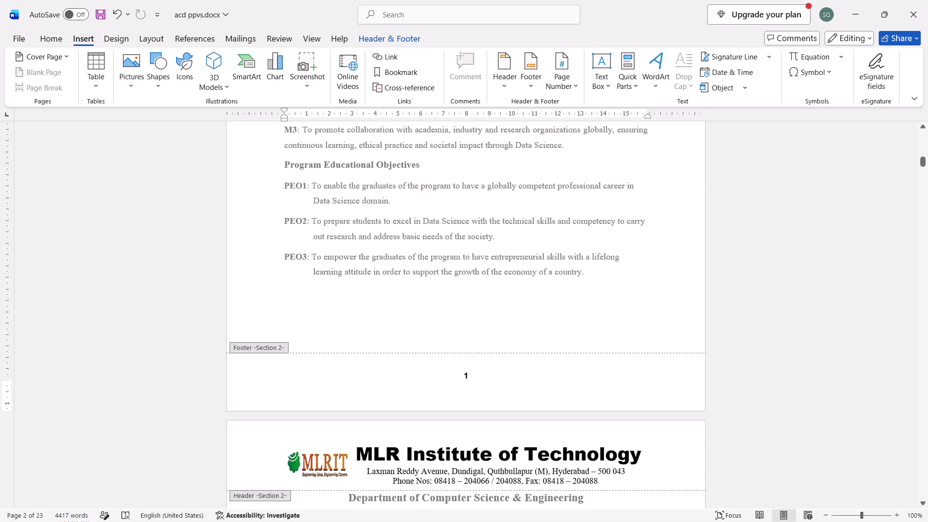
key(ctrl+z)
triple_click(466, 389)
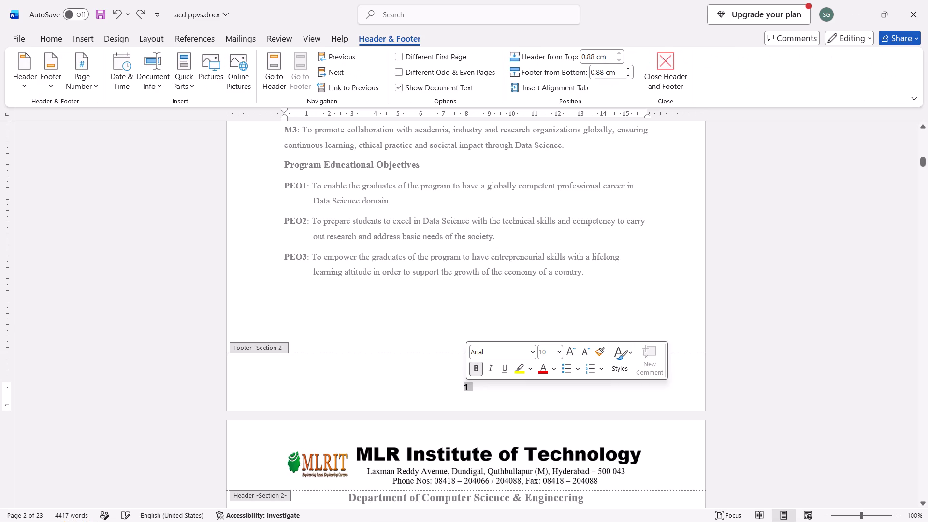
key(Delete)
Delete the page number from the Section 3 footer on the Acknowledgement page.
scroll(474, 455, down, 2)
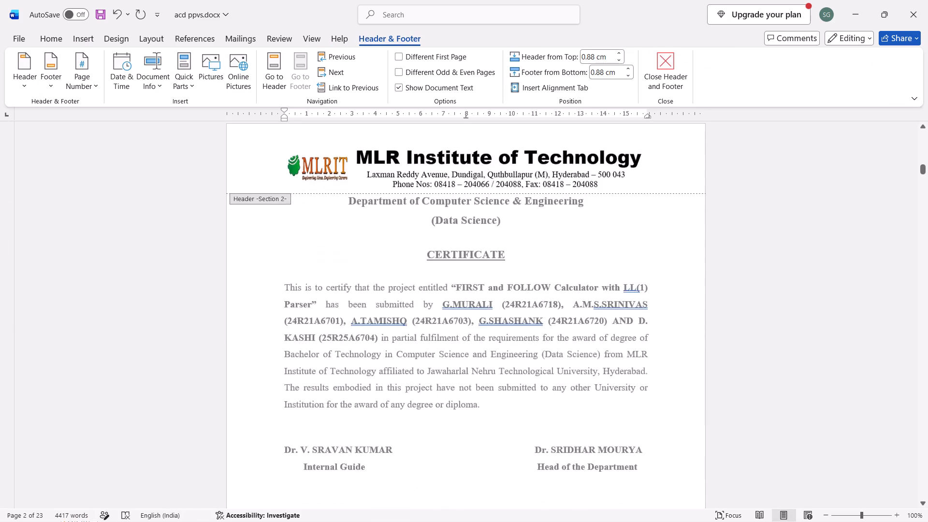
scroll(474, 455, down, 6)
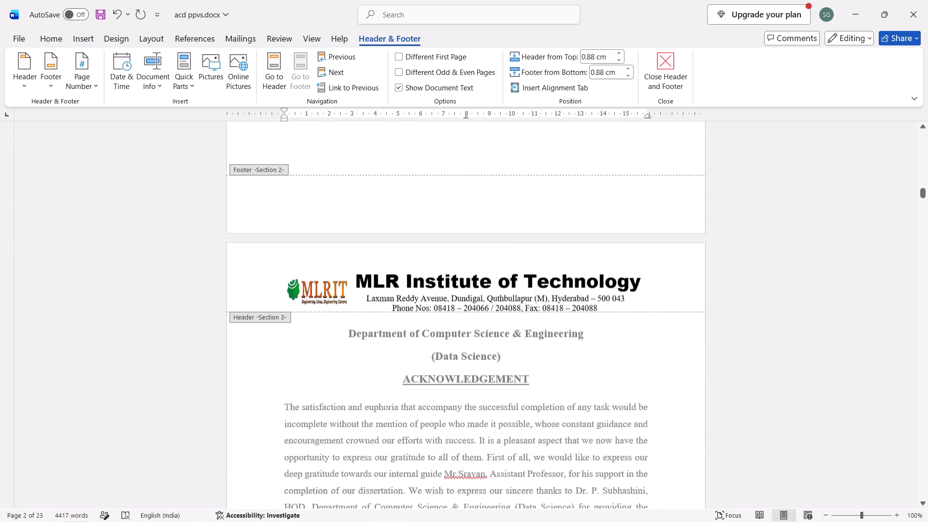
scroll(474, 455, down, 5)
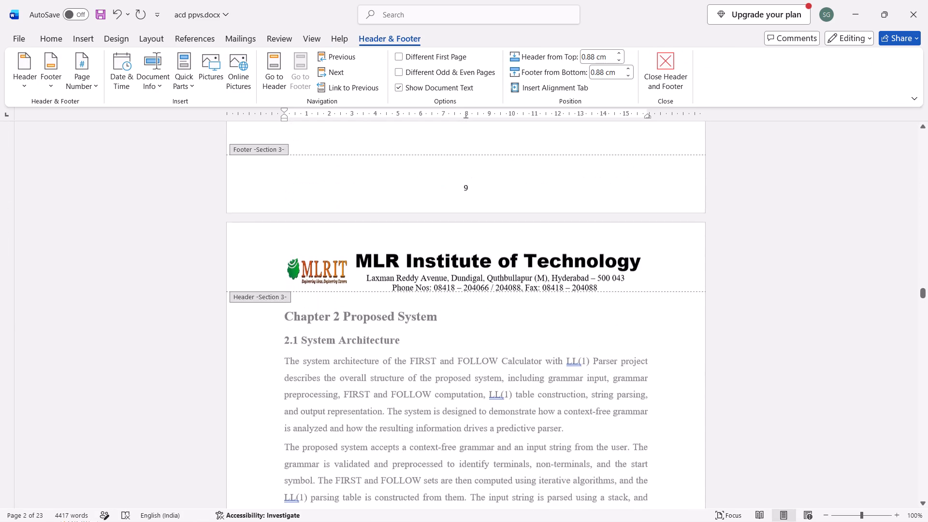
scroll(474, 455, up, 7)
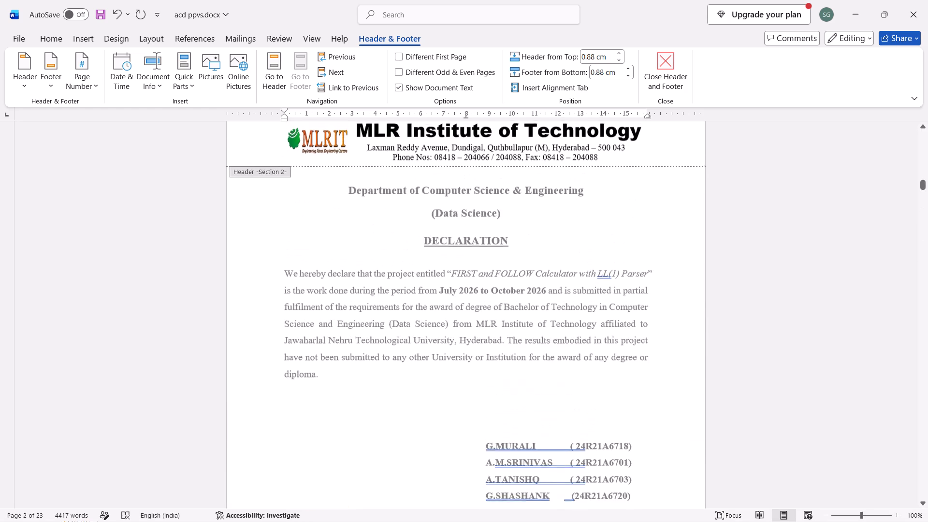
double_click(467, 457)
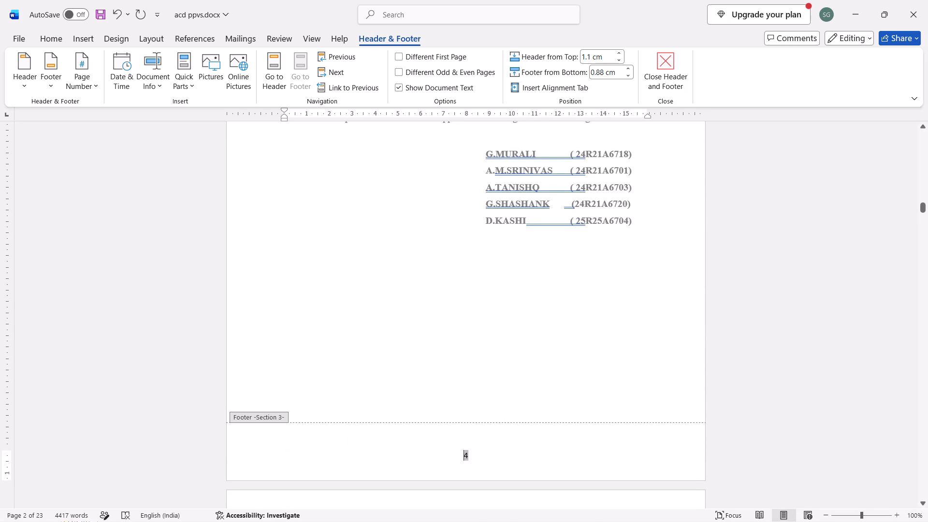
key(Delete)
Check the report's footers from the contents list through the chapters to the references, leaving footer editing at the Chapter 4 heading.
scroll(467, 457, down, 4)
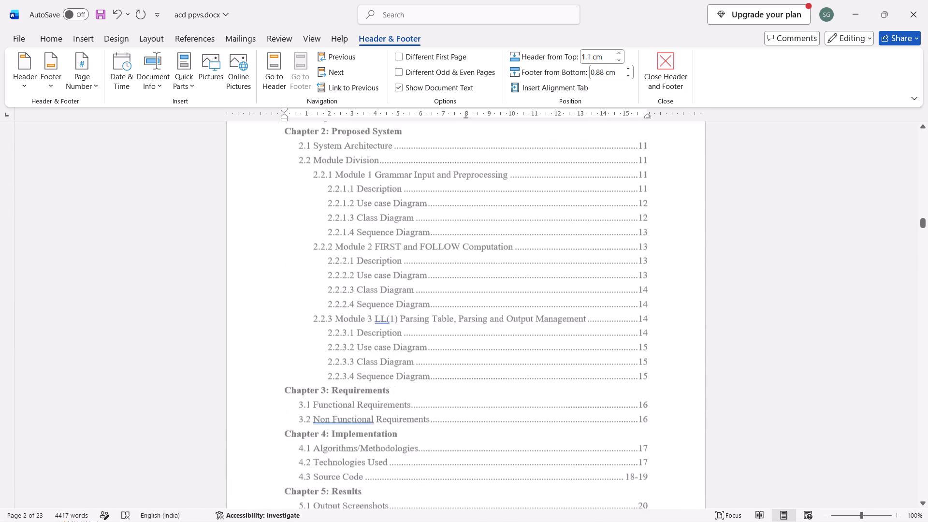
scroll(467, 457, down, 12)
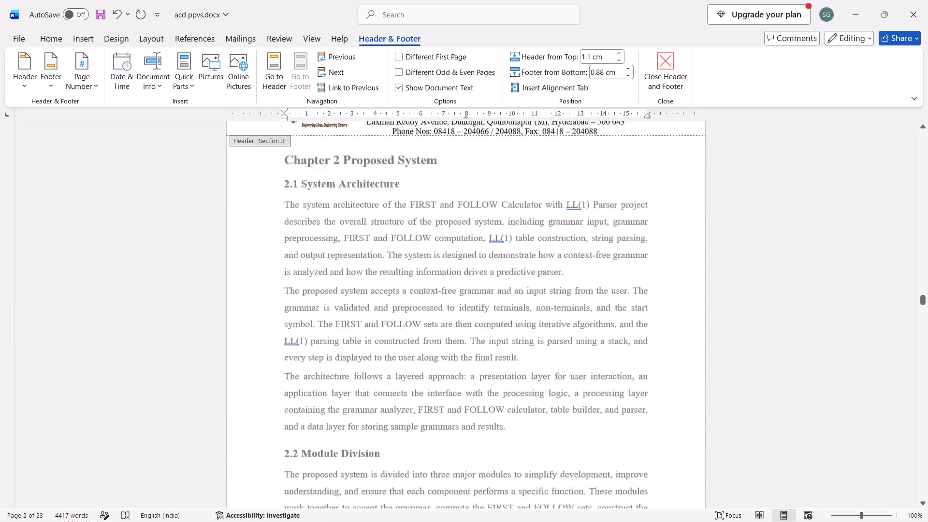
scroll(467, 457, down, 11)
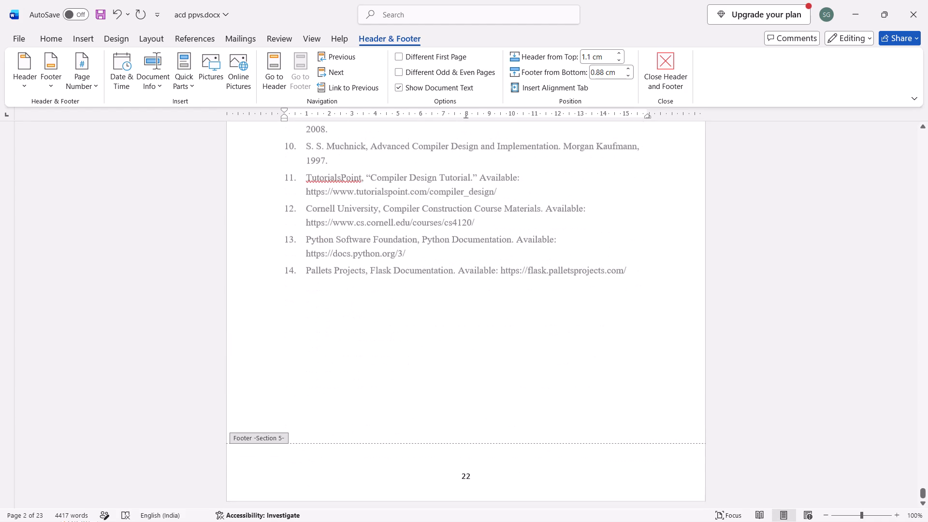
scroll(467, 457, down, 2)
scroll(467, 473, up, 5)
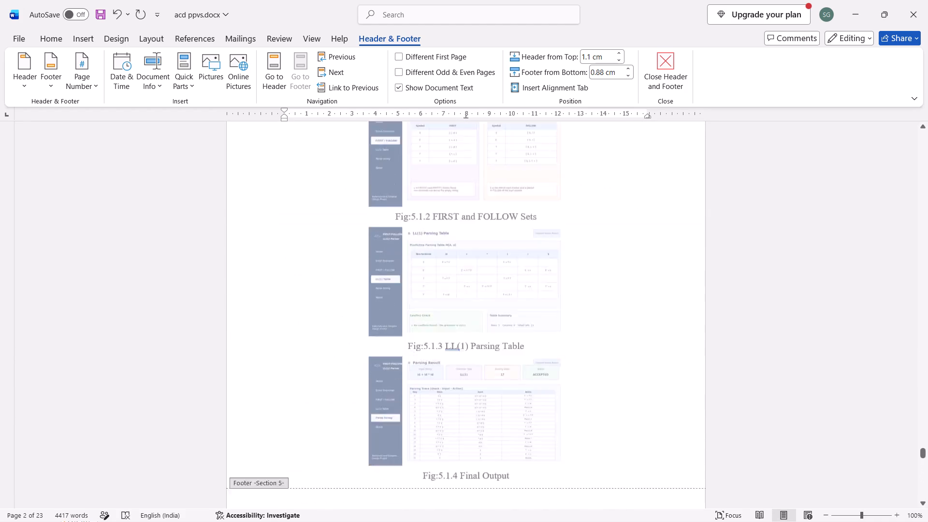
scroll(467, 473, up, 7)
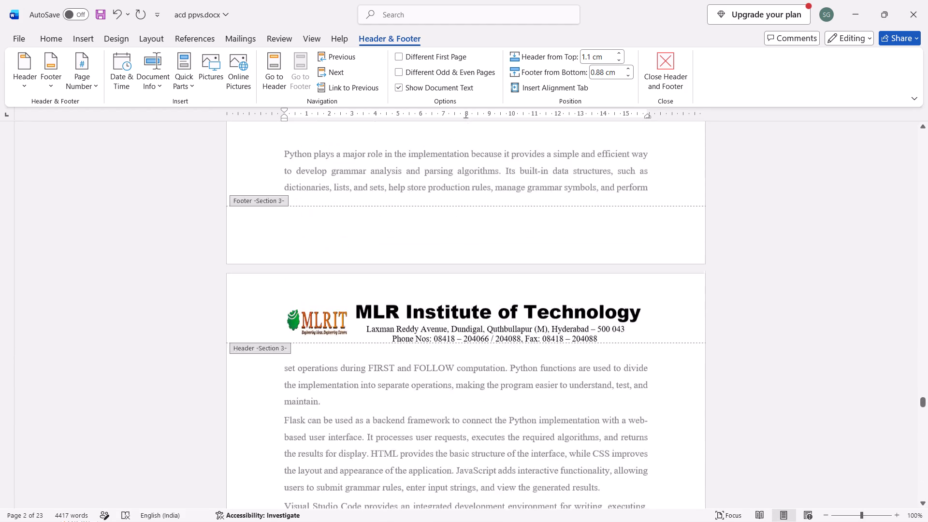
scroll(467, 473, down, 5)
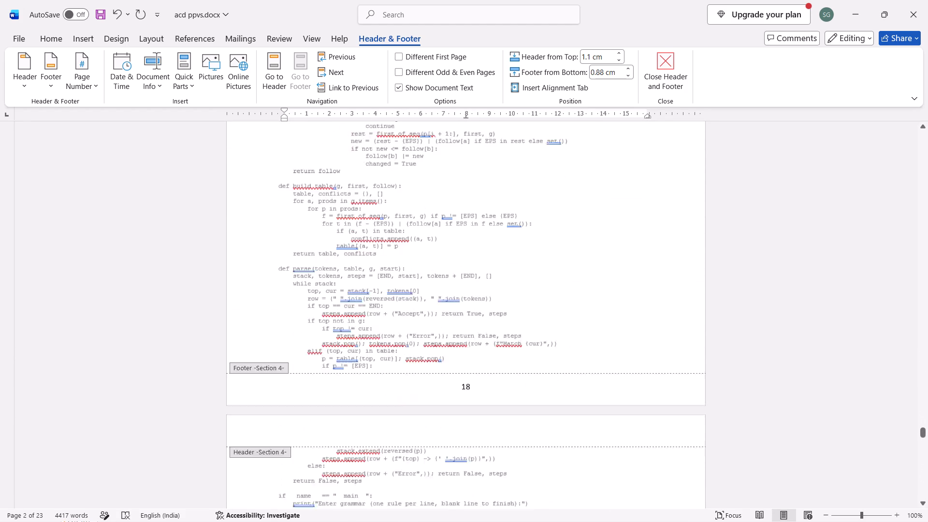
scroll(467, 473, down, 2)
double_click(465, 270)
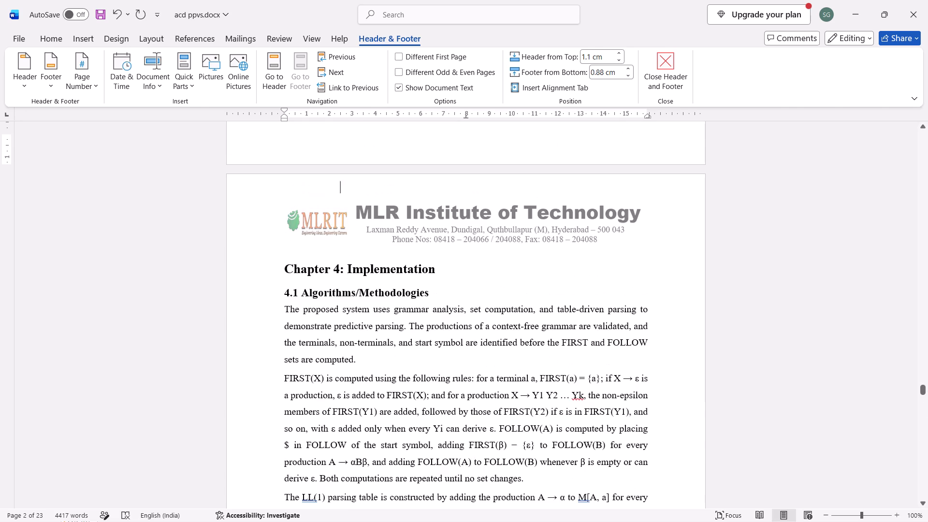
scroll(471, 292, up, 1)
scroll(471, 292, down, 9)
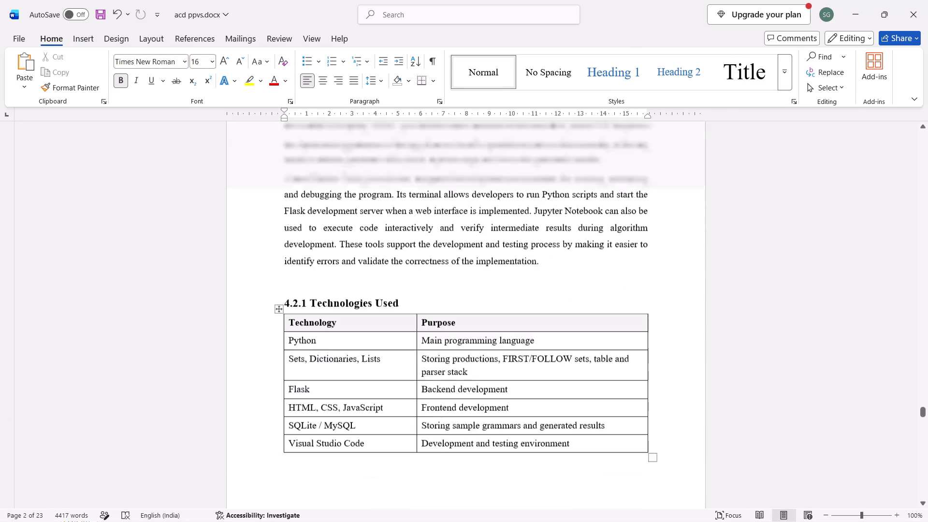
scroll(471, 292, down, 7)
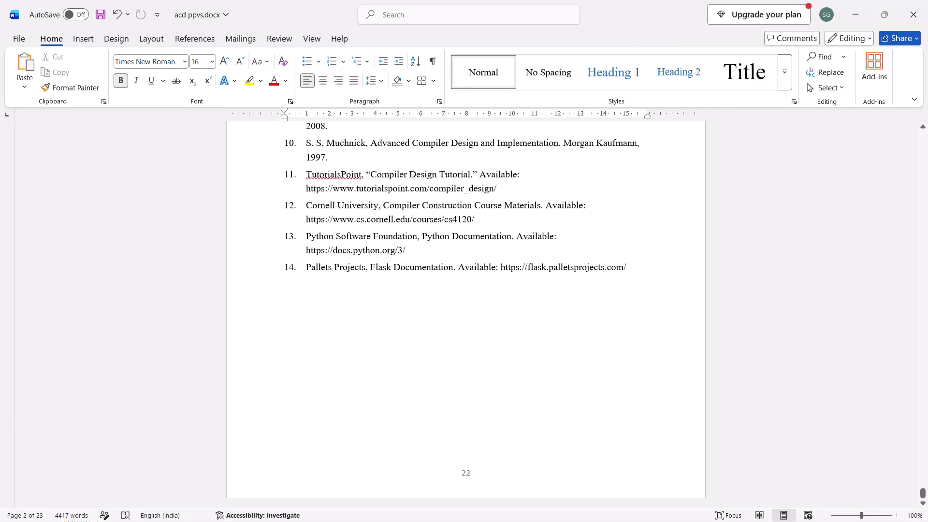
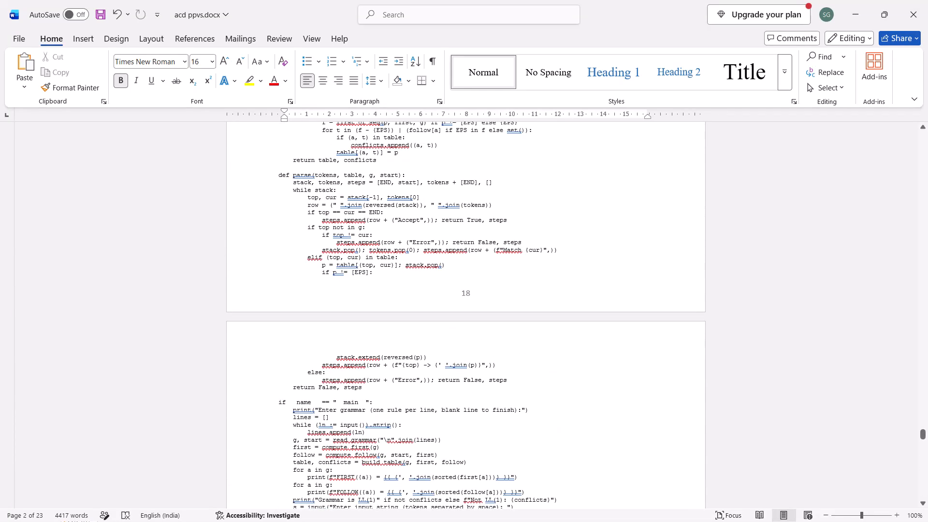
Delete the page number from the Section 4 footer on the code listing page.
triple_click(467, 290)
key(Delete)
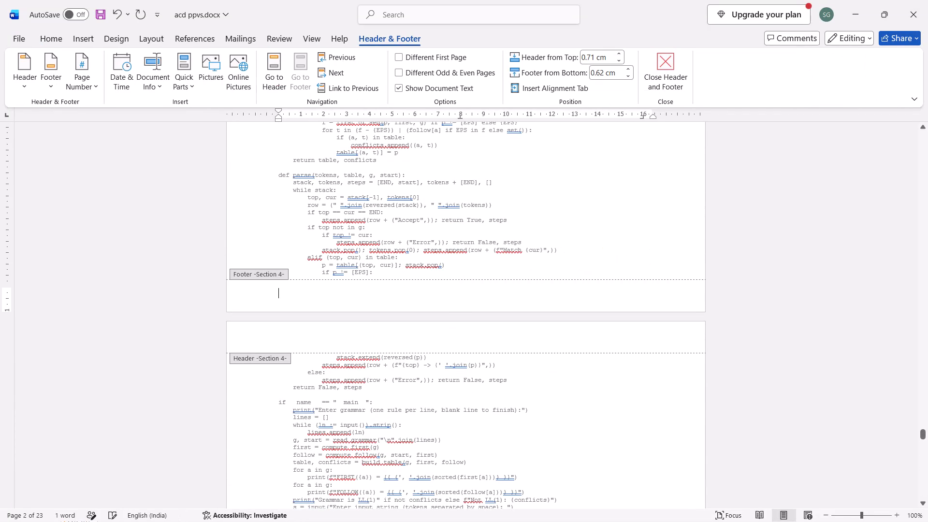
scroll(467, 290, down, 14)
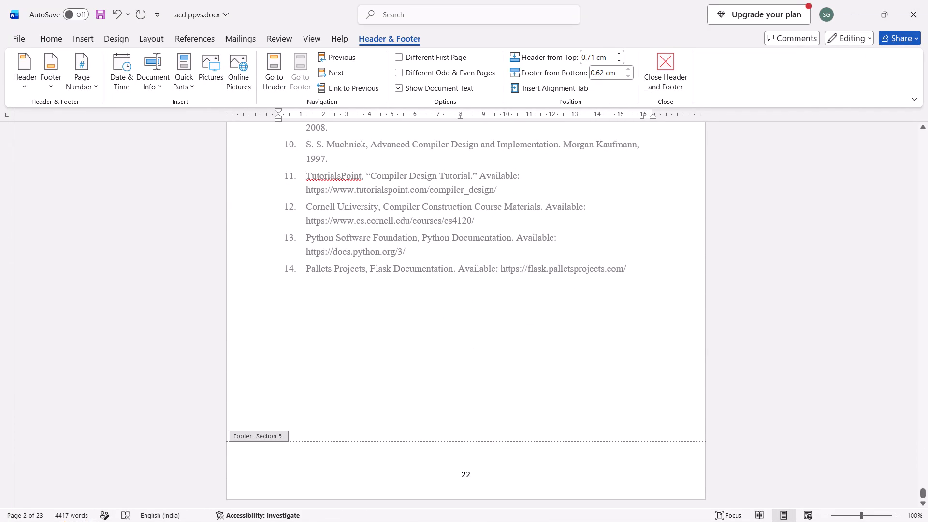
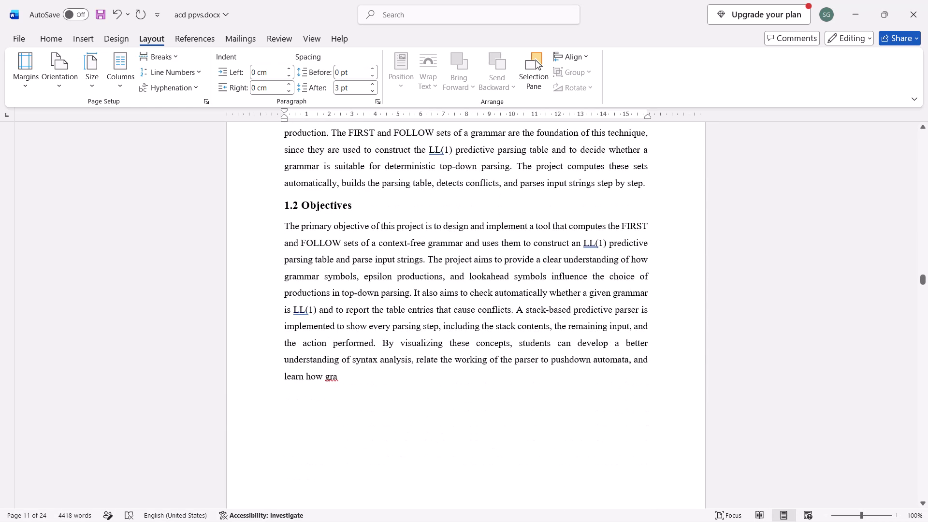
scroll(348, 387, down, 3)
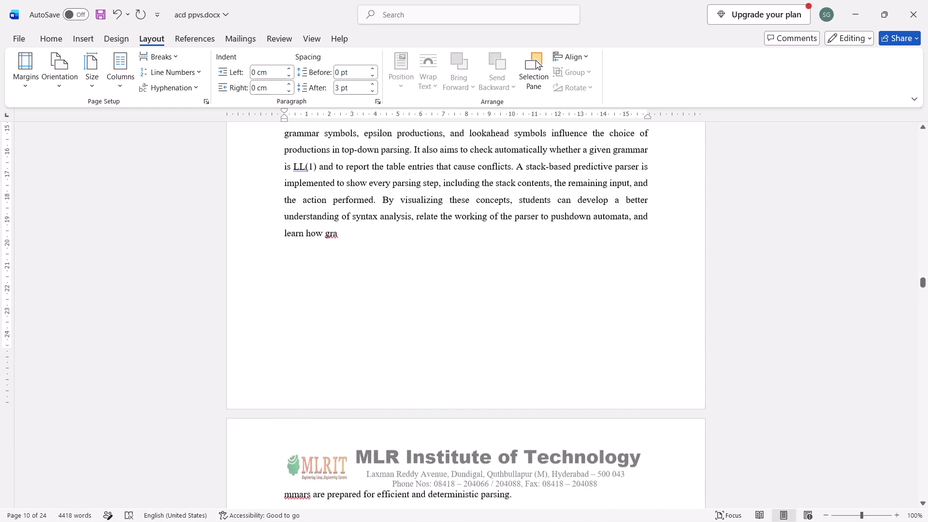
scroll(348, 387, down, 3)
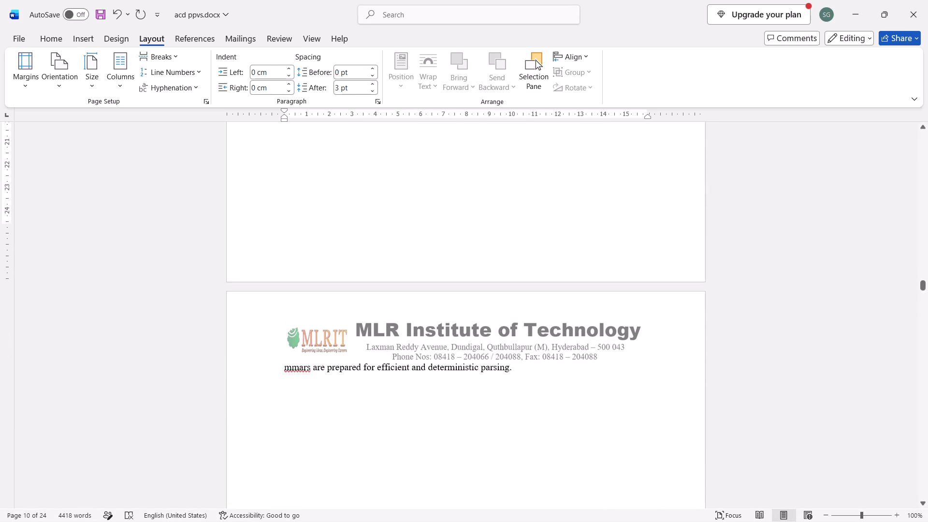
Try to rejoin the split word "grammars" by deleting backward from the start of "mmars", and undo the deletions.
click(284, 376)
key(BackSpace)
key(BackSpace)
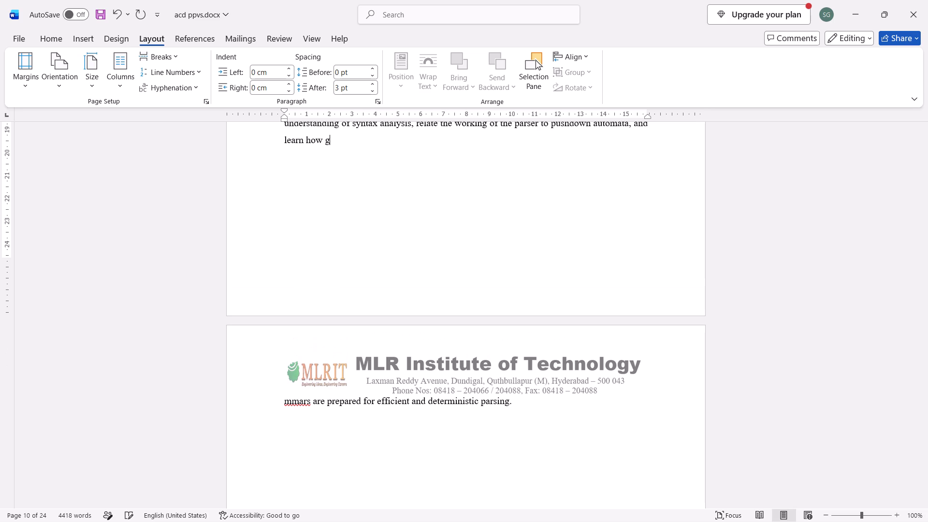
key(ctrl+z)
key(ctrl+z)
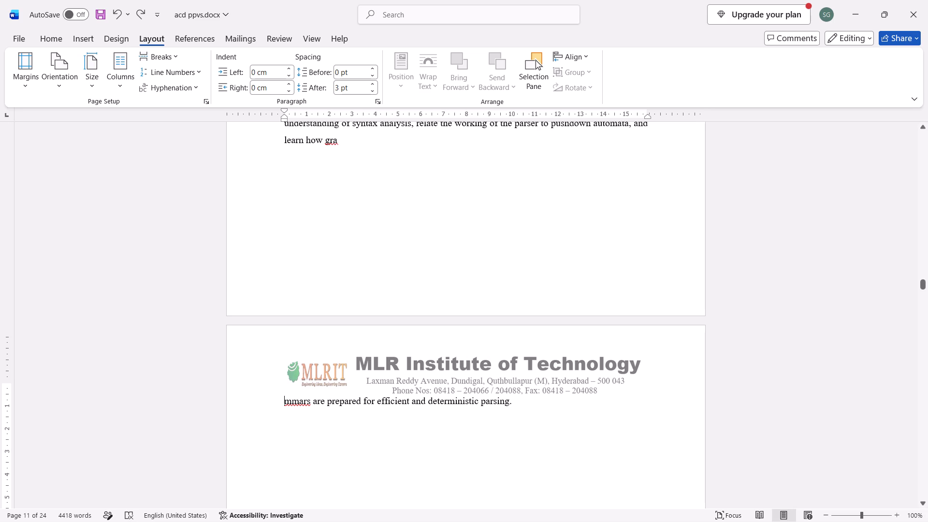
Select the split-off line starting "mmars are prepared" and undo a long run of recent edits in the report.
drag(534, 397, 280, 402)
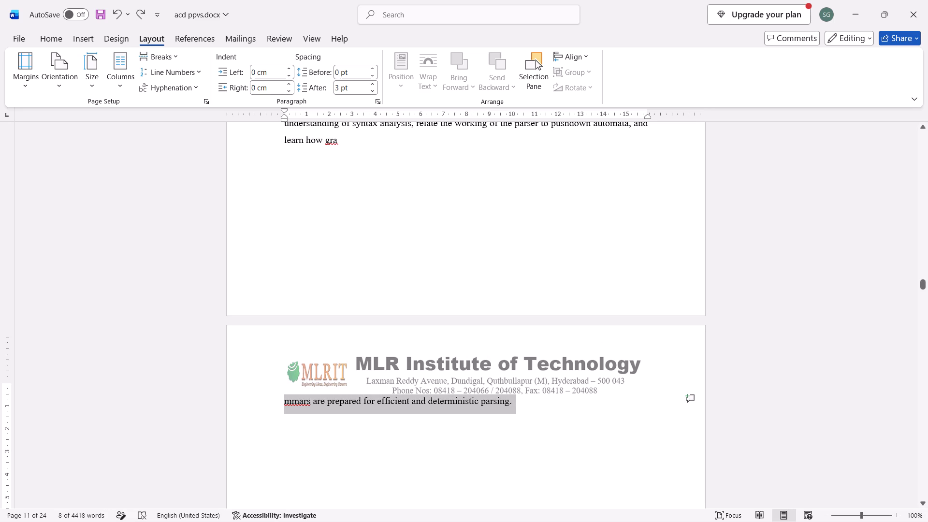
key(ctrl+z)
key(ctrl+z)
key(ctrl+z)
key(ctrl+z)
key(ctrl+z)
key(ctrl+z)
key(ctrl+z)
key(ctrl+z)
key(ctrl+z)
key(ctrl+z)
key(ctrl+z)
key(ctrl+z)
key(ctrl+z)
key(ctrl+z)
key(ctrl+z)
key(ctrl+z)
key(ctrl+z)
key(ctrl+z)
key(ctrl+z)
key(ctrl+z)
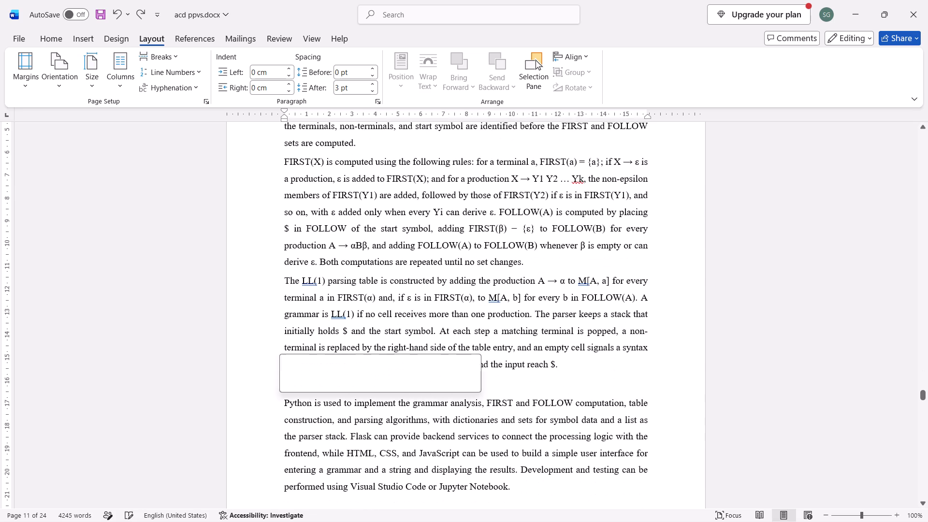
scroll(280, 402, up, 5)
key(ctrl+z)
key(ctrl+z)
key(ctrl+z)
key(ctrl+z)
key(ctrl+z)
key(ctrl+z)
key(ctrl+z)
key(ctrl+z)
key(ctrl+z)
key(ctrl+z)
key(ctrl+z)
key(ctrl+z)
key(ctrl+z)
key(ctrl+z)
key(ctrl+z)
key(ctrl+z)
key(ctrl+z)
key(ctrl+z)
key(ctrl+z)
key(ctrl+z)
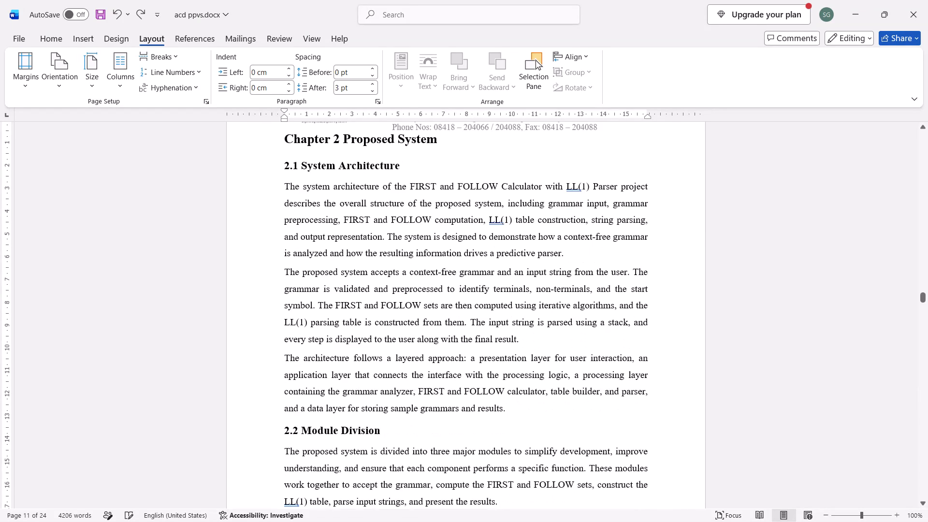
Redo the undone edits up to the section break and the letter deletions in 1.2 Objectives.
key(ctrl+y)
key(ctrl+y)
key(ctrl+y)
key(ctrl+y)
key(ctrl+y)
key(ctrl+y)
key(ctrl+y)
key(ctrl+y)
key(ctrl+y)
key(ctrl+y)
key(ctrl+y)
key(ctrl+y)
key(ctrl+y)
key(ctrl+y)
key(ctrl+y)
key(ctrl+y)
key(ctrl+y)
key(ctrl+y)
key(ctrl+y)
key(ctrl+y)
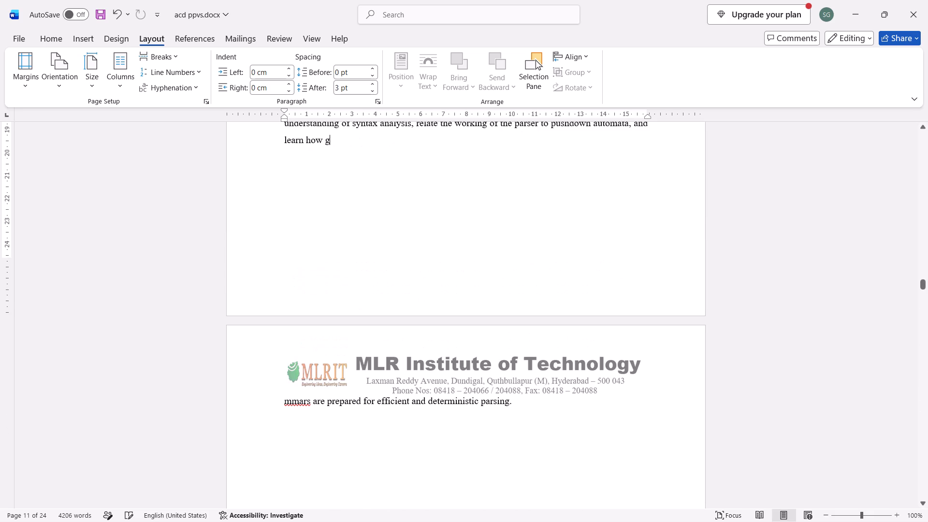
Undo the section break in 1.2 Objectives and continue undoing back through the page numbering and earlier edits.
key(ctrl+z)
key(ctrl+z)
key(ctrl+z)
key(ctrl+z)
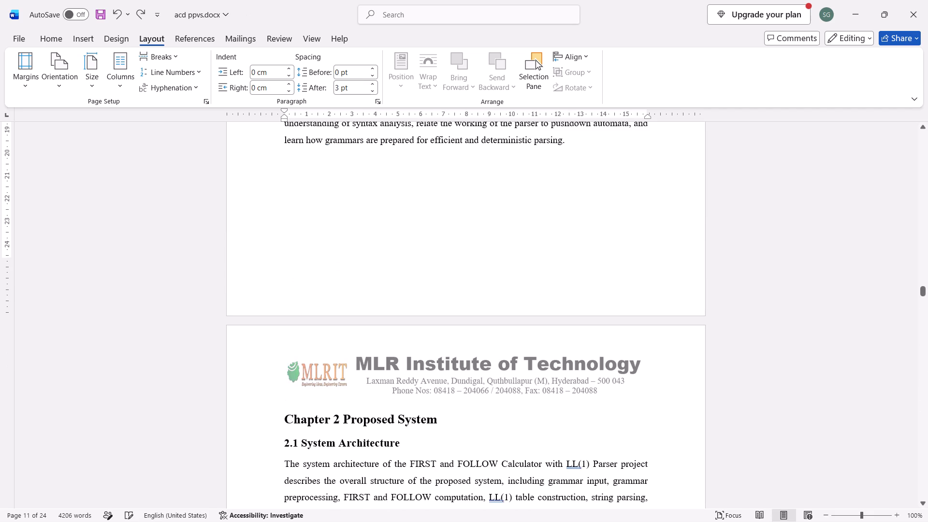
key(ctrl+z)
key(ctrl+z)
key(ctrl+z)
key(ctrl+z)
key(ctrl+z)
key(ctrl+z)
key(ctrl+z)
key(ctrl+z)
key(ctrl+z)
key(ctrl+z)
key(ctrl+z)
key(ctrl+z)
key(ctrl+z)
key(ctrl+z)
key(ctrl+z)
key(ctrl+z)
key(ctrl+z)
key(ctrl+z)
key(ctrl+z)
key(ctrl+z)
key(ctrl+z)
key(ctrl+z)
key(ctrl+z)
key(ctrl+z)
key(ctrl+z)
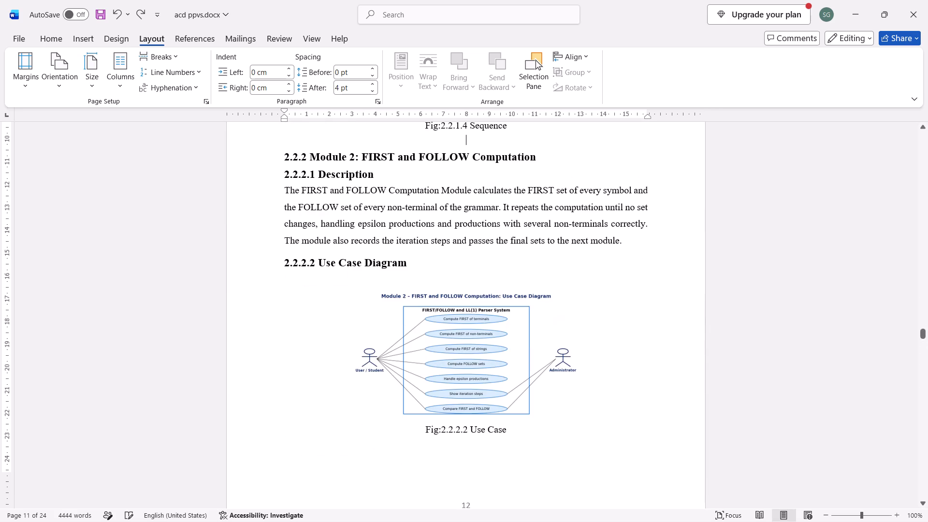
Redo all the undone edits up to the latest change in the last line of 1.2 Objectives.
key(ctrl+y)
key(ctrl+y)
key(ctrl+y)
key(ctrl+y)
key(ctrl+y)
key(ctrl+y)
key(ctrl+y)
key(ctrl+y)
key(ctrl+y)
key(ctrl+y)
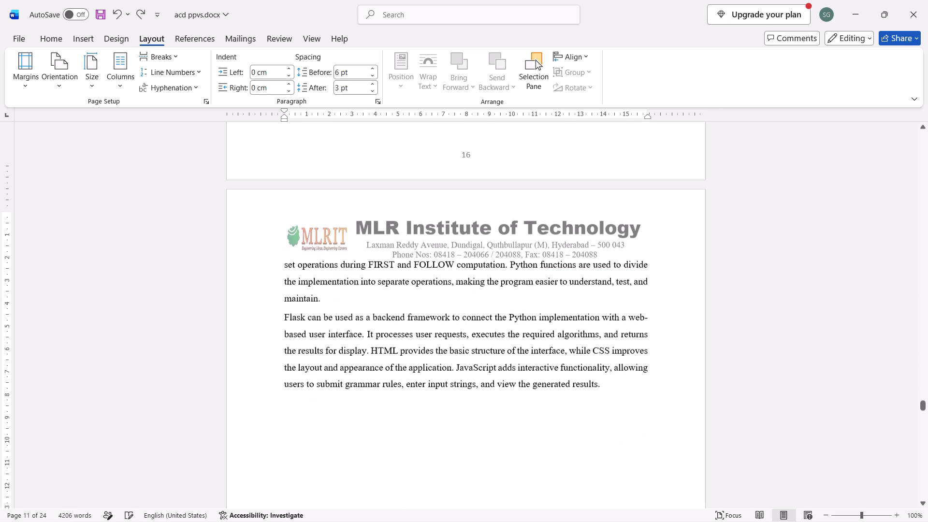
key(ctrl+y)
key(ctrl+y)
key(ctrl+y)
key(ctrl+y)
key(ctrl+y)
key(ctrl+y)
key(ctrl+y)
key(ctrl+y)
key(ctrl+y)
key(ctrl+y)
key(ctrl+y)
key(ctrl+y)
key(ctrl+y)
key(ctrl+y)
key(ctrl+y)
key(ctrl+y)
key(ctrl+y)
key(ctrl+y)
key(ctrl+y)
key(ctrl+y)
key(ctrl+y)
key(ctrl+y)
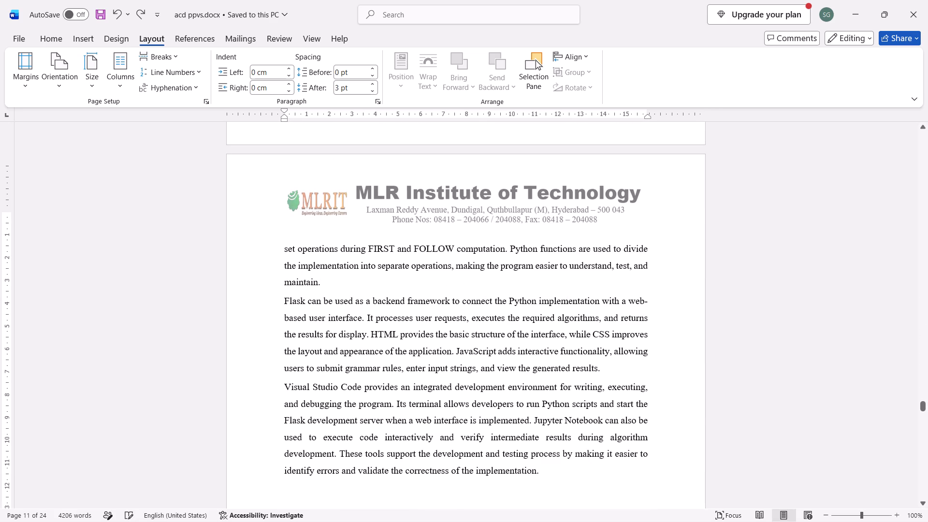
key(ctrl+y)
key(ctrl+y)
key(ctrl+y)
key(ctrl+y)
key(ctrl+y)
Undo the letter deletions and the section break that splits the word "grammars" in 1.2 Objectives.
key(ctrl+z)
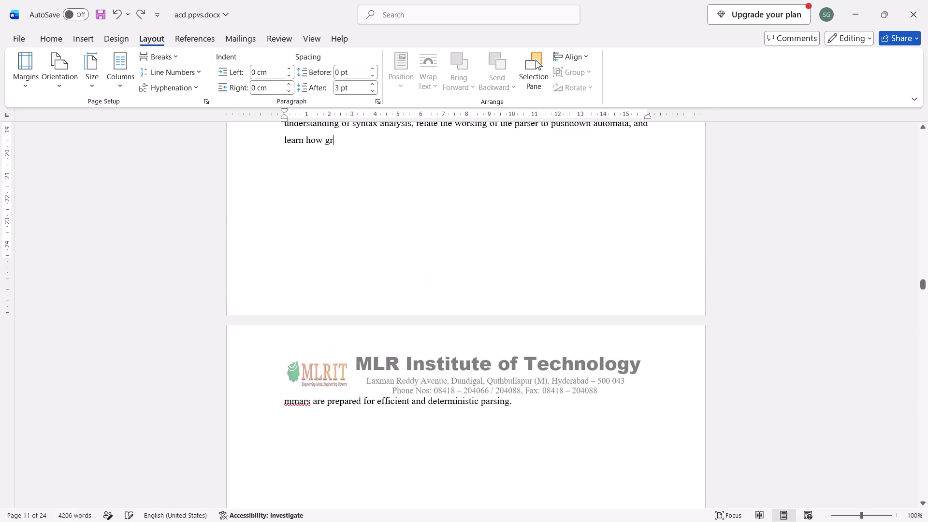
key(ctrl+z)
key(ctrl+z)
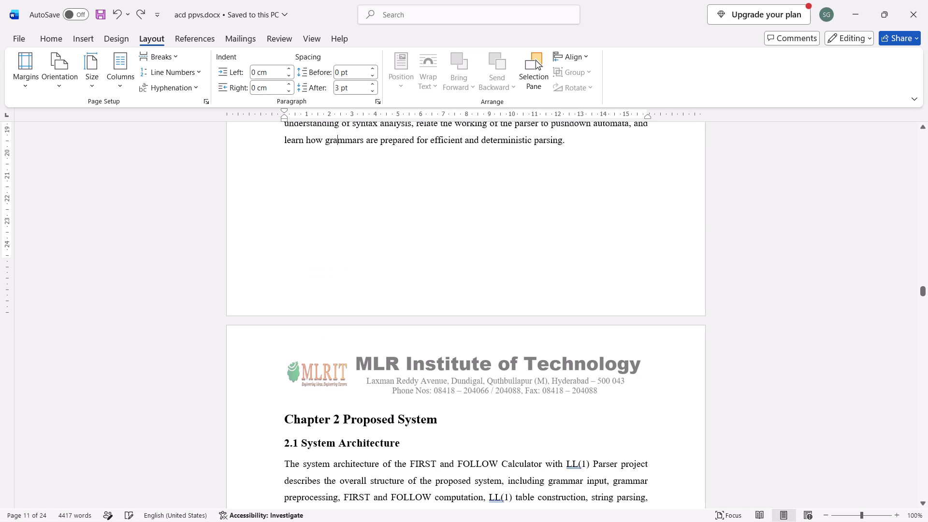
Apply the i, ii, iii page number format starting at i to the section beginning with the Vision of the Institute page.
click(531, 257)
scroll(213, 188, down, 1)
scroll(213, 188, up, 9)
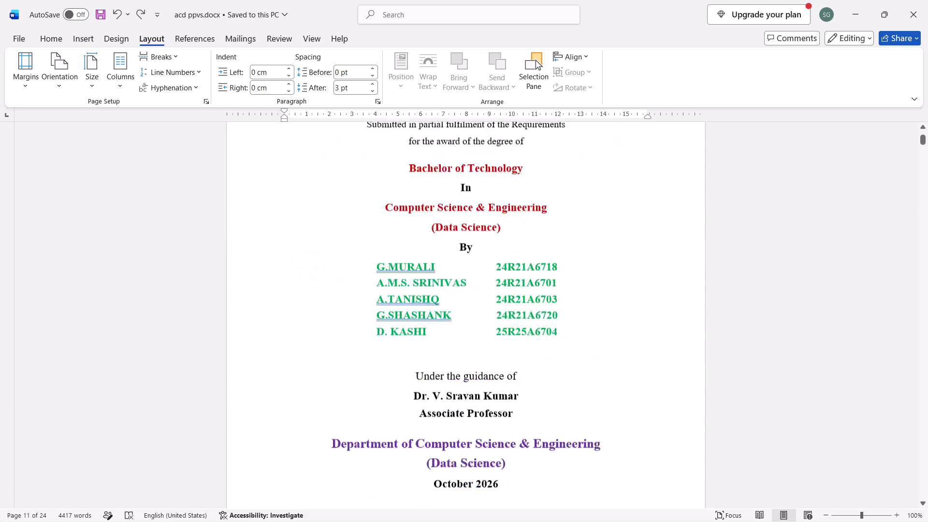
scroll(349, 311, down, 5)
scroll(349, 311, up, 1)
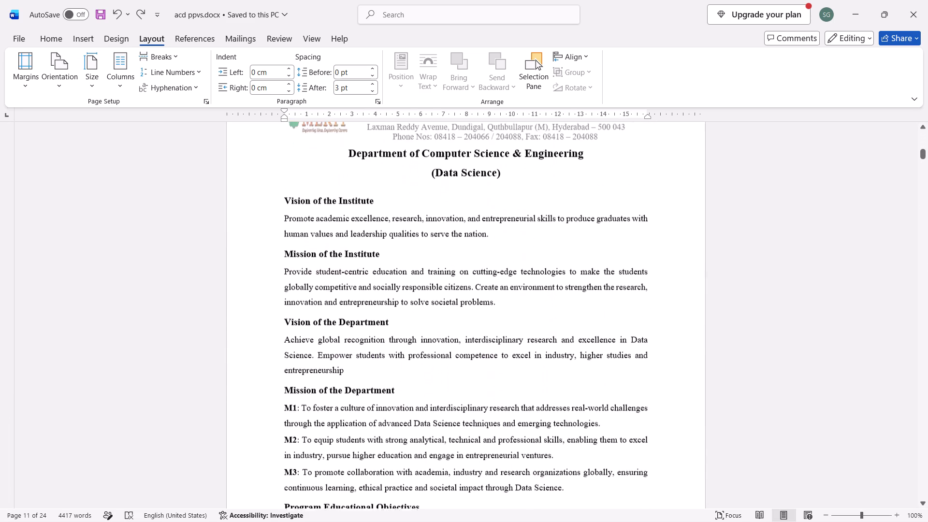
scroll(349, 311, up, 1)
scroll(349, 311, down, 1)
scroll(349, 311, up, 4)
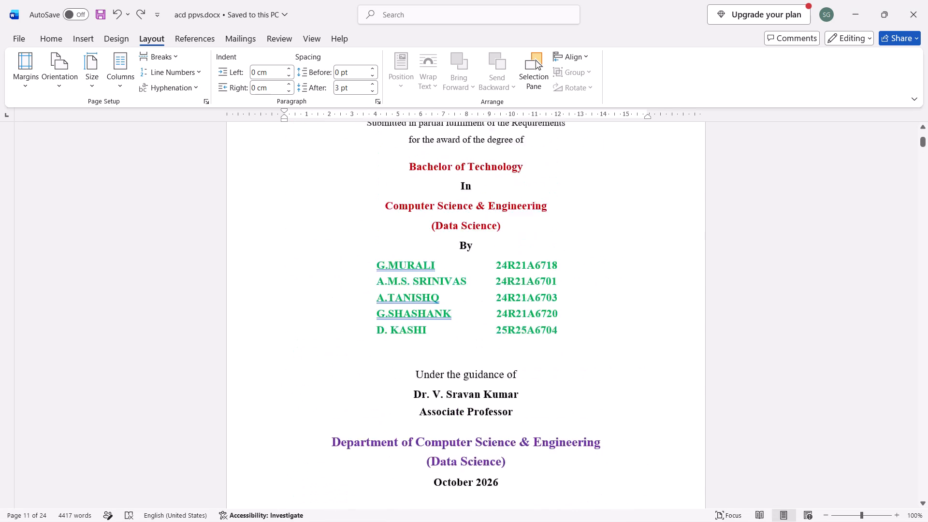
scroll(349, 311, down, 3)
click(379, 247)
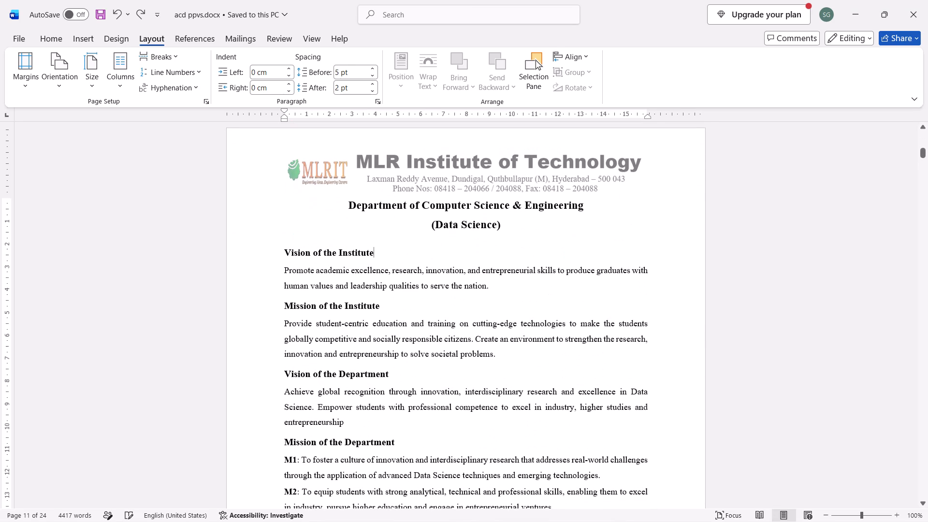
click(357, 214)
click(81, 33)
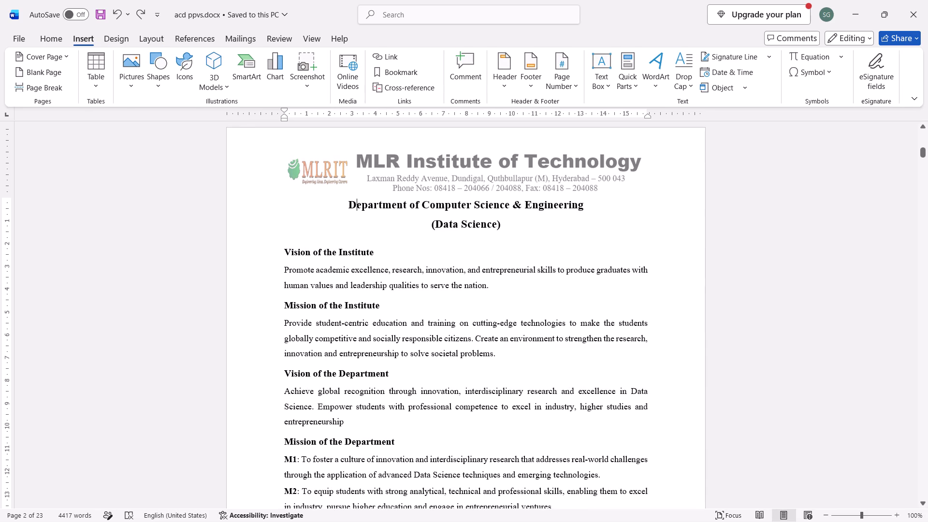
click(566, 87)
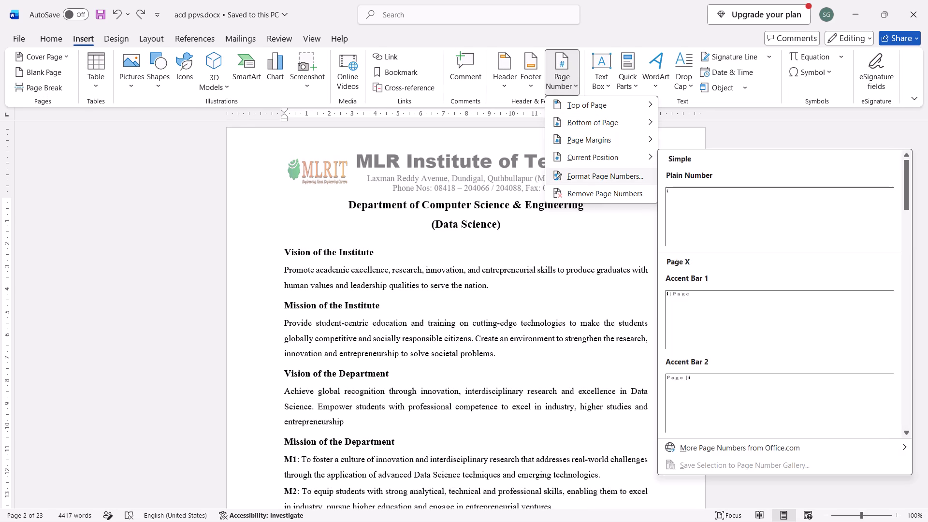
click(572, 174)
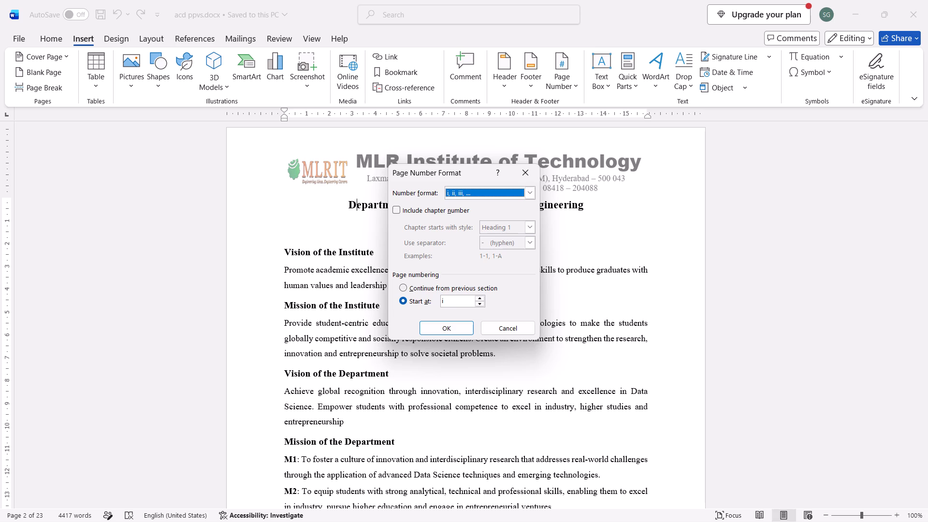
click(422, 325)
Look through the document's pages to examine the page numbering in the footers.
scroll(474, 402, down, 2)
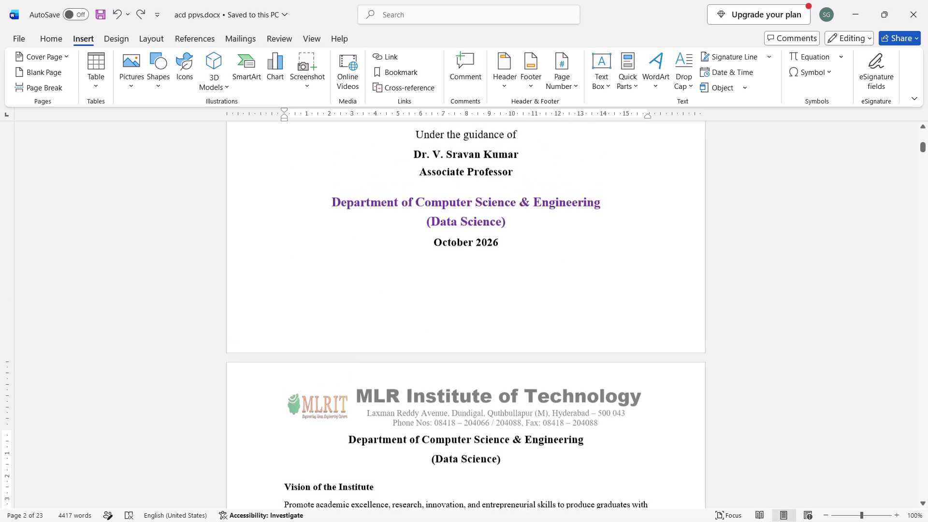
scroll(474, 402, down, 5)
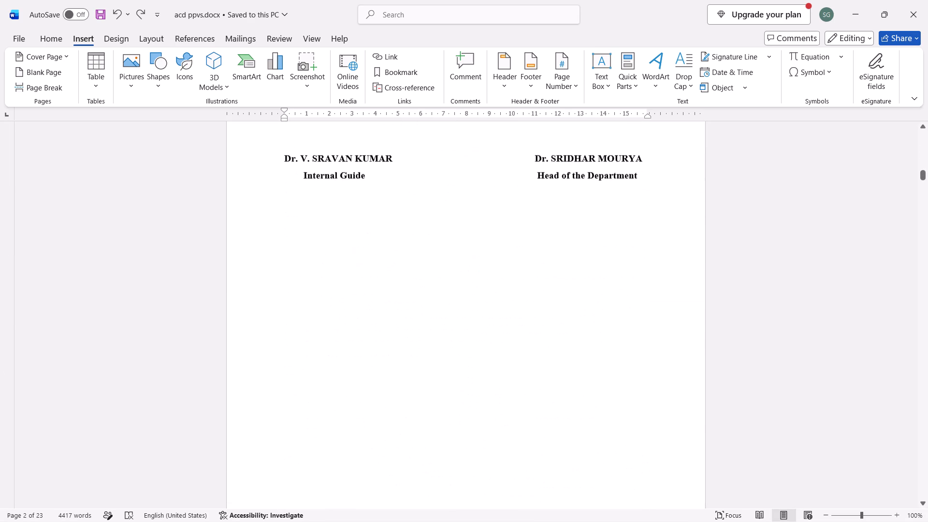
scroll(474, 402, down, 6)
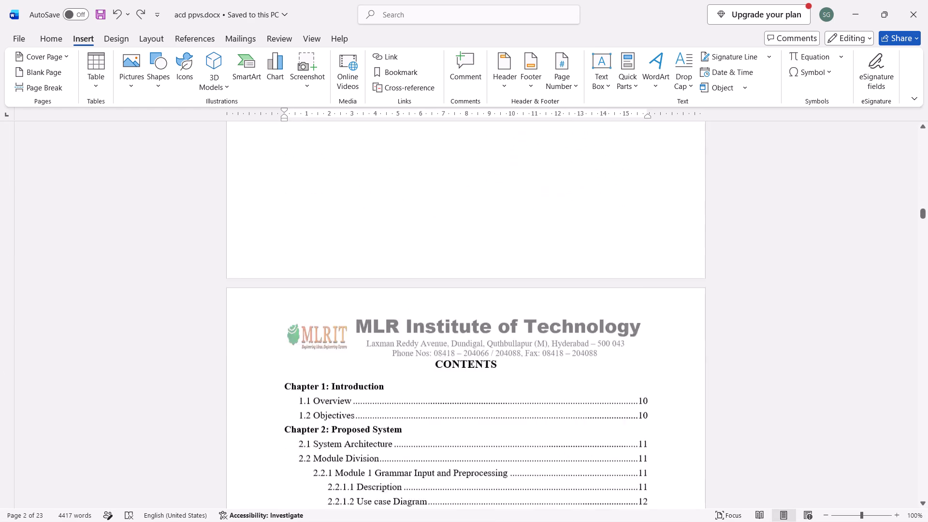
scroll(474, 402, down, 1)
scroll(474, 402, down, 20)
scroll(474, 402, down, 4)
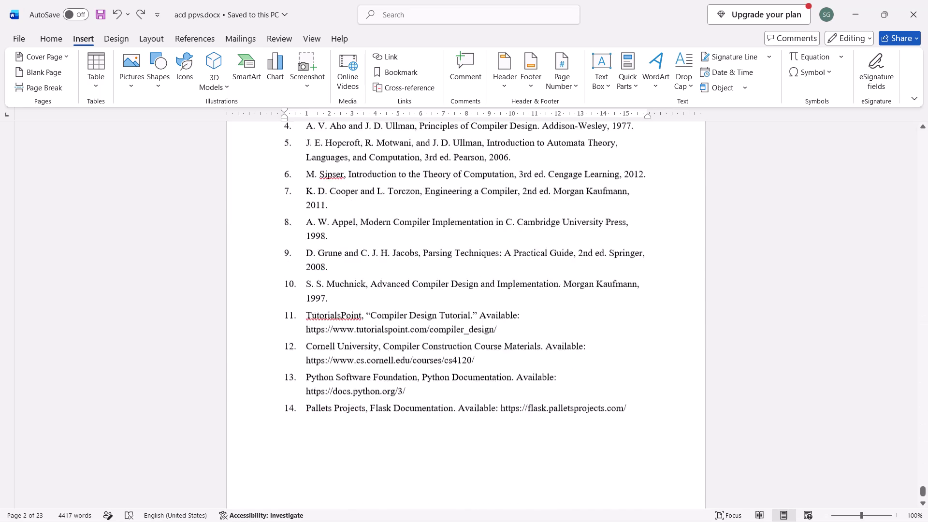
scroll(474, 402, down, 8)
scroll(474, 402, up, 20)
scroll(474, 402, up, 20)
scroll(474, 402, up, 1)
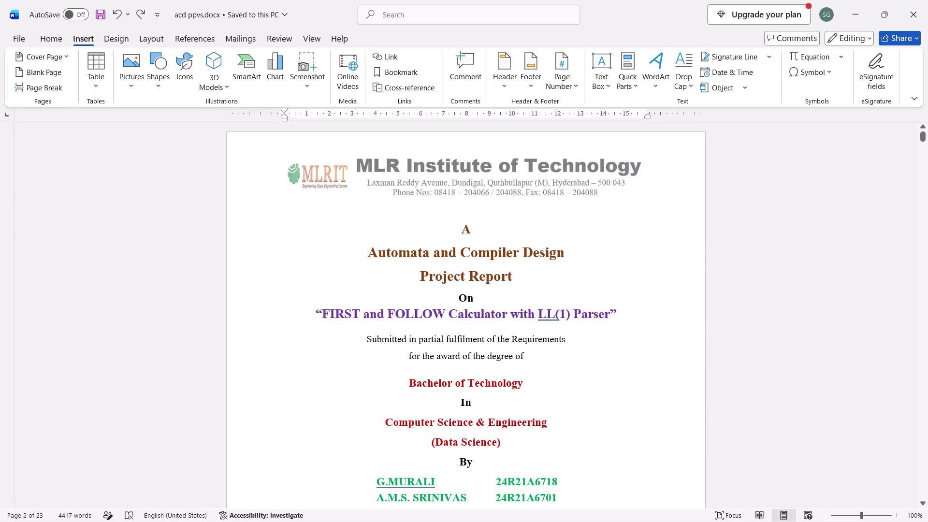
scroll(446, 485, down, 4)
scroll(371, 357, up, 1)
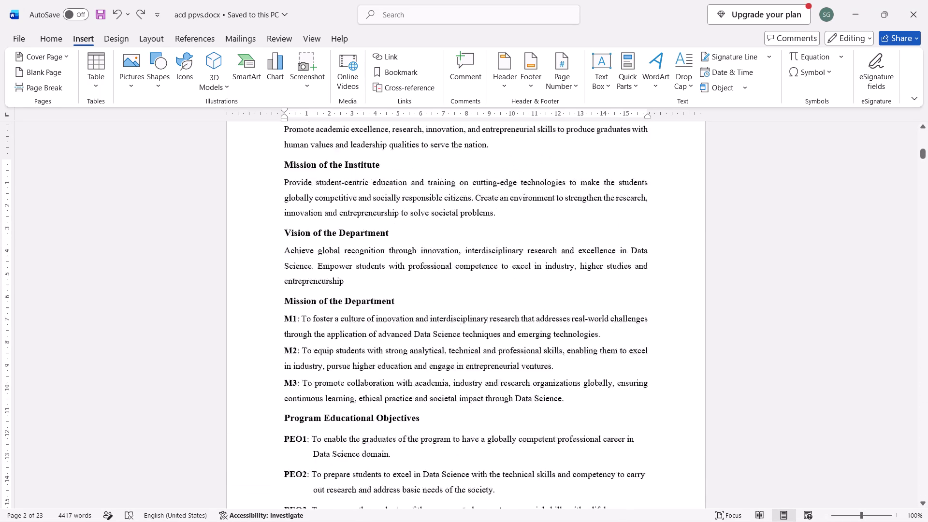
Insert the centred Plain Number 2 page number at the bottom of the section starting with the Vision of the Institute page.
scroll(371, 357, up, 1)
click(277, 207)
double_click(350, 174)
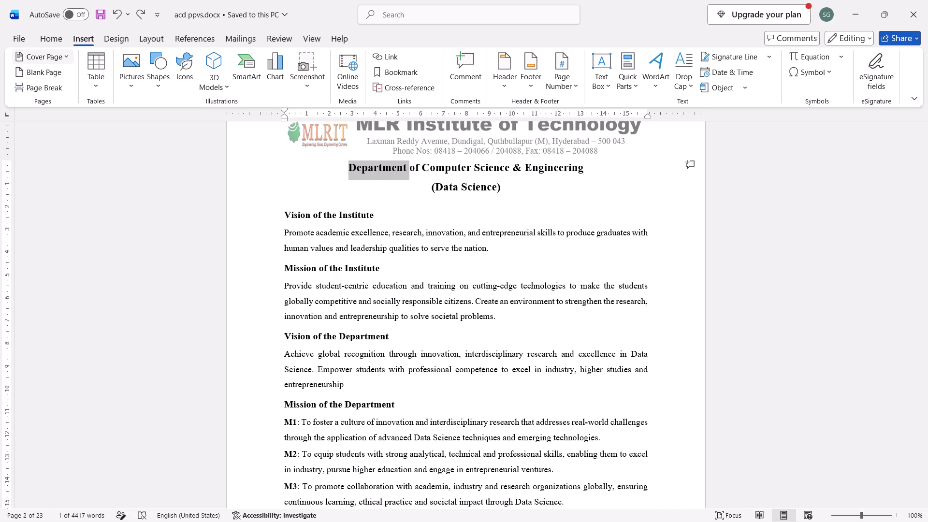
click(575, 84)
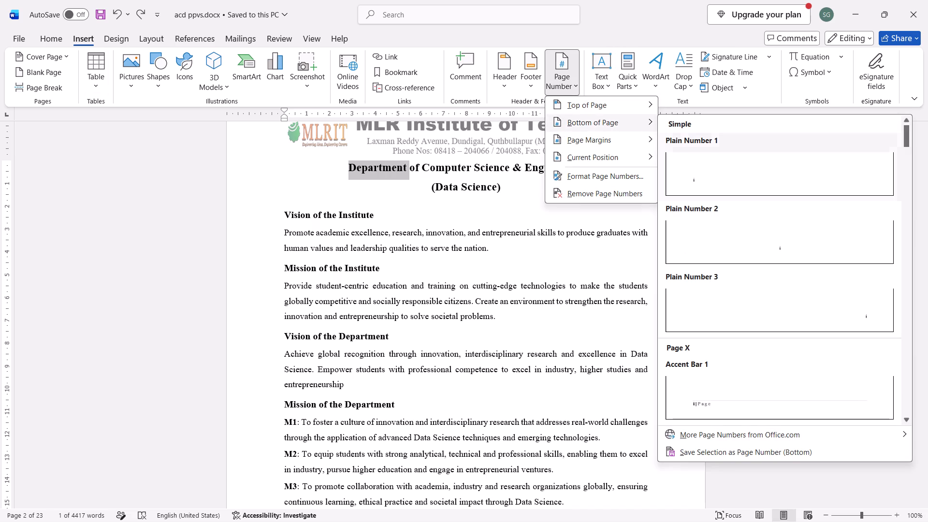
click(702, 246)
Format the page numbers of Section 3, beginning at the Acknowledgement page, as i, ii, iii, starting at iv.
scroll(601, 297, down, 1)
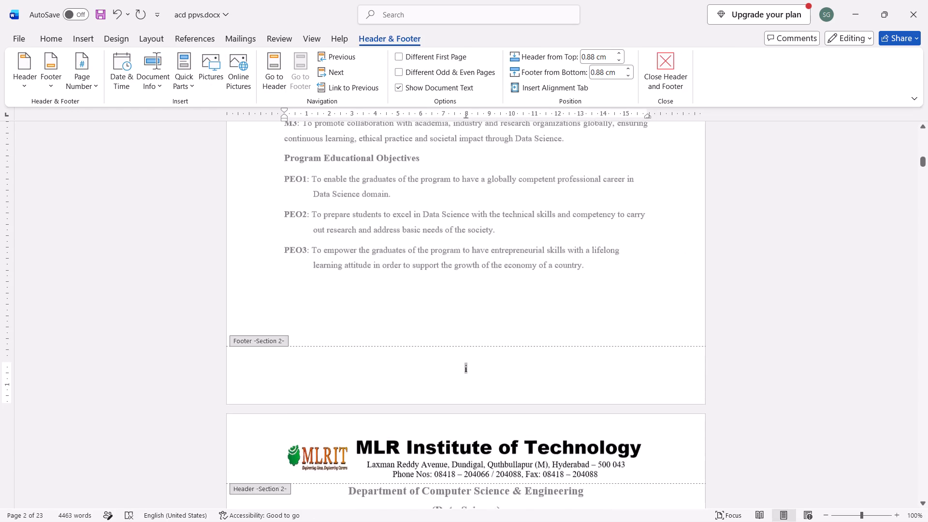
scroll(601, 297, up, 3)
scroll(601, 297, down, 4)
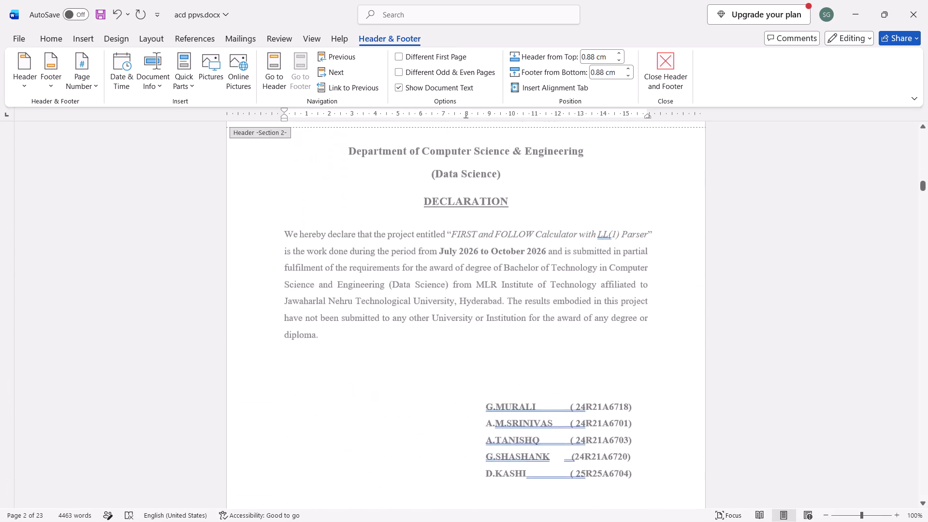
scroll(601, 297, down, 4)
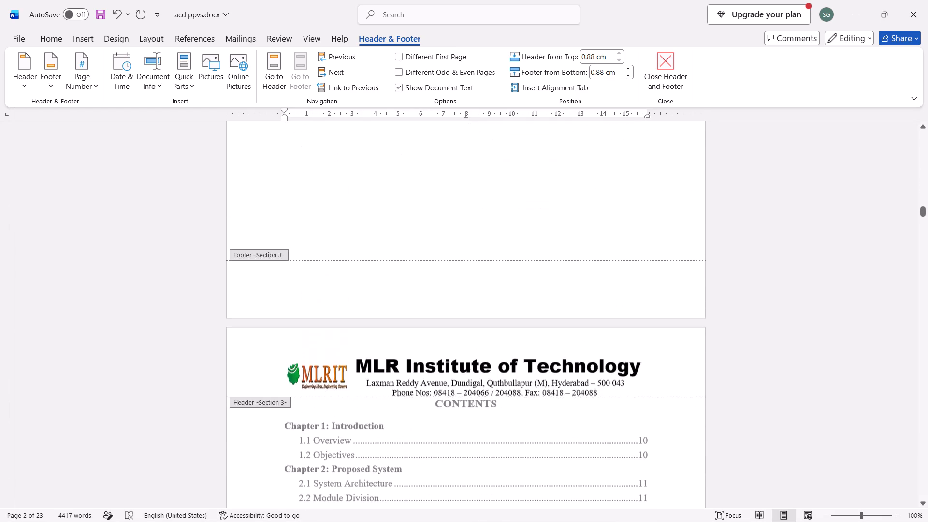
scroll(601, 297, up, 2)
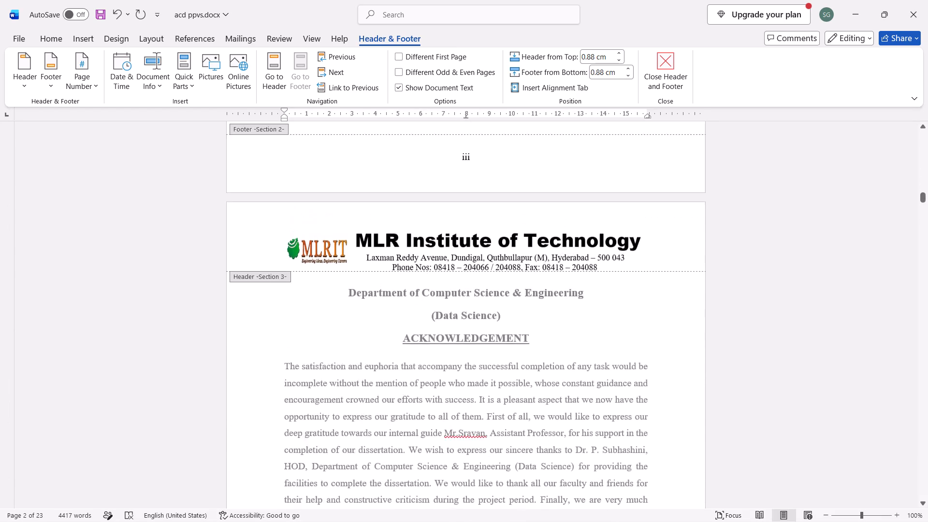
scroll(601, 297, up, 2)
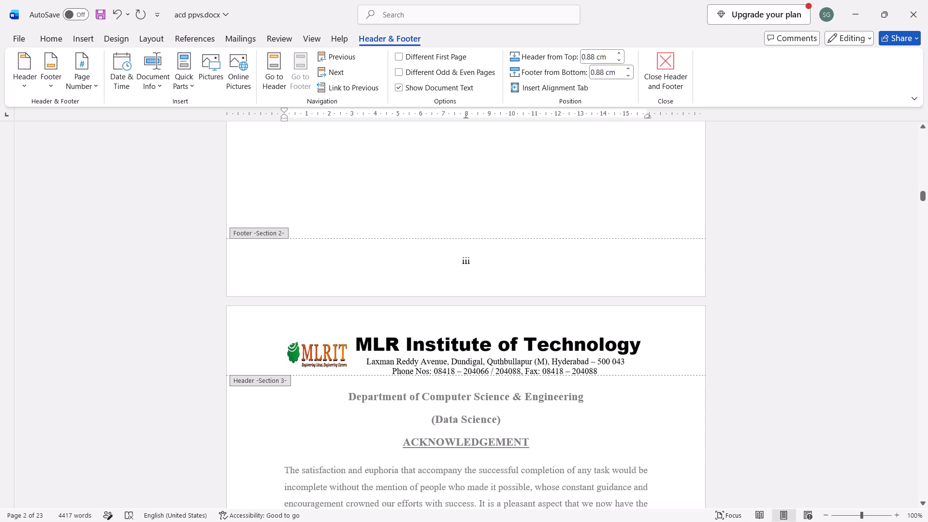
click(342, 70)
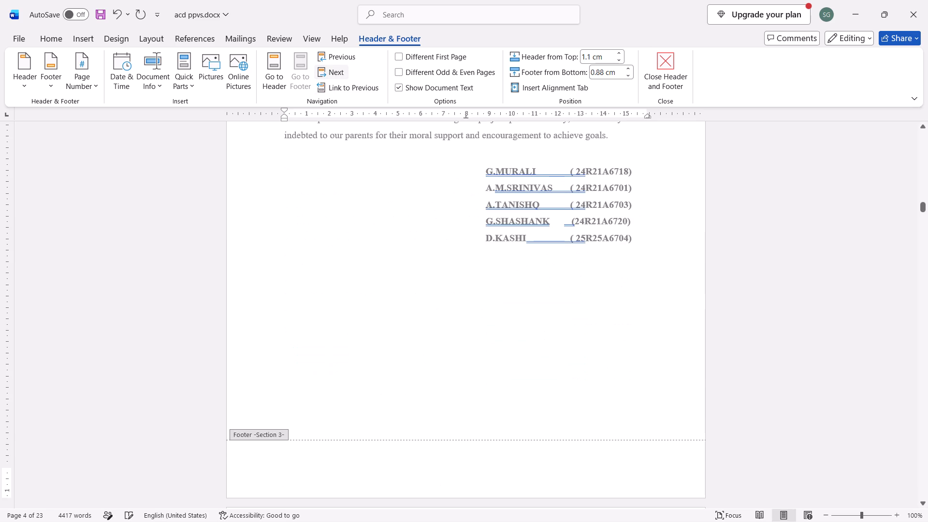
click(86, 83)
click(131, 176)
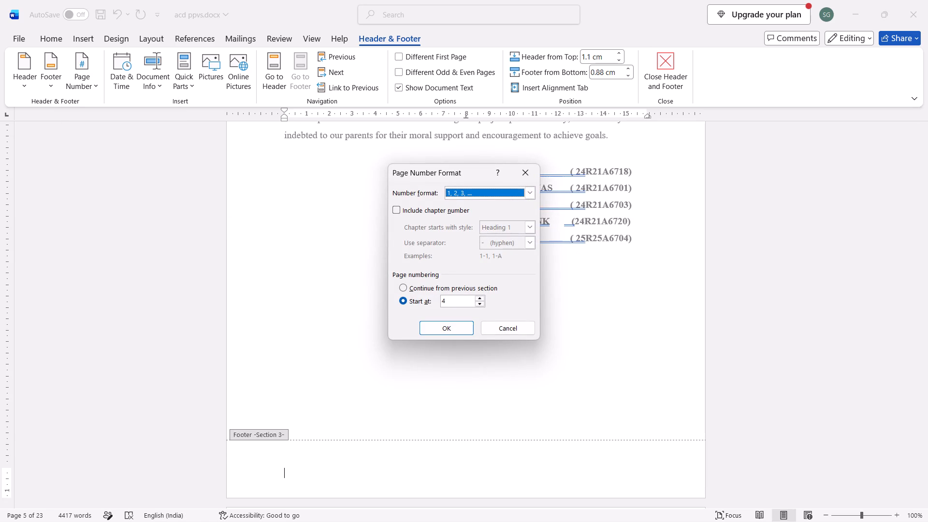
click(451, 301)
click(464, 199)
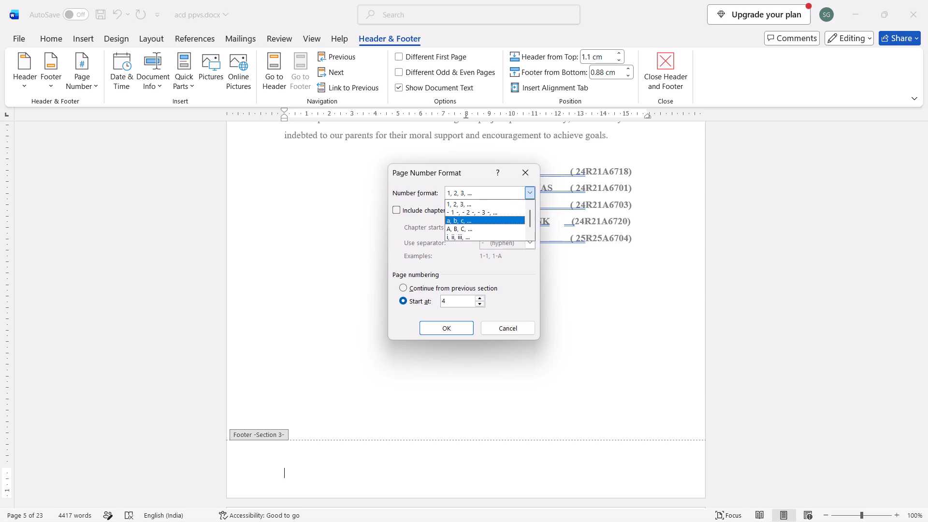
click(470, 235)
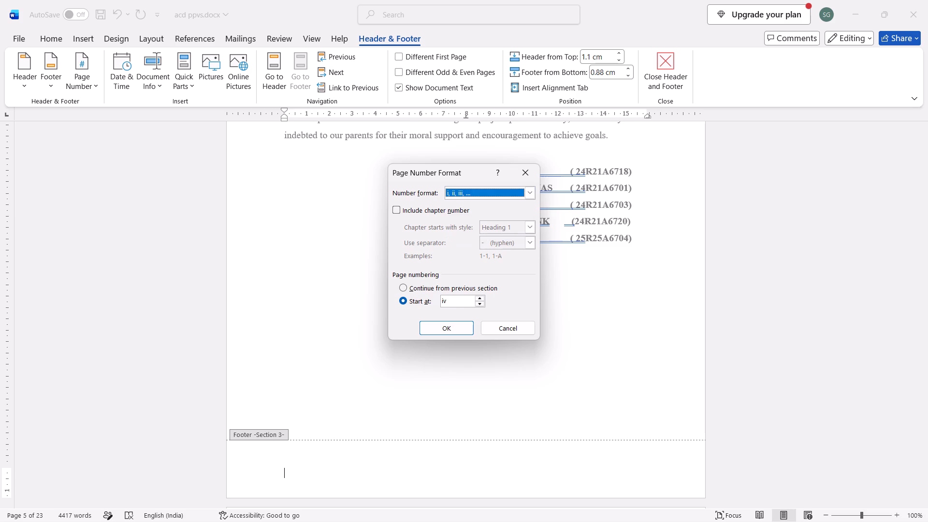
click(447, 324)
Insert a plain centred page number at the bottom of the pages in Section 3.
scroll(489, 368, down, 1)
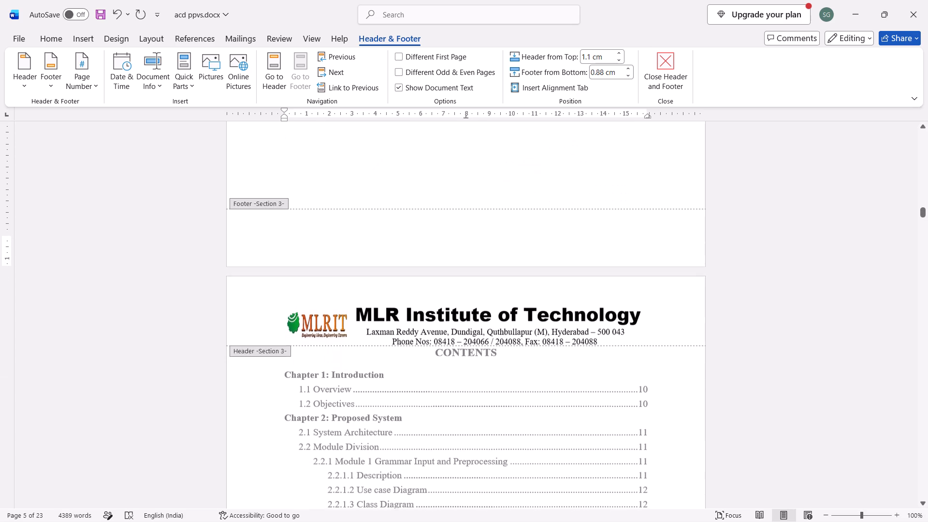
scroll(489, 368, down, 1)
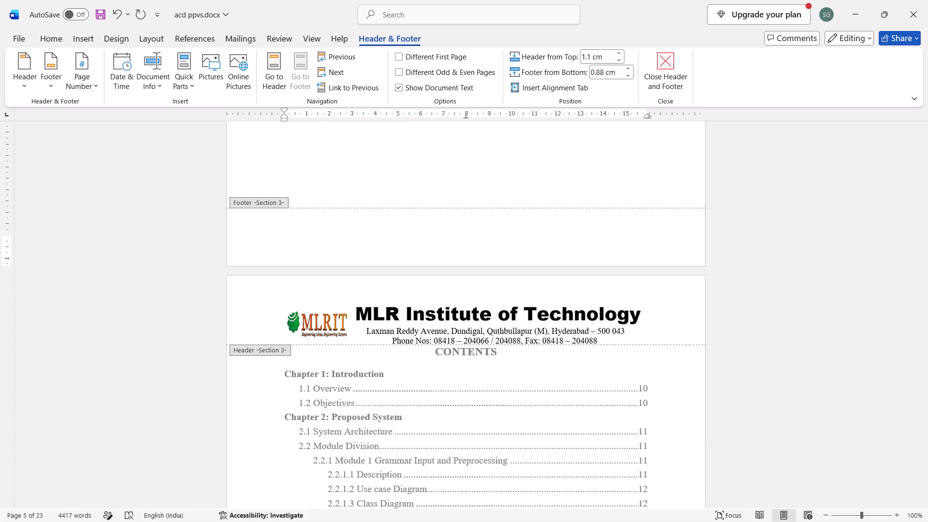
click(82, 82)
drag(102, 124, 274, 224)
click(274, 224)
Examine the Section 3 footers from the Contents page through Chapters 1 and 2 to check the page numbering.
scroll(261, 231, down, 2)
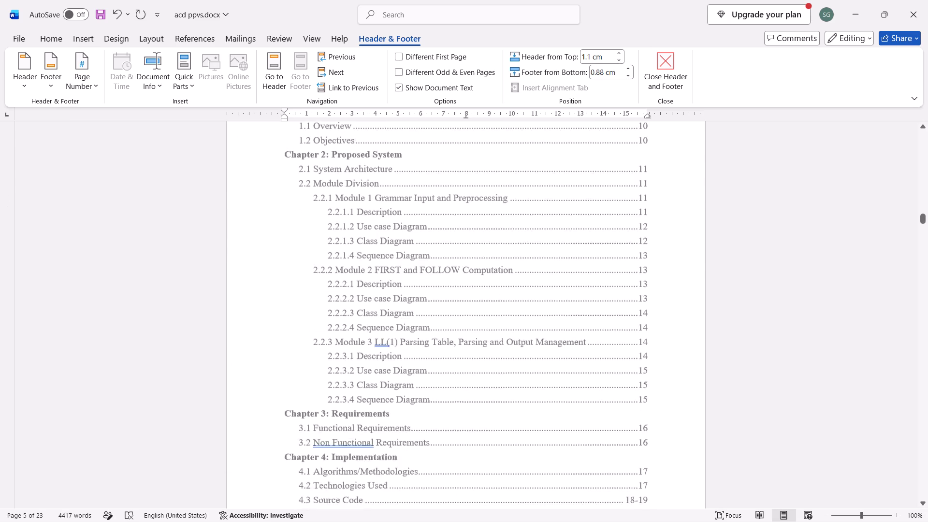
scroll(261, 231, down, 4)
scroll(261, 231, up, 2)
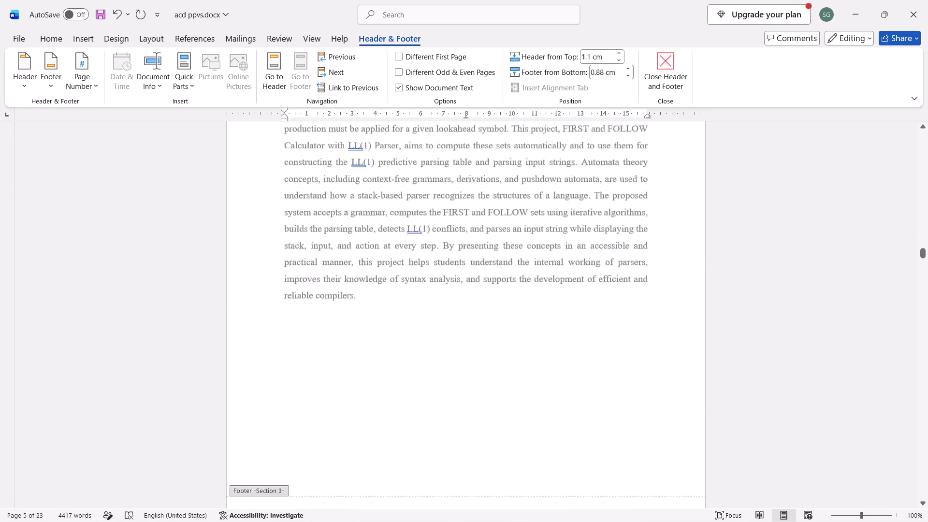
scroll(261, 231, up, 3)
scroll(261, 231, down, 1)
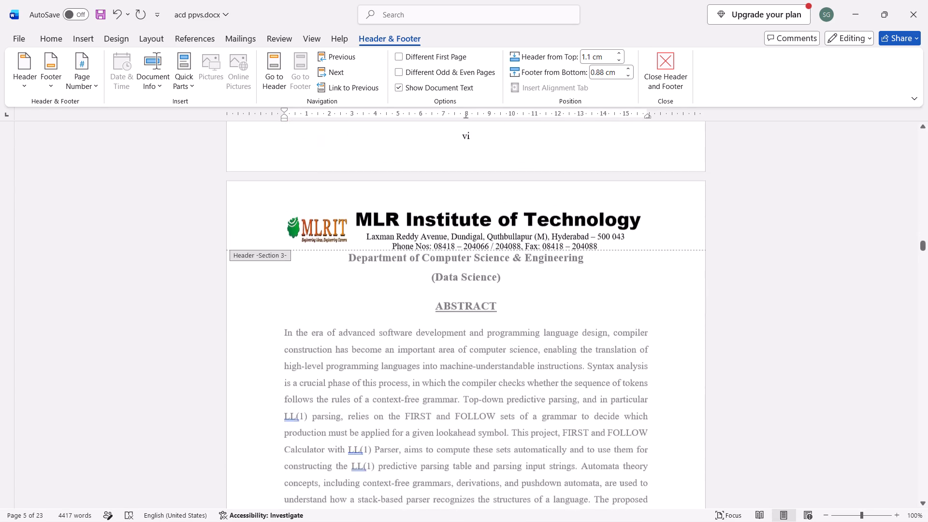
scroll(261, 231, down, 5)
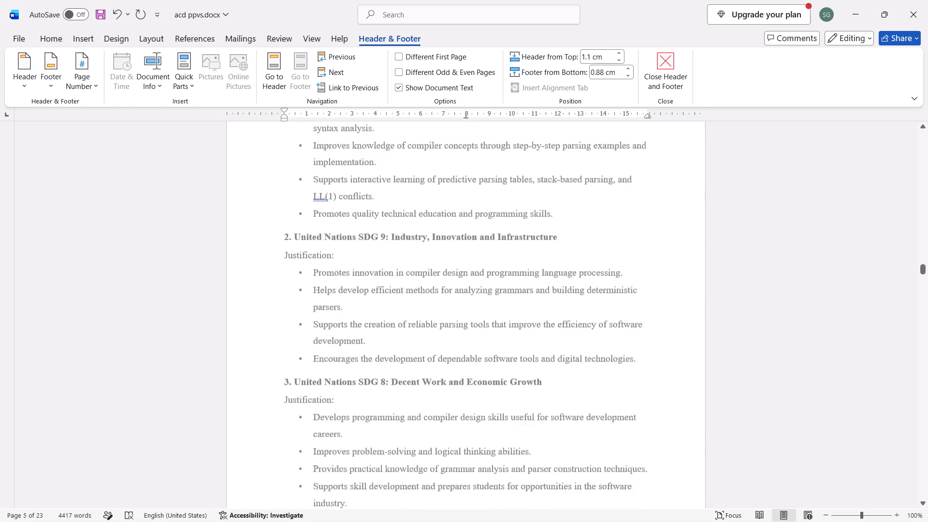
scroll(261, 231, down, 4)
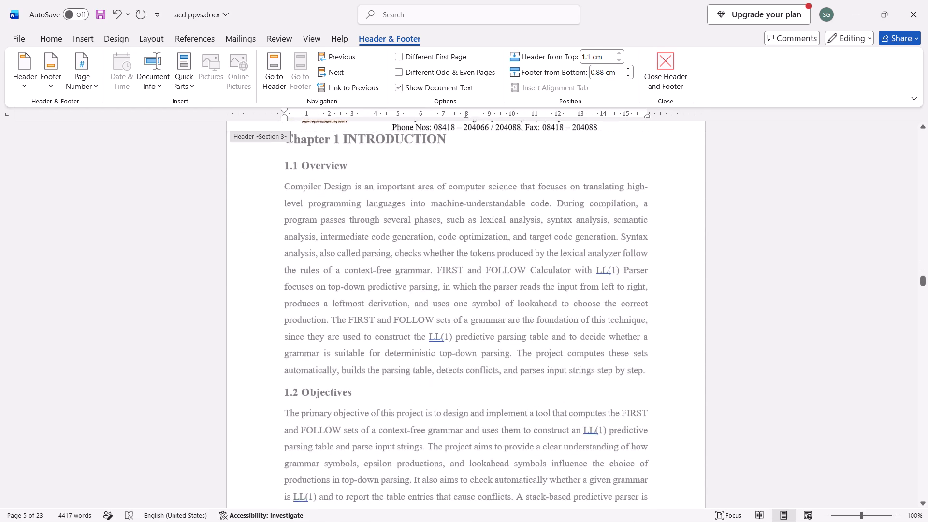
scroll(261, 231, down, 4)
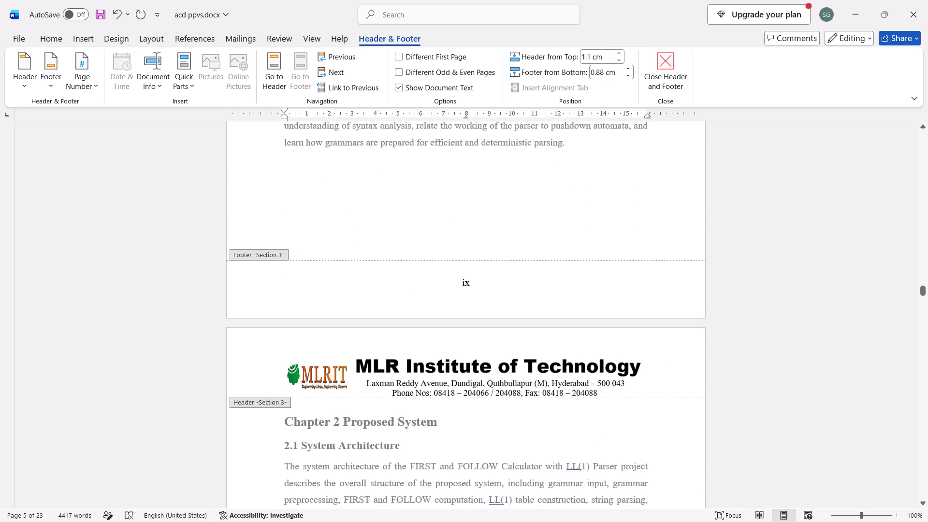
scroll(261, 231, down, 4)
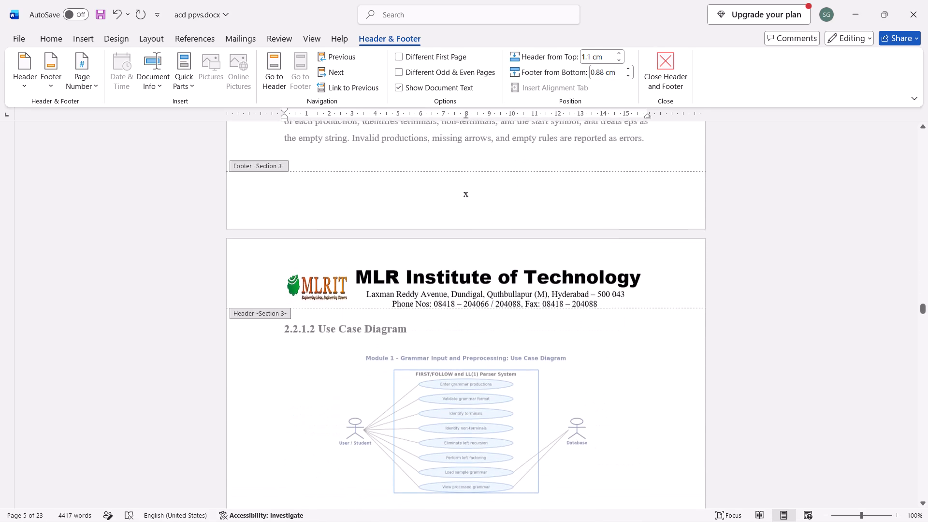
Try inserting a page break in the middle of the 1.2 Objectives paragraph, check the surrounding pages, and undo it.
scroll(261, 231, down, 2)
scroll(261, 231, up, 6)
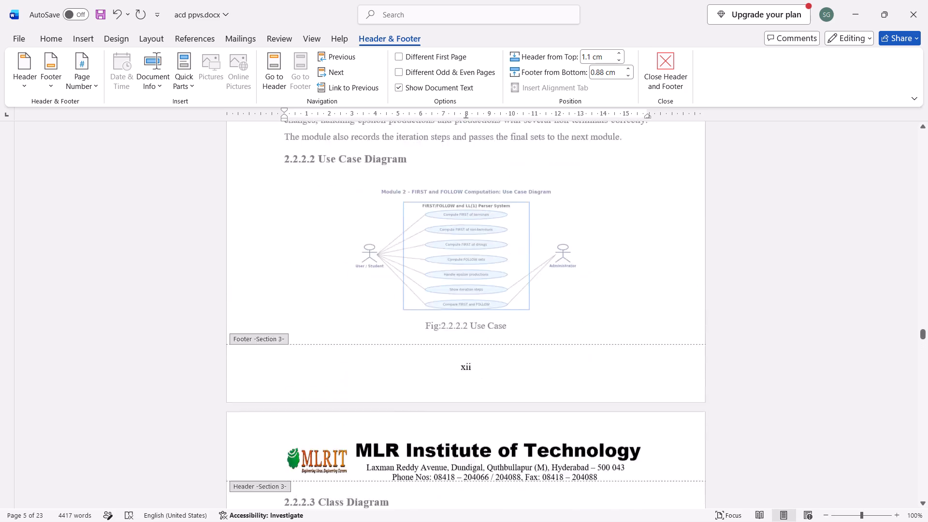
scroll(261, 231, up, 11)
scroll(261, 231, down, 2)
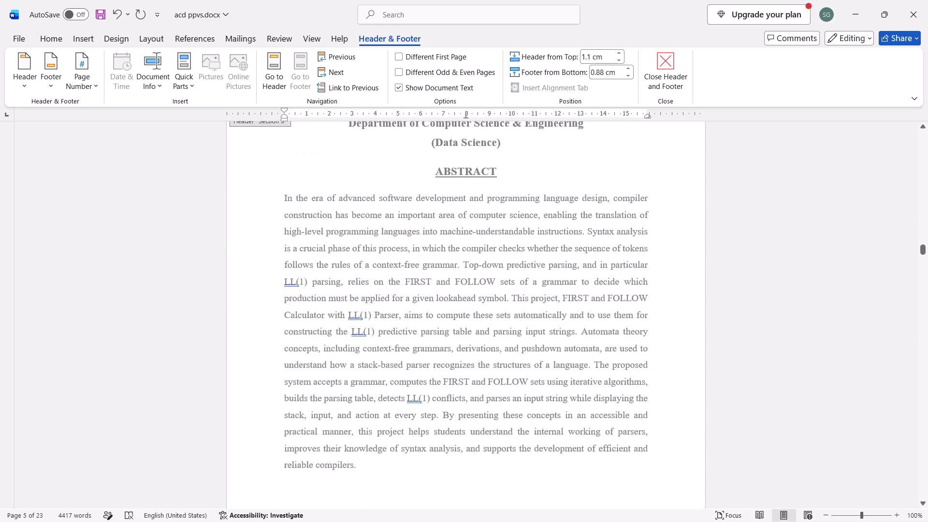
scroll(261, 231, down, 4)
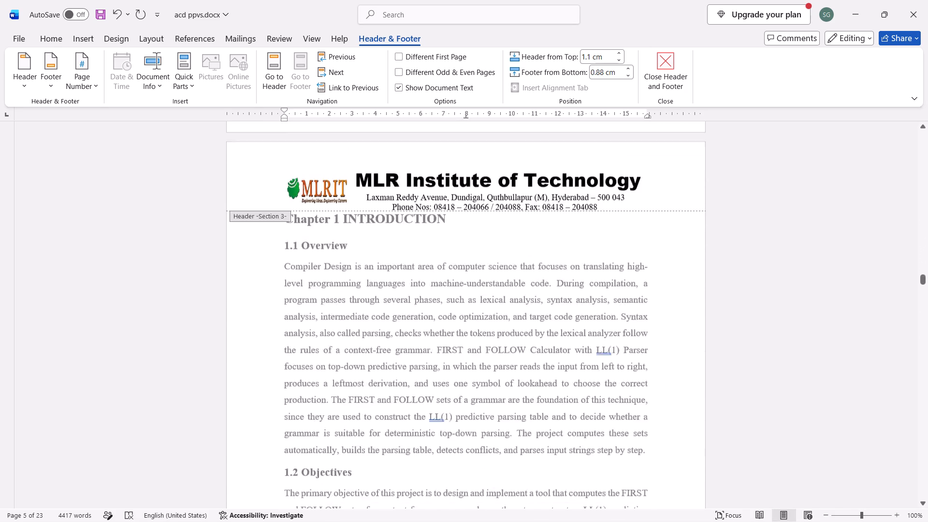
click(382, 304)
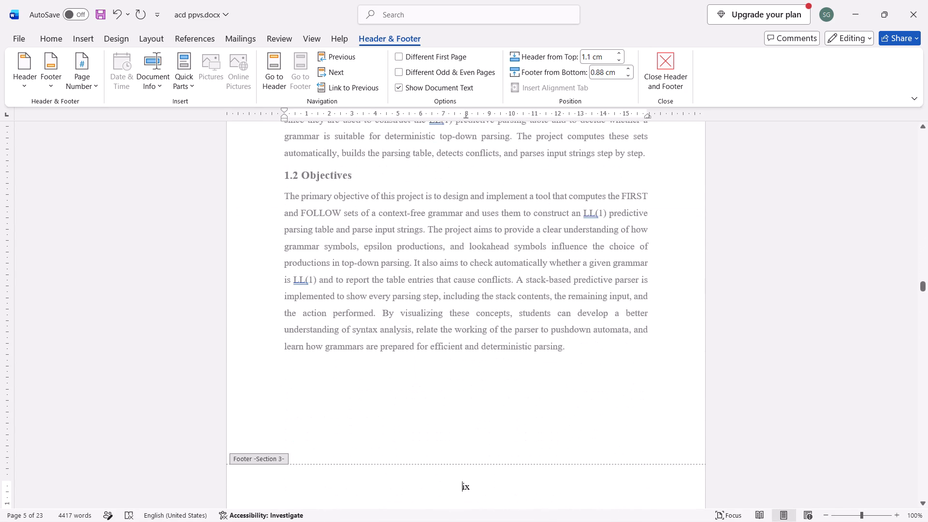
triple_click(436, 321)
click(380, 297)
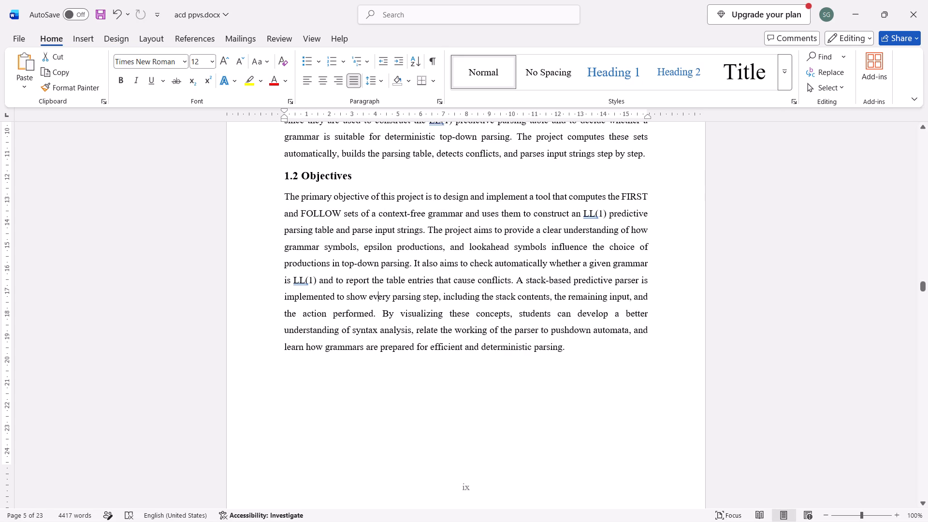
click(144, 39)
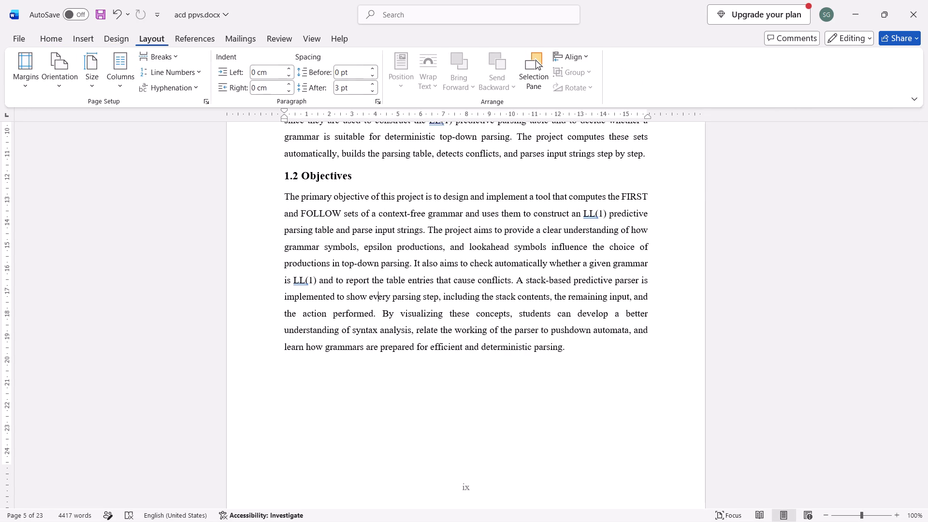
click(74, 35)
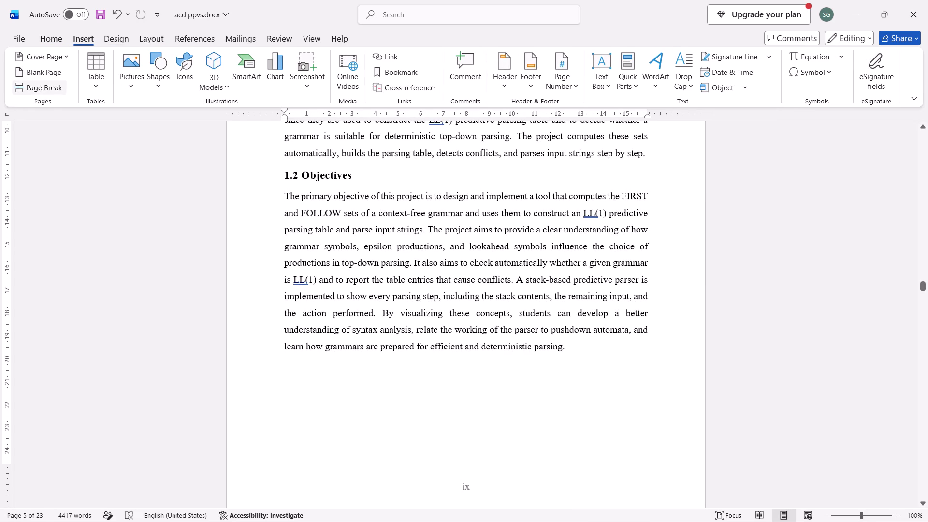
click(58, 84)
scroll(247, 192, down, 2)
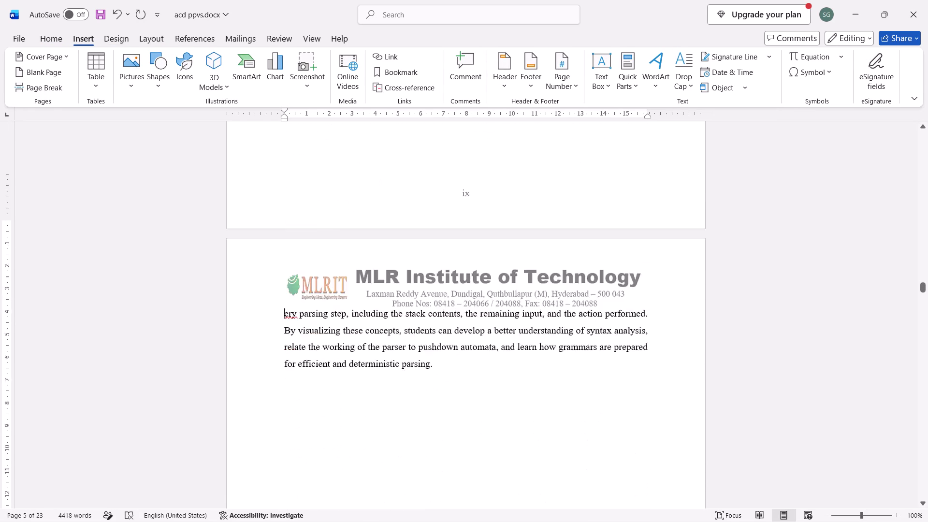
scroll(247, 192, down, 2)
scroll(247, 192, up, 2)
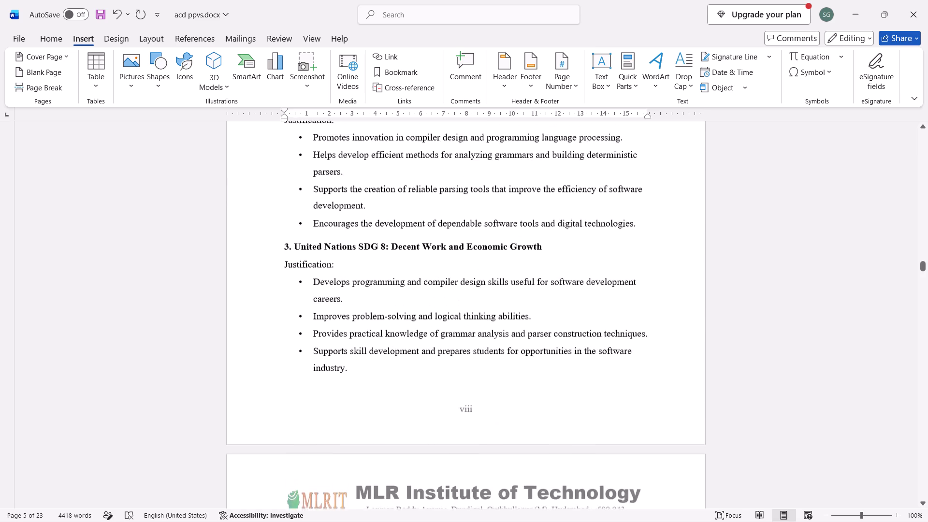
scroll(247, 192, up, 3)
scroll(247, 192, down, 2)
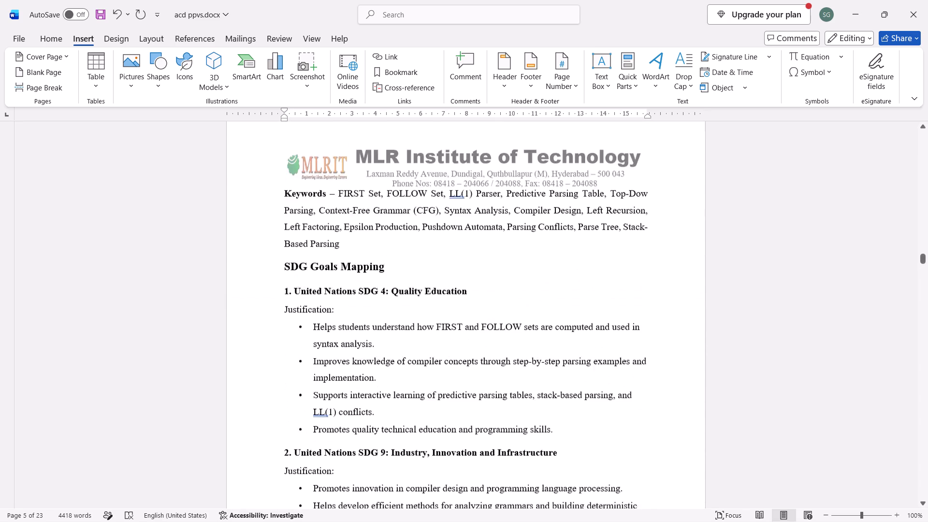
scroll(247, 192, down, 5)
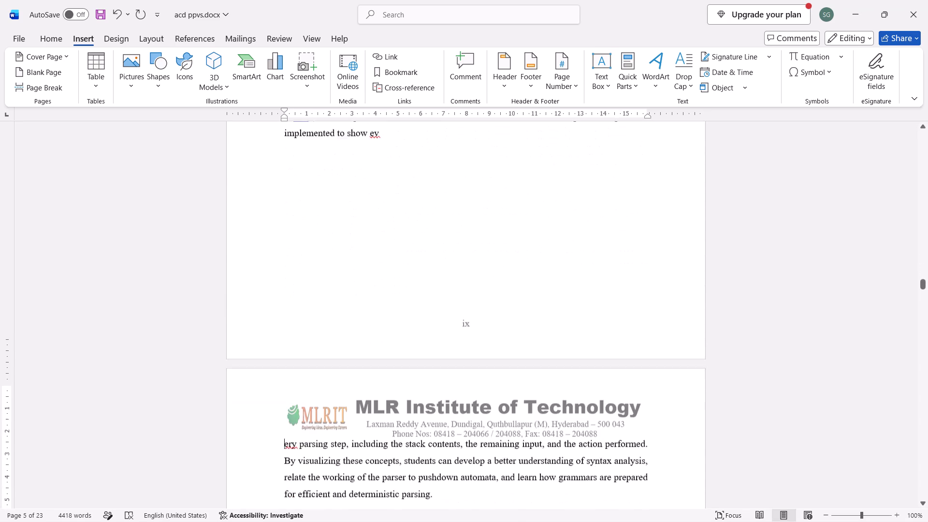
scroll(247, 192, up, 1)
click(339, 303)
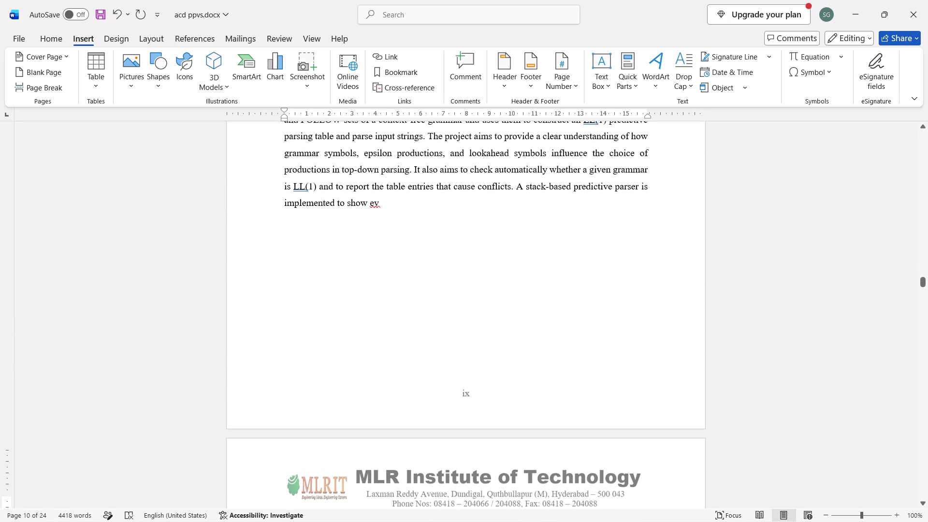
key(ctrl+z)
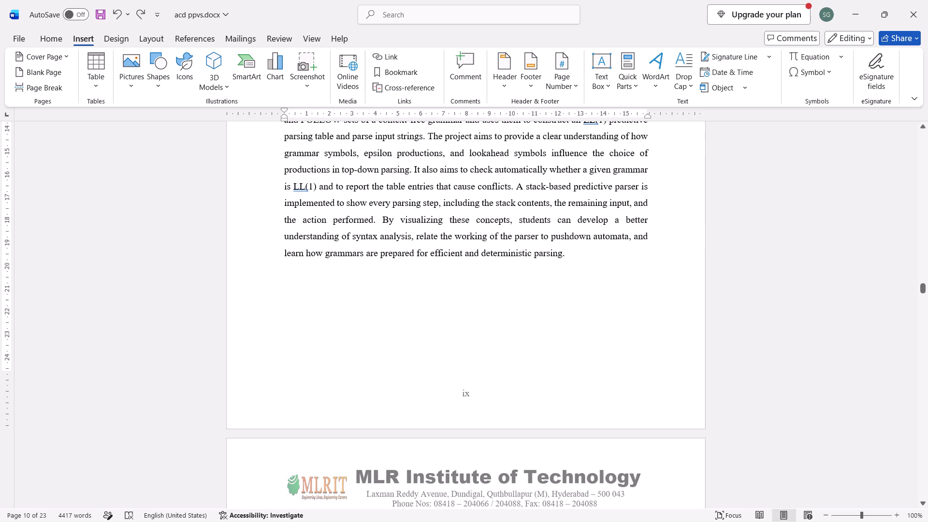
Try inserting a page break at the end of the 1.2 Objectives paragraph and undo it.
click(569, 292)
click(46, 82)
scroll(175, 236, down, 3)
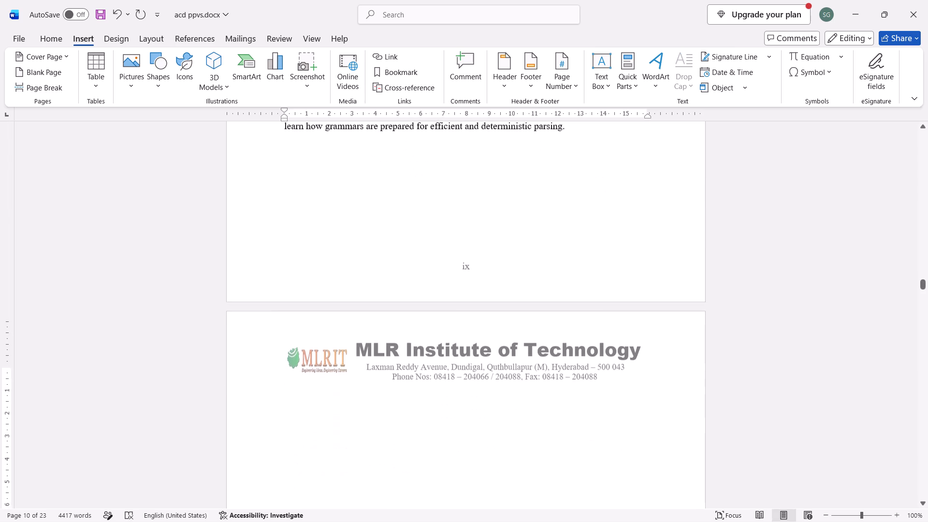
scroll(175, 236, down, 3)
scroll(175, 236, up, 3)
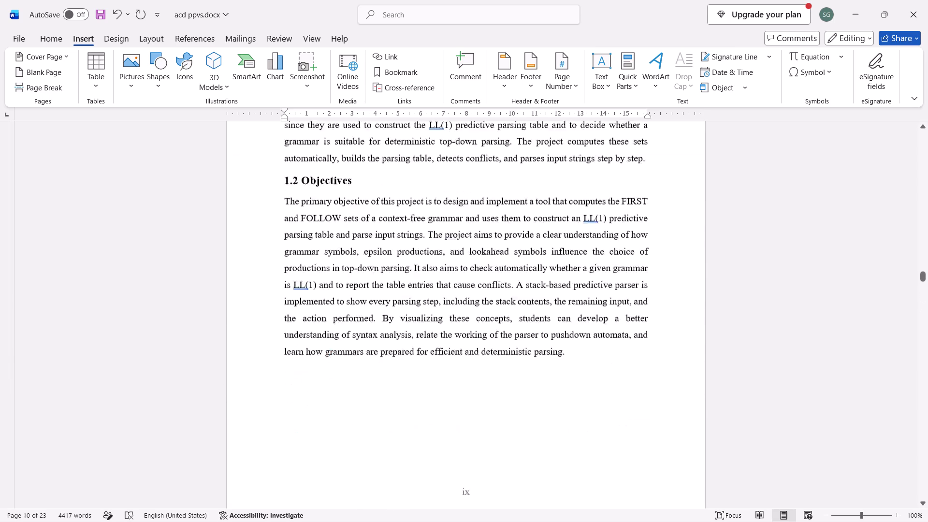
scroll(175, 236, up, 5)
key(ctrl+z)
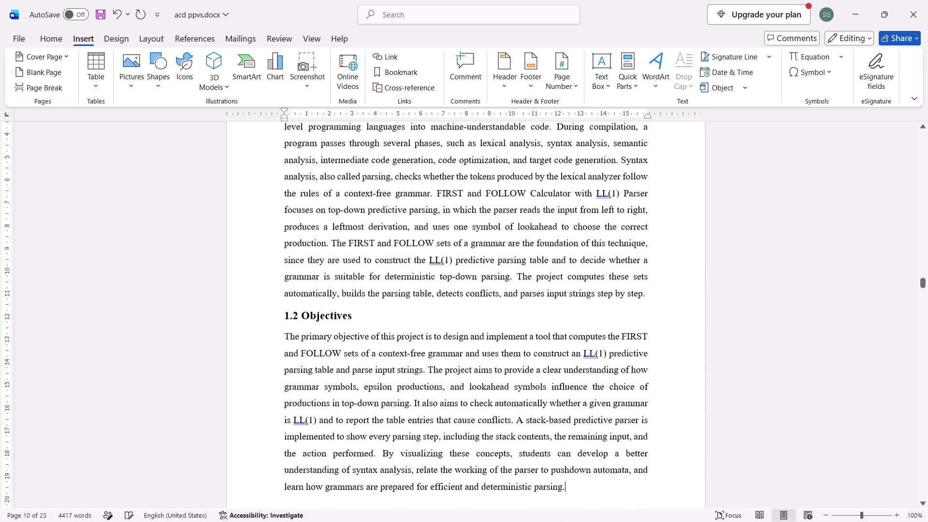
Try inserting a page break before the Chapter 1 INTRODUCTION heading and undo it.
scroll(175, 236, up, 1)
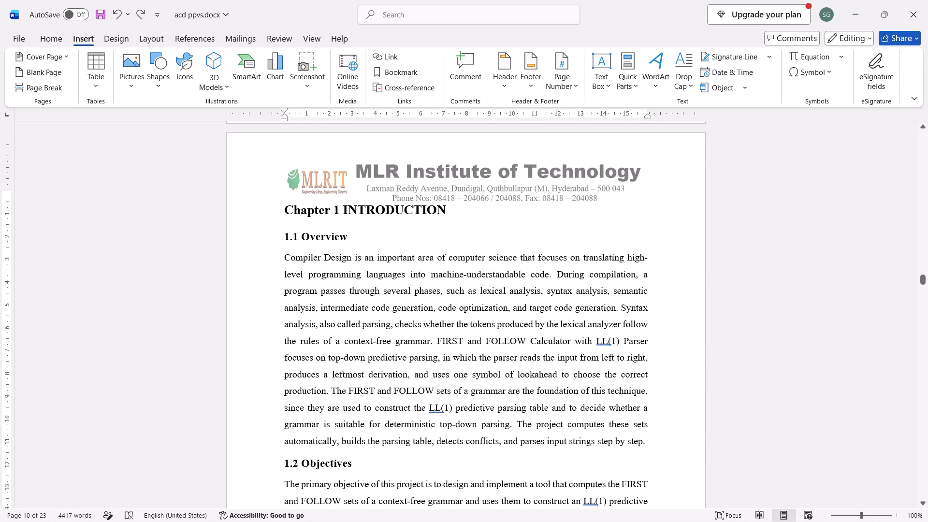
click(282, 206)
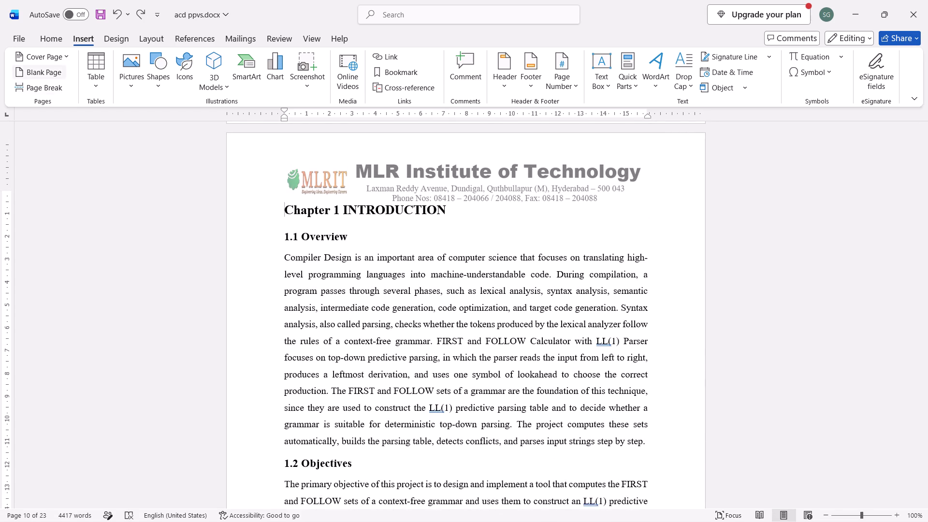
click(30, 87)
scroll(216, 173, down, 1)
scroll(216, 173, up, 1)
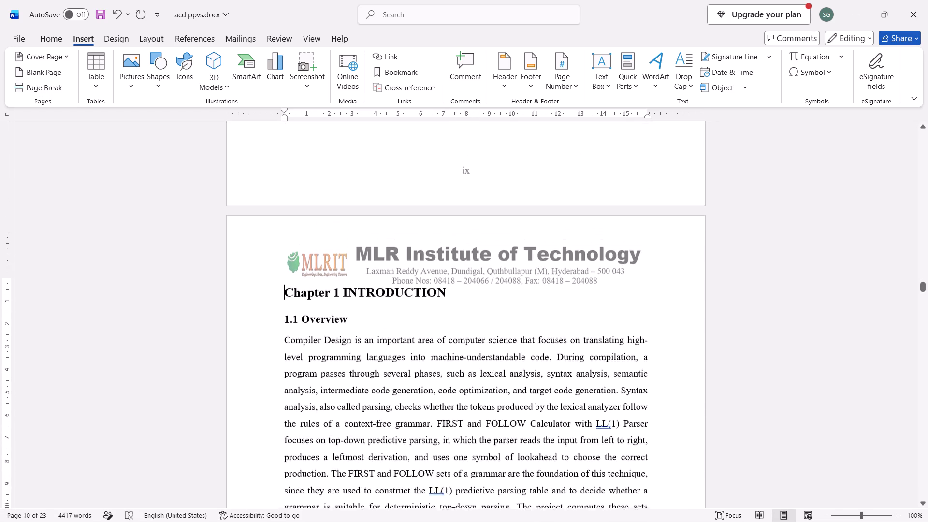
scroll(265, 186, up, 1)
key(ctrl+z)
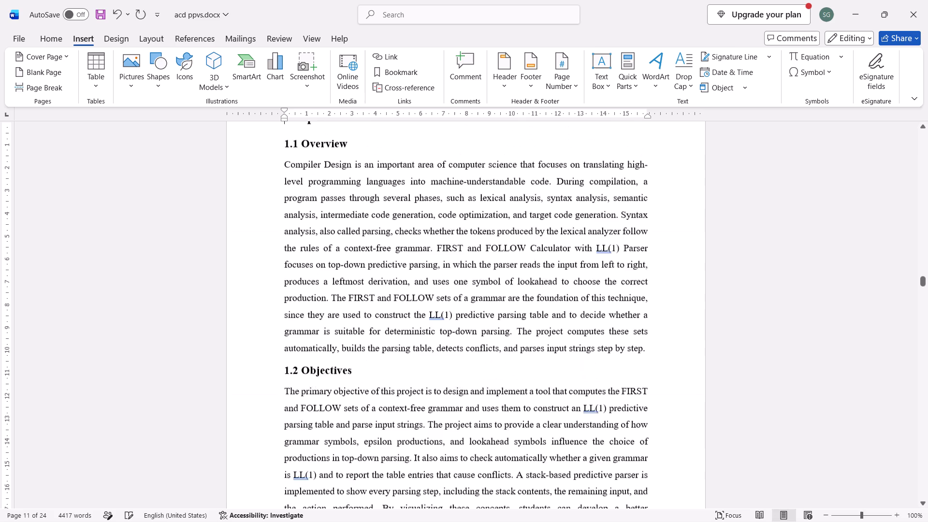
scroll(537, 108, up, 3)
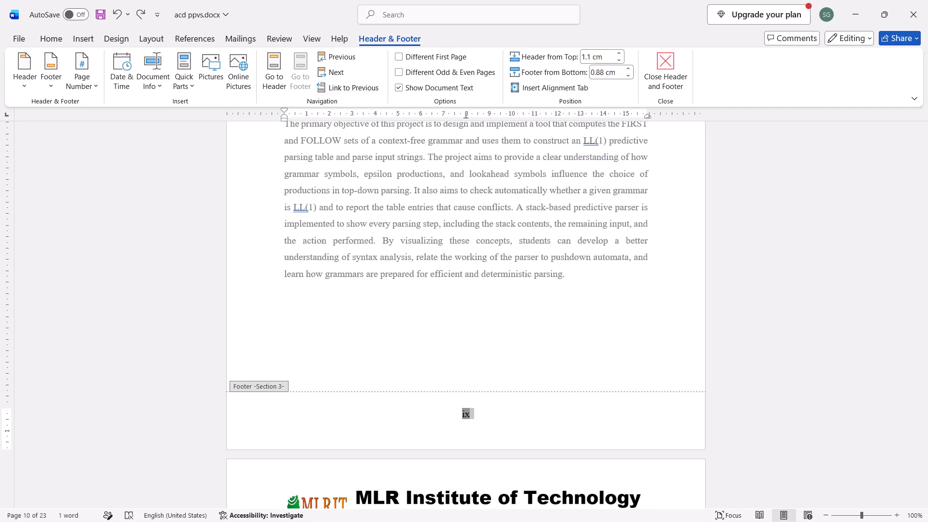
click(361, 84)
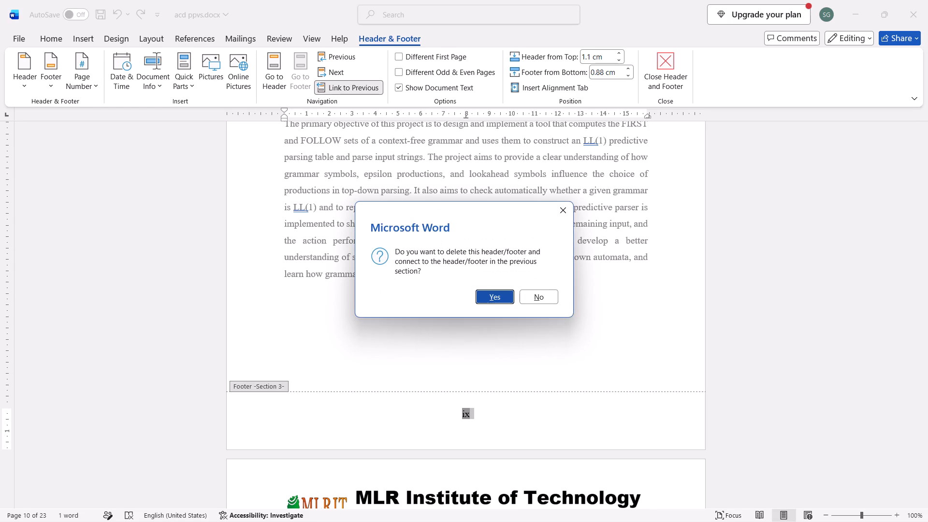
click(486, 288)
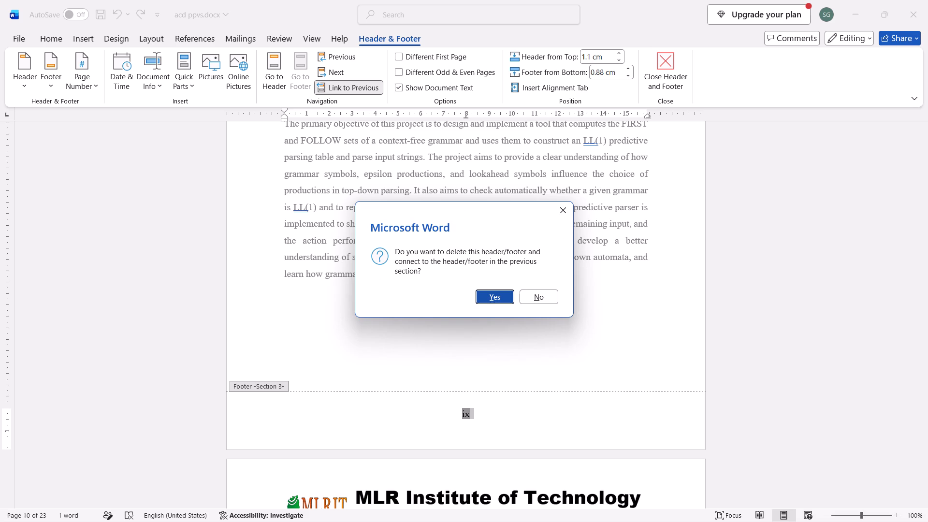
click(487, 292)
Turn off the Section 3 footer's link to the previous section on the Chapter 1 page.
scroll(485, 310, down, 4)
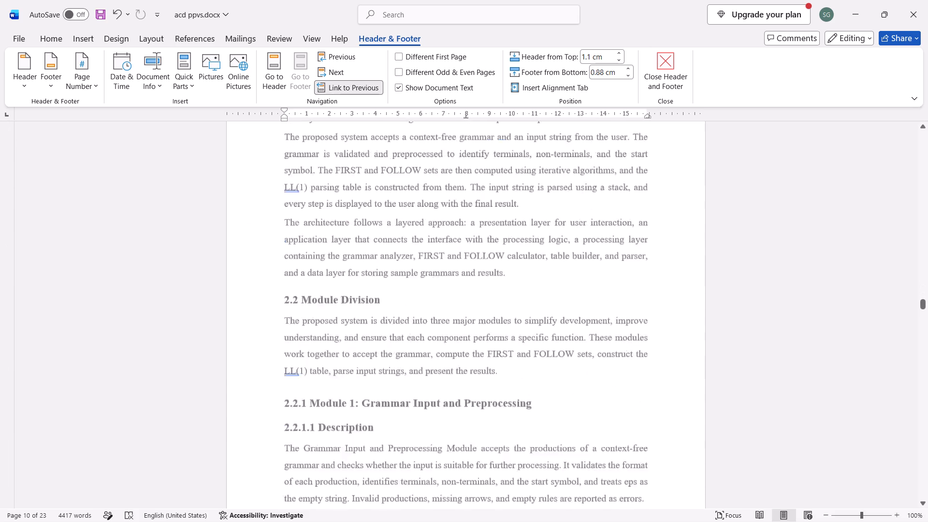
scroll(485, 310, up, 2)
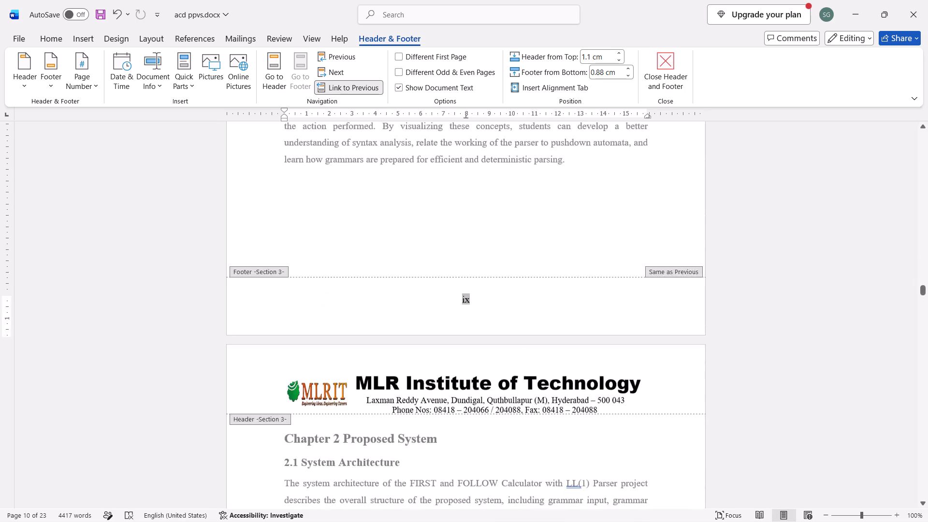
scroll(485, 310, up, 3)
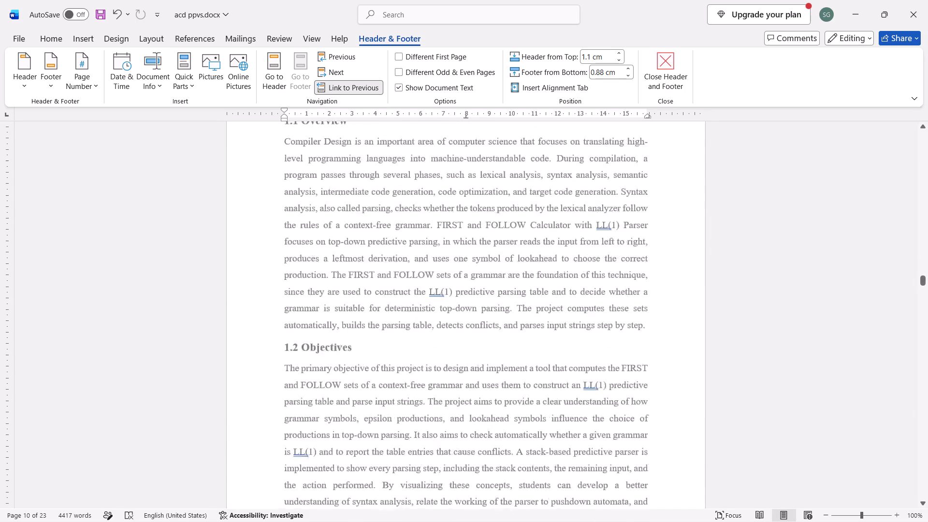
scroll(485, 310, down, 2)
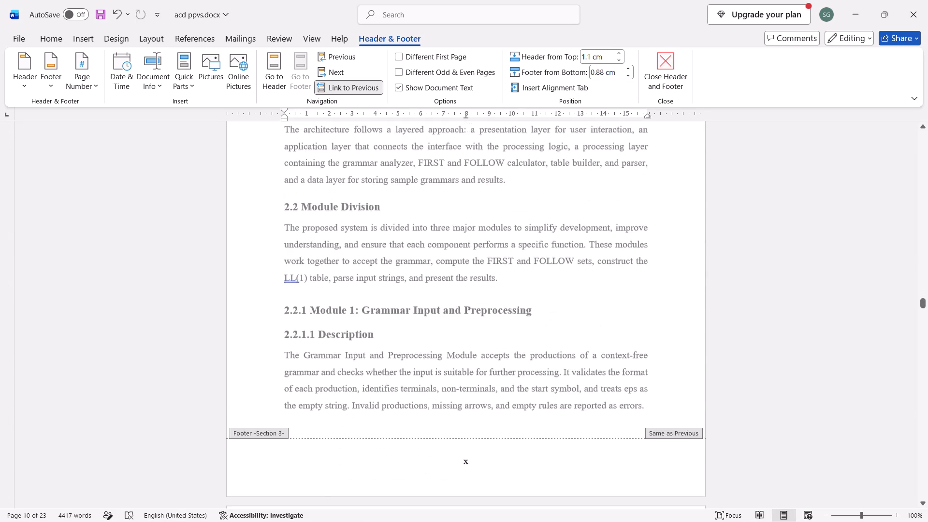
scroll(485, 310, down, 1)
scroll(485, 310, up, 2)
scroll(485, 310, down, 2)
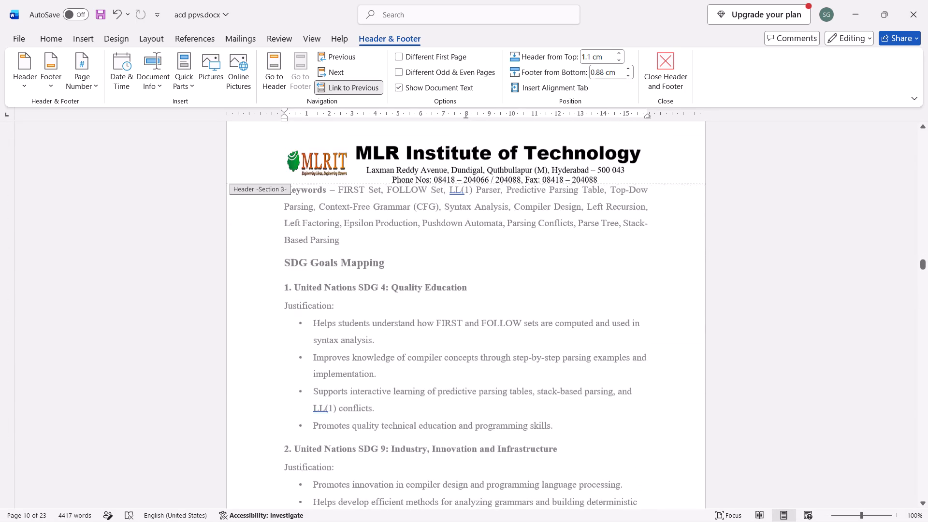
scroll(485, 310, up, 1)
scroll(485, 310, down, 1)
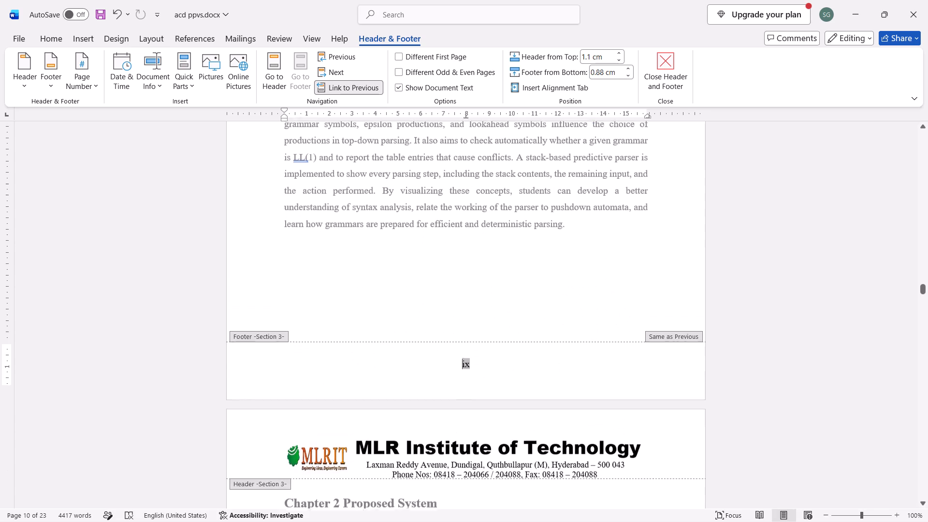
click(349, 90)
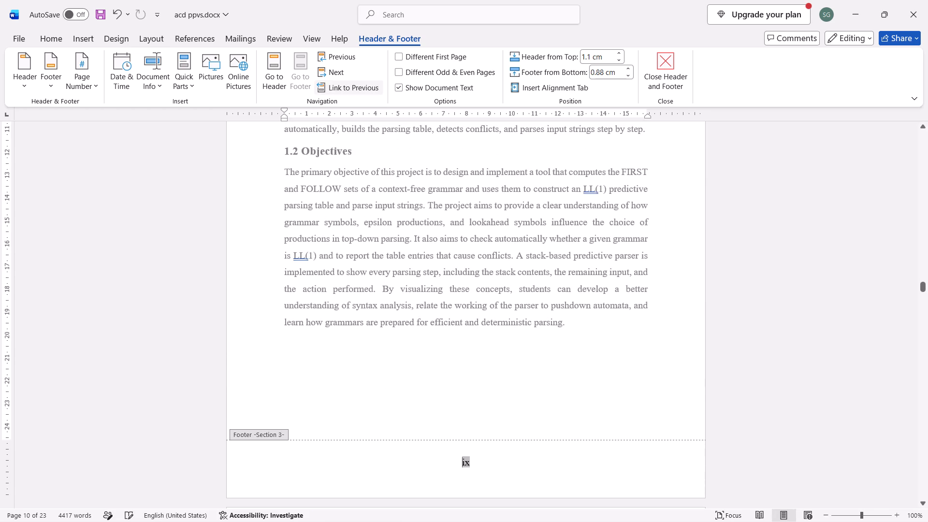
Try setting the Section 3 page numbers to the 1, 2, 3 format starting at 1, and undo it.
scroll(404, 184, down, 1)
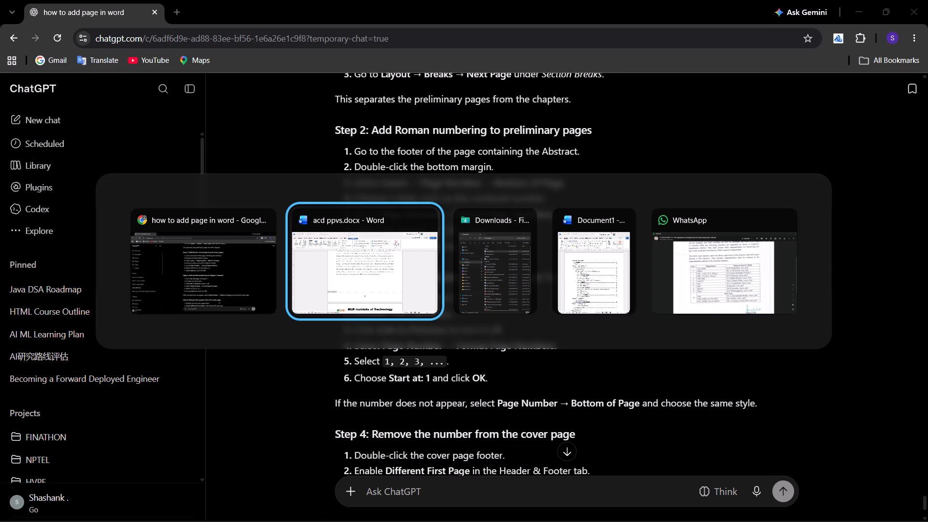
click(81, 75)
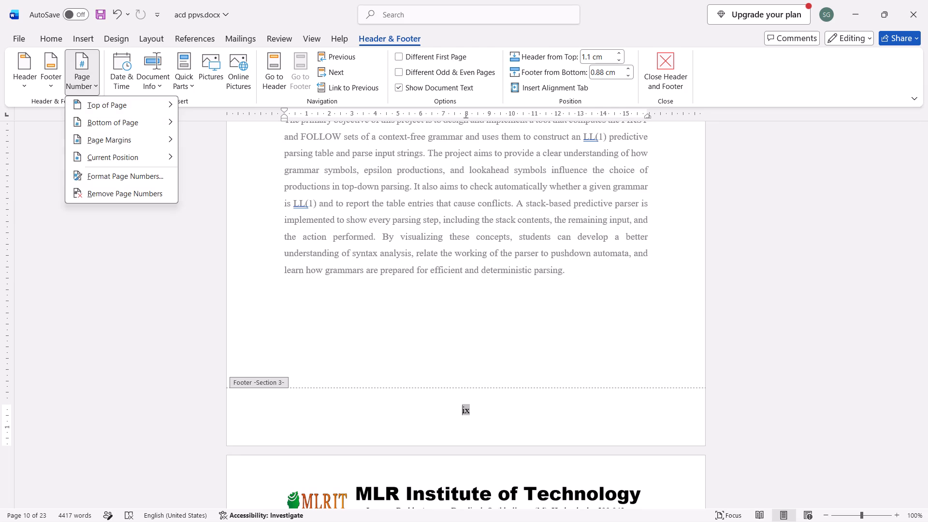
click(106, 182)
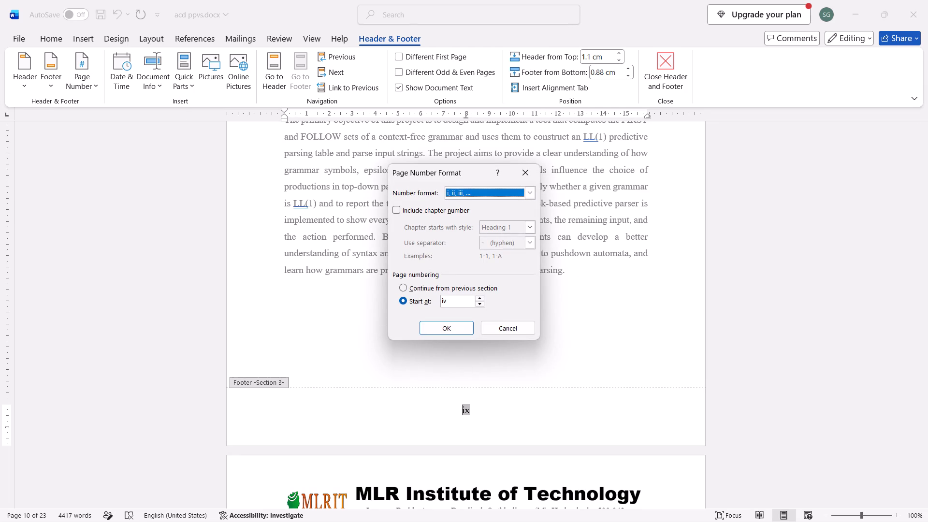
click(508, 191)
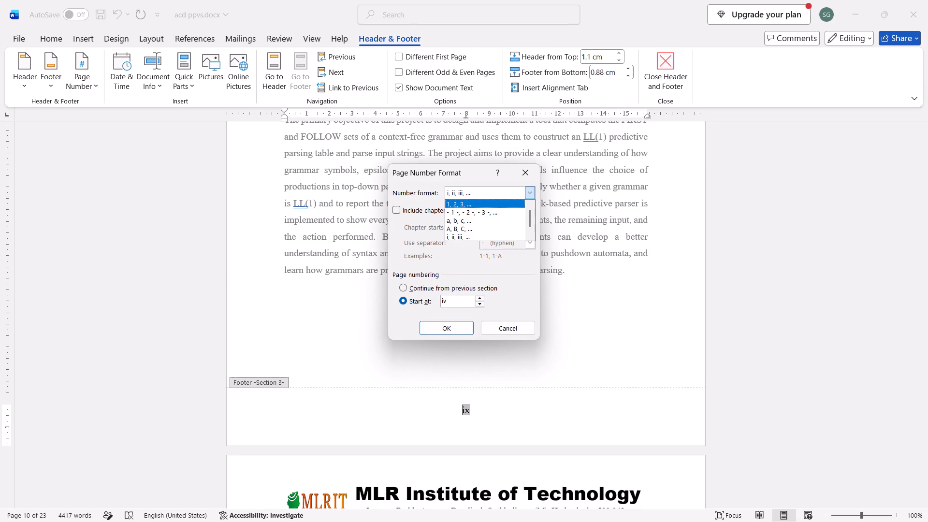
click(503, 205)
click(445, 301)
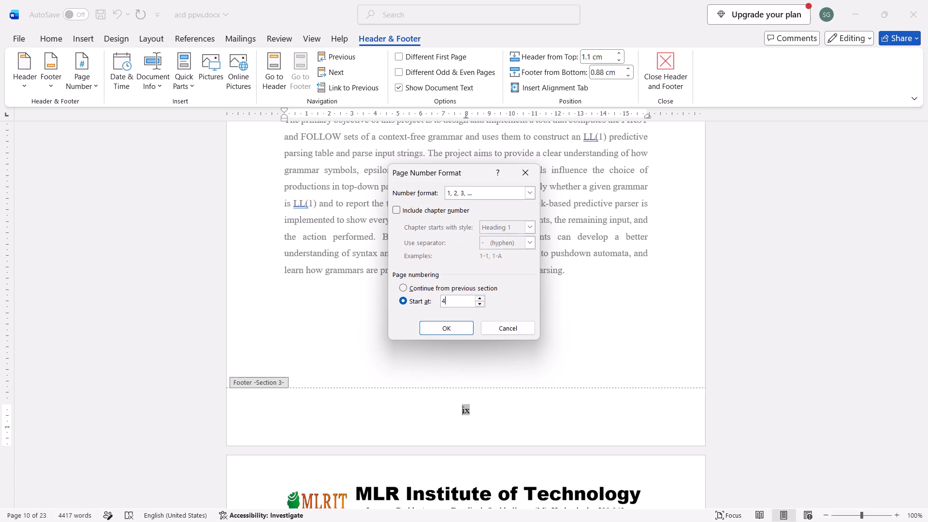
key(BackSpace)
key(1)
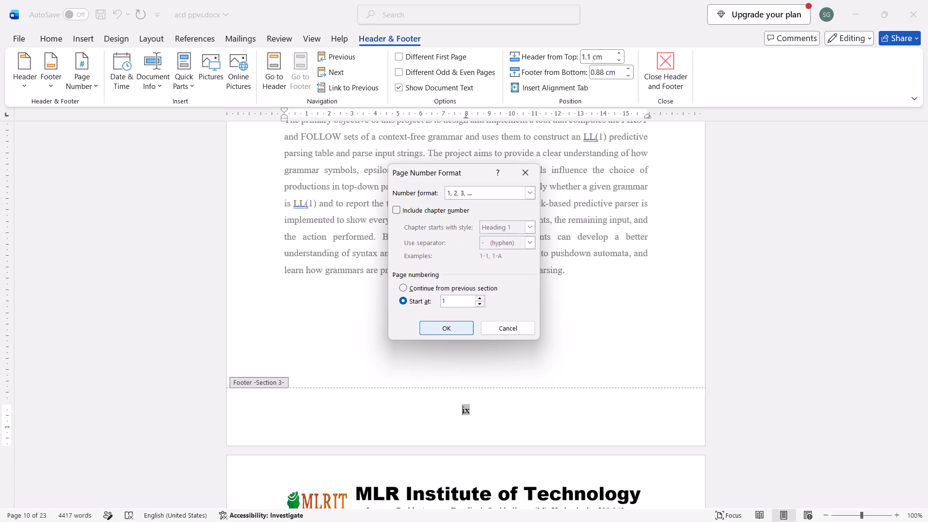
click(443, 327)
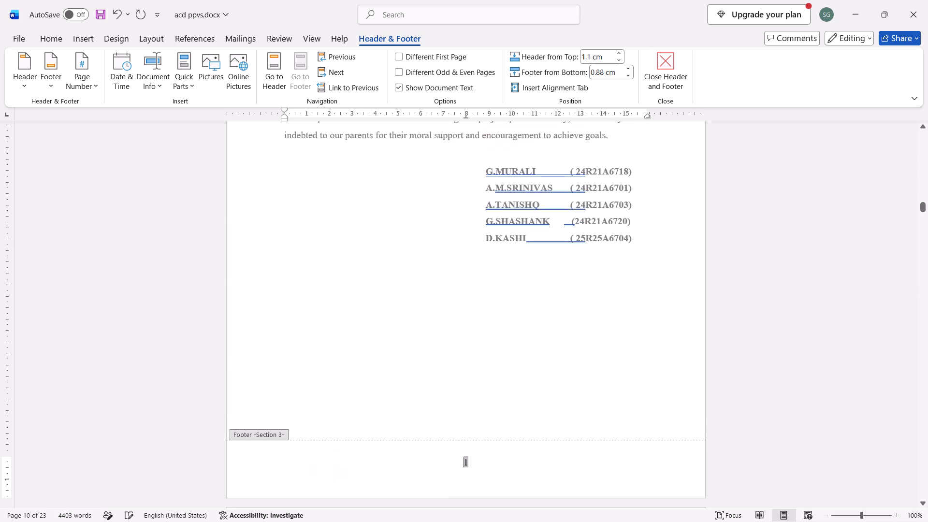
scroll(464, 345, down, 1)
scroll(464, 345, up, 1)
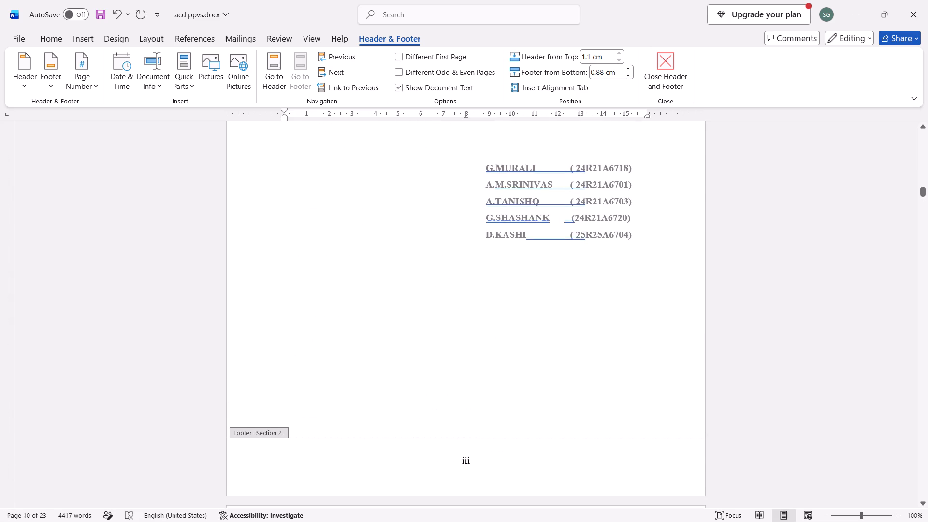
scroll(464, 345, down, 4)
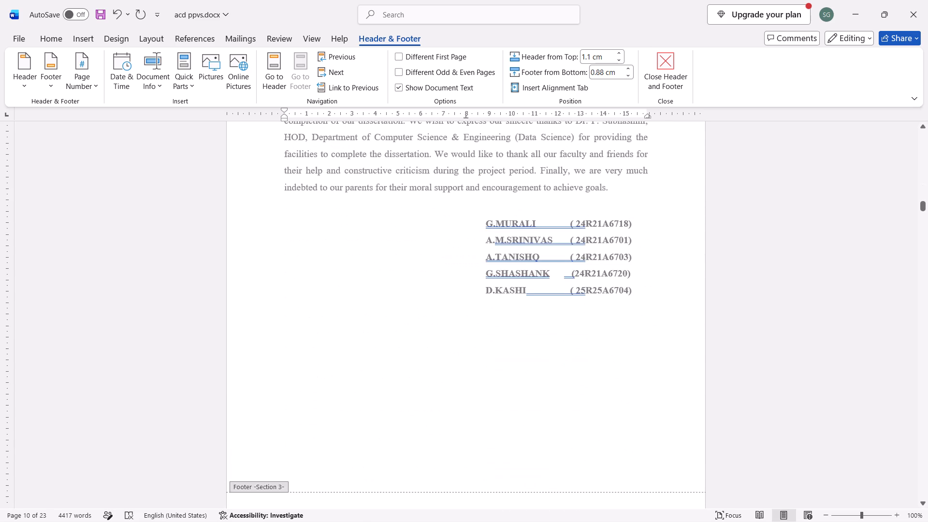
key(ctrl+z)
Open the Section 3 footer below the 1.2 Objectives paragraph for editing.
scroll(464, 345, up, 1)
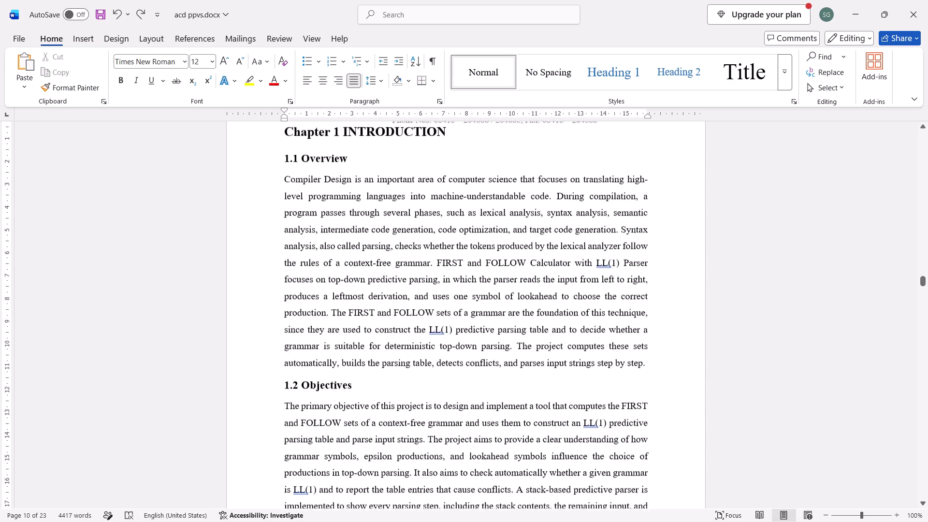
scroll(464, 345, up, 1)
scroll(464, 345, down, 4)
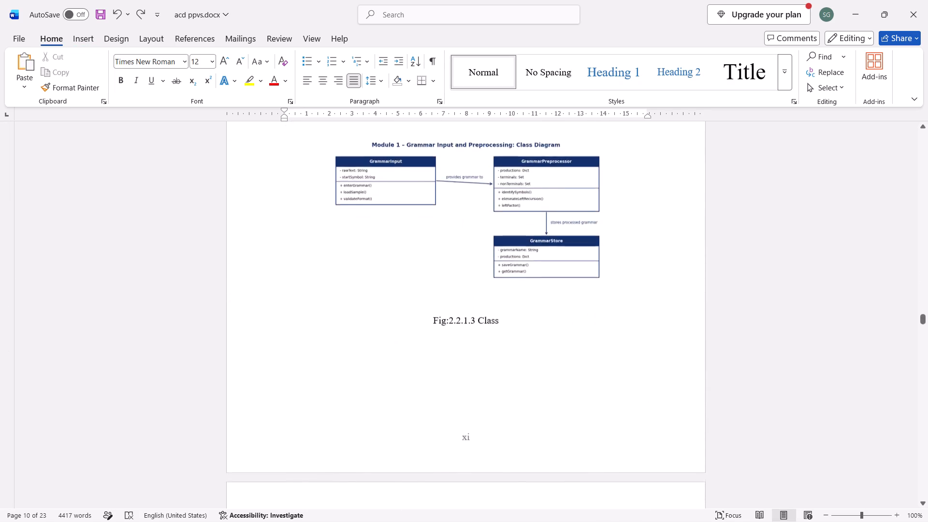
scroll(464, 345, down, 2)
scroll(464, 345, up, 3)
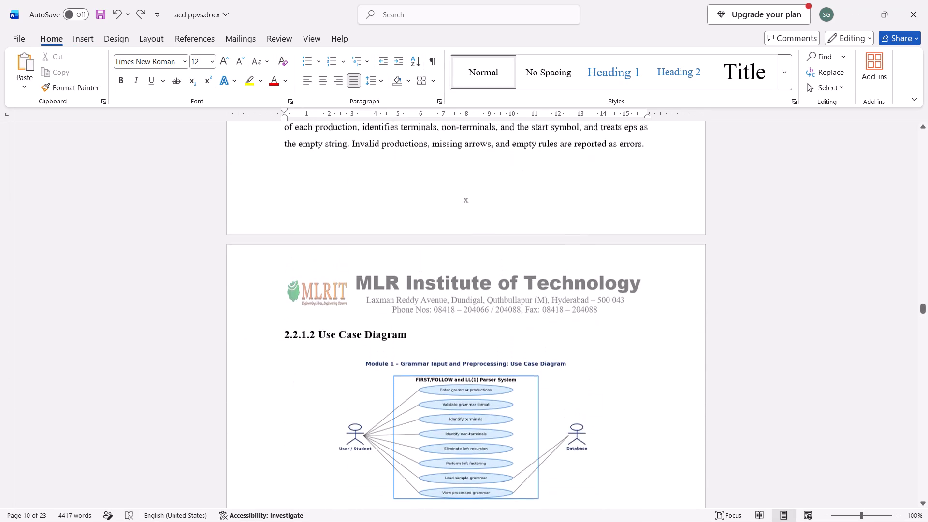
scroll(464, 345, up, 3)
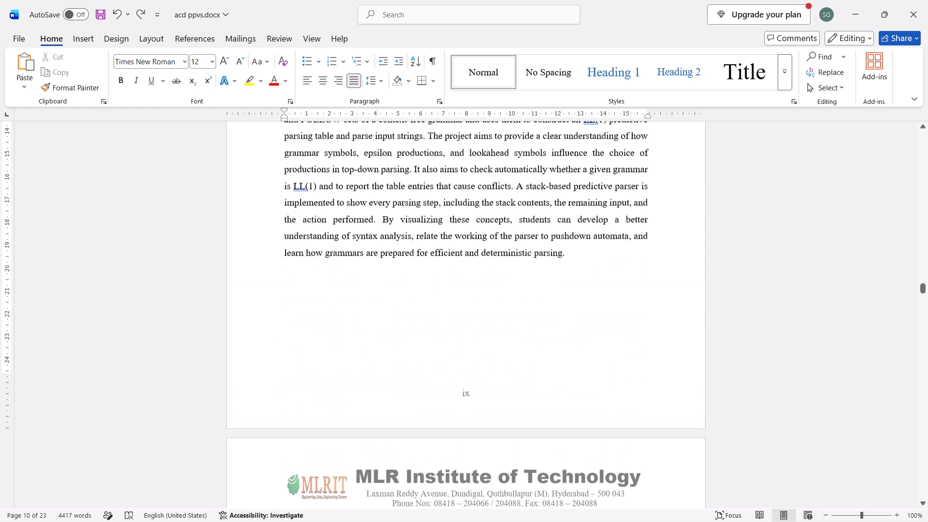
click(465, 403)
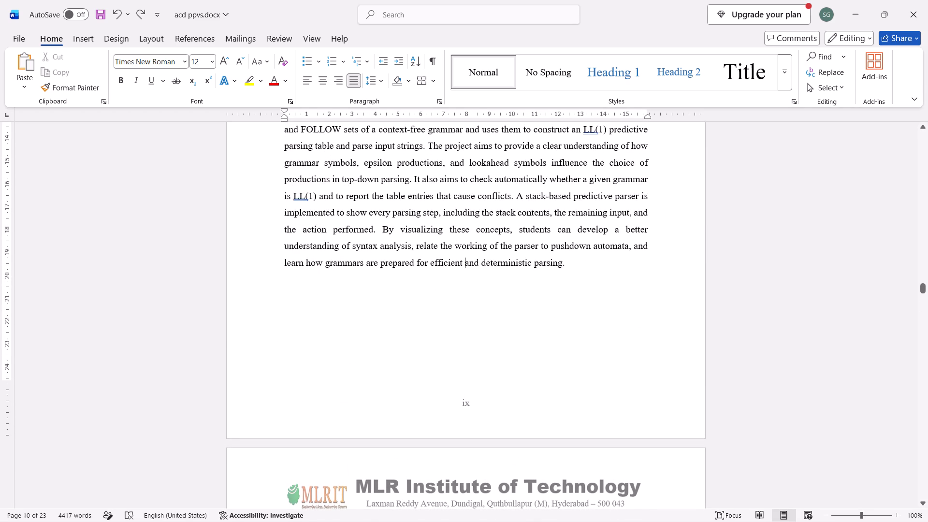
click(465, 403)
double_click(465, 403)
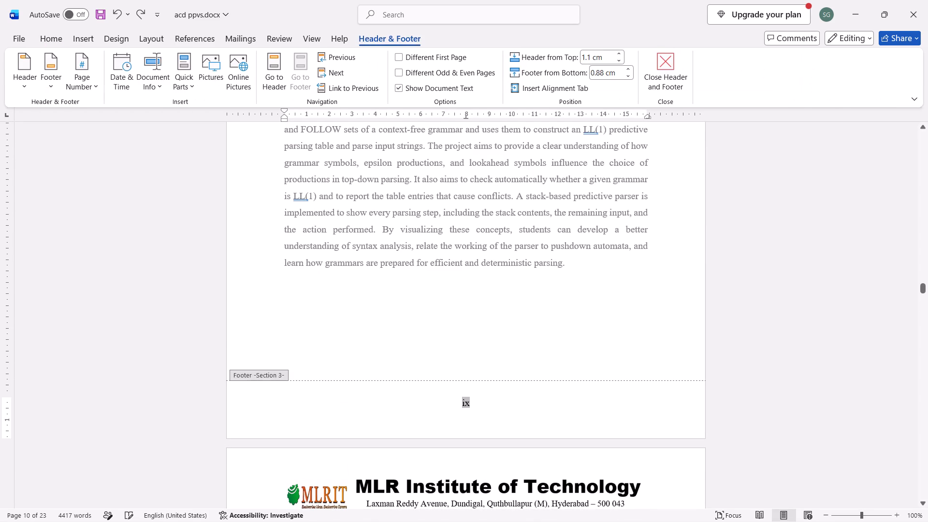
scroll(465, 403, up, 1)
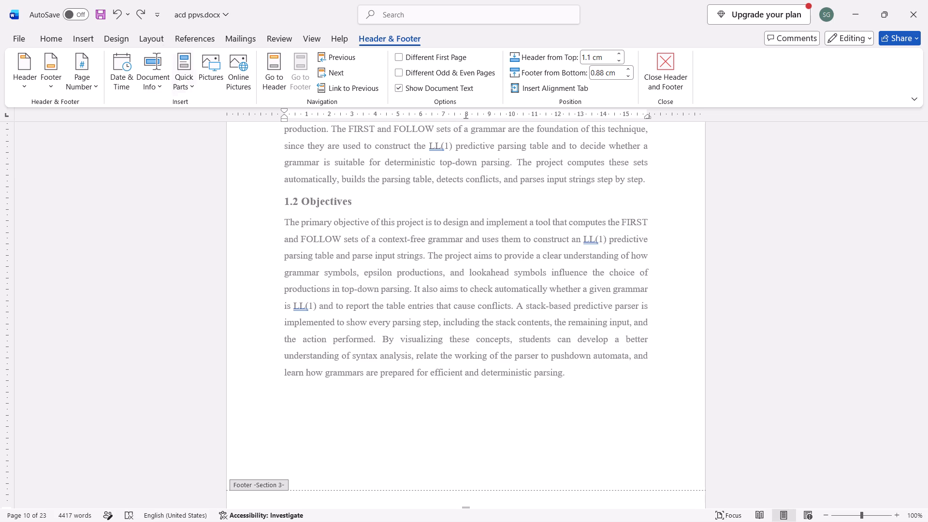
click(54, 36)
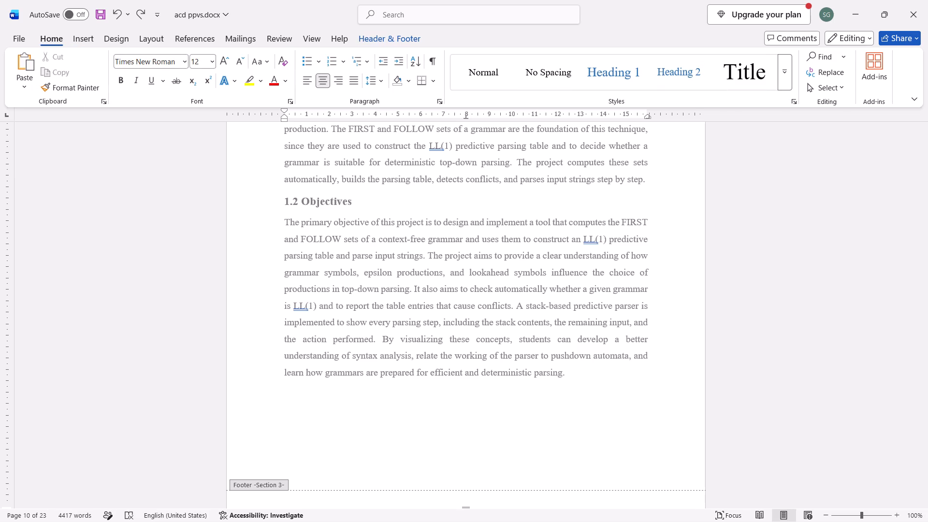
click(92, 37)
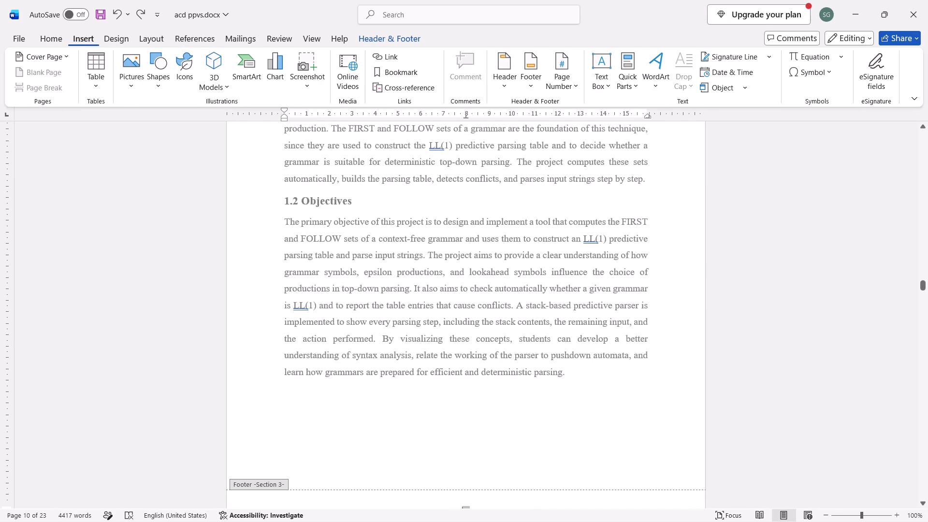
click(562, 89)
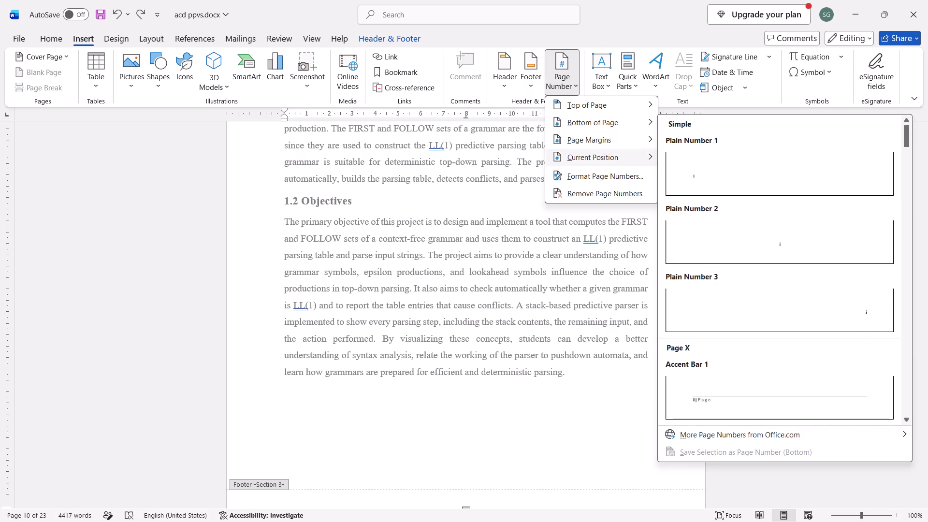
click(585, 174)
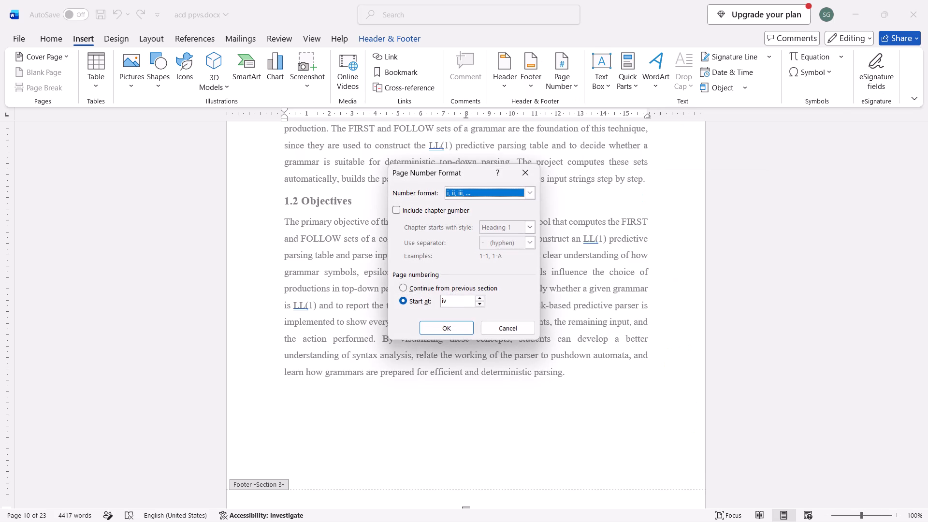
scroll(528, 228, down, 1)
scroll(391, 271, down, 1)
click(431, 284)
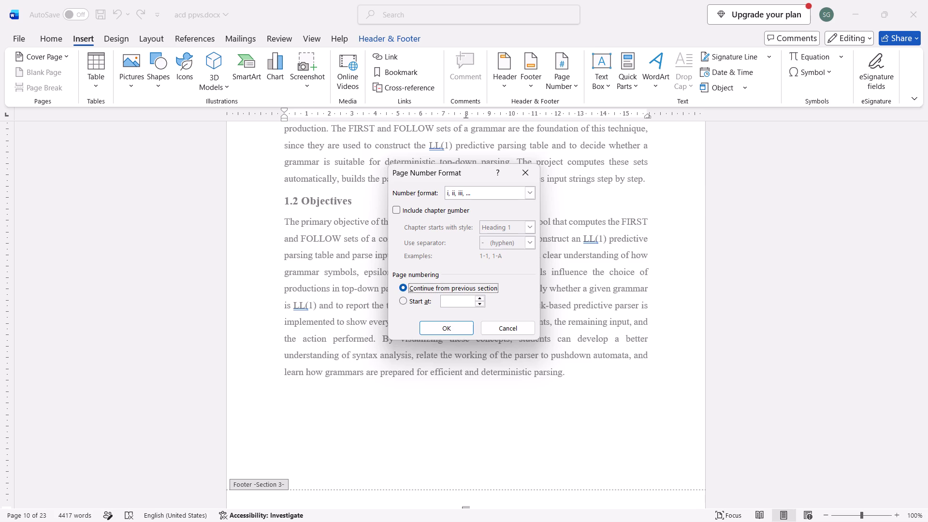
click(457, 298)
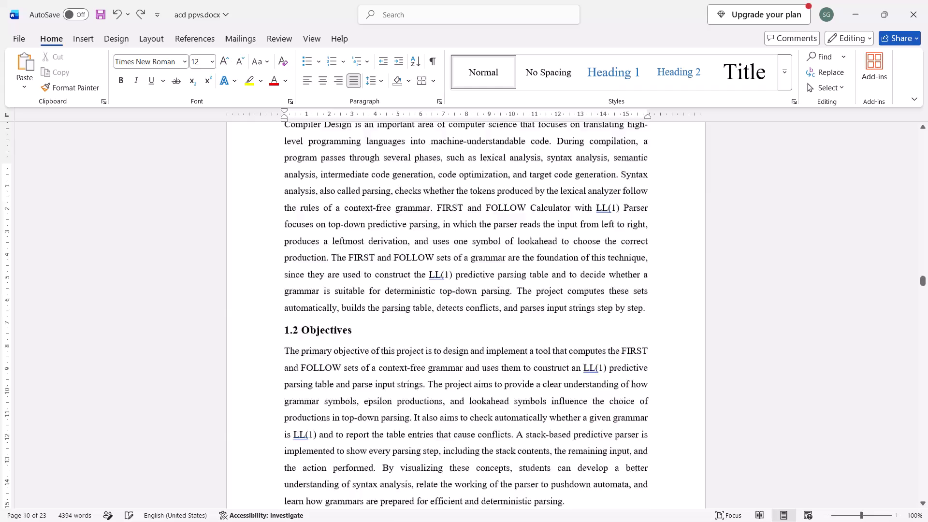
scroll(676, 361, up, 6)
scroll(676, 361, down, 5)
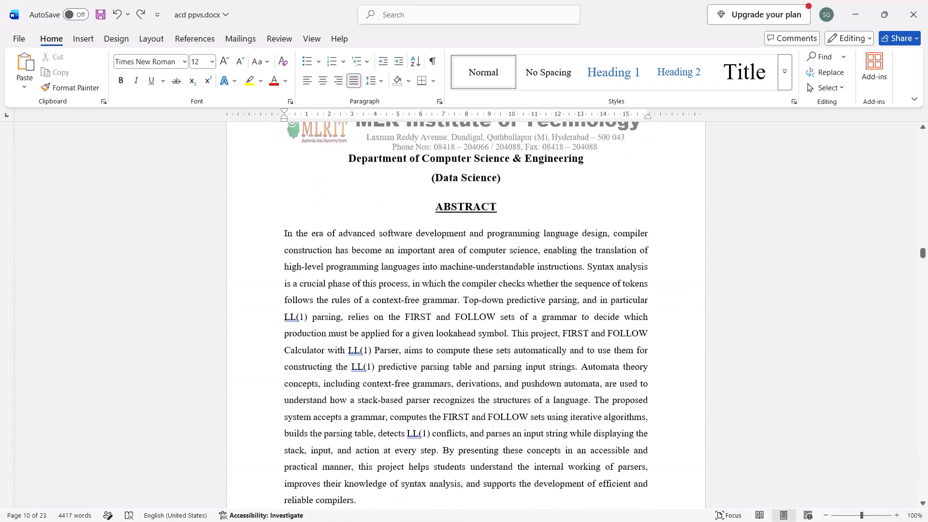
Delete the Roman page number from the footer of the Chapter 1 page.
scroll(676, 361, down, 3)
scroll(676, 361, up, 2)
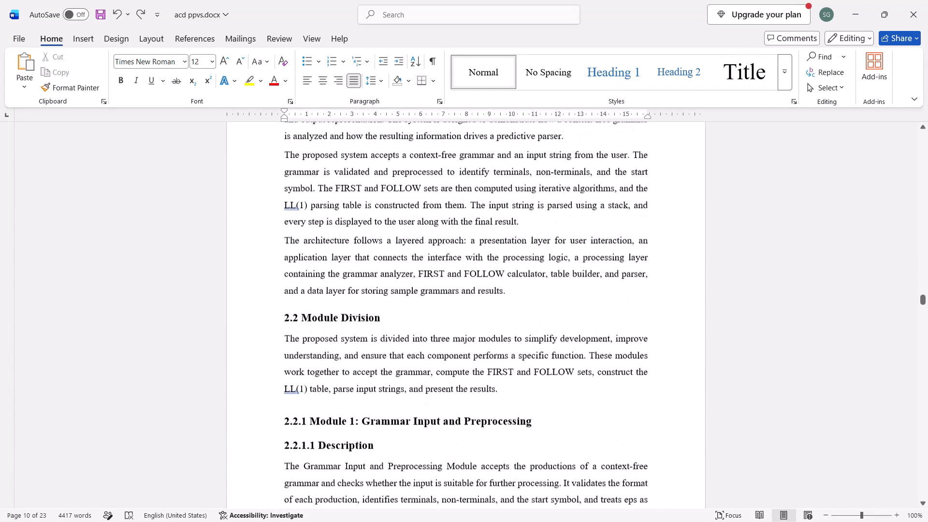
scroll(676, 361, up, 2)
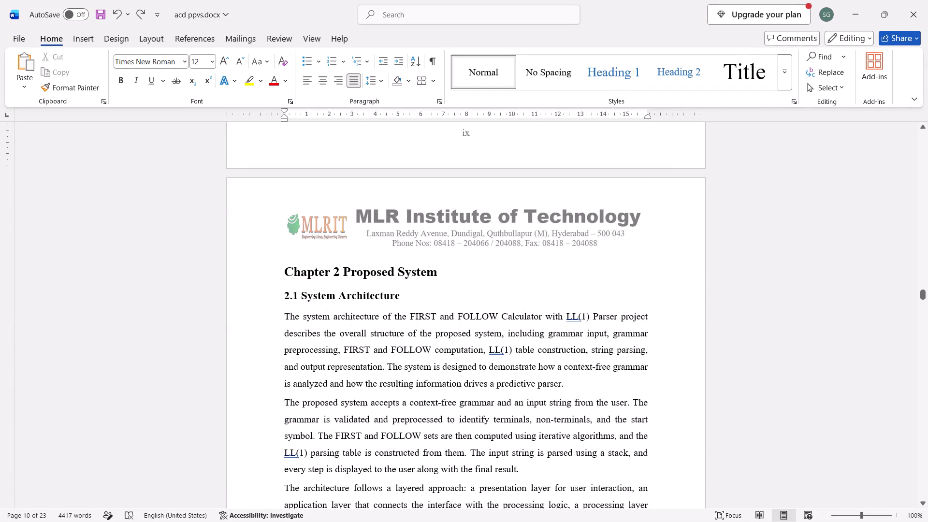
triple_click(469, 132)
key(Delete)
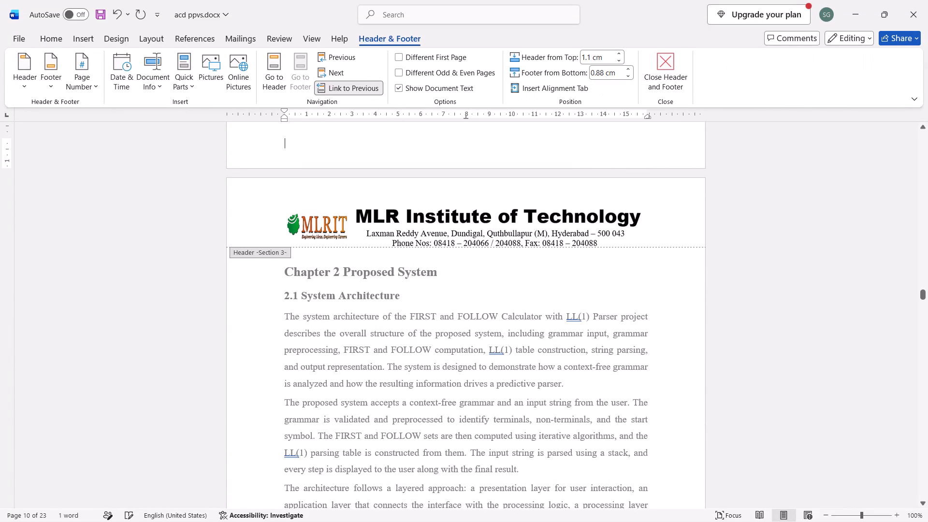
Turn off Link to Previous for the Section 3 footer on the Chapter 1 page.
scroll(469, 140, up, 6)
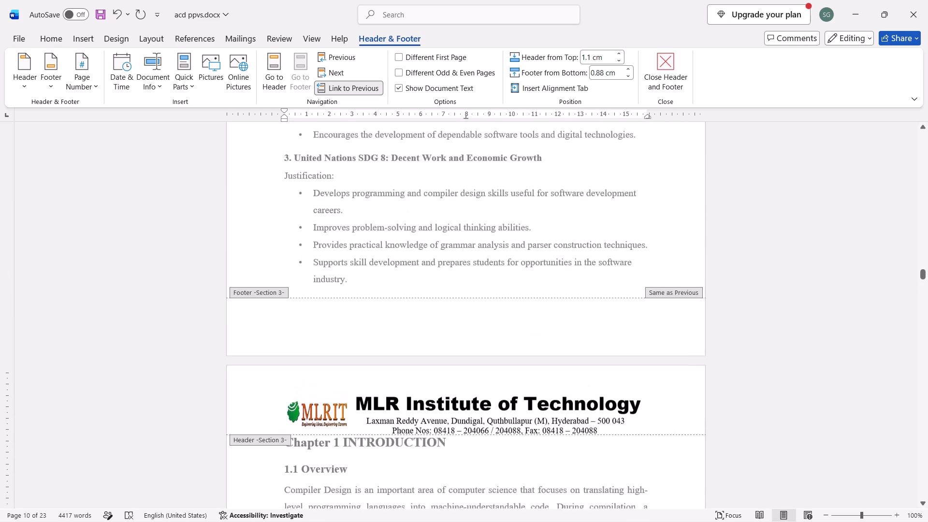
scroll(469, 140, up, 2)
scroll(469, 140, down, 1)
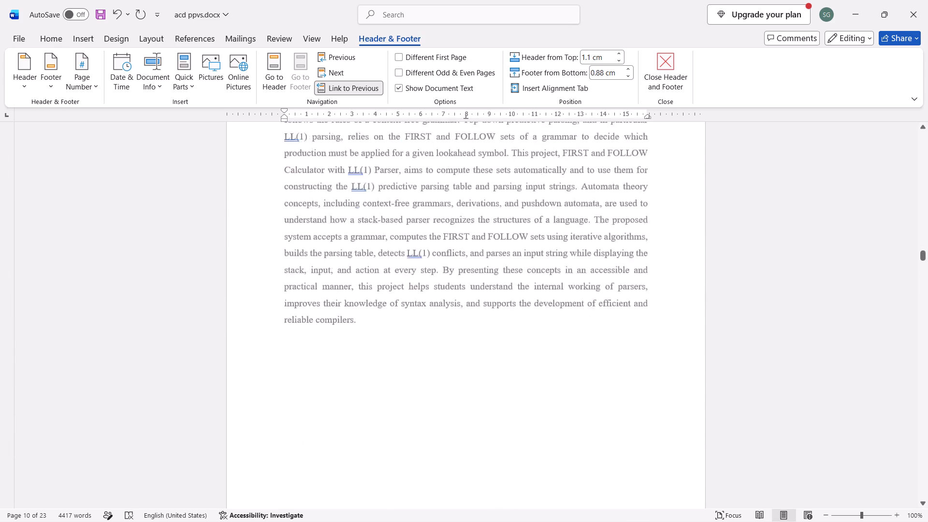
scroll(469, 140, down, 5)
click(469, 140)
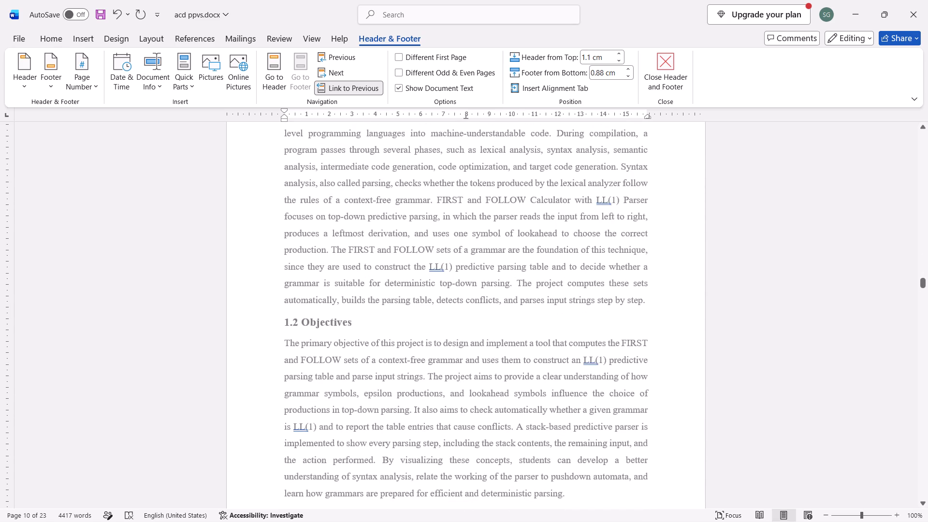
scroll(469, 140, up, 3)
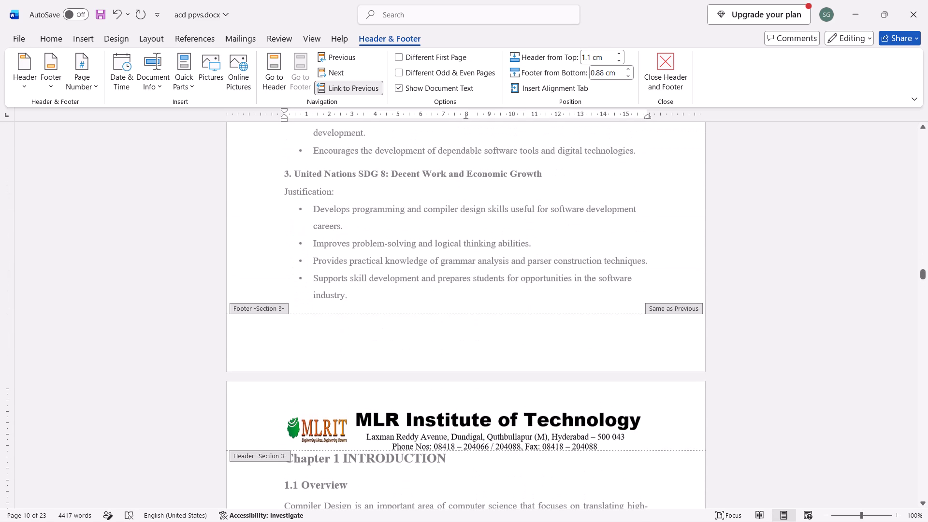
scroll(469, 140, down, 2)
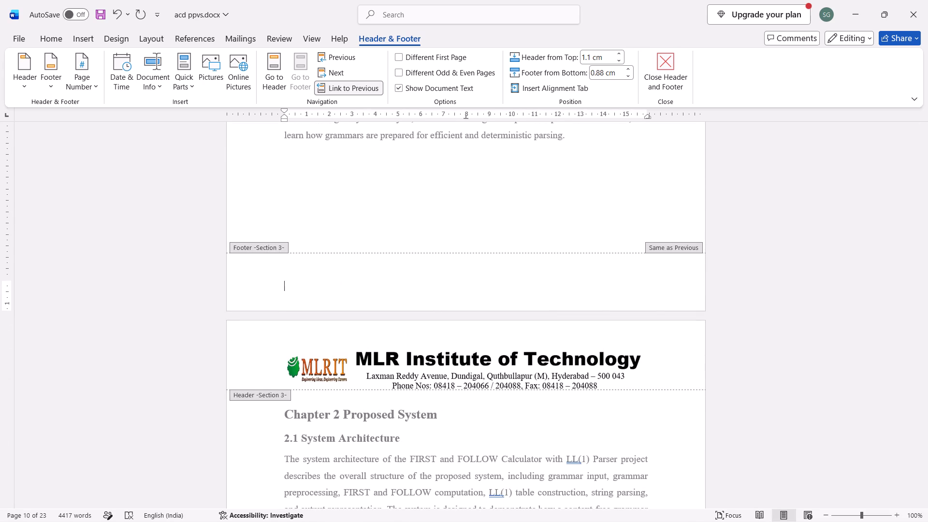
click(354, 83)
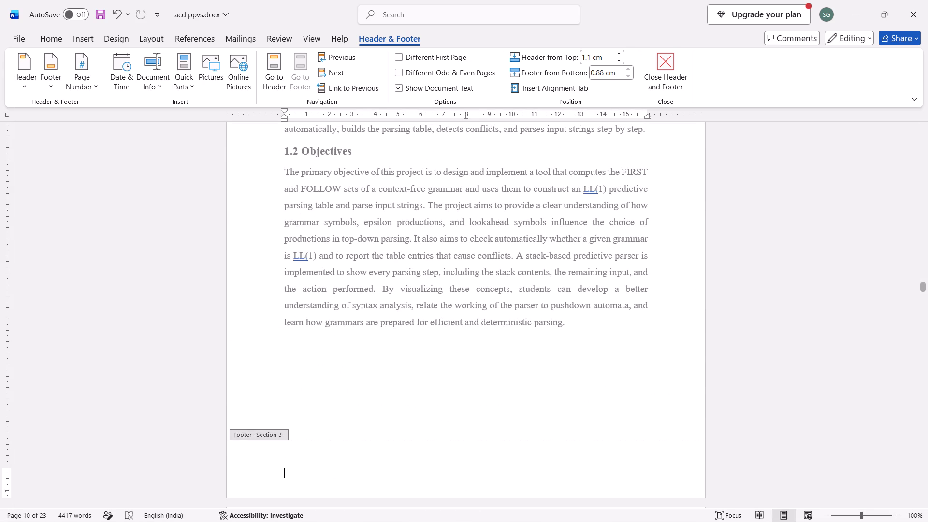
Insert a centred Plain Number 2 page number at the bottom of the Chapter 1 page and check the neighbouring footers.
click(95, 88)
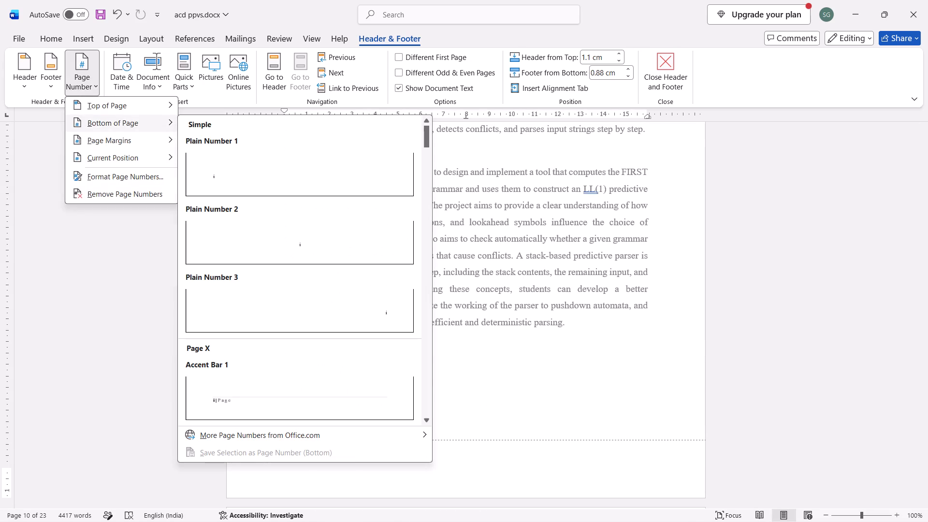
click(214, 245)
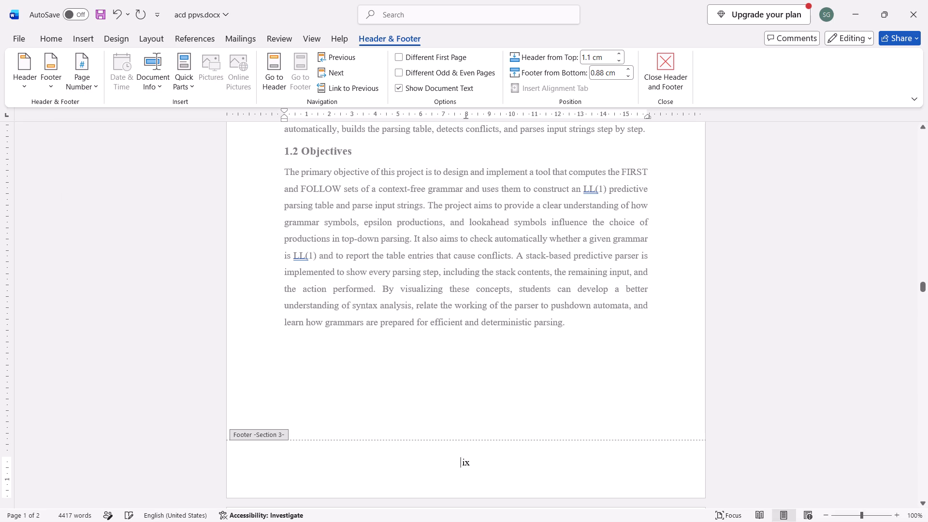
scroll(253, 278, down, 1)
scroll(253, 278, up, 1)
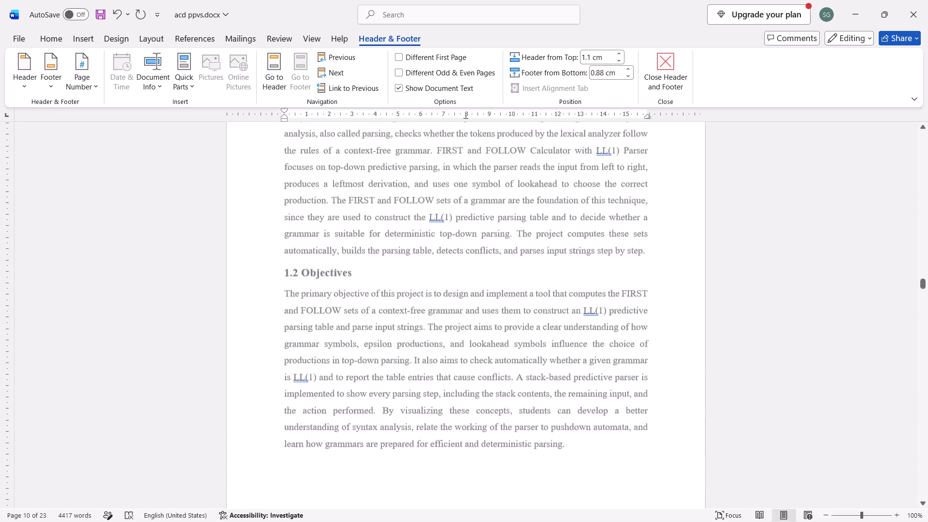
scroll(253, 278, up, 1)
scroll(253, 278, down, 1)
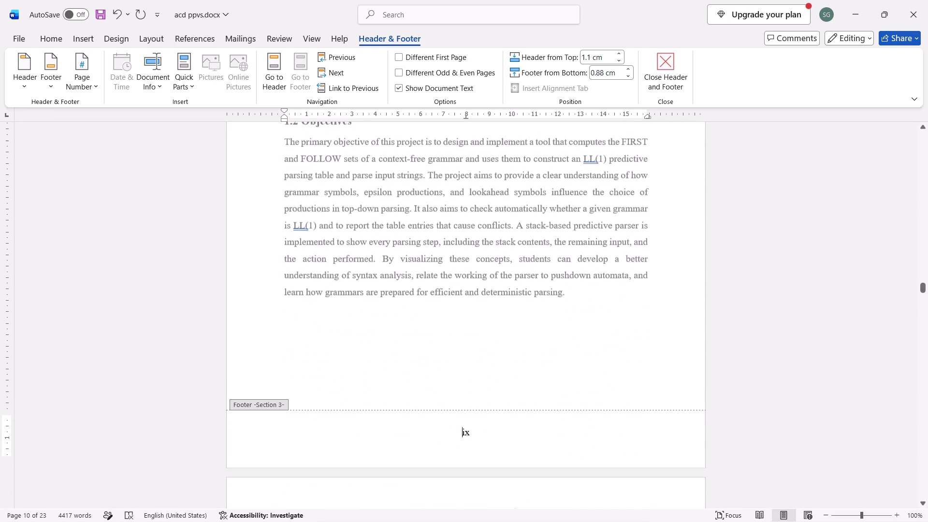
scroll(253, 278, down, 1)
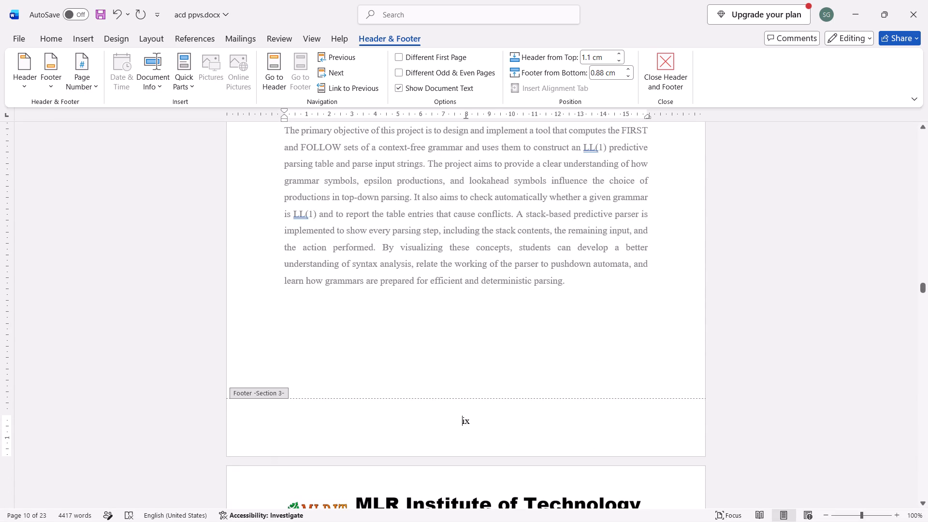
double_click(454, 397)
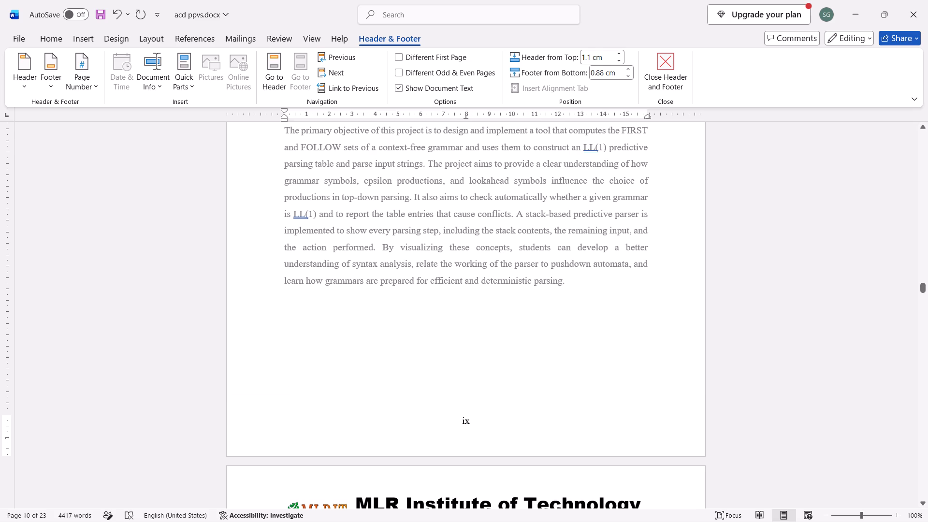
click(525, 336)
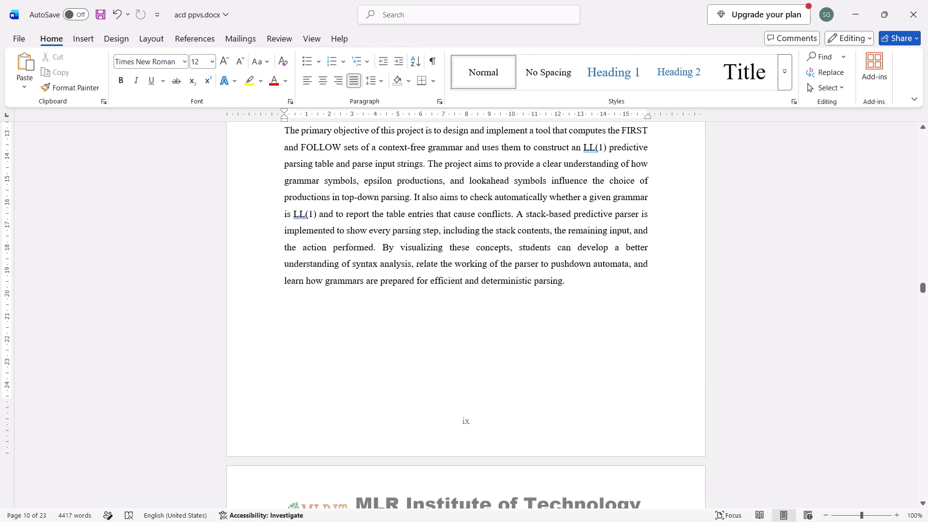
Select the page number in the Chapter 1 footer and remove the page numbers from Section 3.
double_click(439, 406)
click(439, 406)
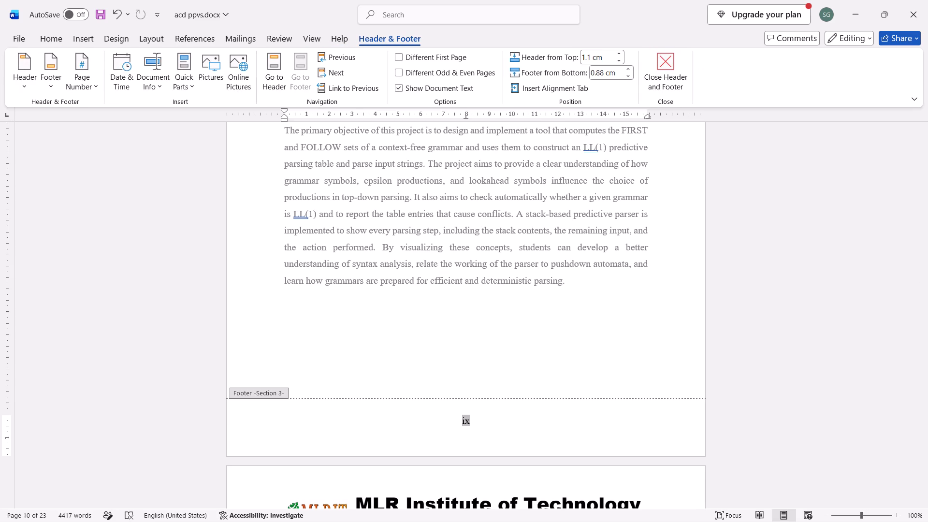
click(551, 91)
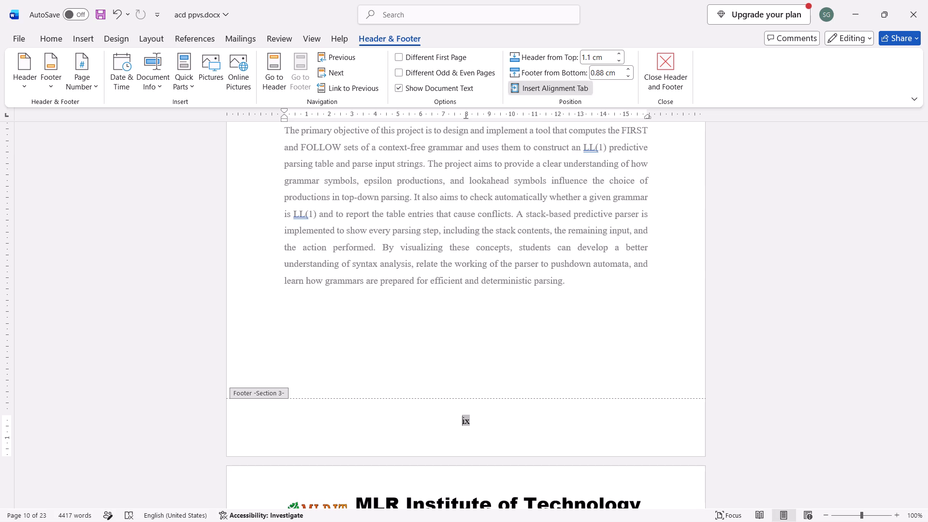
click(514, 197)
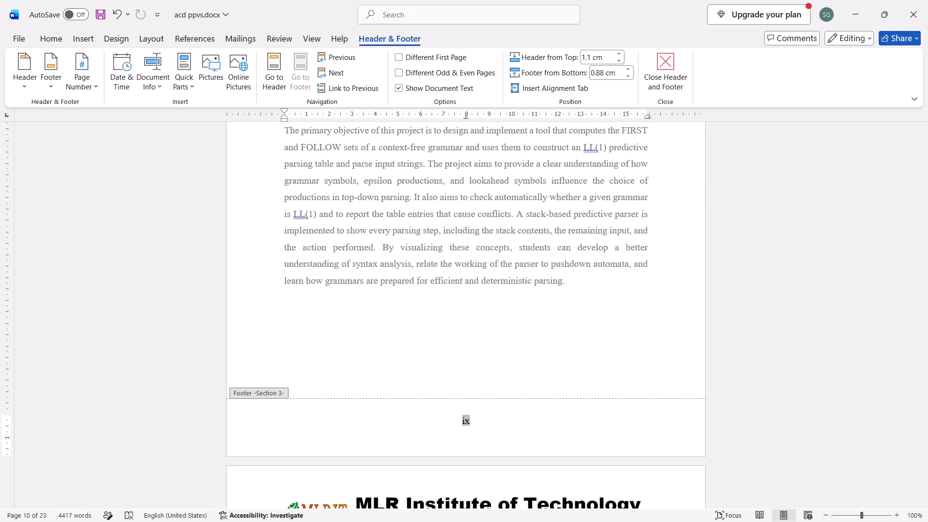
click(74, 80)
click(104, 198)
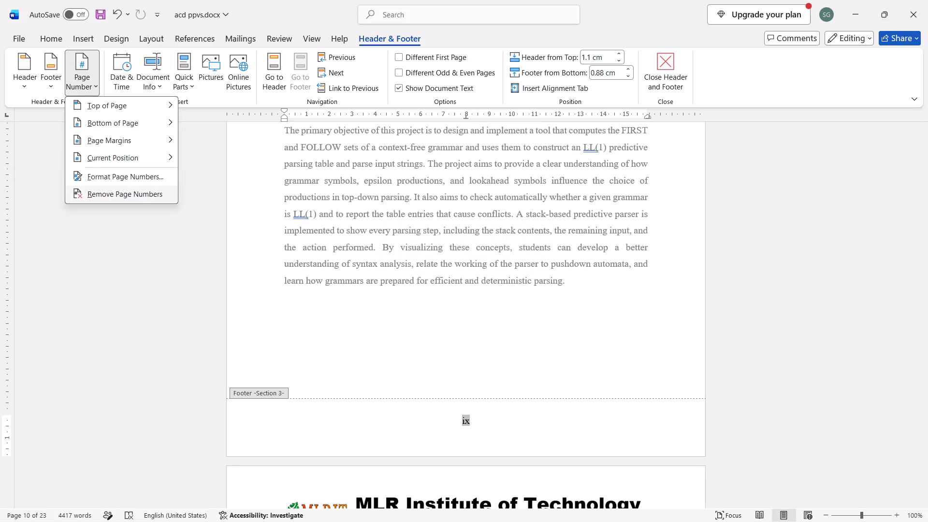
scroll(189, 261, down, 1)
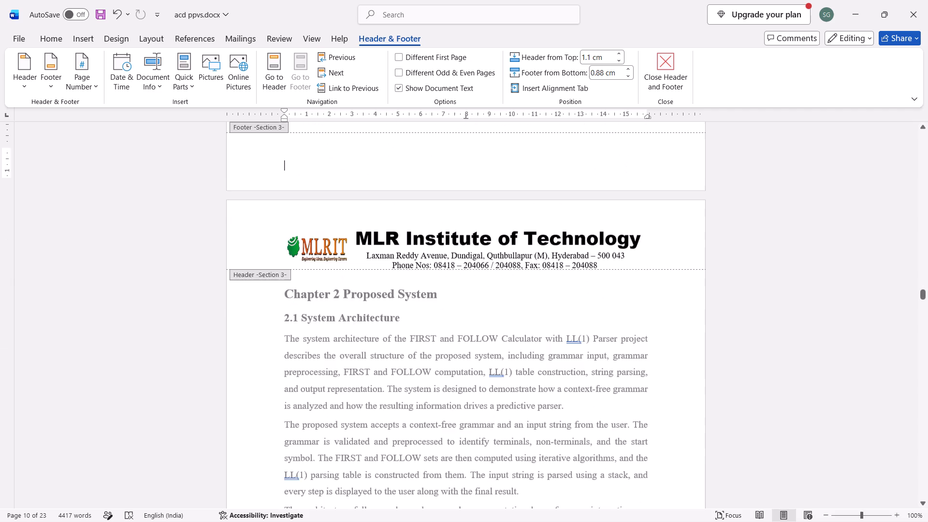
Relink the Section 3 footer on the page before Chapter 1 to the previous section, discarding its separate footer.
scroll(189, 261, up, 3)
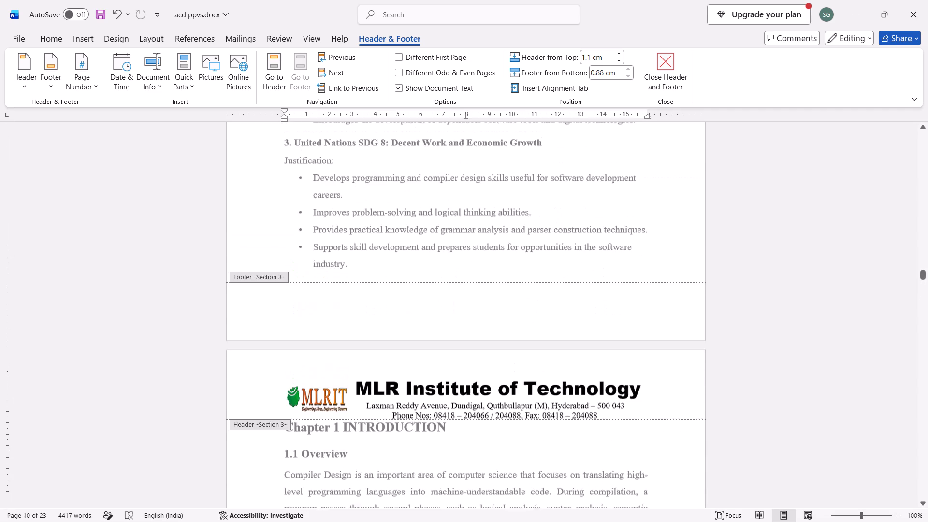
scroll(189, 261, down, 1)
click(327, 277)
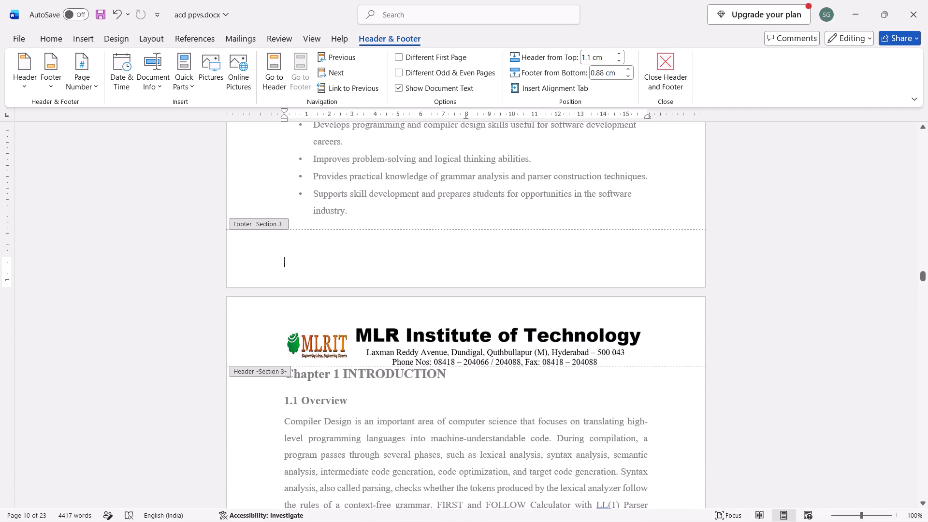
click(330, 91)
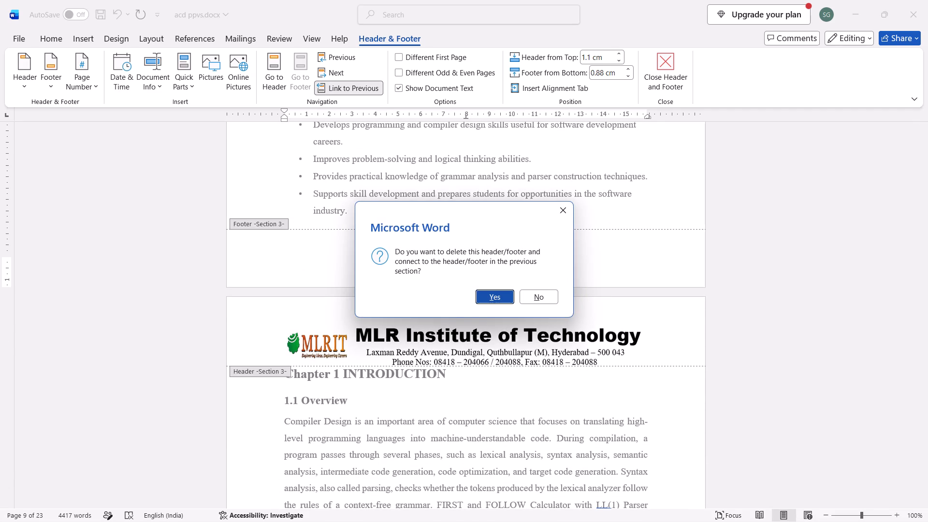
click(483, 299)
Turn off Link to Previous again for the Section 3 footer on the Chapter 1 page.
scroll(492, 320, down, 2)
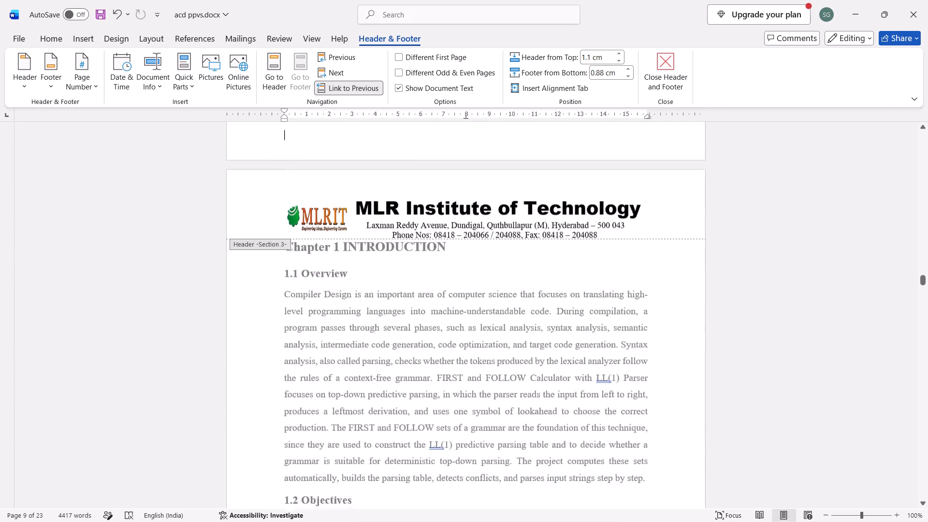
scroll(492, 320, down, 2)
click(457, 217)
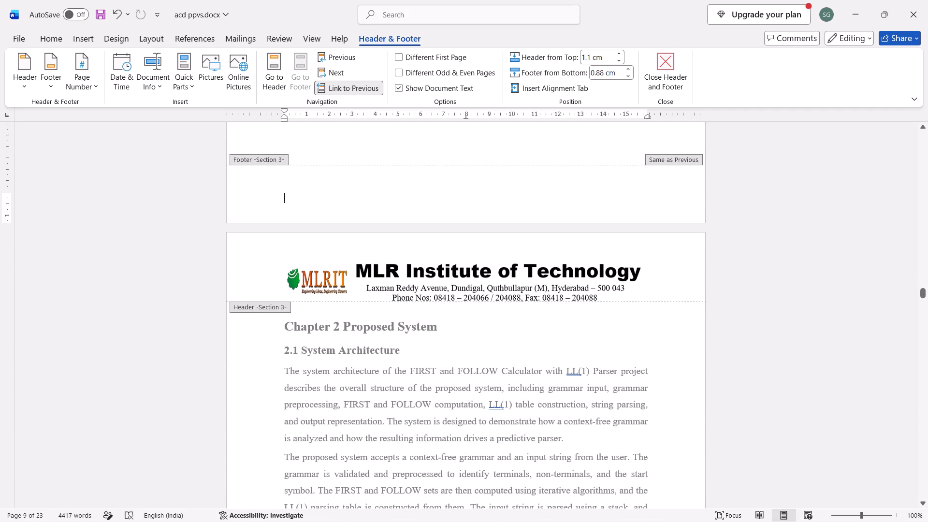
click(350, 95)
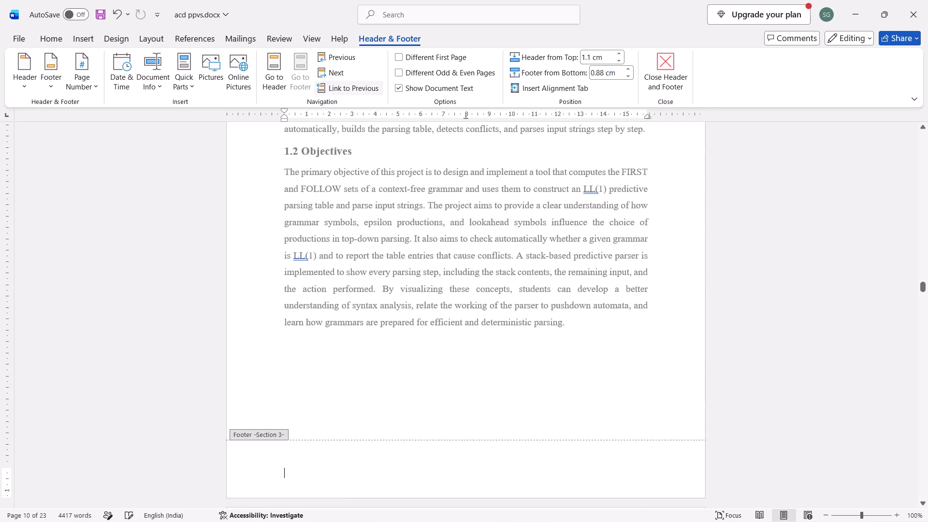
Link the Section 3 footer back to the previous section from the page before Chapter 1, deleting its separate footer.
scroll(396, 178, up, 2)
click(410, 208)
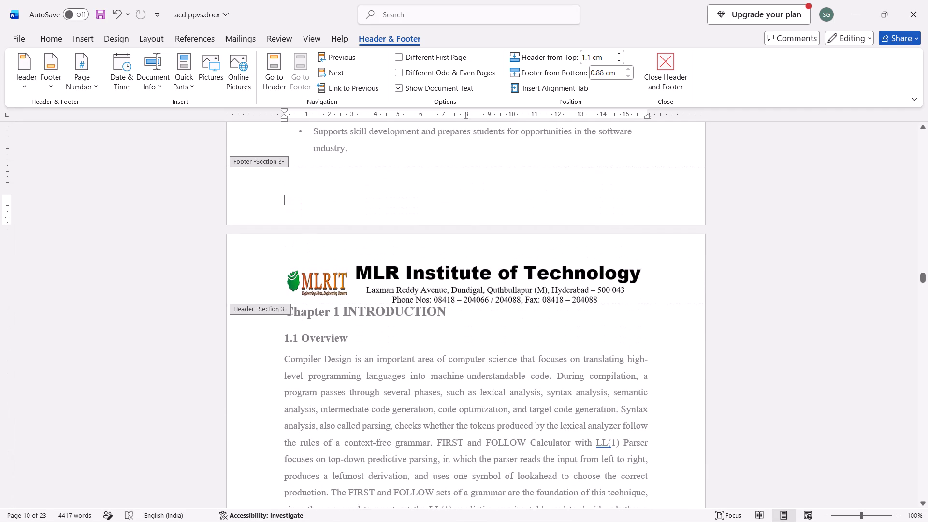
click(351, 88)
click(478, 295)
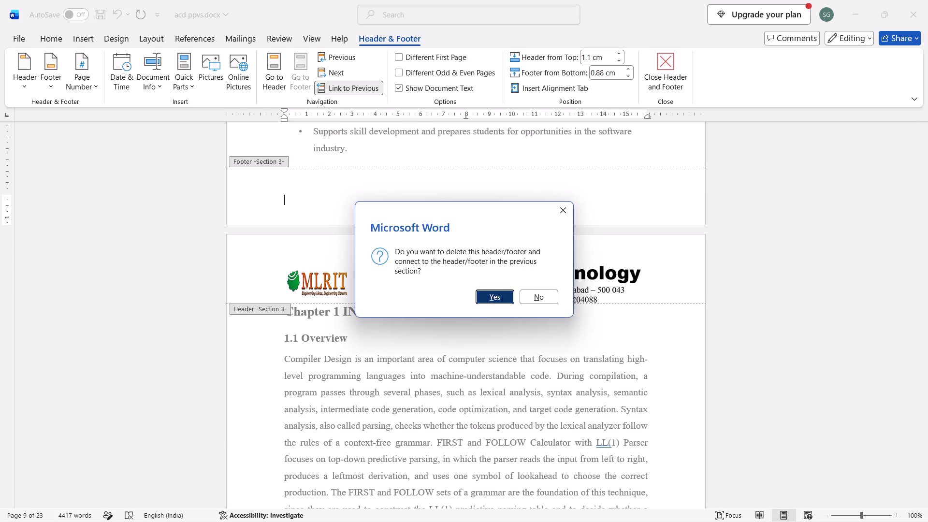
Insert a centred Plain Number 2 page number at the bottom of the Section 3 pages and check the footers around Chapter 1.
scroll(336, 123, down, 1)
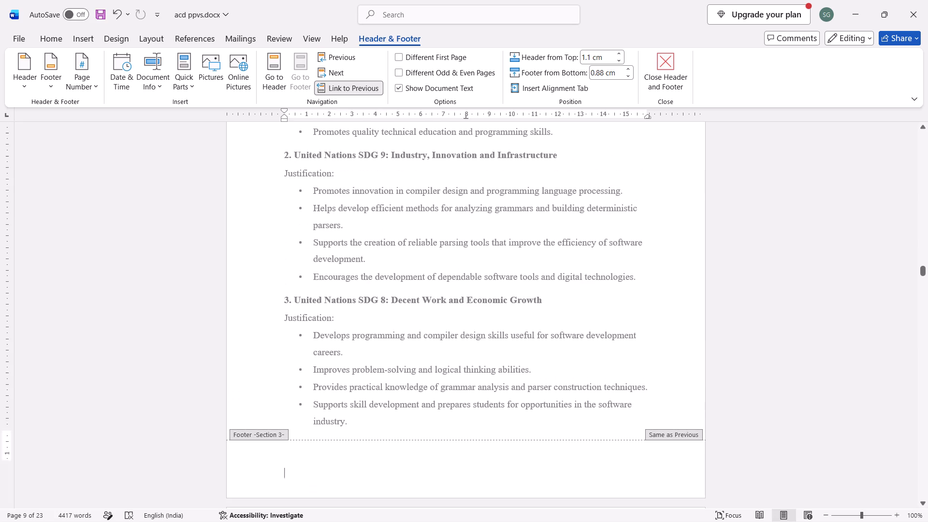
scroll(336, 123, down, 2)
scroll(338, 177, up, 1)
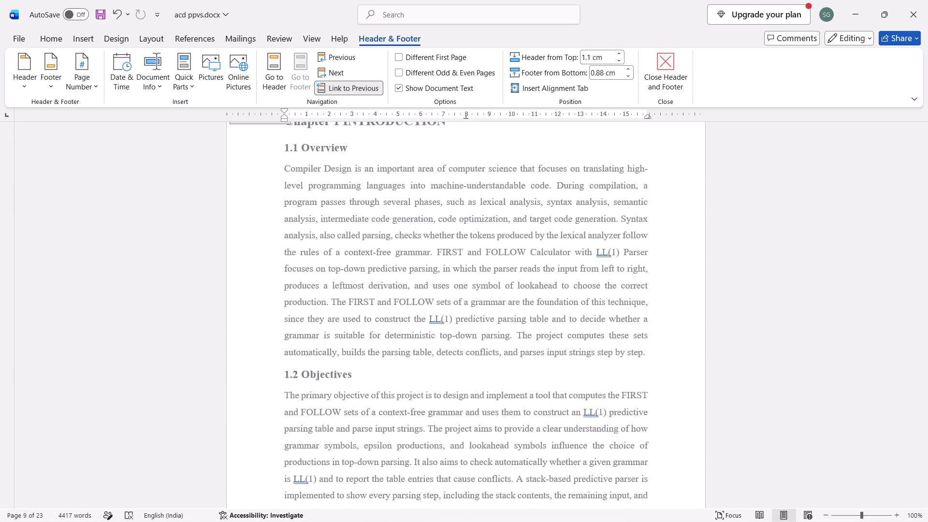
click(87, 85)
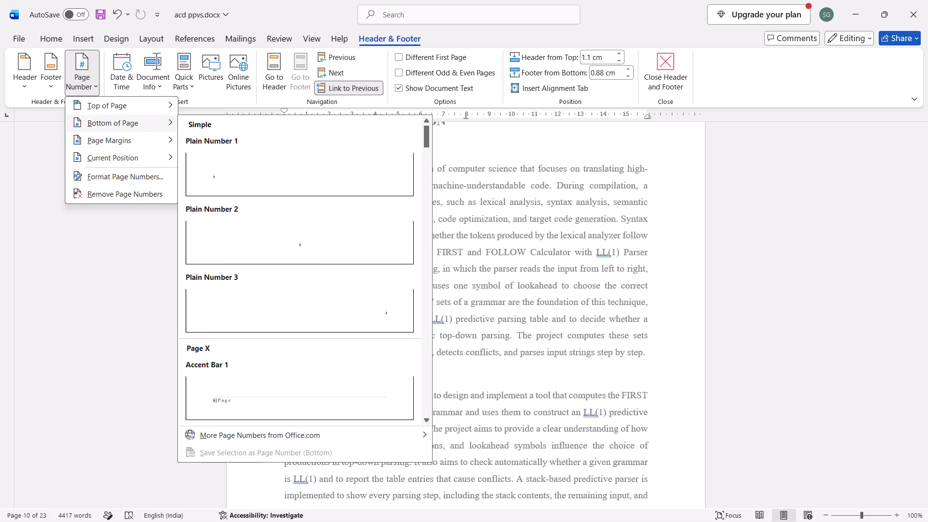
click(242, 261)
scroll(304, 279, up, 1)
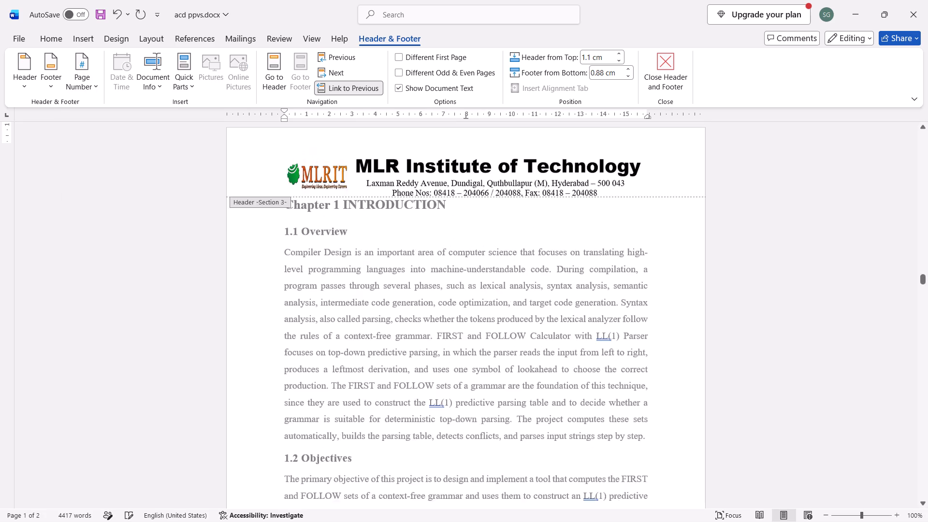
scroll(304, 279, up, 9)
scroll(304, 279, down, 1)
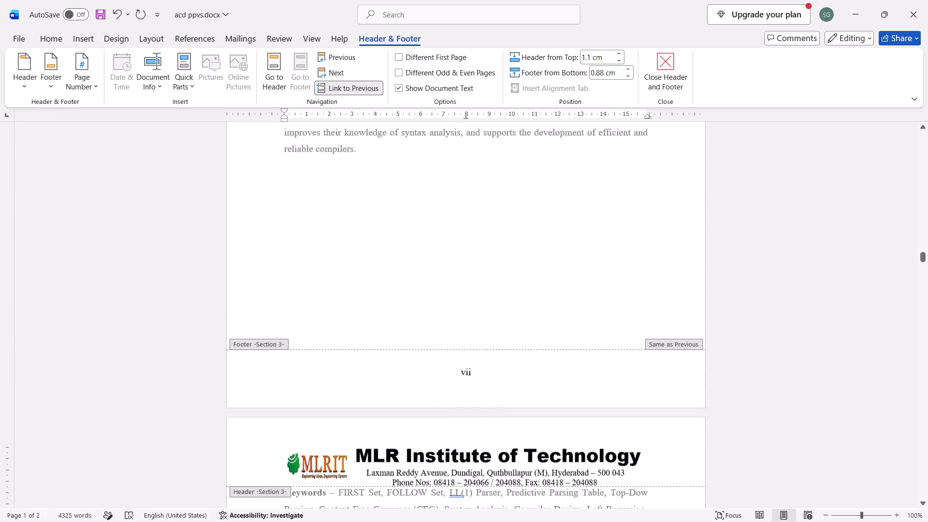
scroll(304, 279, down, 5)
scroll(304, 279, up, 1)
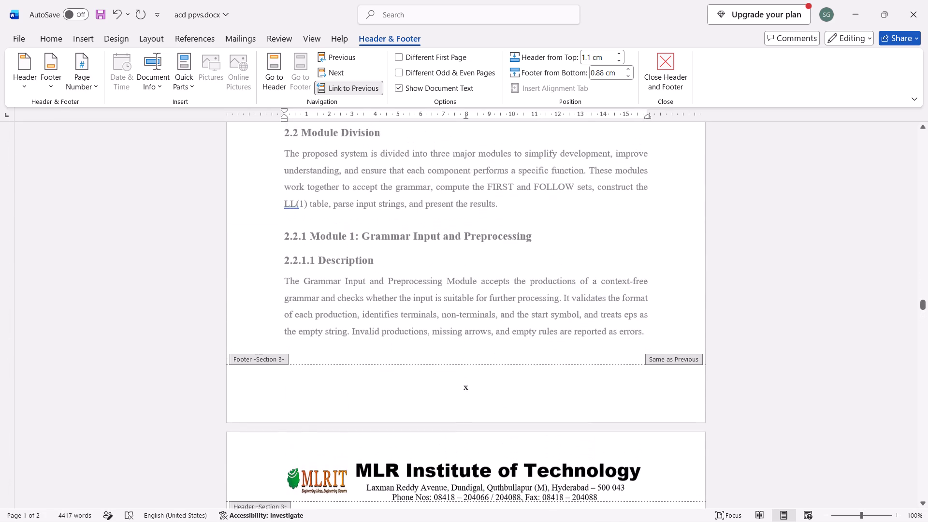
scroll(304, 279, up, 1)
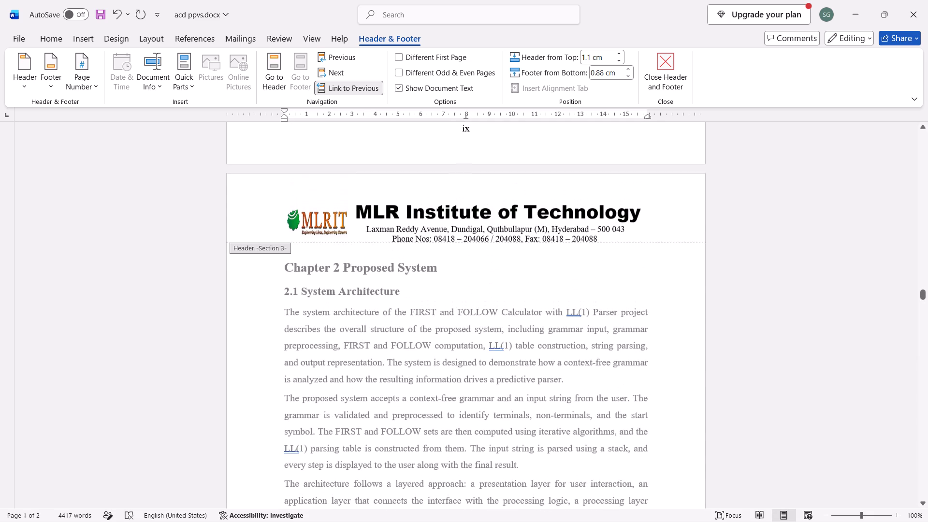
scroll(406, 285, up, 1)
scroll(620, 228, up, 1)
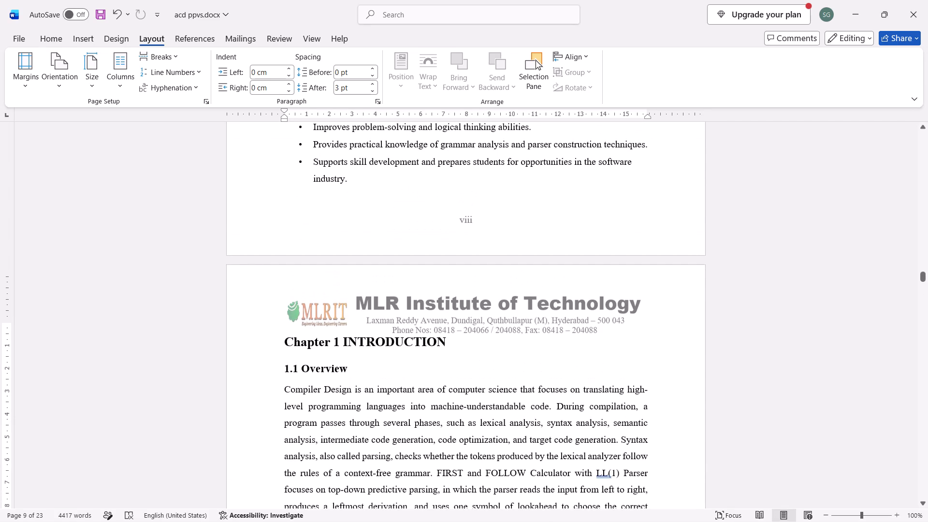
click(149, 53)
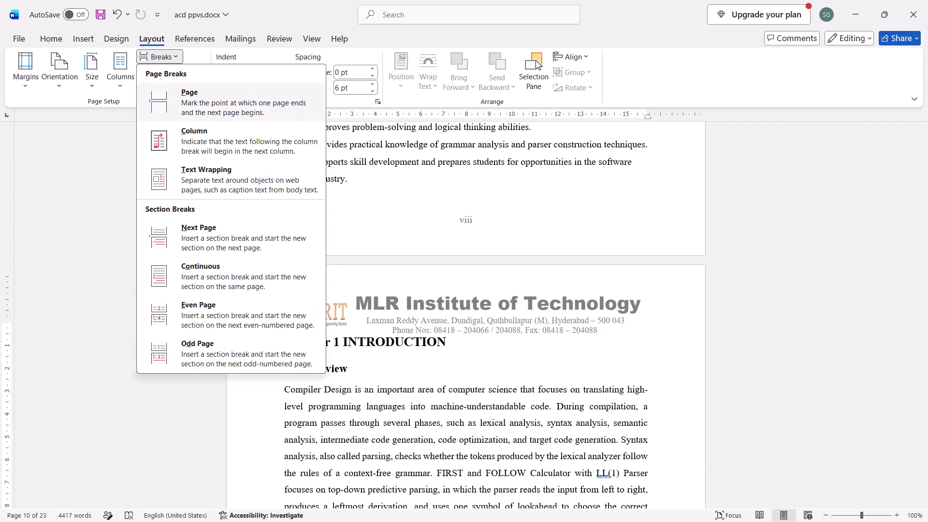
click(201, 236)
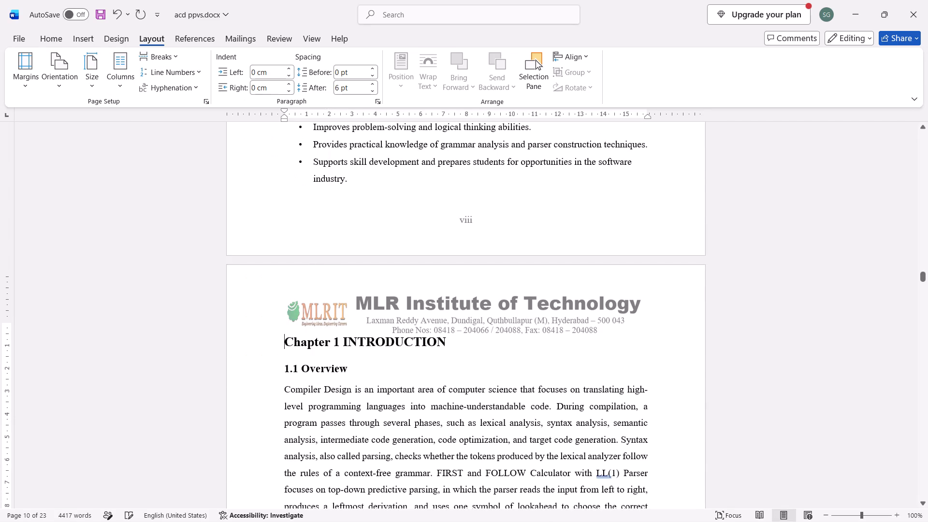
Format the page numbers of the Section 4 footer under Chapter 1 as 1, 2, 3, … starting at 9.
scroll(301, 335, down, 3)
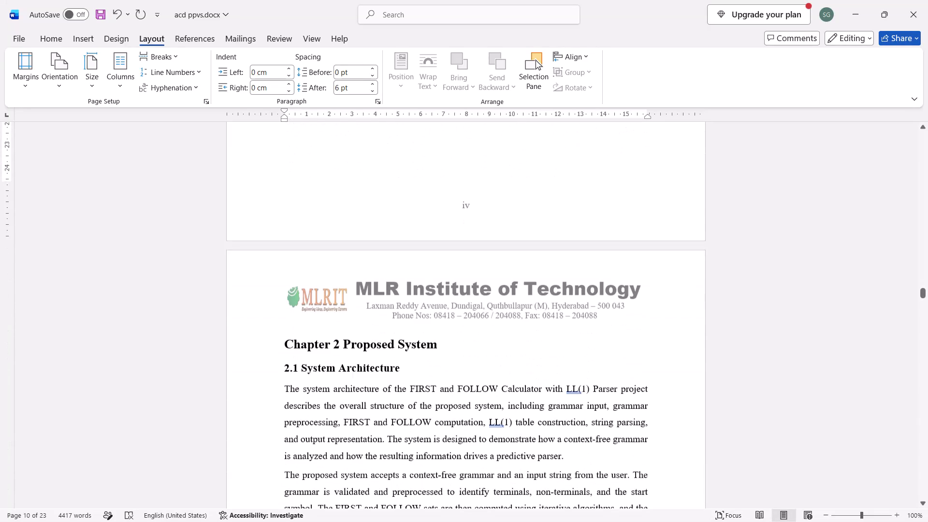
scroll(450, 316, up, 5)
scroll(450, 316, down, 1)
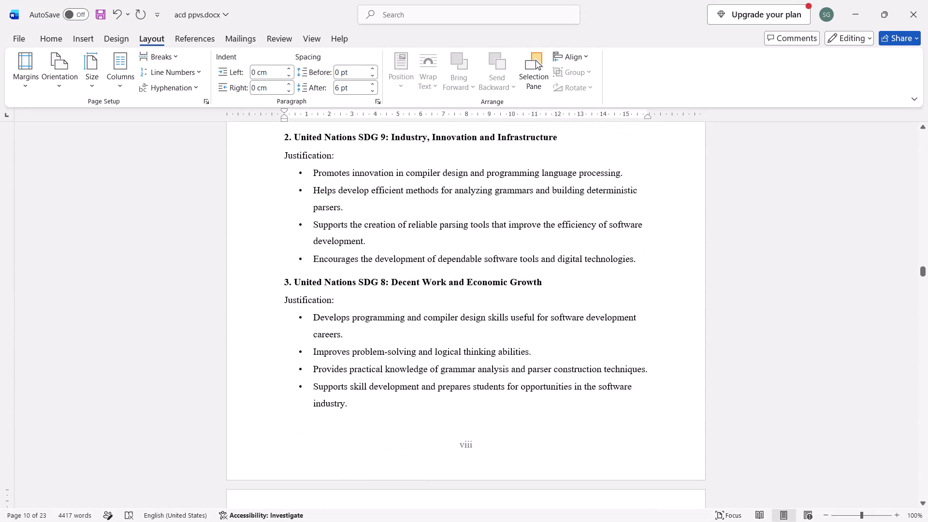
scroll(450, 316, down, 3)
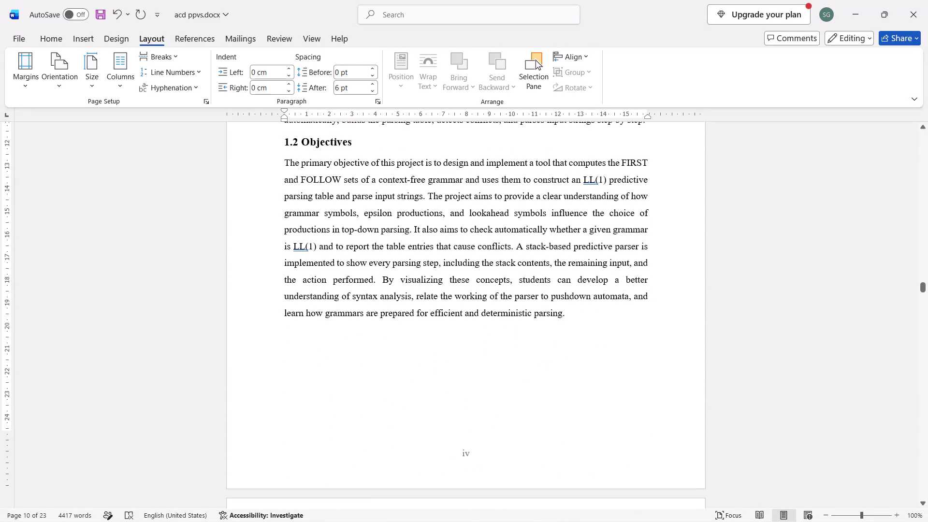
triple_click(465, 451)
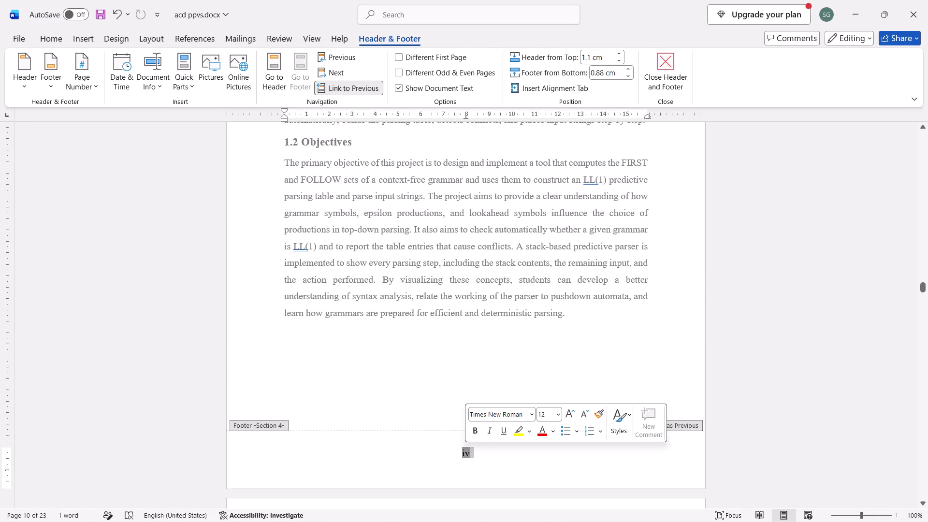
click(75, 85)
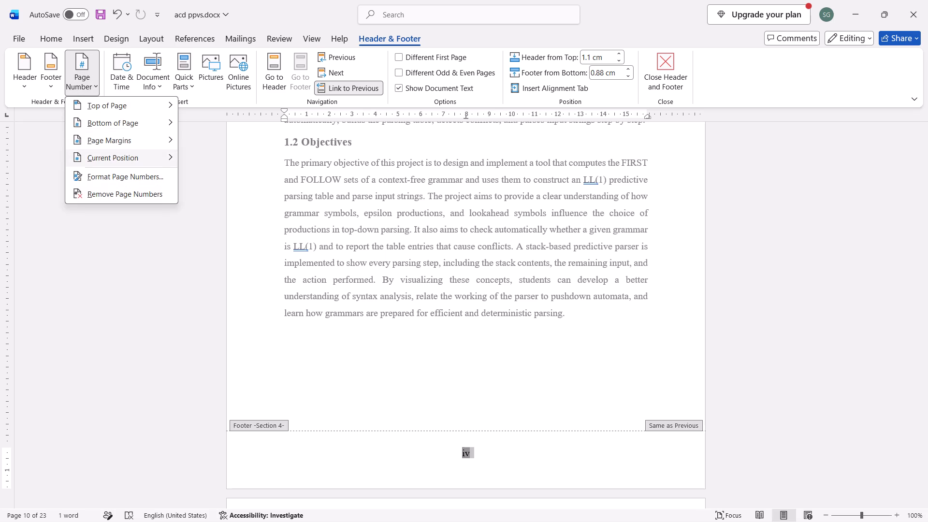
click(126, 174)
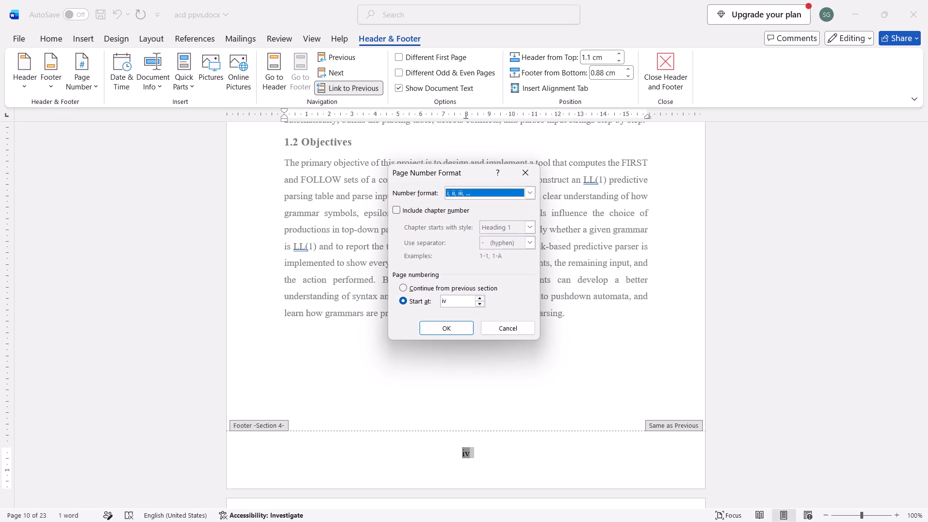
double_click(459, 300)
key(BackSpace)
key(BackSpace)
key(BackSpace)
key(9)
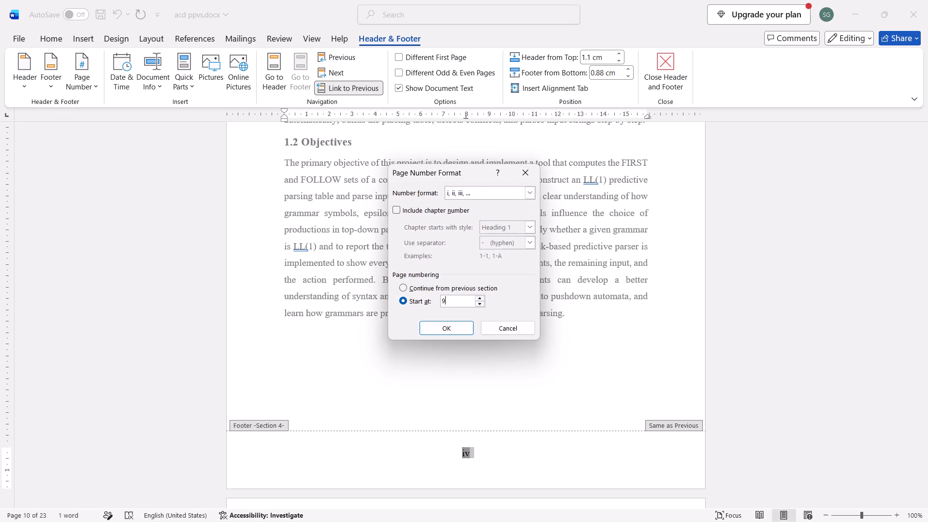
click(480, 190)
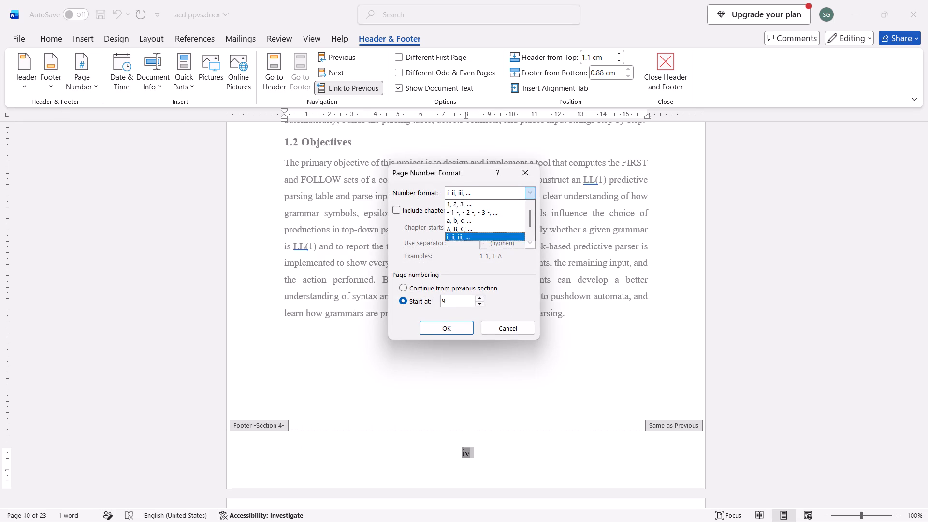
click(469, 203)
click(435, 332)
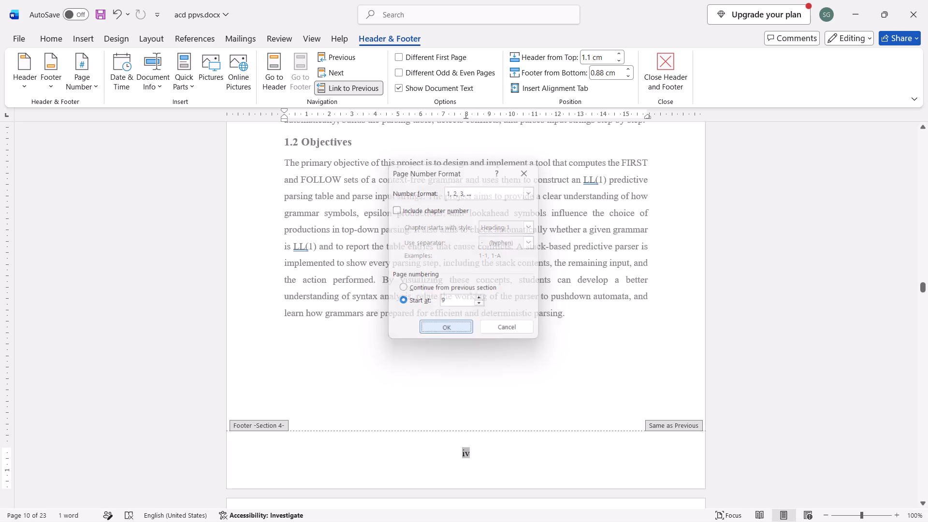
Link the empty Section 5 footer on the source code pages to the previous section's footer, replacing its own content.
scroll(478, 427, up, 2)
scroll(478, 427, down, 1)
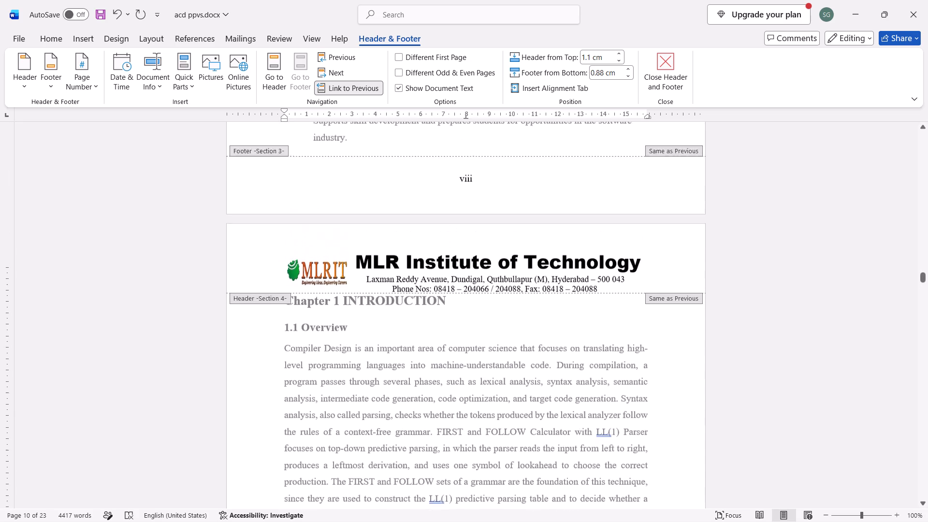
scroll(478, 427, down, 11)
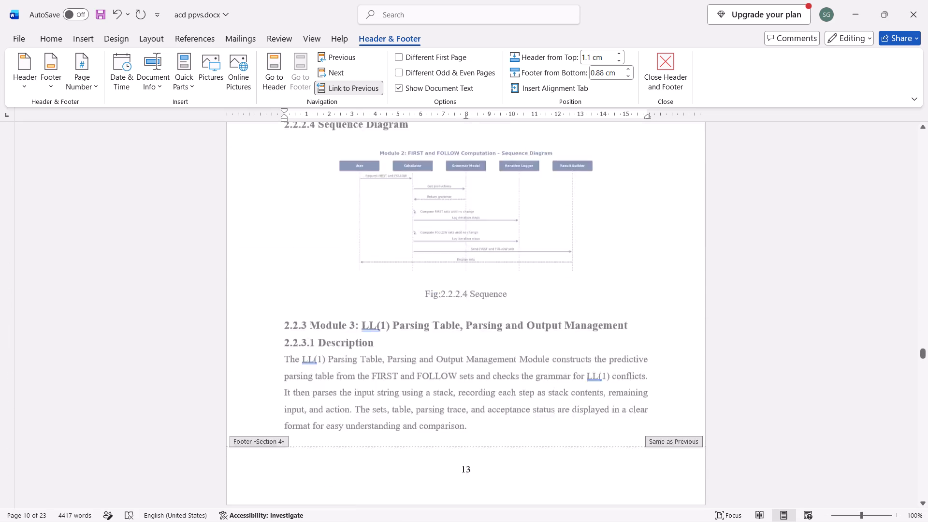
scroll(478, 427, down, 13)
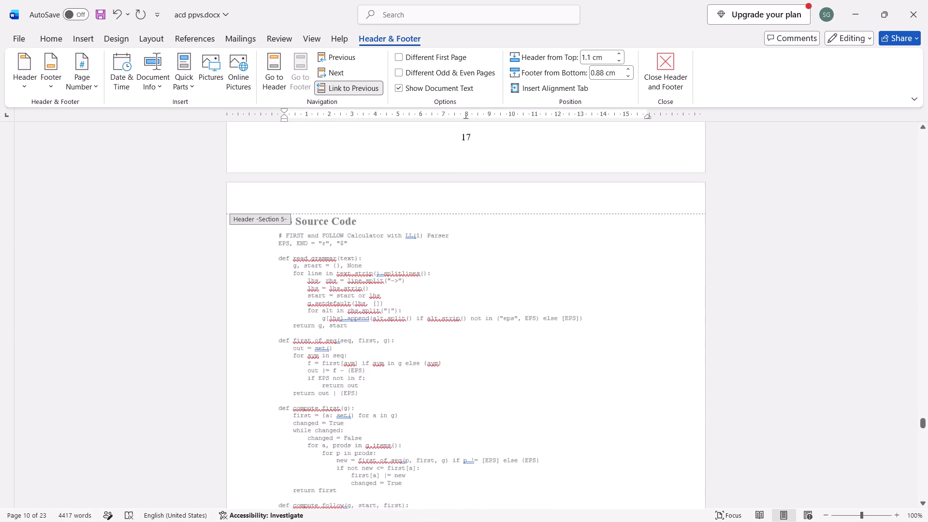
scroll(489, 352, down, 7)
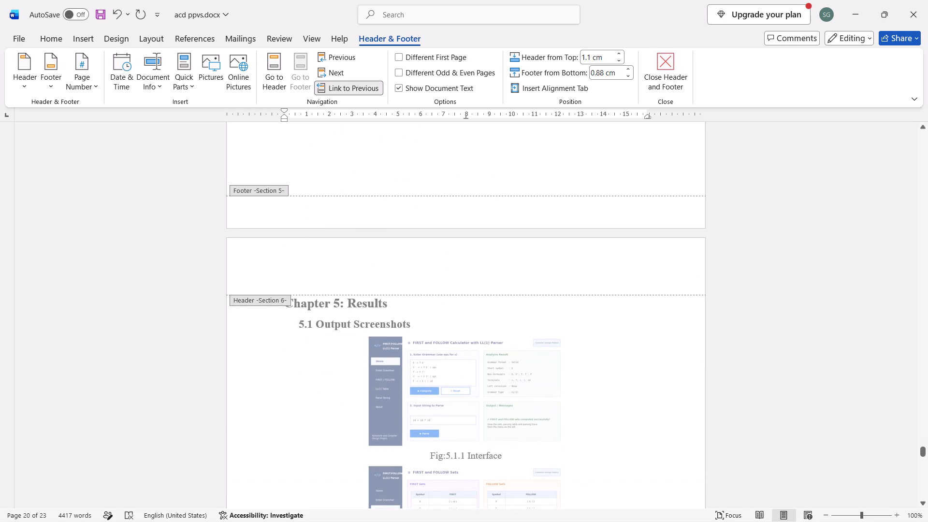
click(461, 213)
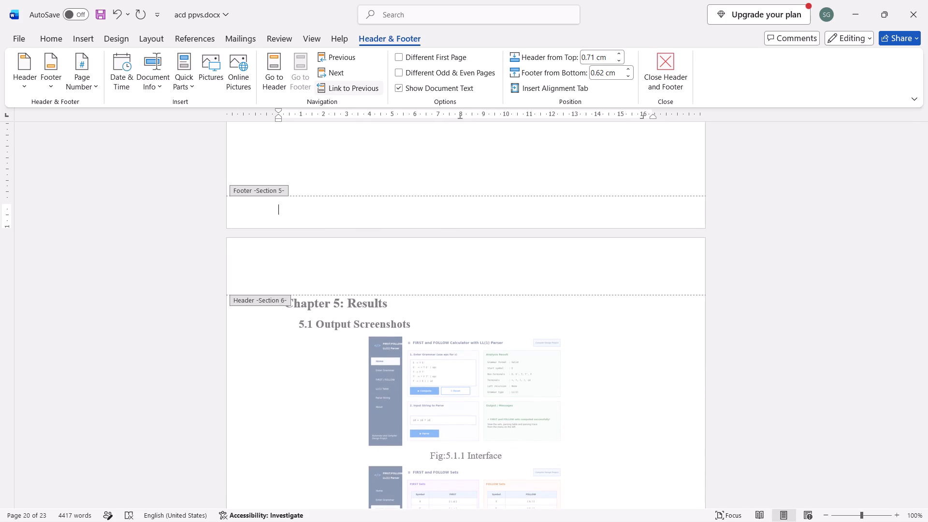
click(347, 87)
key(Return)
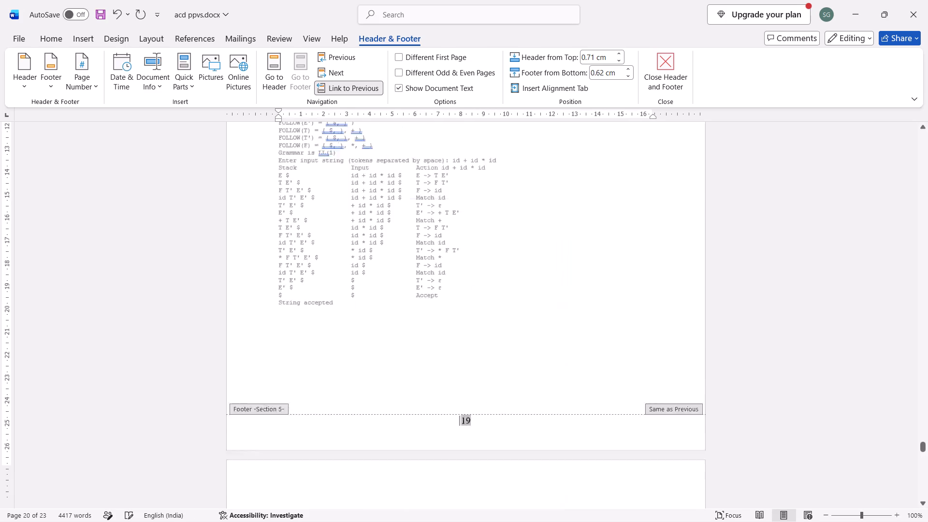
Link the empty Section 6 footer below Chapter 5's output screenshots to the previous section's footer, replacing its own content.
scroll(376, 260, up, 4)
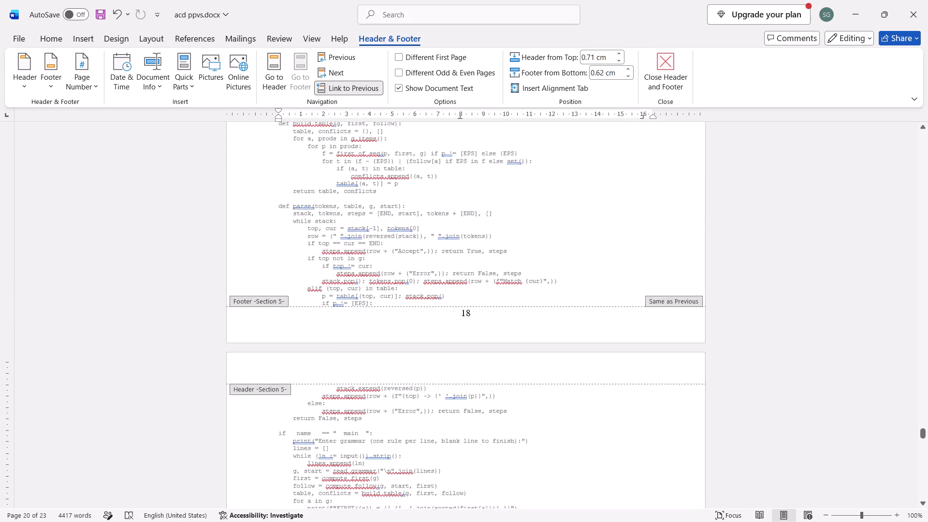
scroll(376, 260, up, 2)
scroll(376, 260, down, 3)
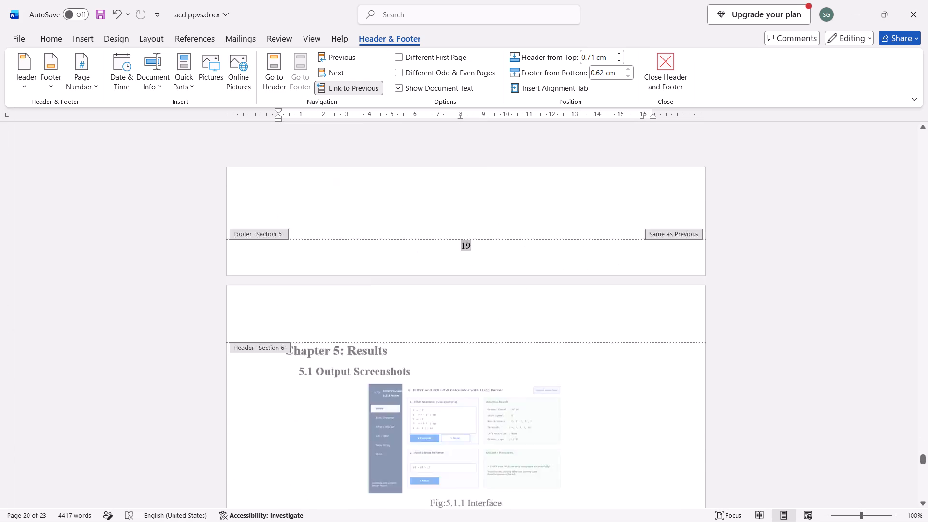
scroll(376, 260, down, 4)
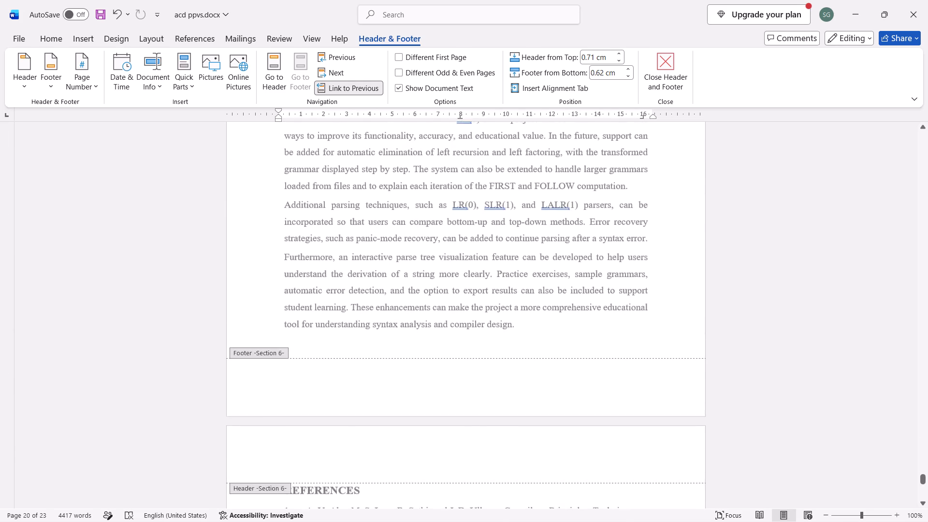
scroll(376, 260, up, 6)
scroll(376, 260, down, 1)
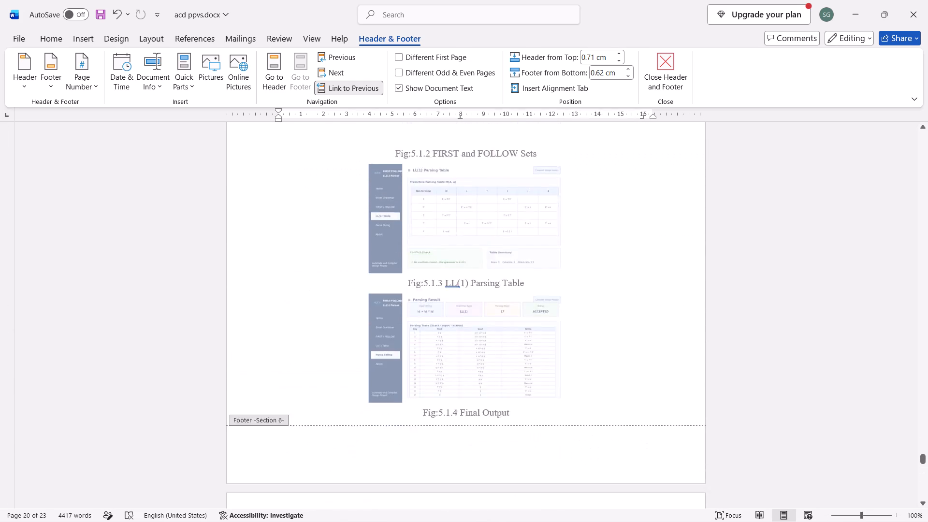
scroll(376, 260, down, 1)
scroll(376, 260, up, 1)
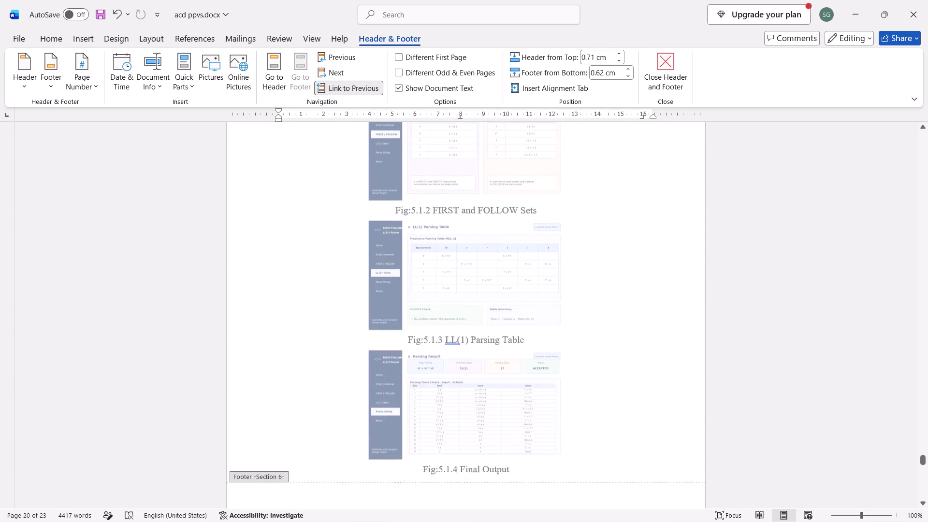
scroll(399, 294, down, 1)
click(419, 404)
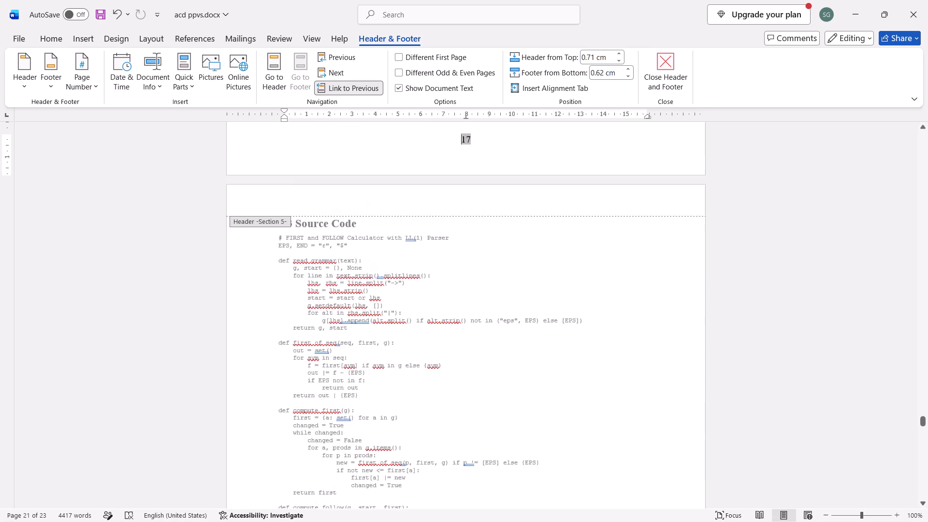
scroll(415, 329, down, 4)
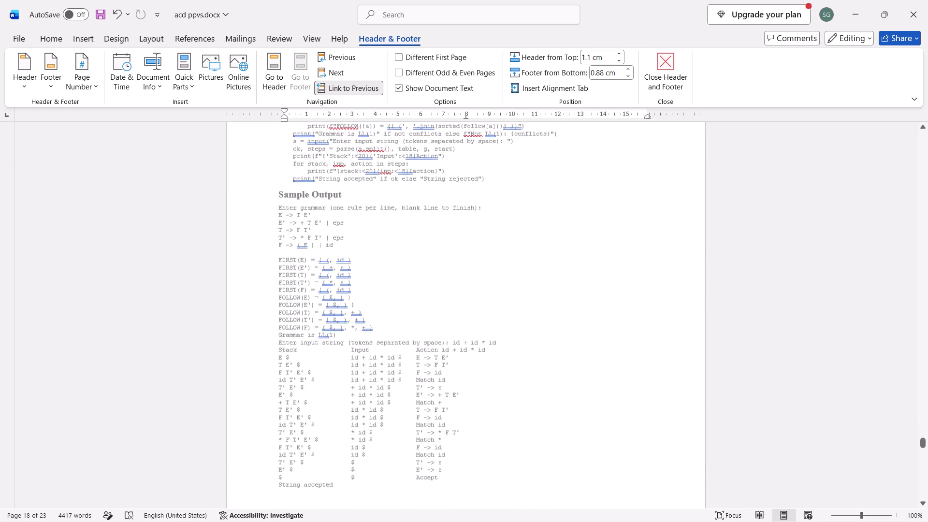
scroll(415, 329, down, 6)
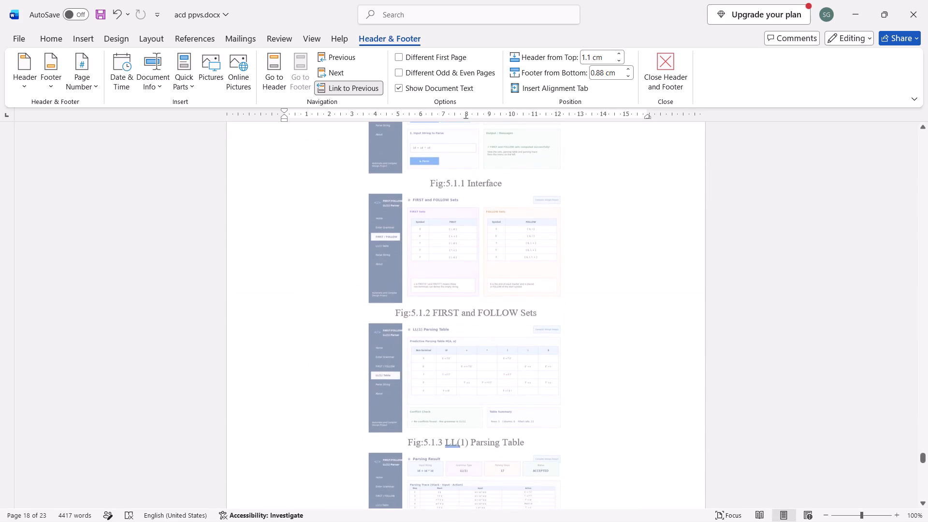
scroll(415, 329, down, 3)
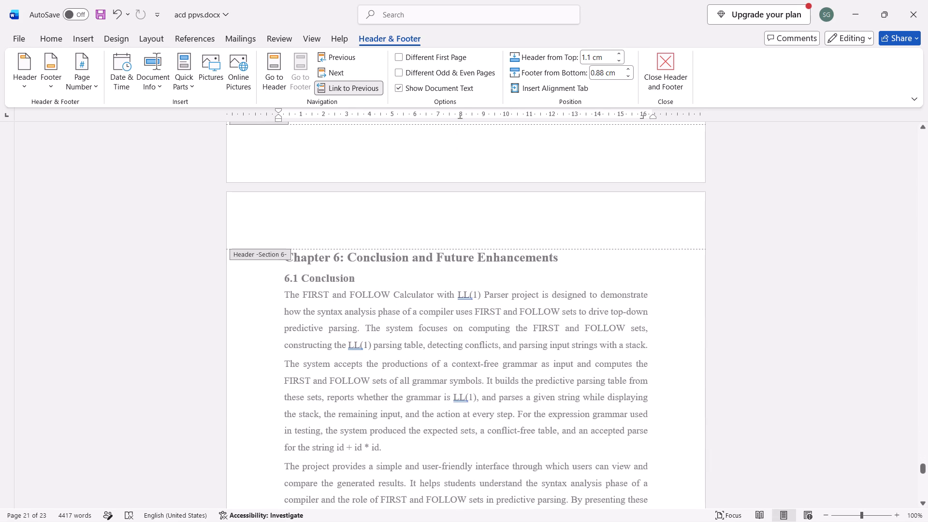
double_click(436, 154)
click(340, 81)
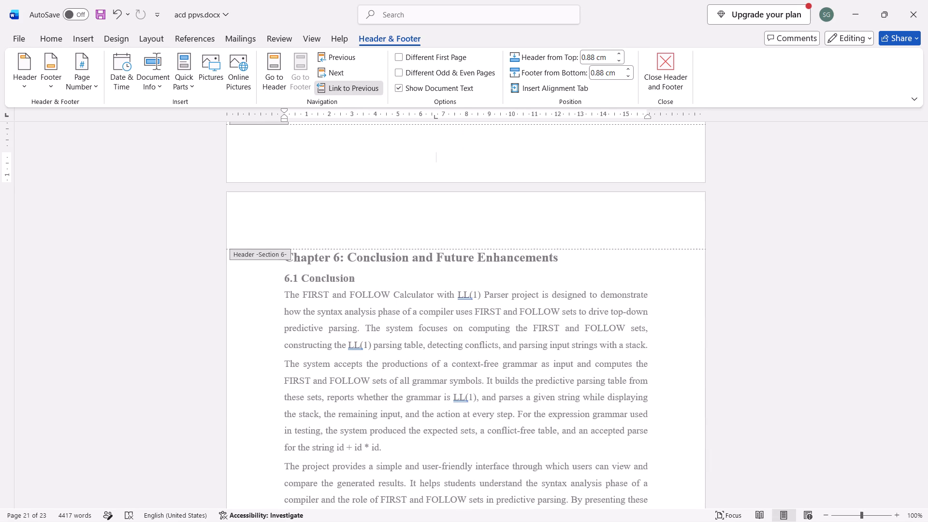
key(Return)
Check the Section 5 and 6 footers' page numbering from the source code pages through the References.
scroll(380, 208, down, 3)
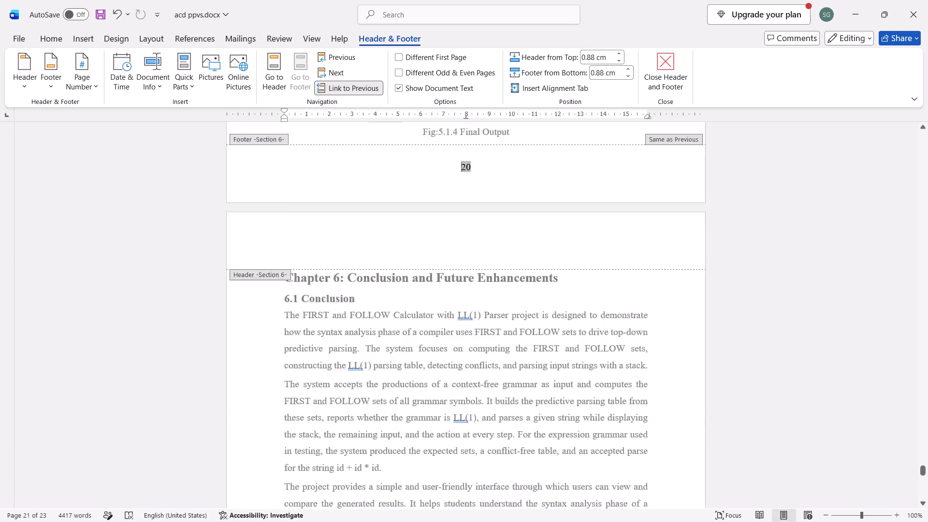
scroll(380, 208, down, 3)
scroll(380, 208, up, 1)
scroll(380, 208, down, 2)
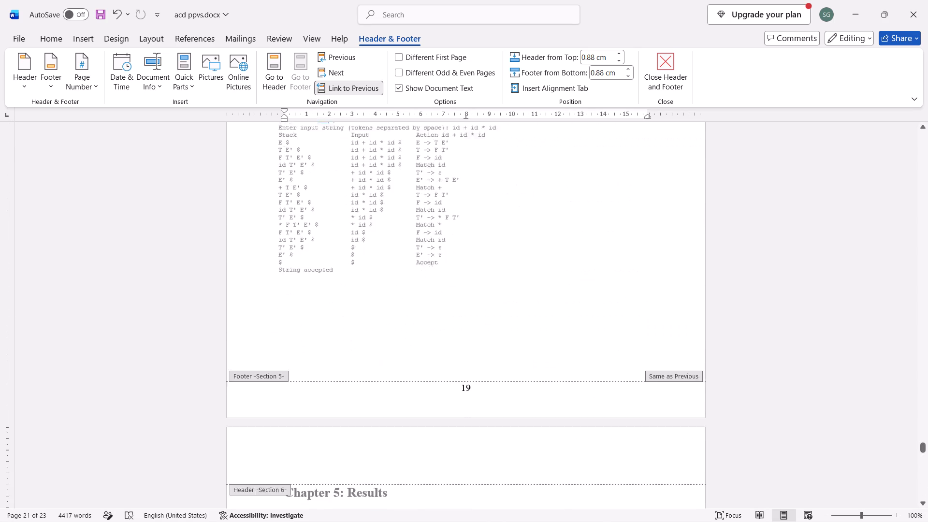
scroll(380, 208, down, 7)
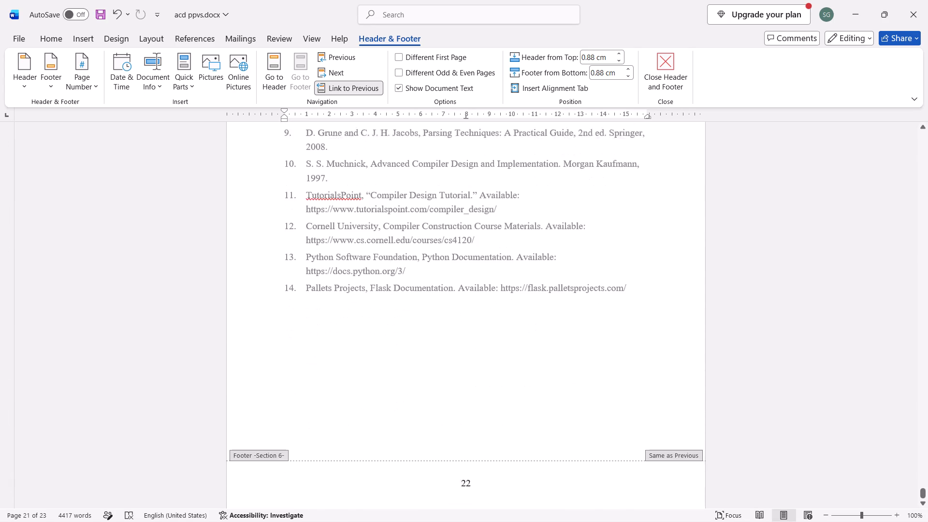
scroll(380, 208, down, 3)
scroll(421, 231, up, 1)
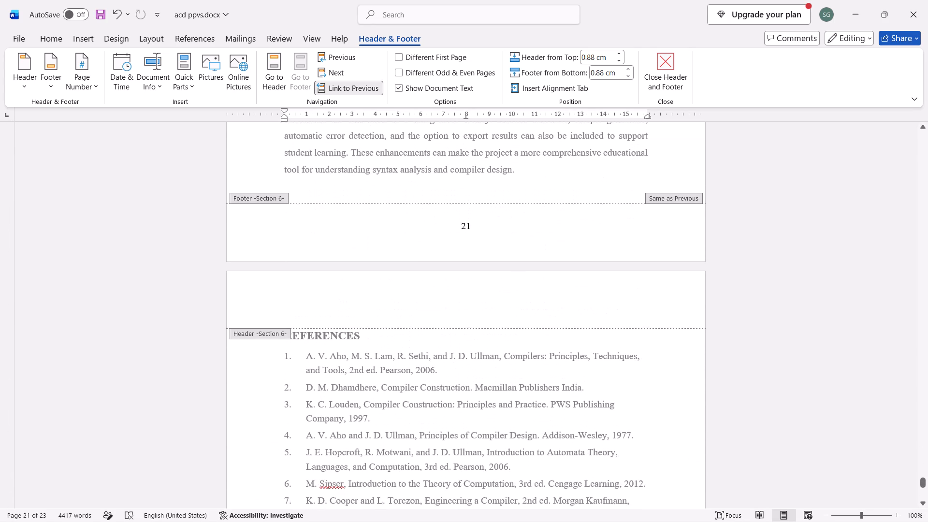
Save the report and leave footer editing, returning to the body text.
key(ctrl+s)
double_click(628, 192)
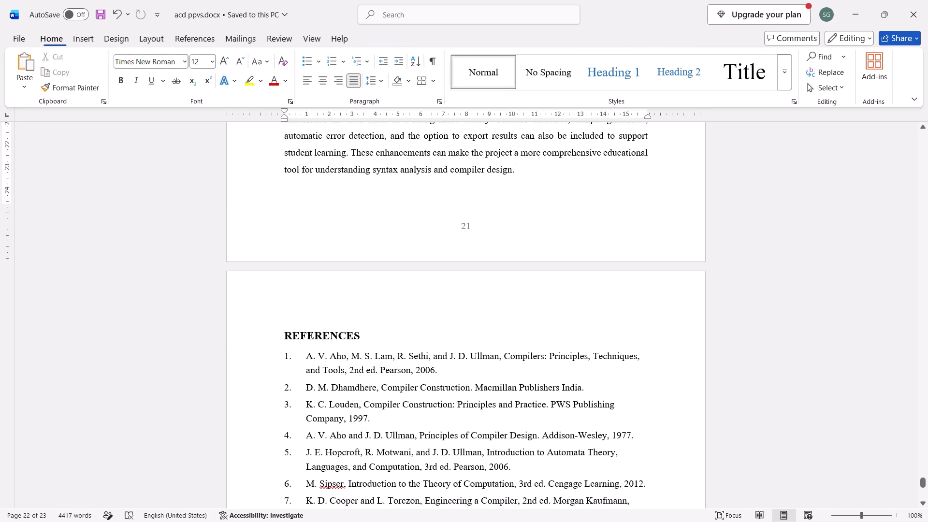
scroll(591, 190, right, 1)
right_click(634, 202)
Arrange the report beside Document1, which holds the separate contents list, so both documents share the screen.
scroll(634, 202, up, 5)
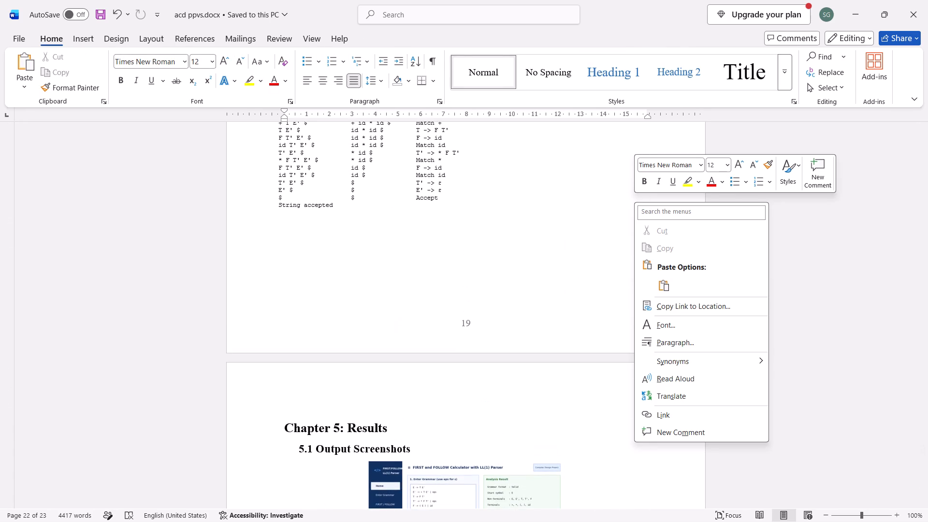
click(578, 272)
scroll(578, 272, up, 19)
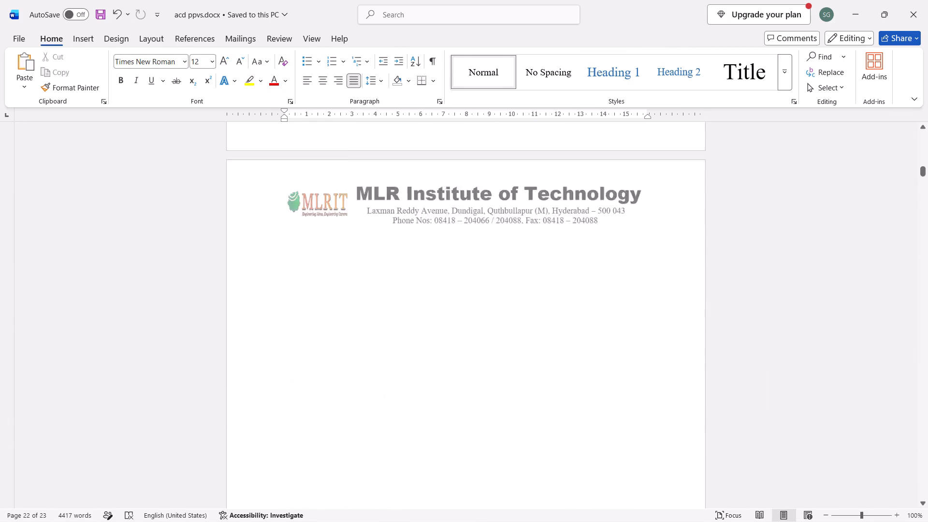
scroll(578, 272, up, 1)
drag(630, 0, 266, 0)
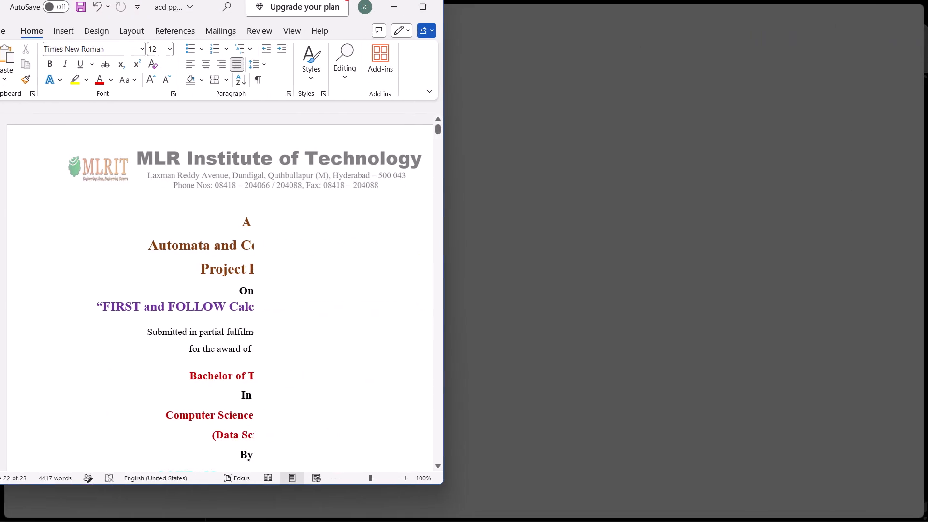
drag(266, 0, 14, 53)
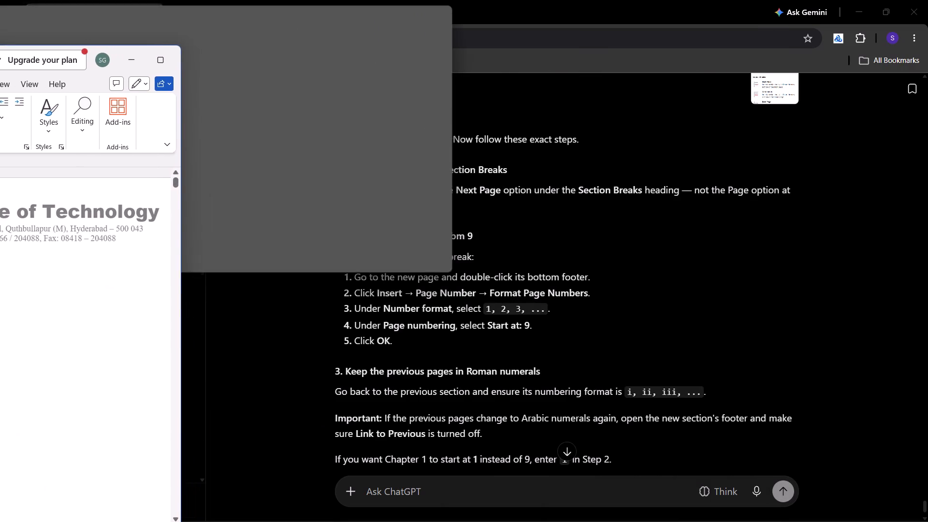
drag(14, 53, 0, 155)
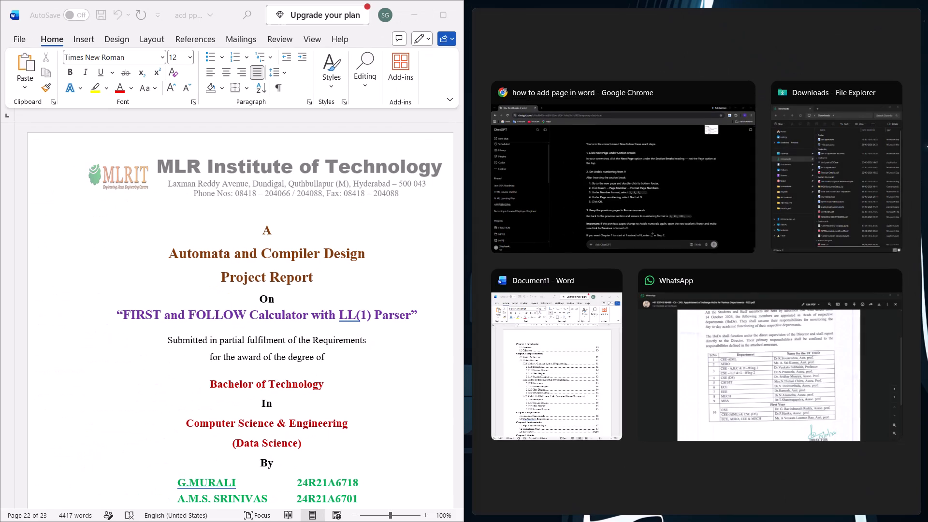
click(605, 343)
Examine the report's page numbers from the cover page through Chapter 1's Overview and Objectives, for comparison with the contents list.
scroll(288, 322, up, 1)
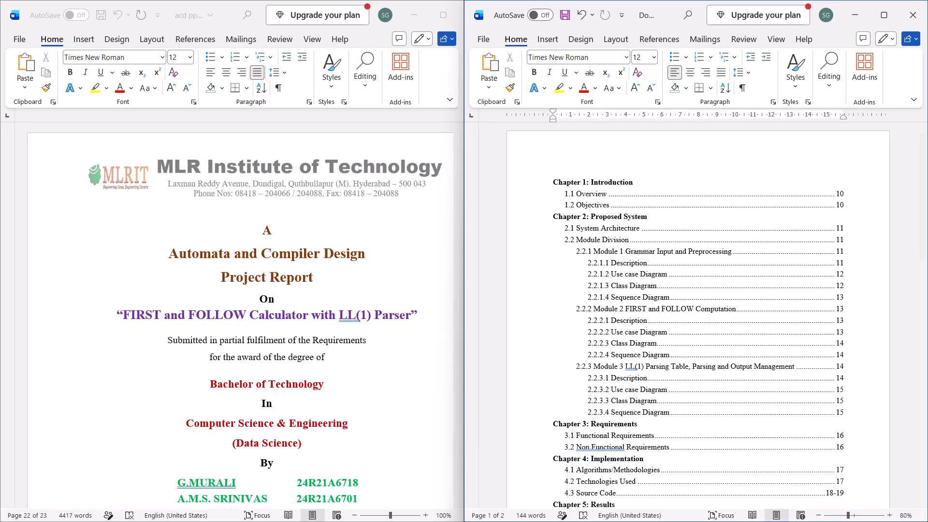
scroll(288, 322, up, 1)
ctrl+scroll(189, 292, down, 2)
scroll(240, 364, down, 1)
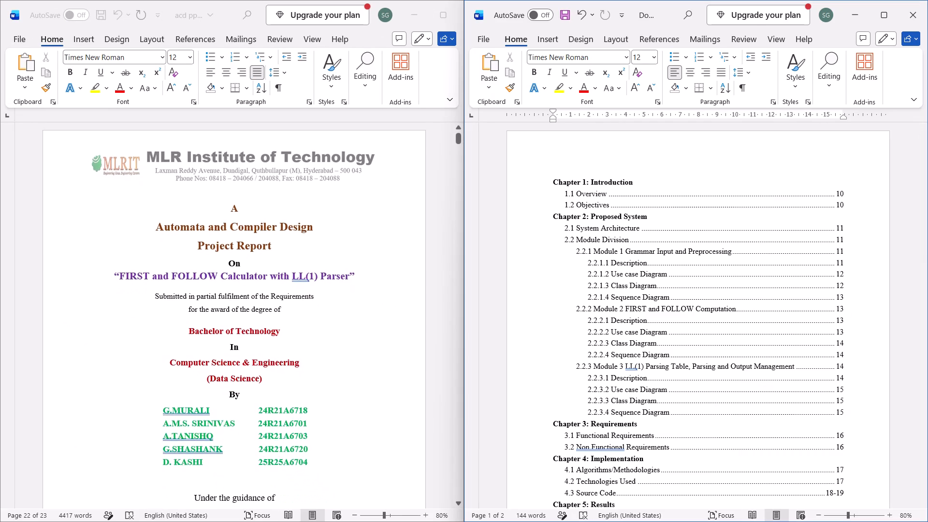
scroll(240, 364, down, 7)
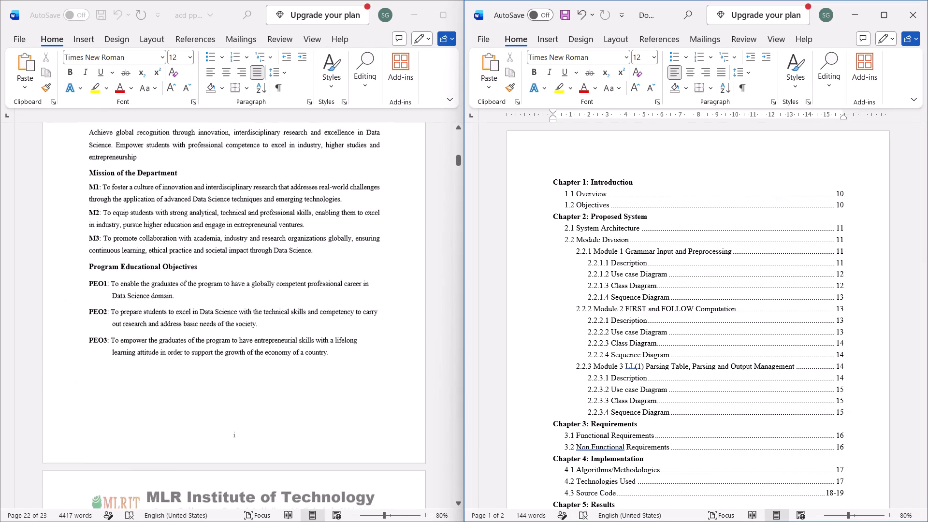
scroll(240, 364, down, 5)
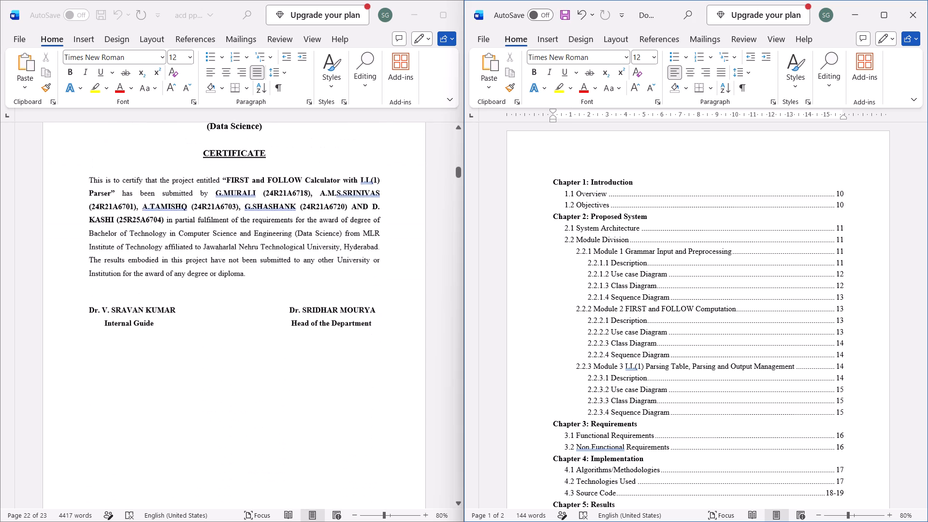
scroll(240, 364, down, 7)
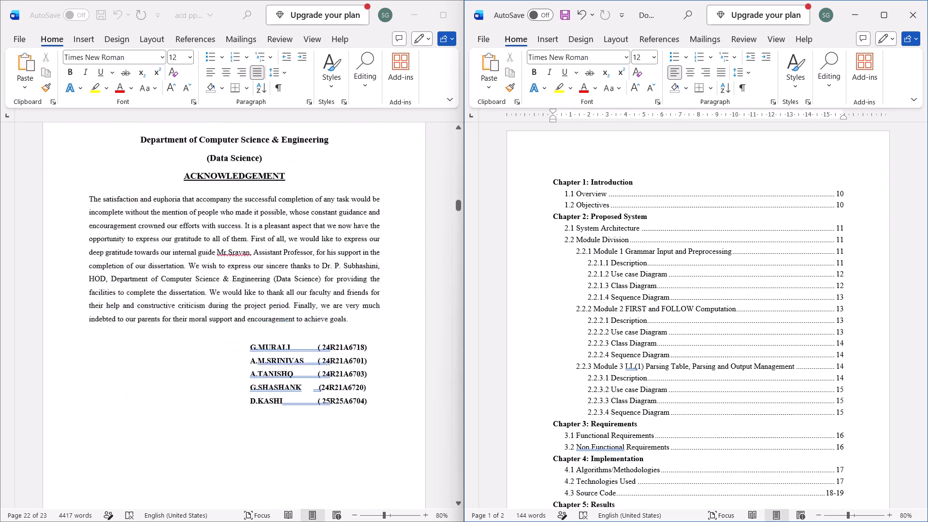
scroll(240, 364, down, 5)
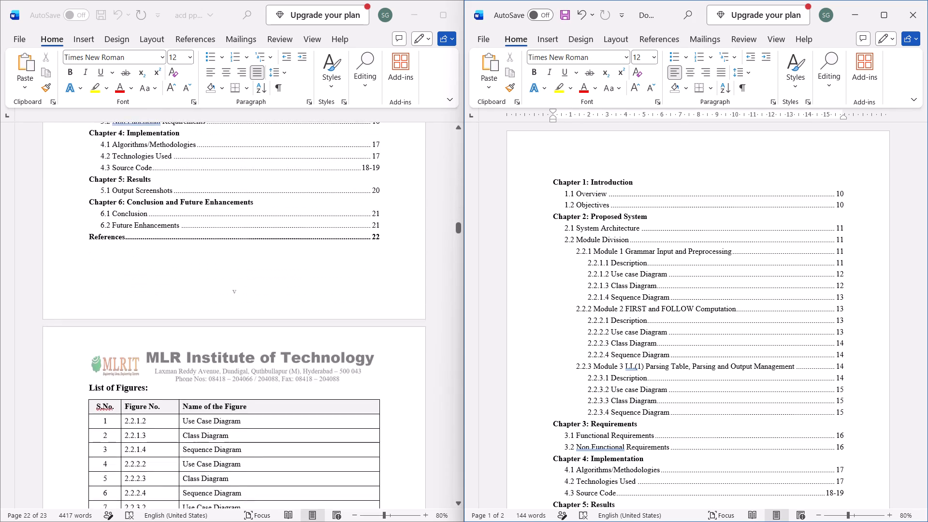
scroll(240, 364, down, 4)
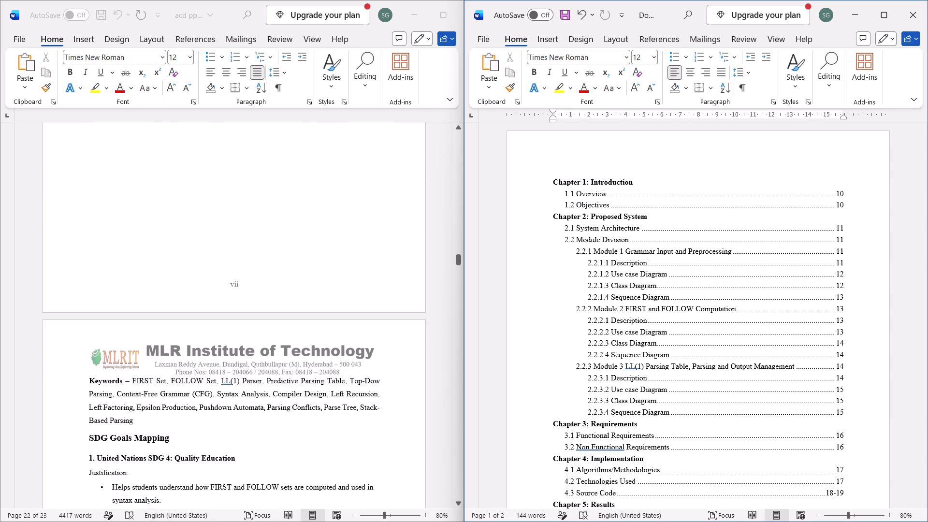
scroll(240, 364, down, 4)
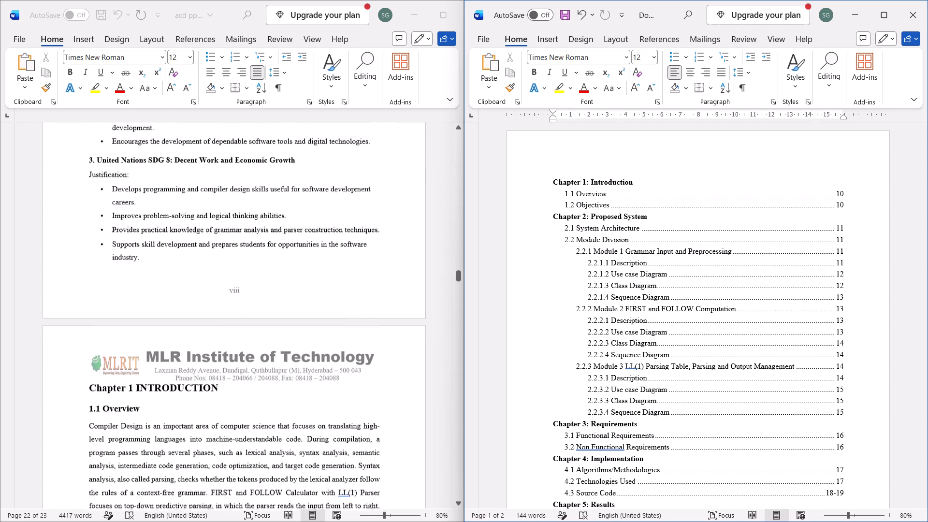
scroll(240, 364, down, 3)
scroll(240, 364, up, 3)
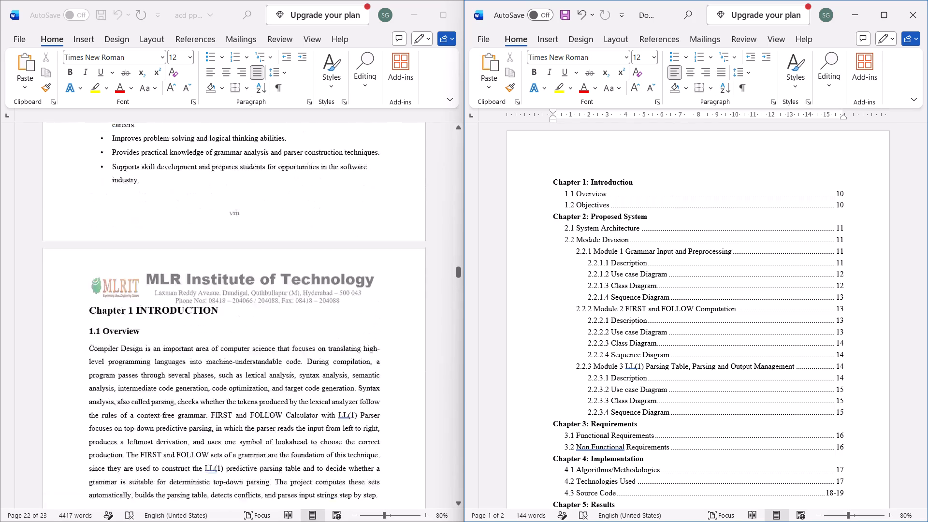
scroll(326, 296, down, 2)
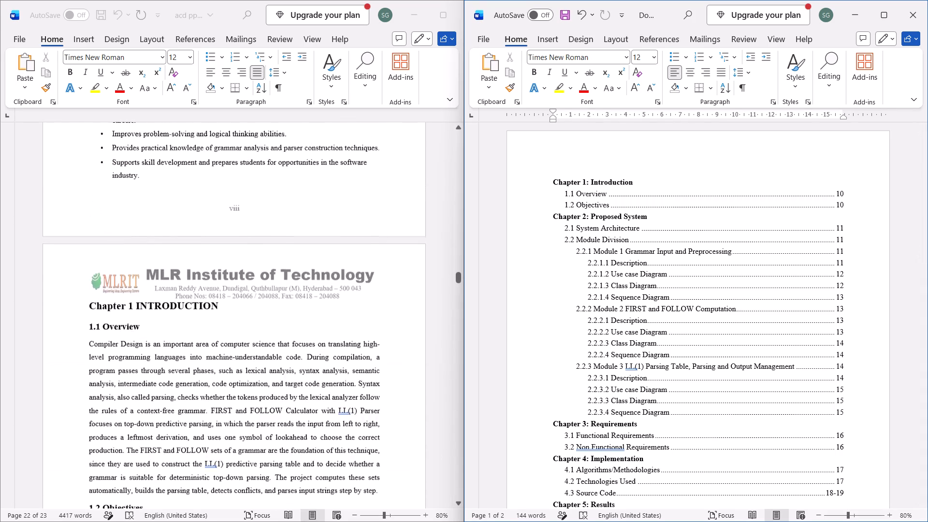
scroll(326, 296, down, 2)
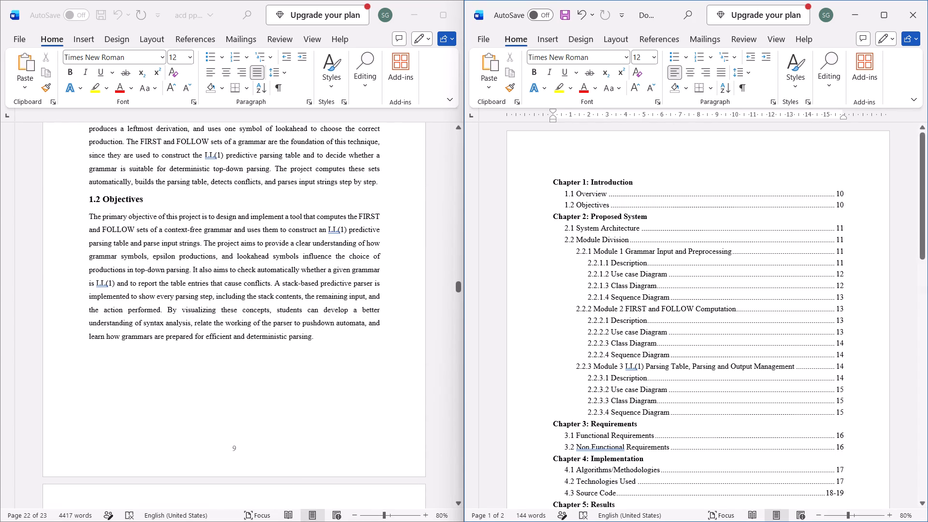
Set the page number of the 1.1 Overview entry in Document1's contents list to 9.
click(851, 196)
key(BackSpace)
key(BackSpace)
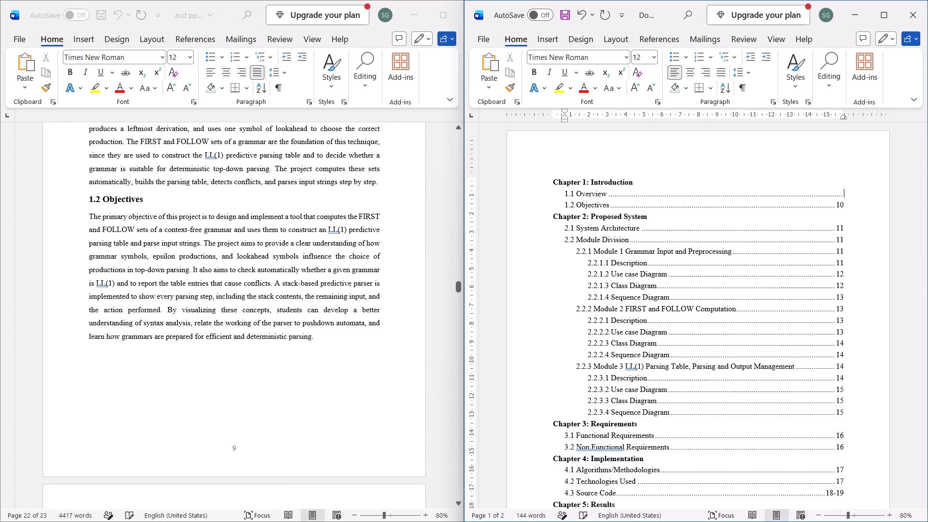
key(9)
key(Left)
key(backslash)
key(BackSpace)
key(BackSpace)
key(ctrl+z)
key(Right)
key(Left)
Set the page number of the 1.2 Objectives entry in Document1's contents list to 9.
key(Down)
key(Right)
key(BackSpace)
key(BackSpace)
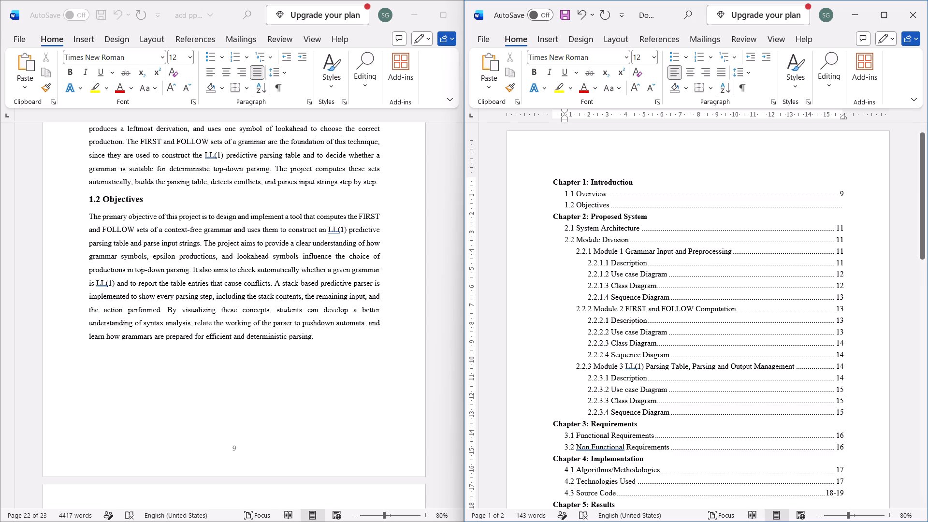
scroll(409, 250, down, 1)
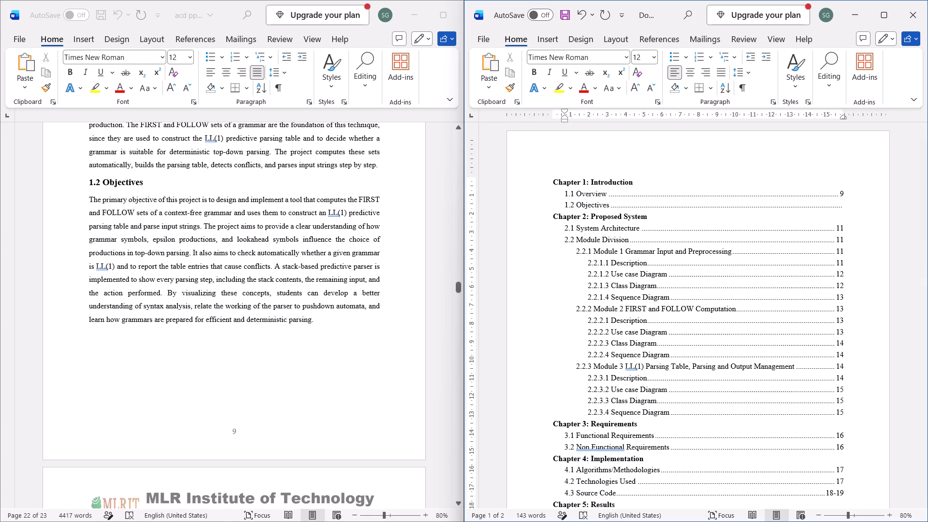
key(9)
Set the contents page numbers of 2.1 System Architecture and 2.2 Module Division to 10.
key(Down)
key(Down)
key(BackSpace)
key(0)
key(Down)
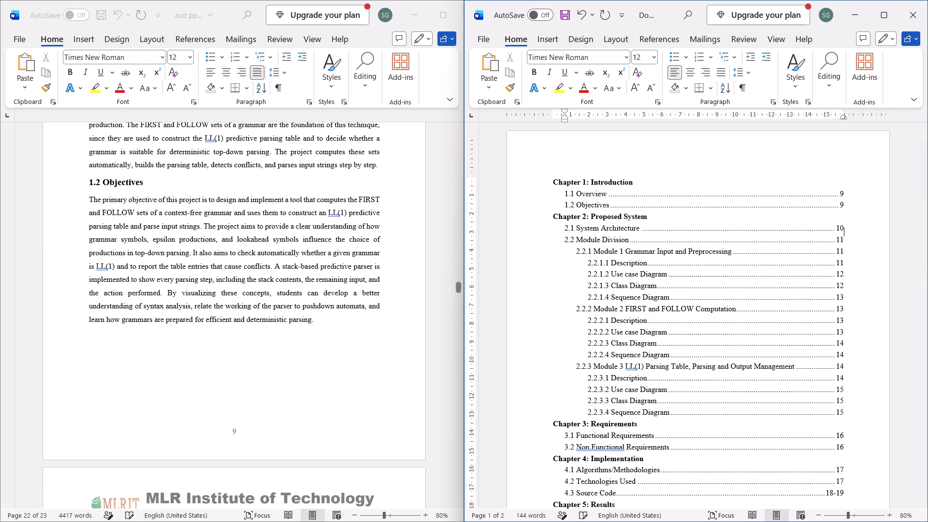
key(BackSpace)
key(0)
Set the contents page numbers of 2.2.1 Module 1 Grammar Input and Preprocessing and 2.2.1.1 Description to 10, checking against the report.
scroll(176, 309, down, 1)
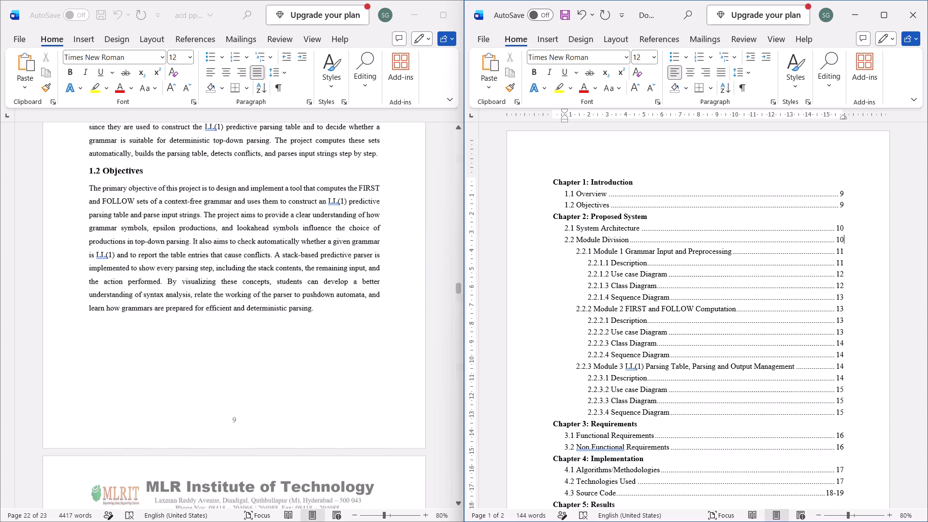
scroll(176, 309, down, 3)
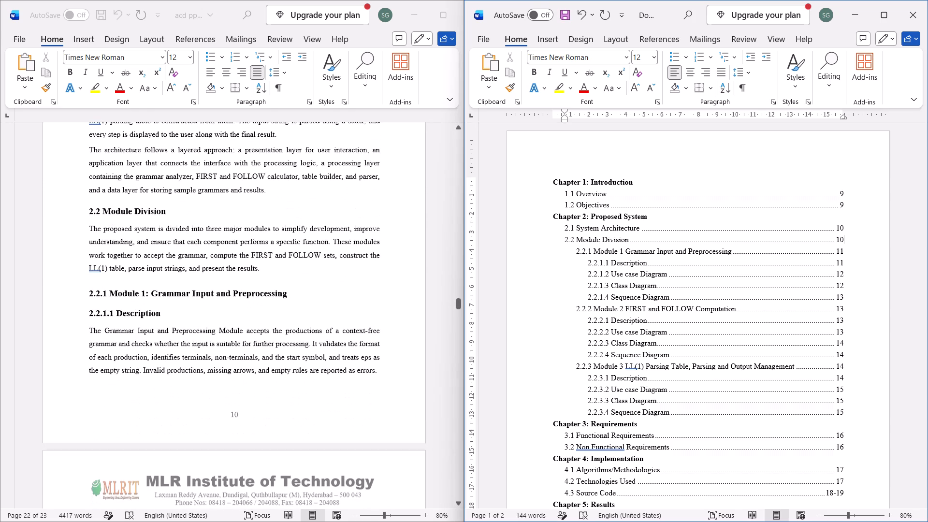
key(Up)
key(Up)
key(Down)
key(Up)
key(Down)
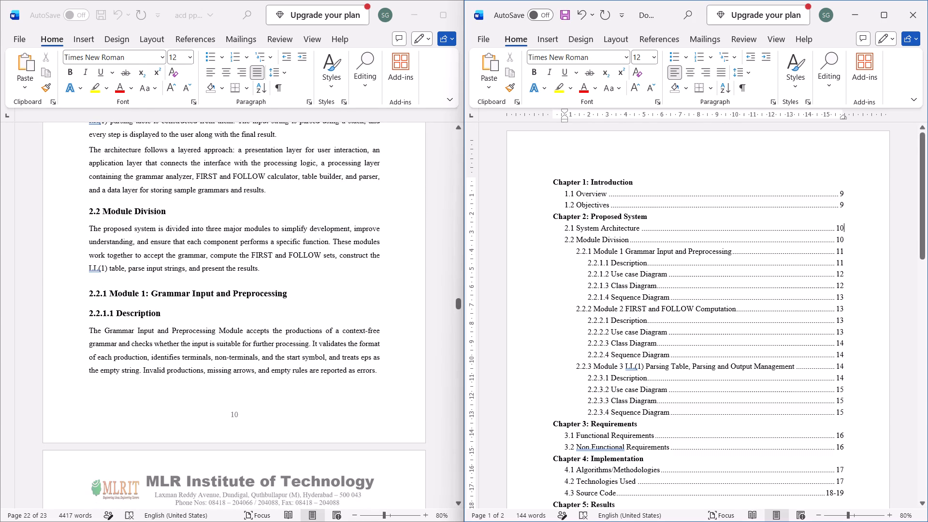
key(Down)
key(Down)
key(0)
key(BackSpace)
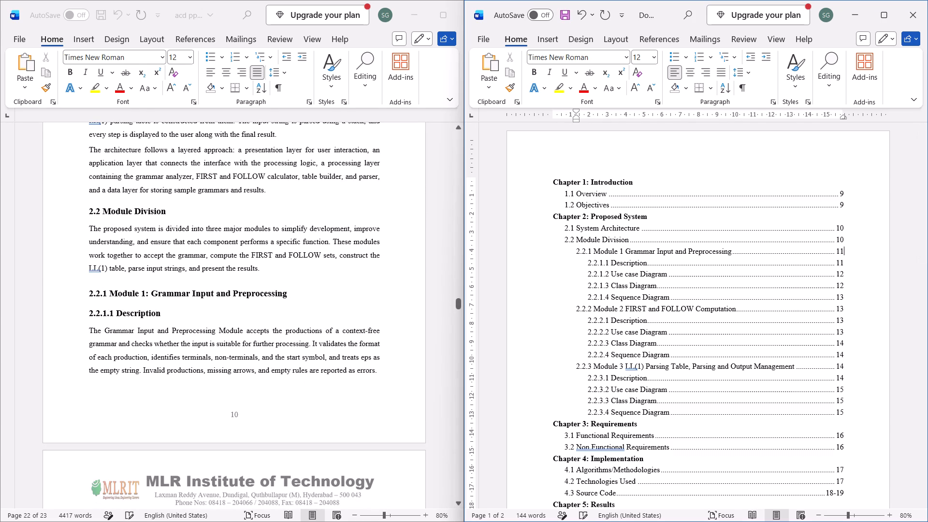
key(BackSpace)
key(0)
key(Down)
key(BackSpace)
key(0)
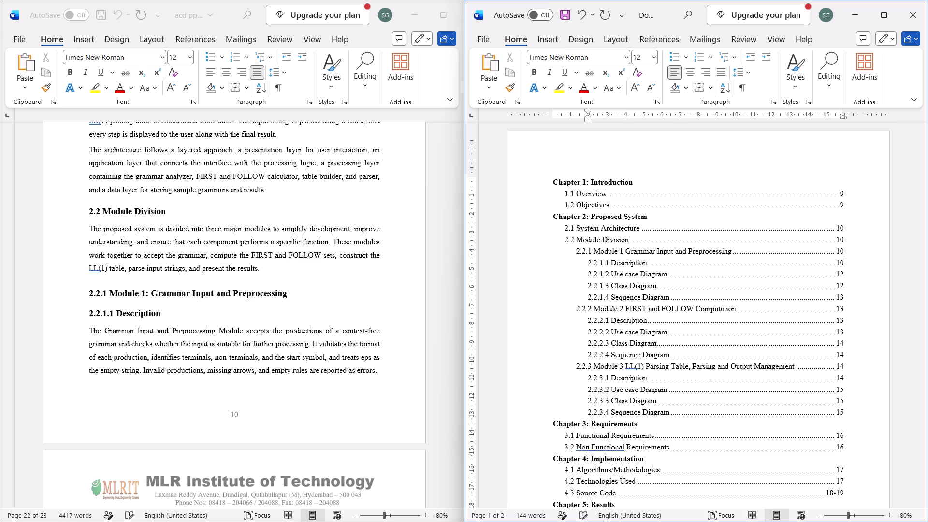
Set the contents page numbers of 2.2.1.2 Use case Diagram and 2.2.1.3 Class Diagram to 11.
key(Down)
key(BackSpace)
key(1)
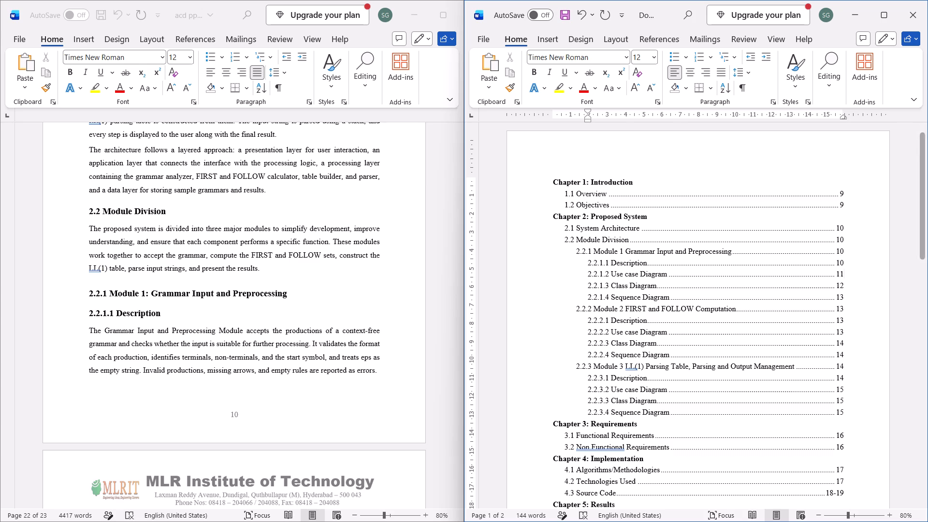
scroll(337, 326, down, 3)
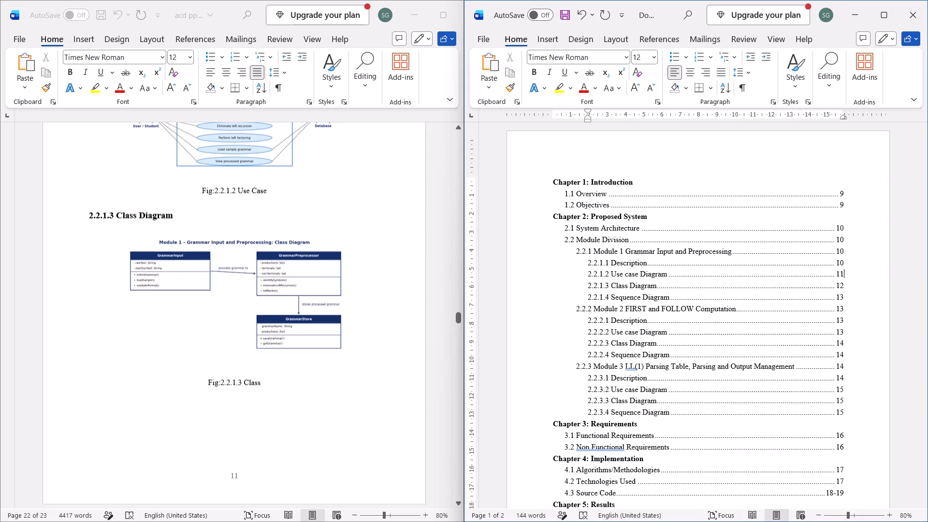
scroll(337, 326, down, 1)
scroll(335, 332, up, 1)
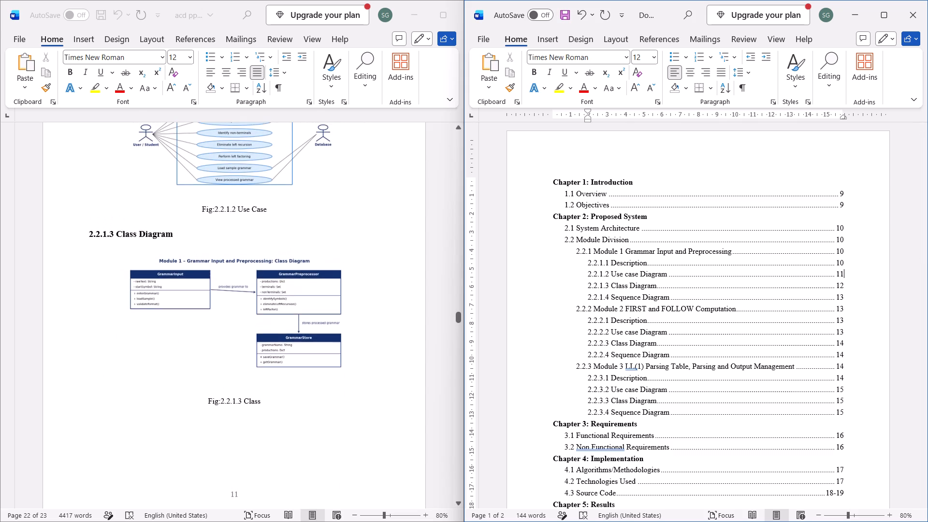
scroll(335, 332, up, 1)
key(Up)
key(Down)
key(Down)
scroll(335, 332, up, 1)
key(BackSpace)
key(1)
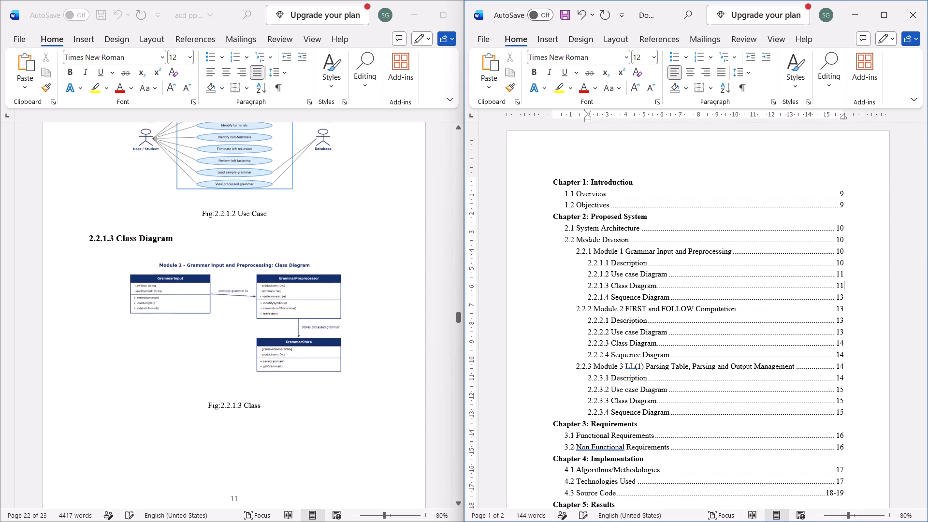
Locate Module 1's sequence diagram in the report and set the 2.2.1.4 Sequence Diagram contents entry to page 12.
key(Down)
key(Left)
key(Up)
key(Left)
key(Left)
key(Right)
key(Right)
key(Right)
key(Down)
scroll(3, 449, down, 4)
scroll(81, 463, down, 1)
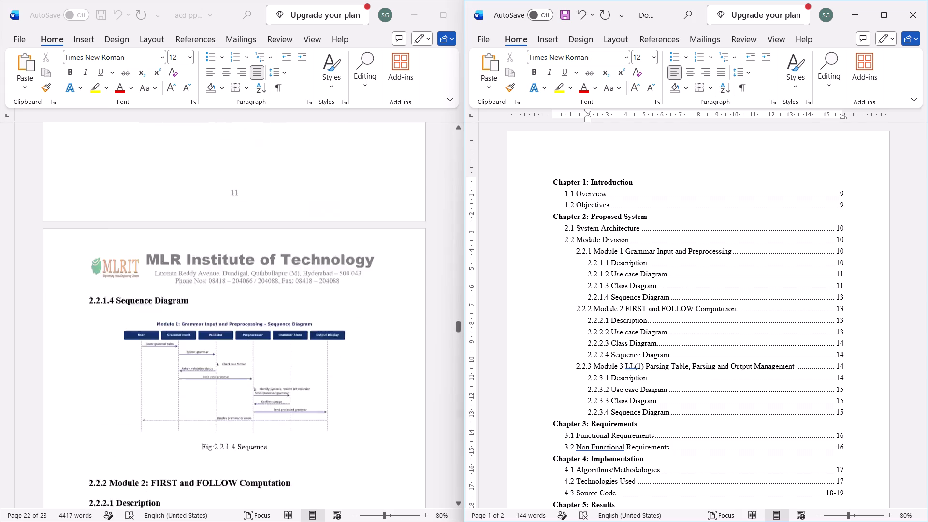
scroll(81, 463, down, 3)
key(BackSpace)
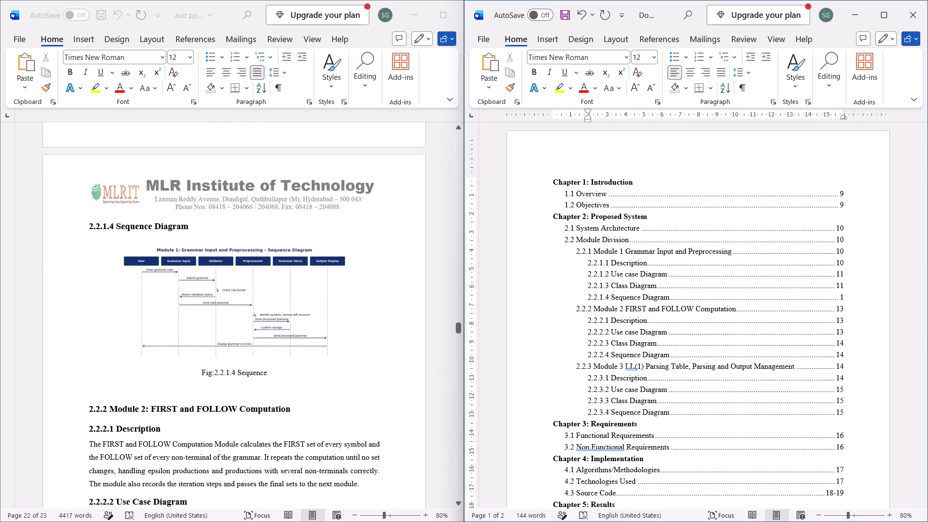
key(2)
Set the contents page numbers of 2.2.2 Module 2, 2.2.2.1 Description and 2.2.2.2 Use case Diagram to 12.
scroll(81, 463, down, 1)
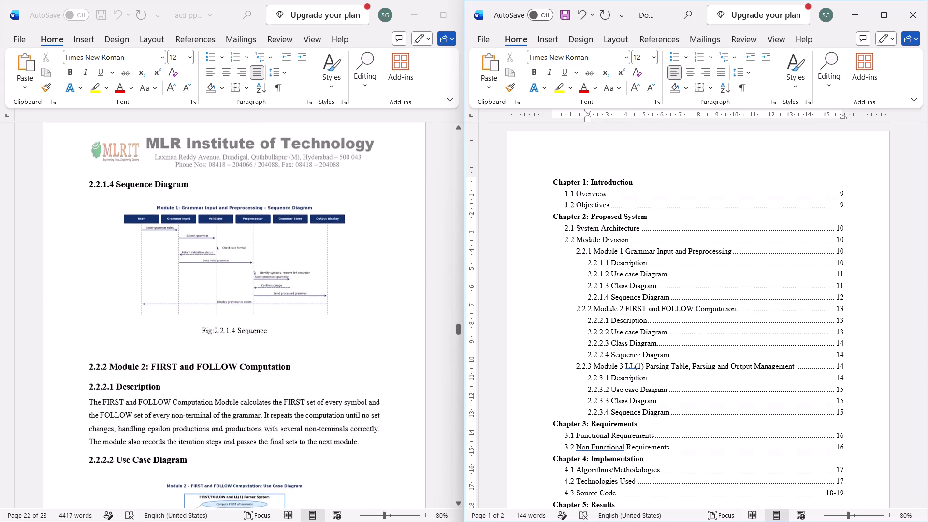
scroll(81, 463, down, 1)
key(Down)
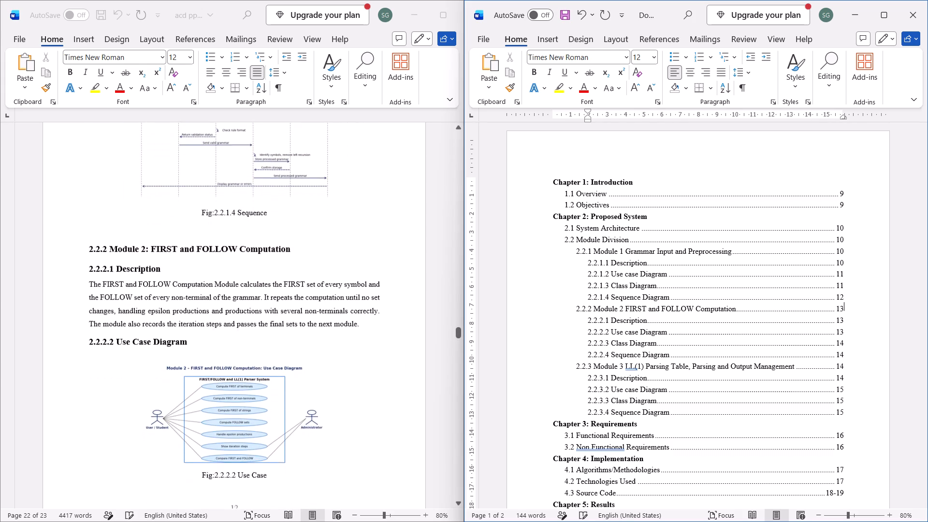
scroll(81, 463, down, 1)
key(BackSpace)
key(2)
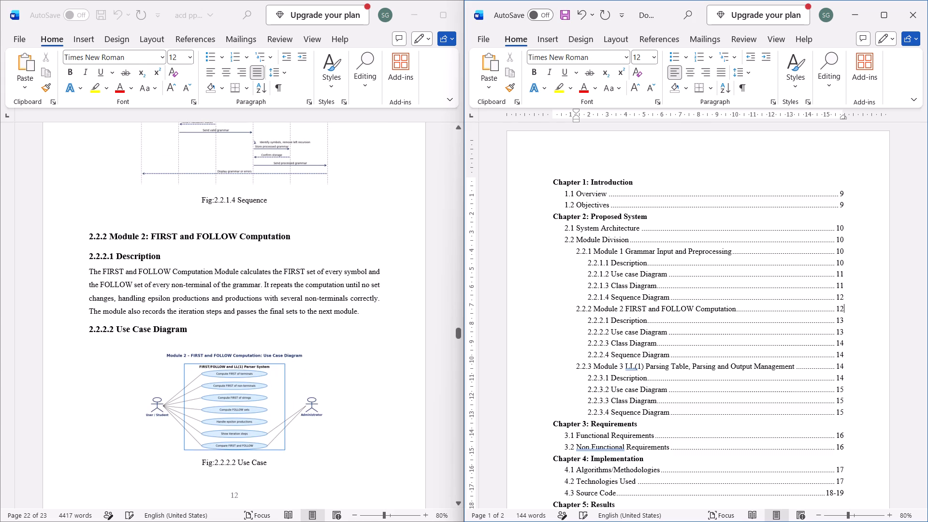
key(Down)
key(BackSpace)
key(2)
key(Down)
key(BackSpace)
key(2)
Set the contents page numbers of 2.2.2.3 Class Diagram and 2.2.2.4 Sequence Diagram to 13.
key(Down)
scroll(18, 496, down, 1)
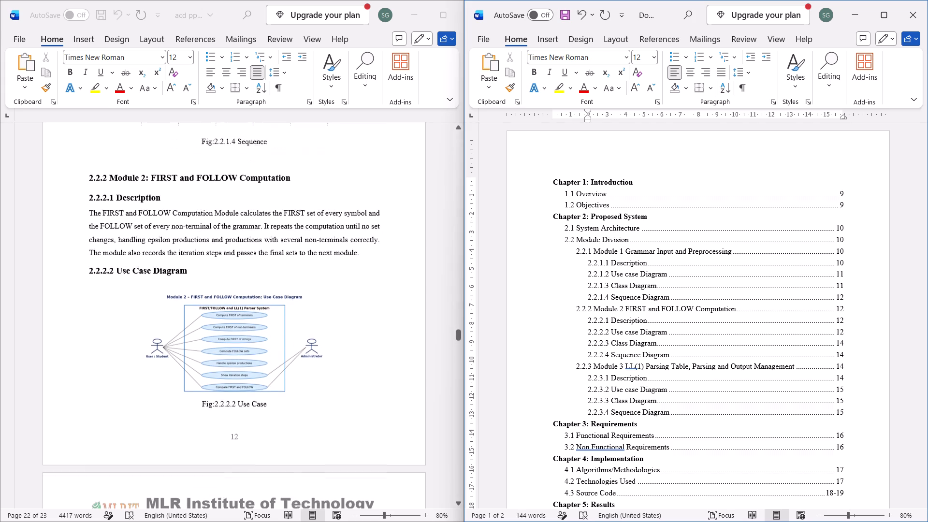
scroll(18, 496, down, 1)
scroll(46, 444, down, 3)
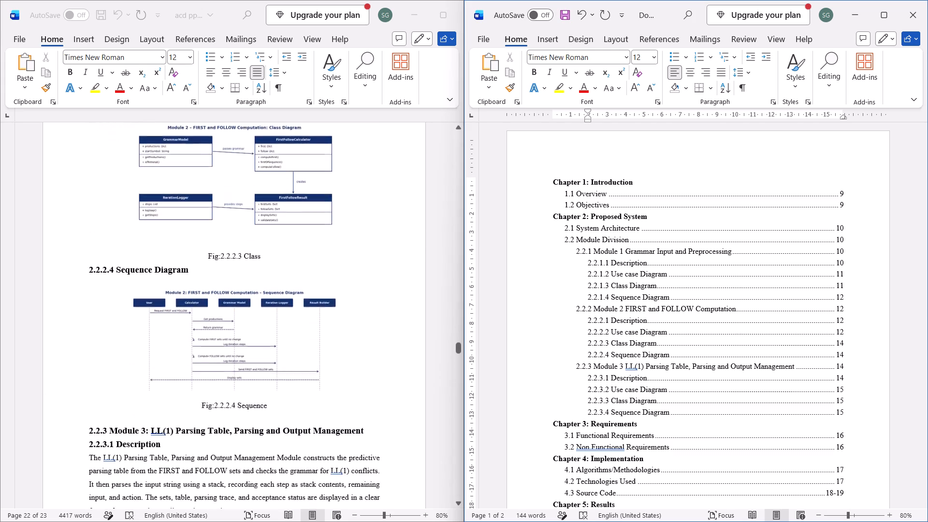
scroll(46, 444, down, 2)
key(BackSpace)
key(3)
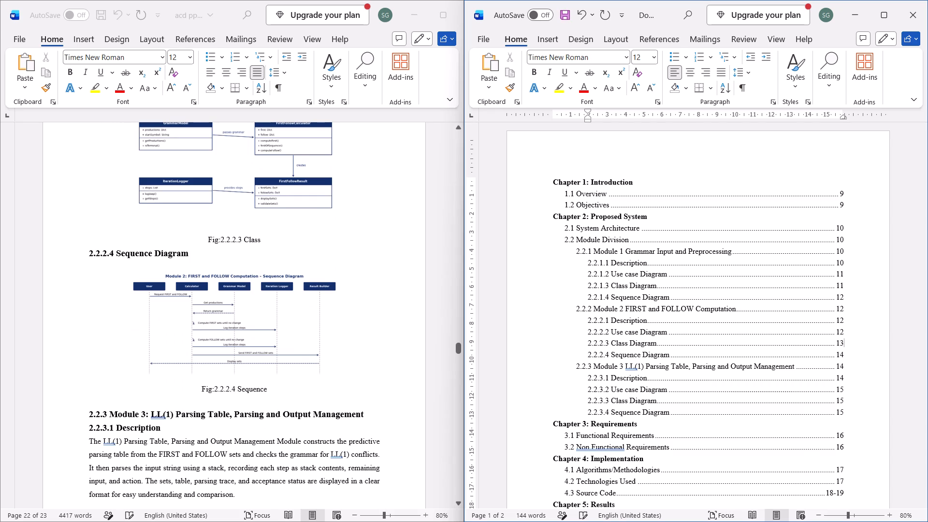
key(Down)
key(BackSpace)
key(3)
Set the contents page number of 2.2.3 Module 3 LL(1) Parsing Table, Parsing and Output Management to 13.
key(Down)
scroll(181, 466, down, 1)
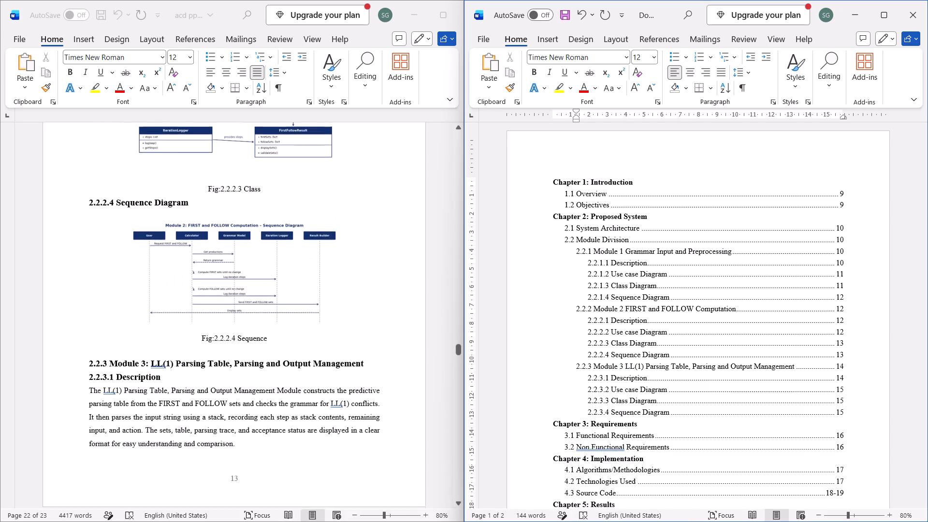
scroll(181, 466, down, 1)
key(BackSpace)
key(3)
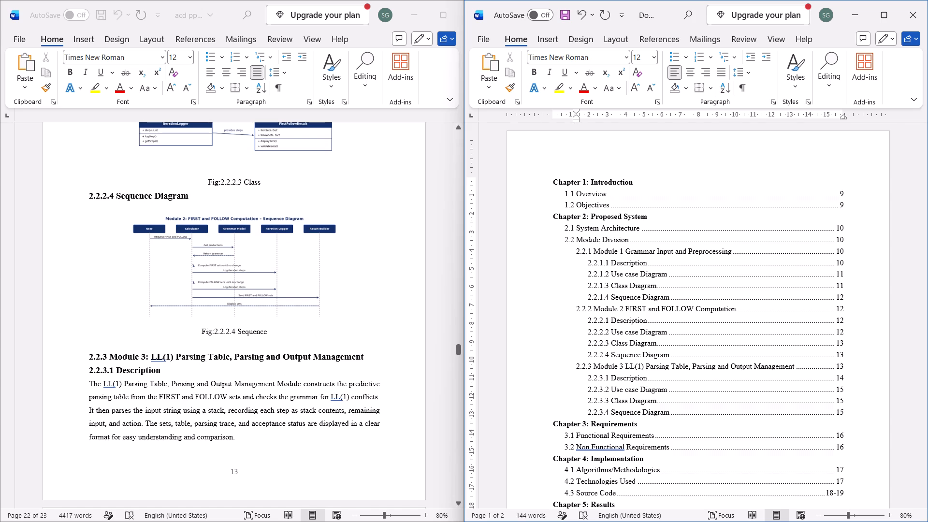
Set the contents page number of 2.2.3.1 Description to 13.
scroll(129, 451, down, 1)
key(Down)
key(BackSpace)
key(3)
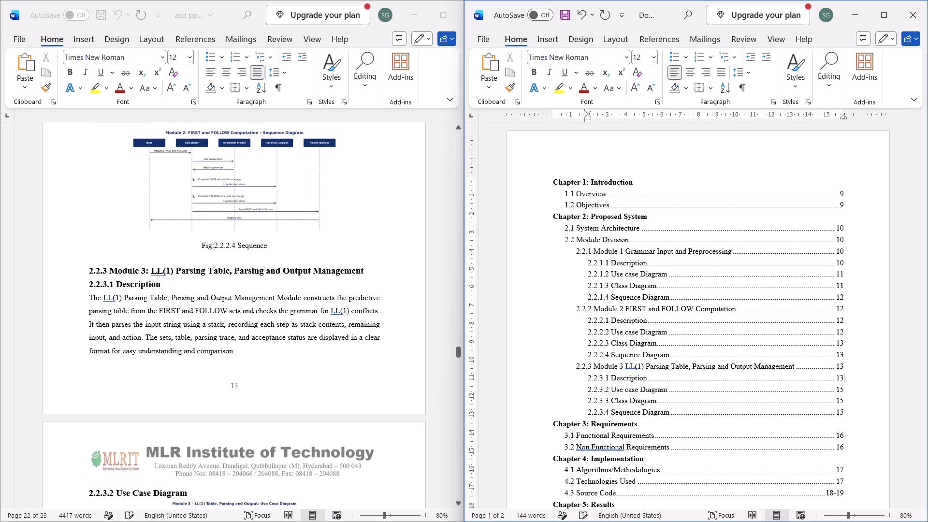
Set the contents page numbers of 2.2.3.2 Use case Diagram, 2.2.3.3 Class Diagram and 2.2.3.4 Sequence Diagram to 14.
key(Down)
scroll(95, 388, down, 3)
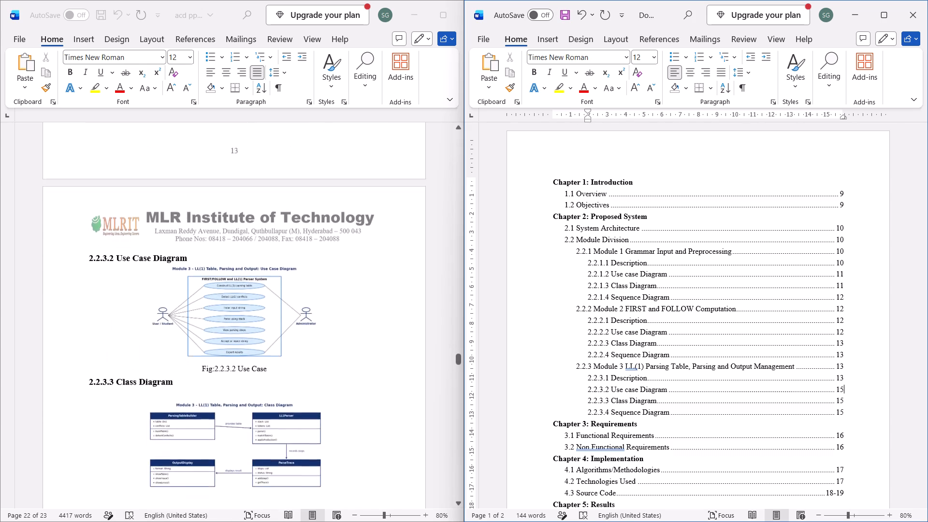
scroll(95, 388, down, 1)
key(BackSpace)
key(4)
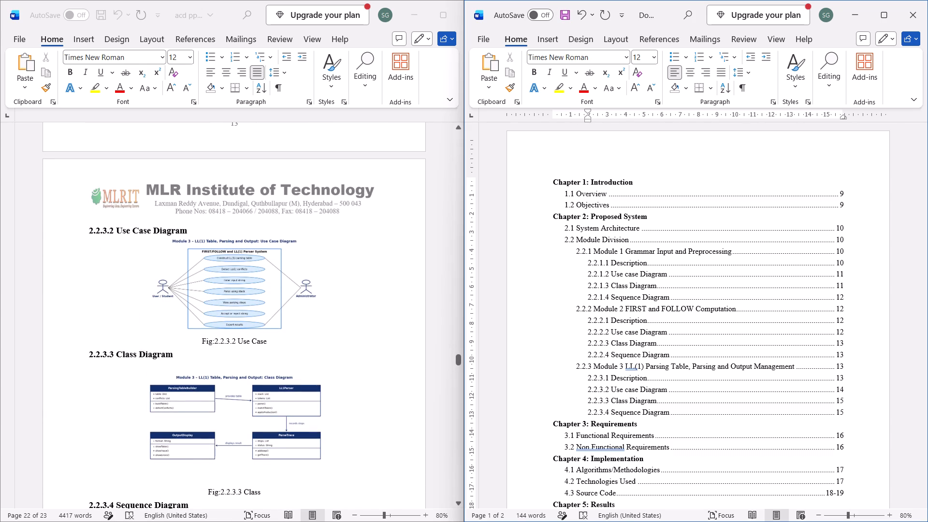
key(Down)
key(BackSpace)
key(4)
key(Down)
scroll(71, 418, down, 1)
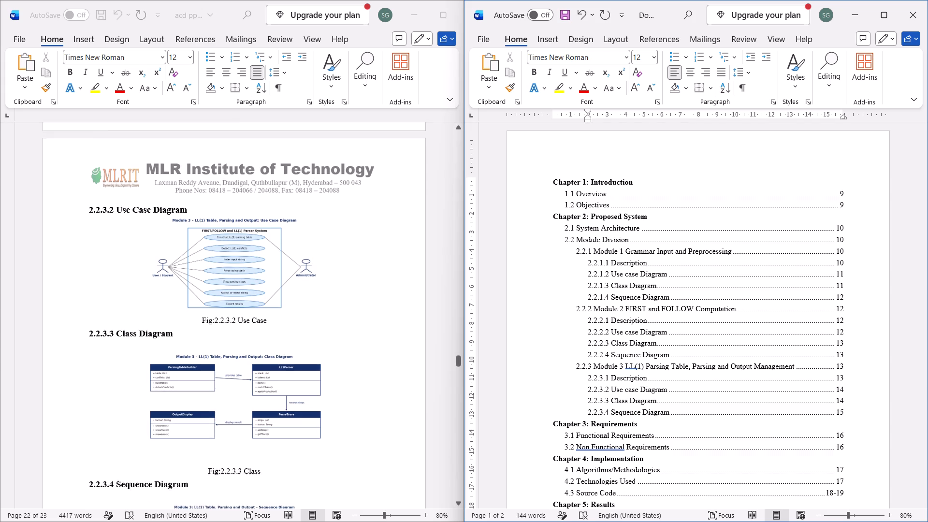
scroll(71, 418, down, 2)
key(BackSpace)
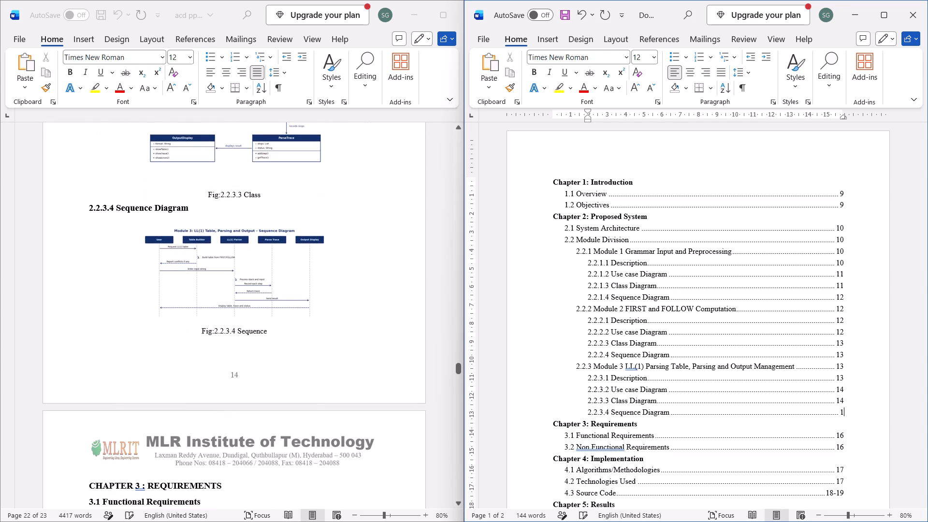
key(4)
Find Chapter 3 in the report and set the contents page numbers of 3.1 Functional Requirements and 3.2 Non Functional Requirements to 15.
key(Down)
key(Down)
scroll(79, 456, down, 2)
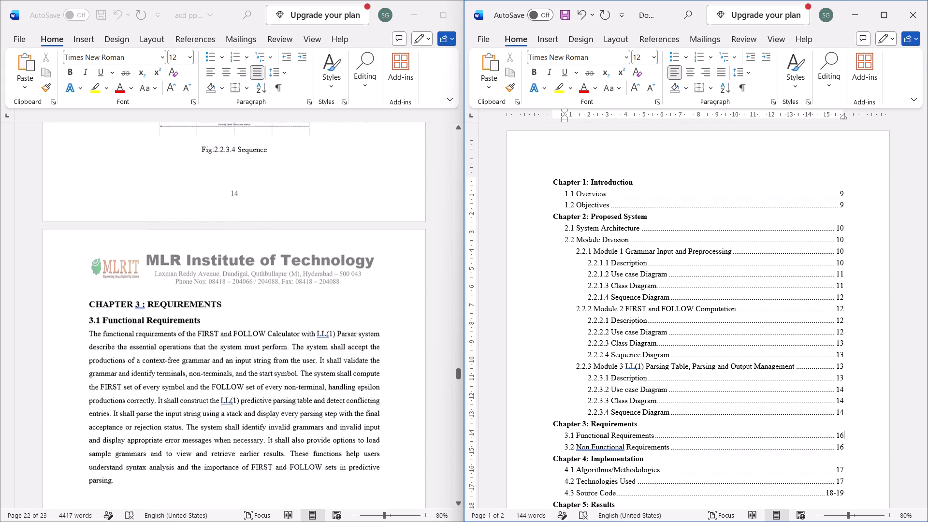
scroll(79, 456, down, 1)
key(BackSpace)
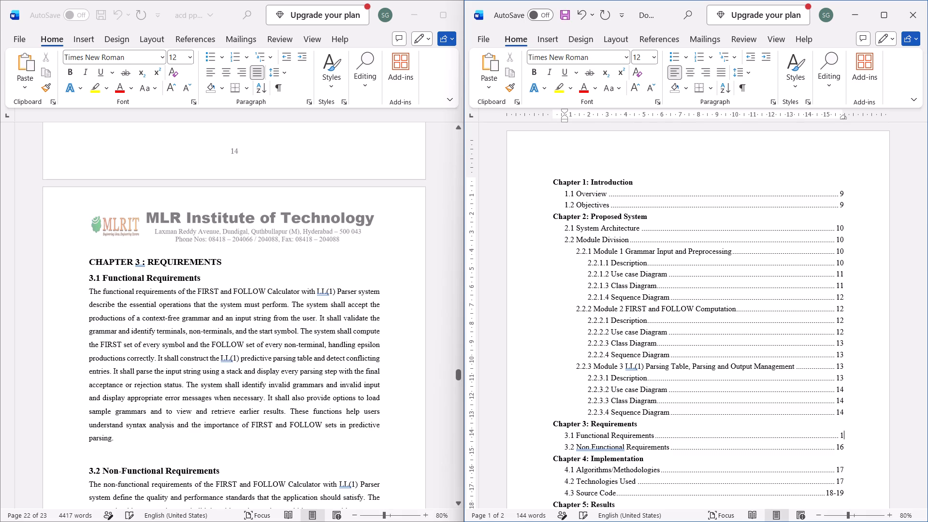
scroll(79, 456, down, 1)
key(5)
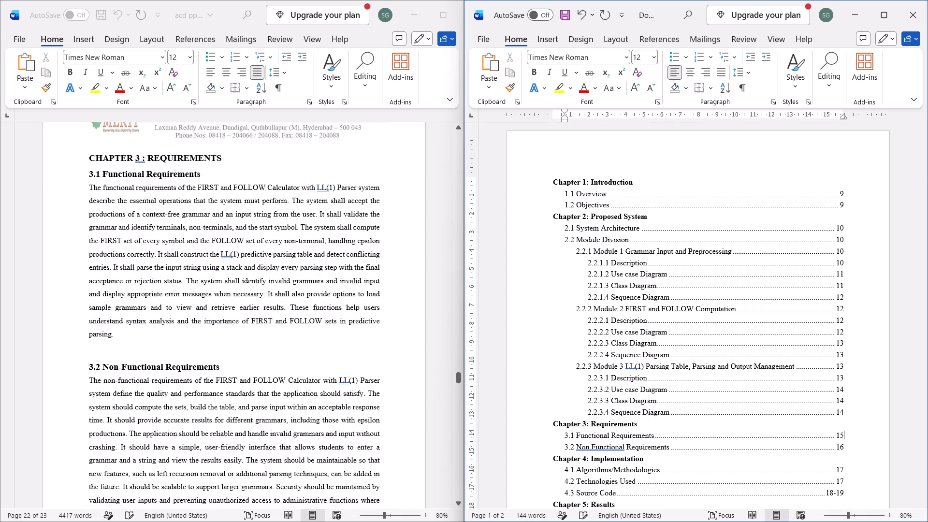
key(BackSpace)
key(ctrl+z)
key(Down)
key(BackSpace)
key(5)
Locate Chapter 4 in the report and set the contents page number of 4.1 Algorithms/Methodologies to 16.
scroll(10, 451, down, 3)
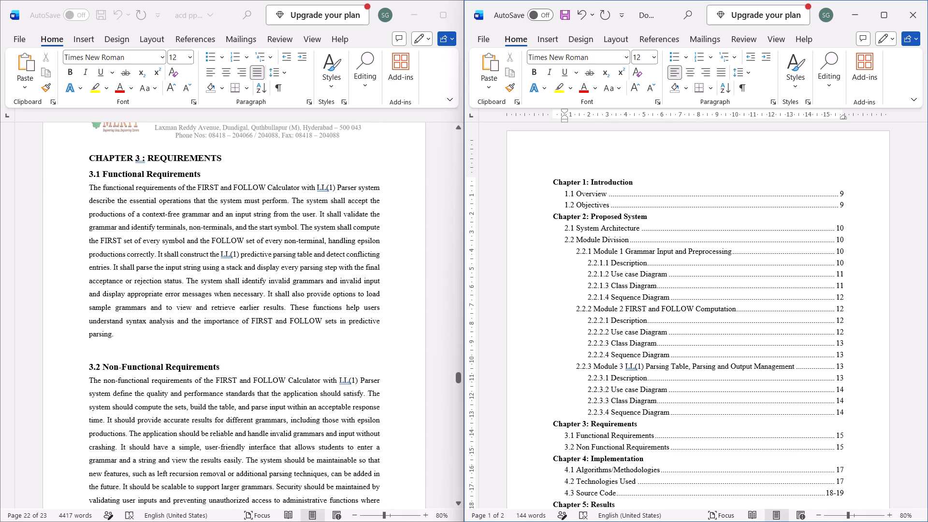
scroll(96, 481, down, 3)
key(Down)
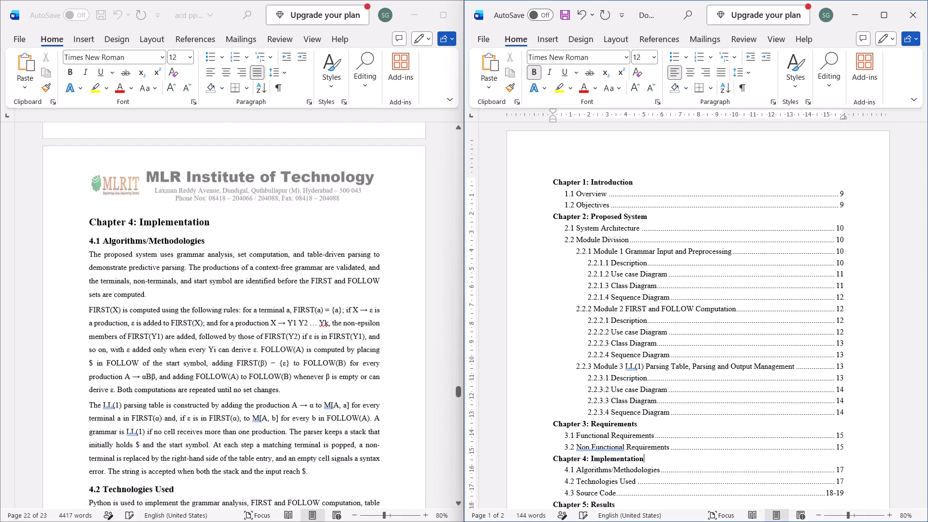
scroll(96, 481, down, 1)
key(Down)
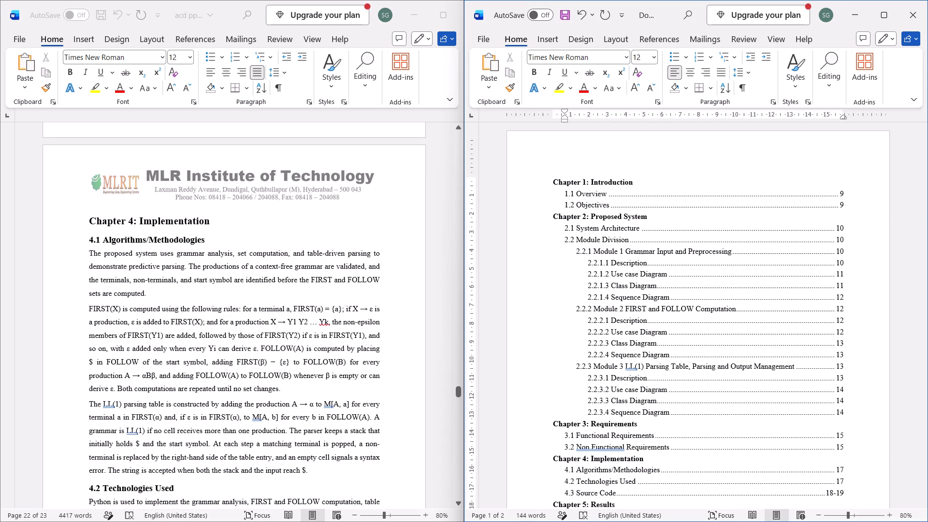
key(BackSpace)
key(5)
key(BackSpace)
key(6)
scroll(96, 481, up, 1)
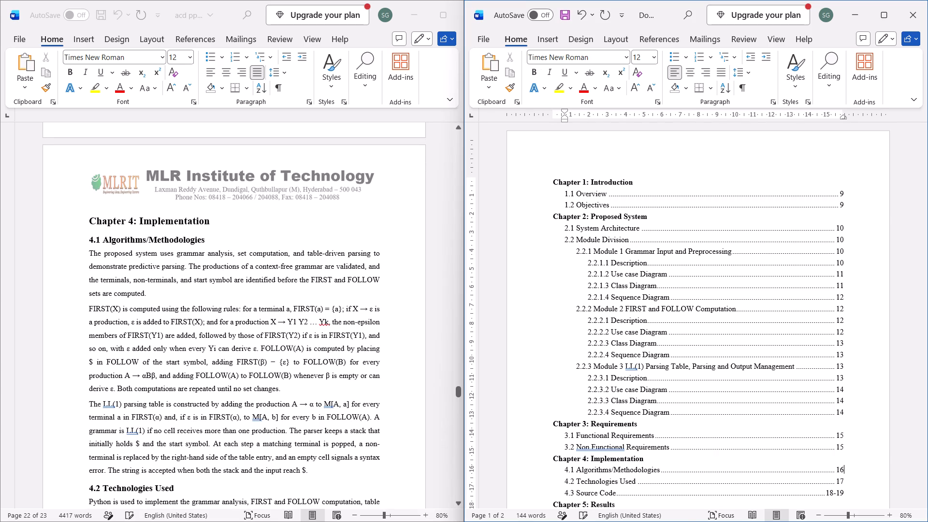
scroll(96, 481, up, 1)
scroll(134, 352, up, 3)
scroll(134, 352, down, 4)
scroll(134, 352, up, 1)
scroll(134, 352, down, 1)
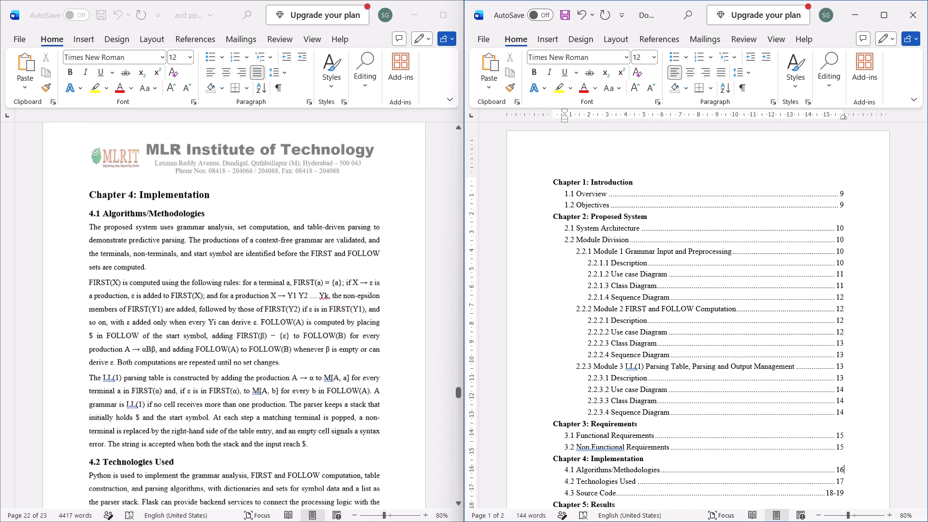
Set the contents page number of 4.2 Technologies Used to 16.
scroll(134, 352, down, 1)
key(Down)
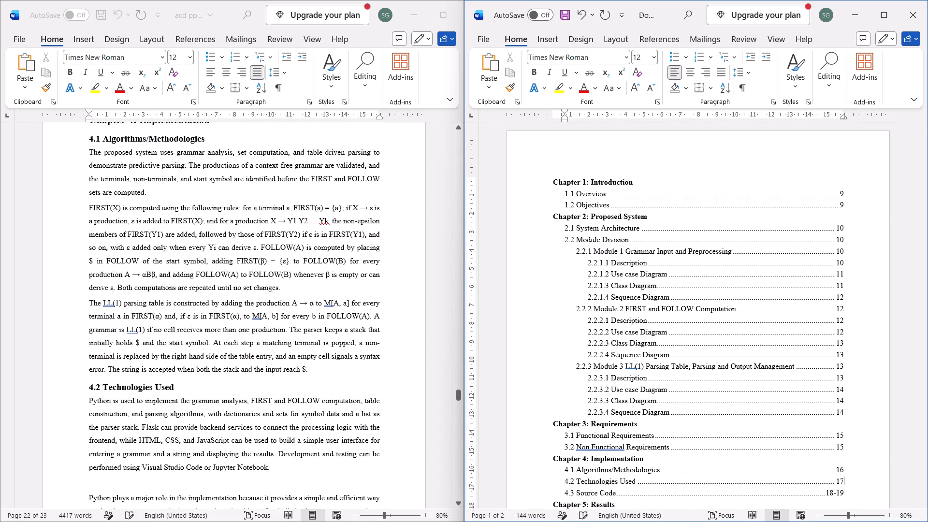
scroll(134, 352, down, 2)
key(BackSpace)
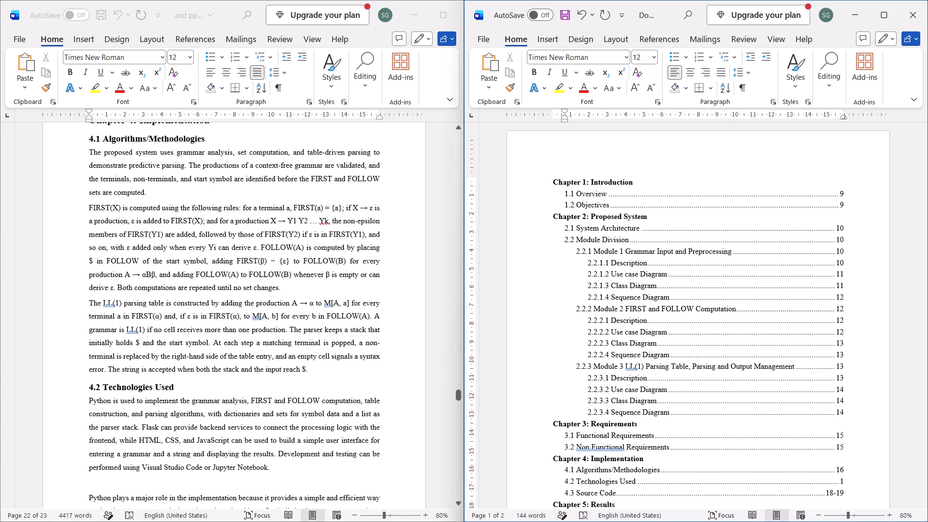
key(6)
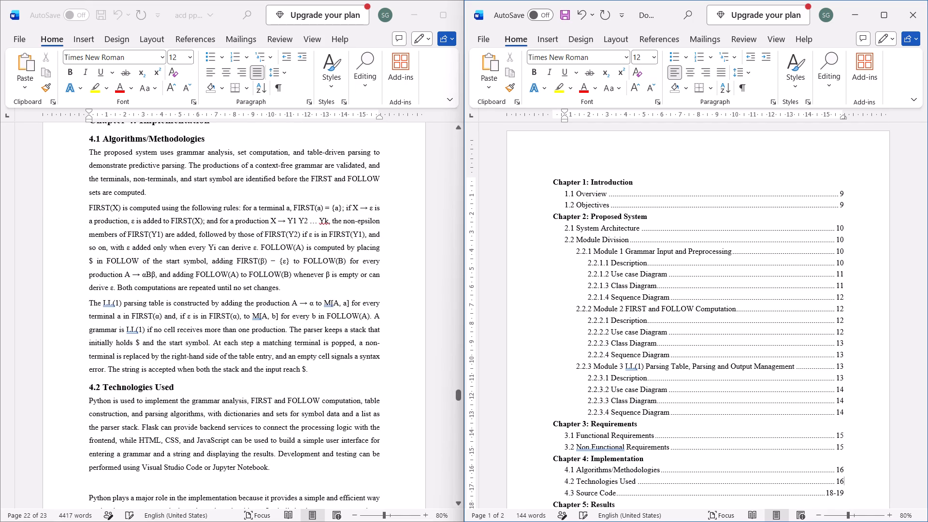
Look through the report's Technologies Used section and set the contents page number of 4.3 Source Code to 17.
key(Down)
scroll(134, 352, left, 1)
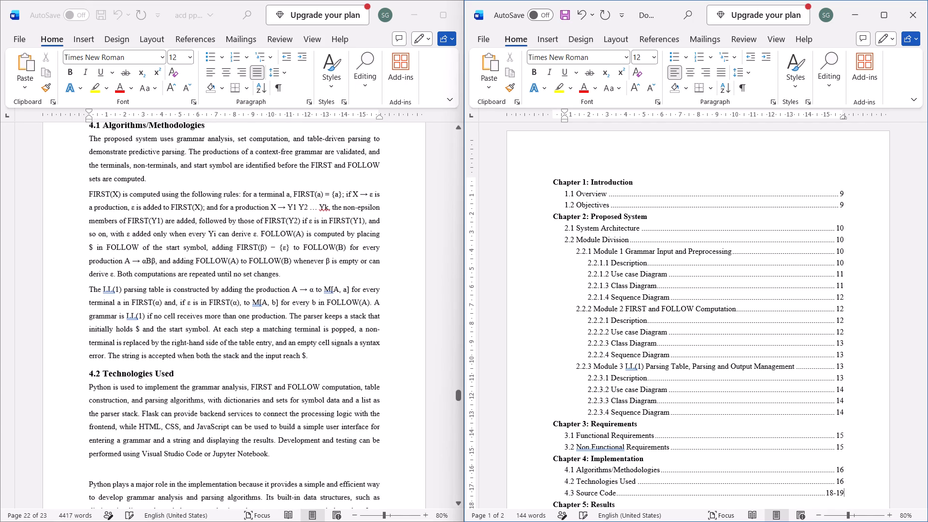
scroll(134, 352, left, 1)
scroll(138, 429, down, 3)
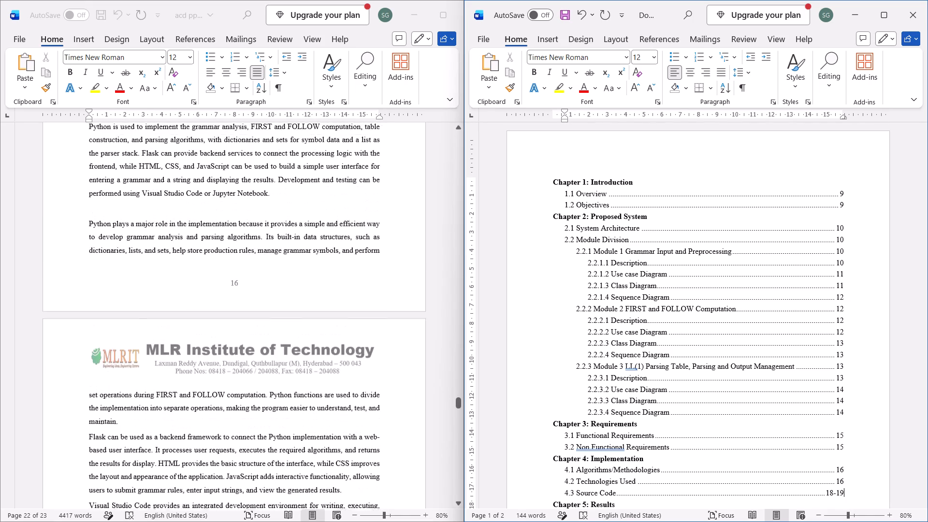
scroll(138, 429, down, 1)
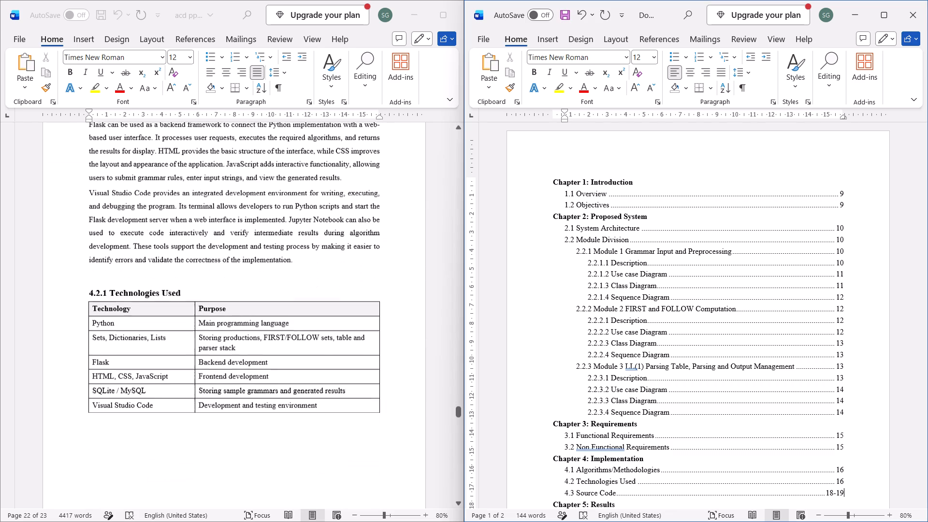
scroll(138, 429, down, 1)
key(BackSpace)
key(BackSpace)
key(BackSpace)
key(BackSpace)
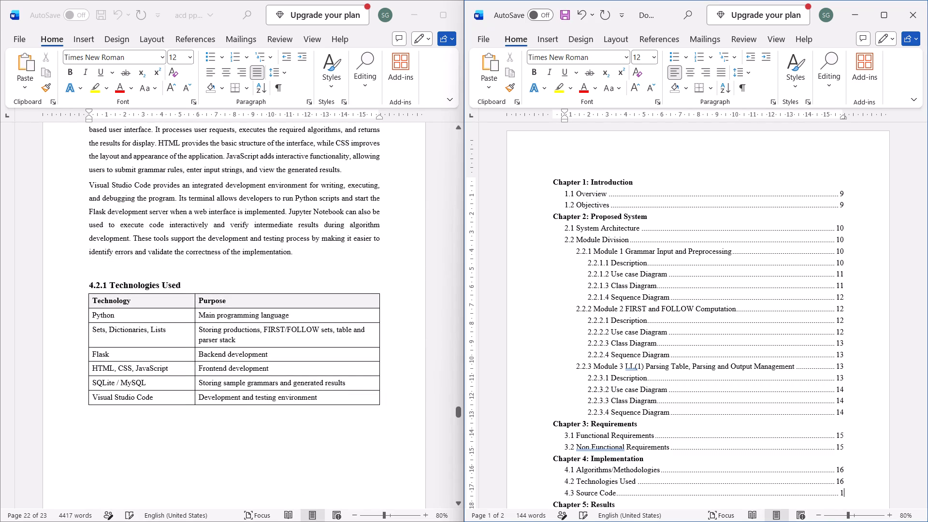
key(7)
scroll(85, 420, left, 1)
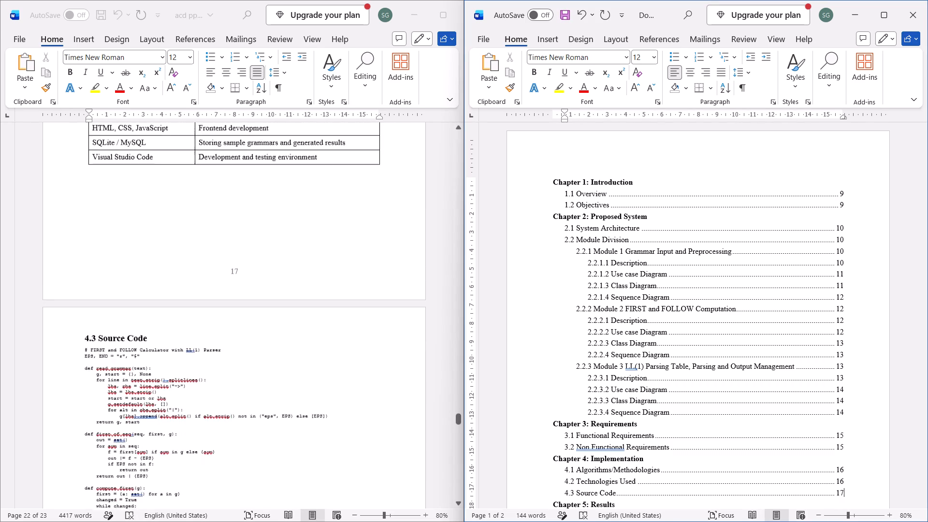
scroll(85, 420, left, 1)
Correct the contents page numbers to 17 for 4.2 Technologies Used and 18-19 for 4.3 Source Code.
key(Down)
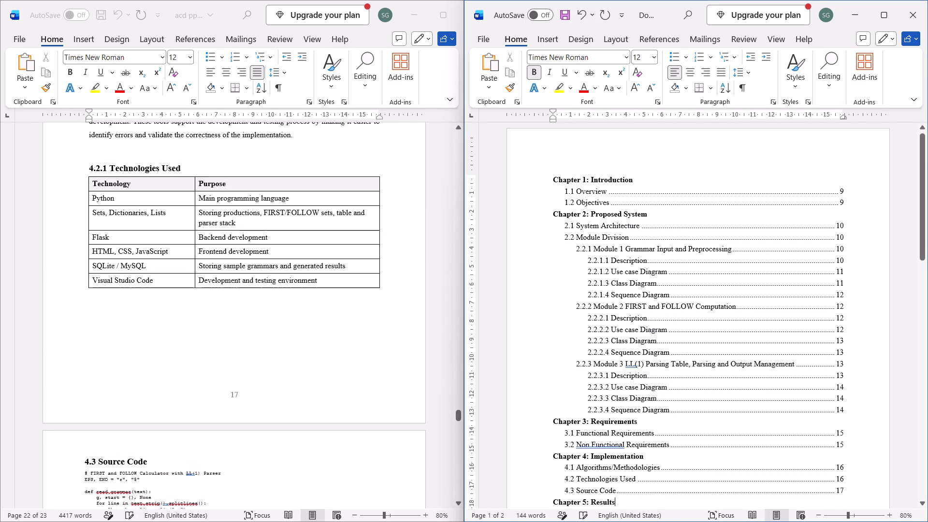
key(Up)
key(BackSpace)
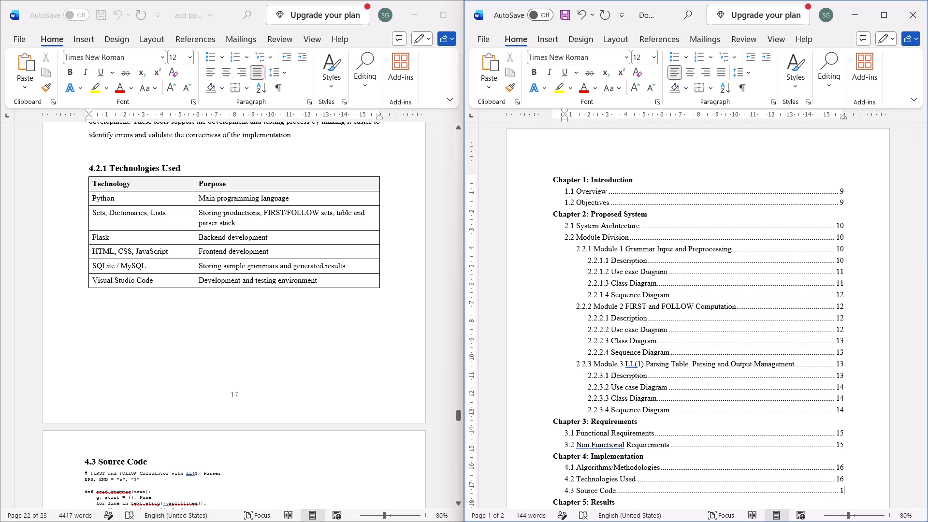
key(Up)
key(BackSpace)
key(7)
key(Down)
scroll(55, 408, down, 5)
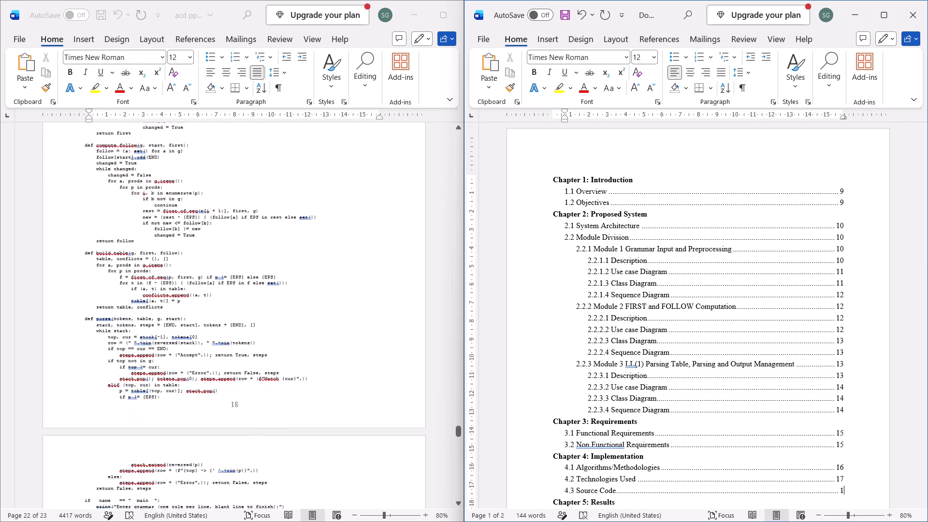
scroll(55, 408, down, 5)
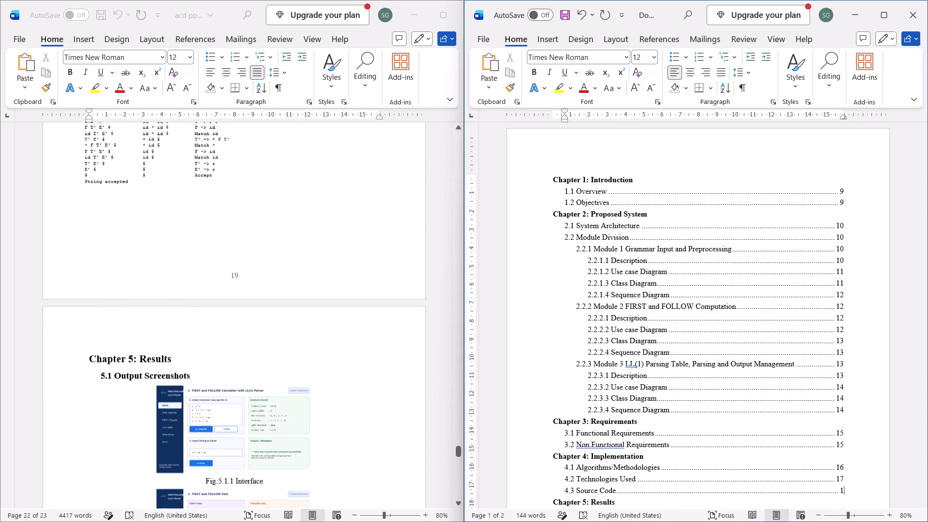
scroll(55, 408, down, 1)
key(8)
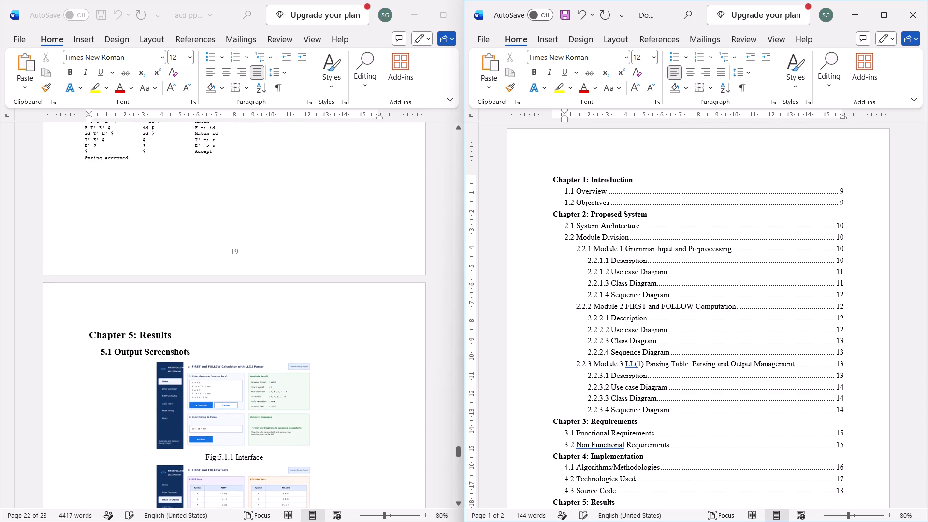
text(-19)
Compare the report's page numbers for Chapter 5, Chapter 6 and References with the corresponding contents entries.
scroll(0, 449, down, 2)
scroll(97, 418, down, 2)
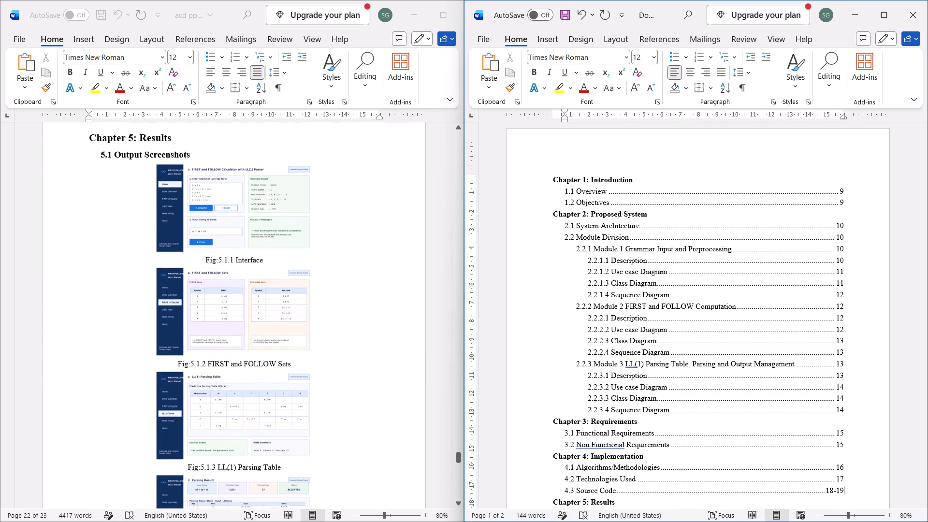
scroll(97, 418, down, 2)
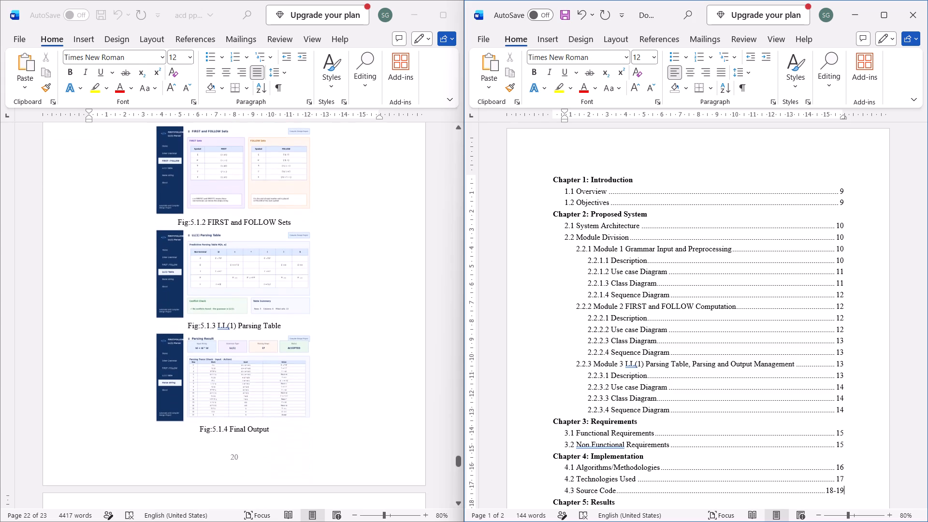
scroll(97, 418, down, 1)
key(Down)
key(Up)
key(Down)
key(Down)
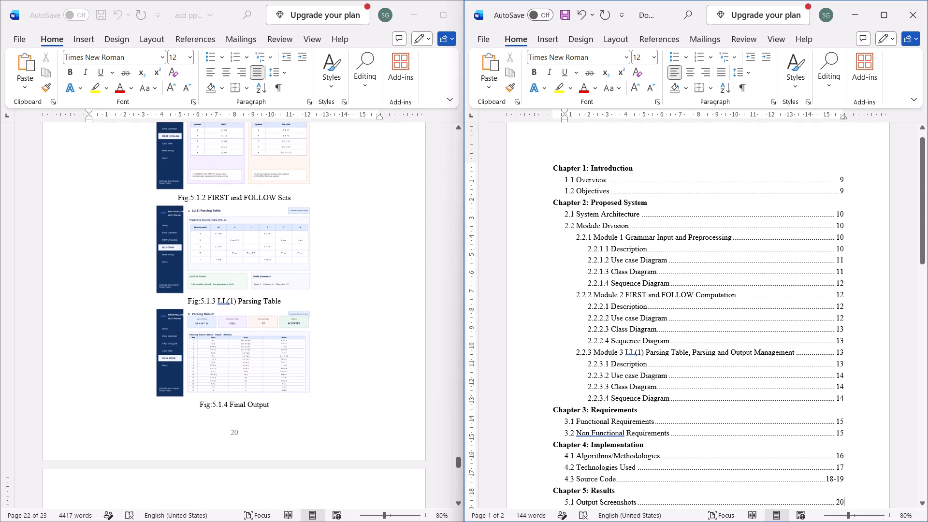
key(Down)
key(Down)
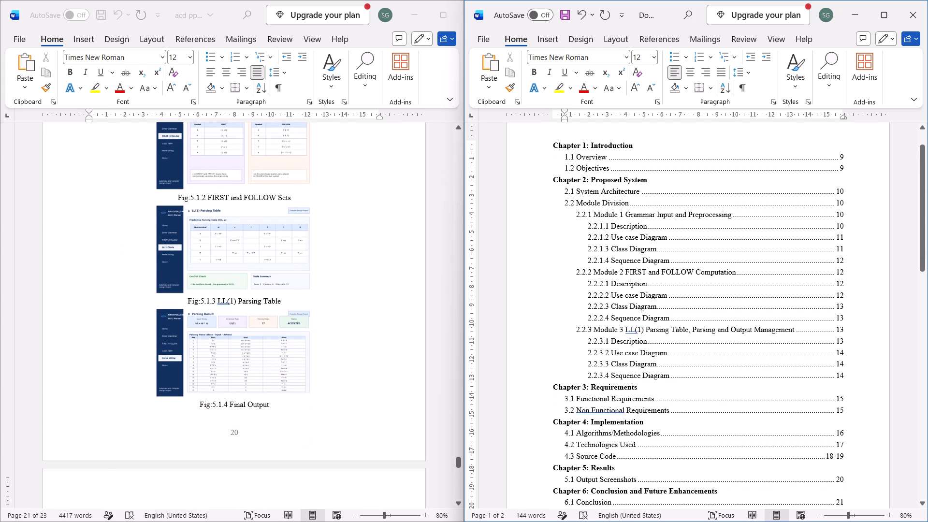
scroll(110, 420, down, 3)
key(Down)
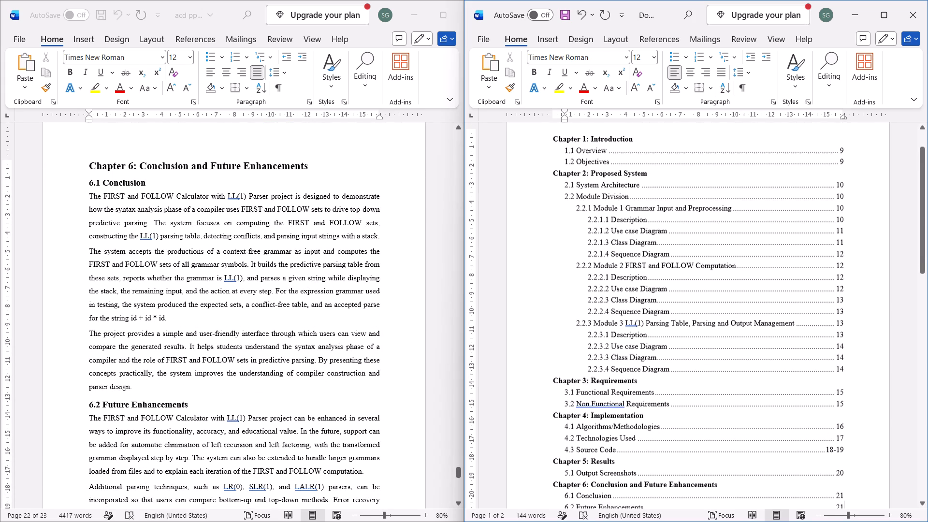
scroll(143, 450, down, 2)
key(Down)
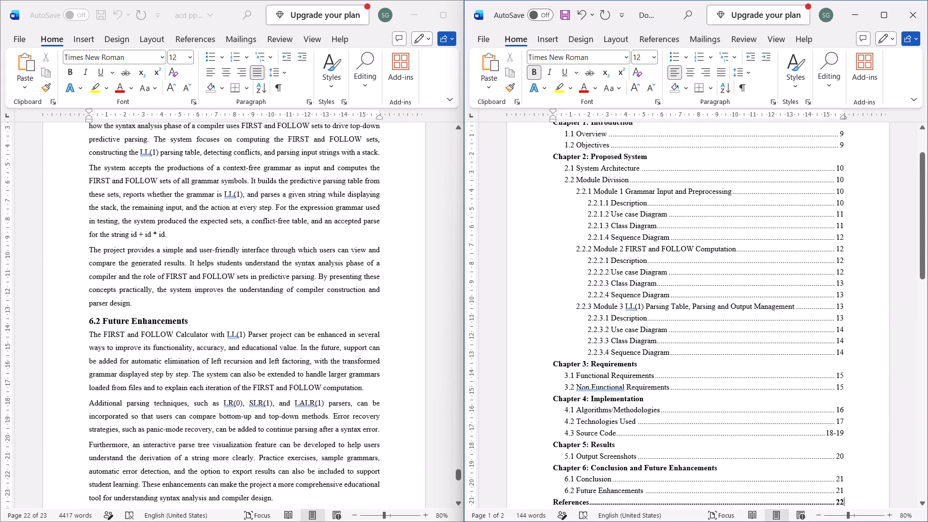
scroll(143, 450, down, 3)
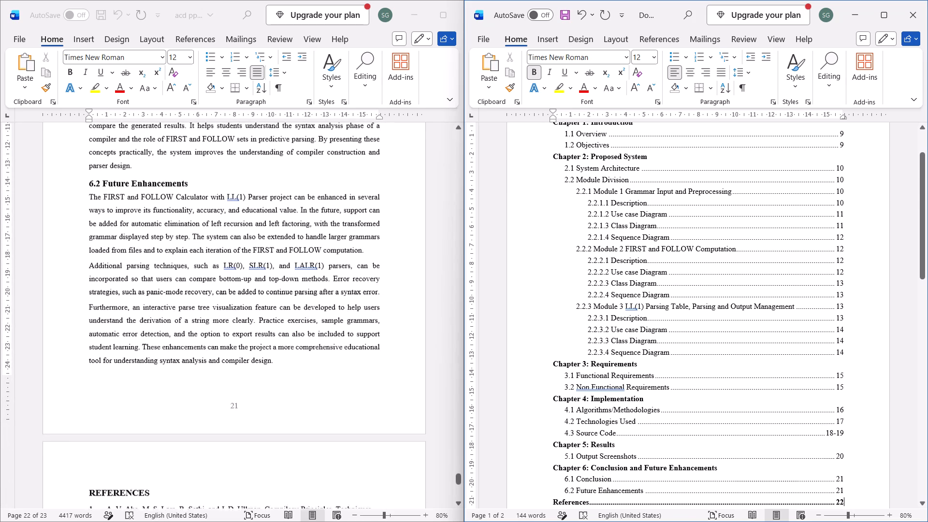
scroll(143, 450, down, 3)
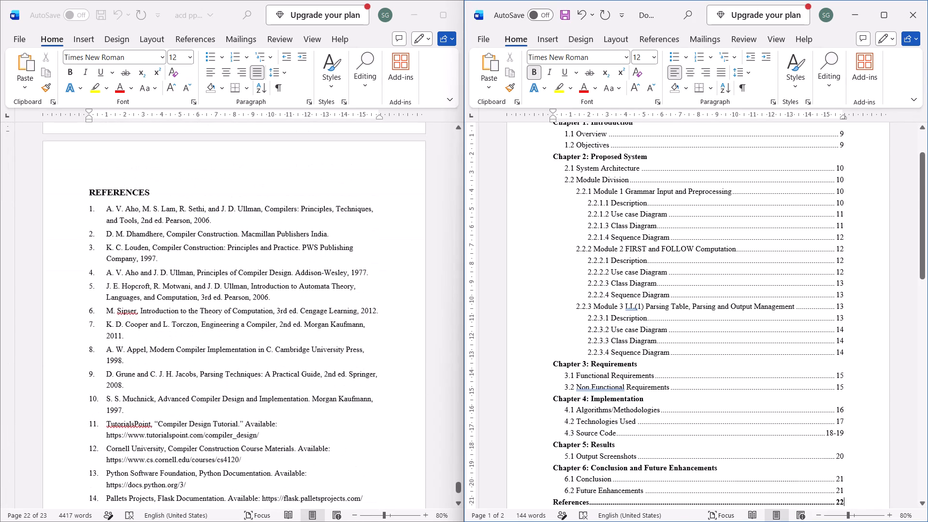
Remove bold from the dot leader and page number of the References entry in the separate contents document.
key(Down)
key(Down)
key(Up)
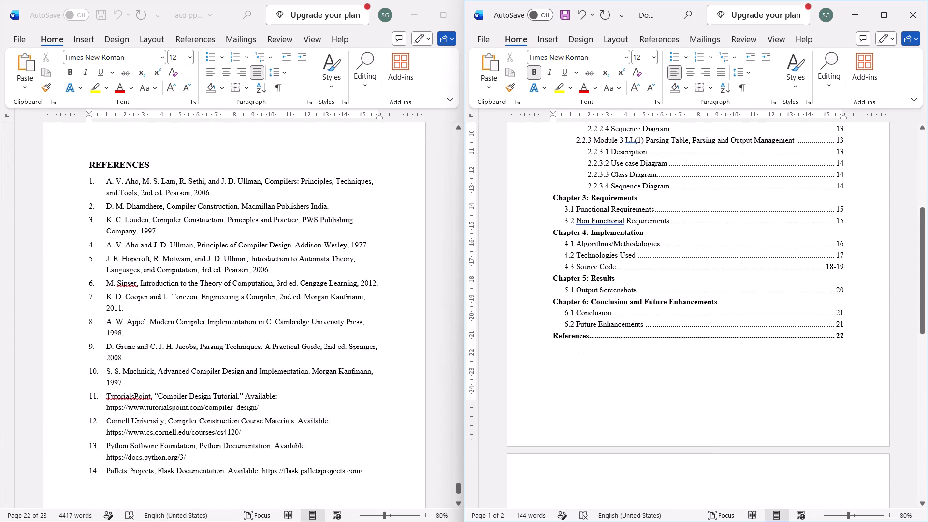
key(Up)
key(Up)
key(Down)
key(ctrl+Right)
key(ctrl+shift+Right)
key(ctrl+shift+Right)
key(ctrl+b)
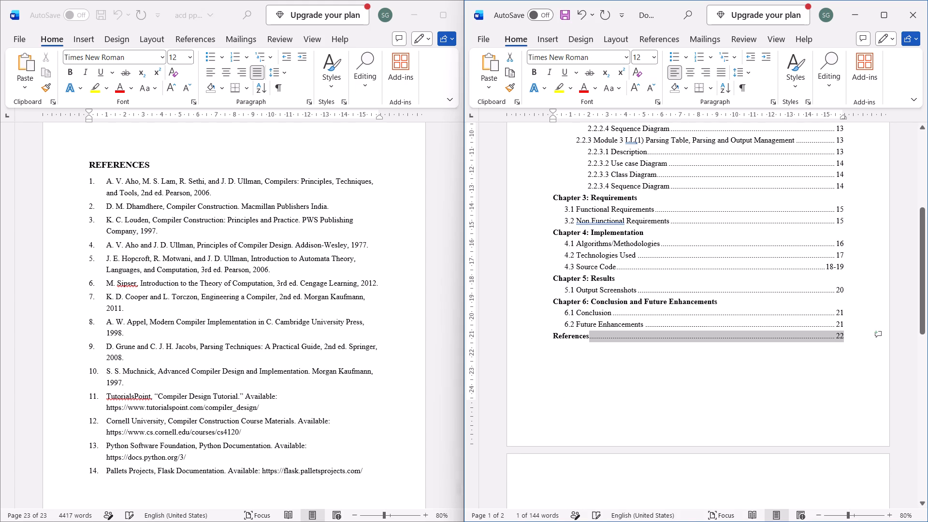
click(598, 373)
click(775, 360)
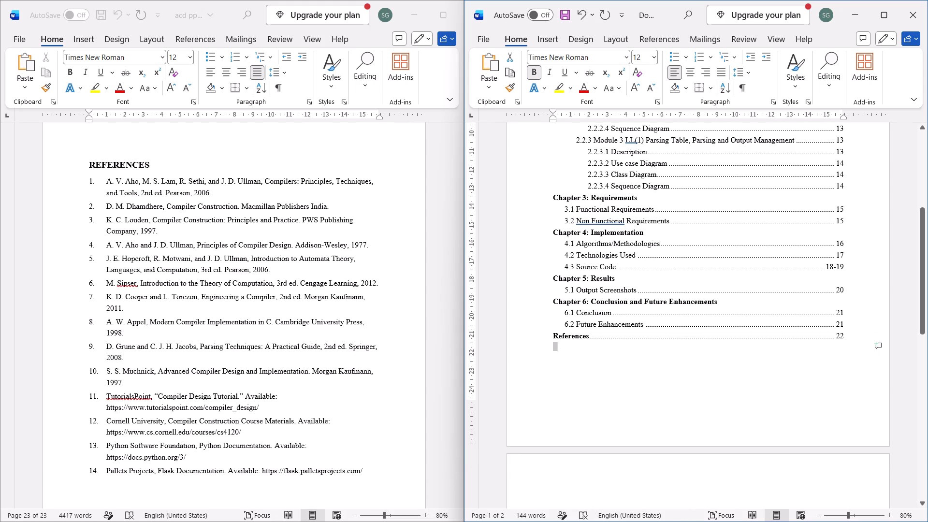
Copy the whole corrected contents list and paste it over the old entries under CONTENTS in the report.
key(ctrl+a)
key(ctrl+c)
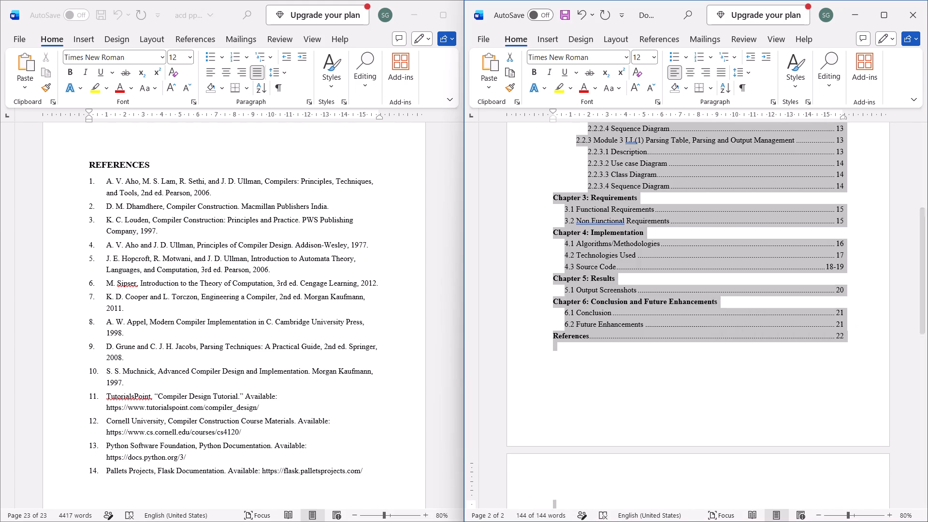
scroll(362, 316, up, 20)
scroll(362, 316, up, 6)
scroll(362, 316, down, 2)
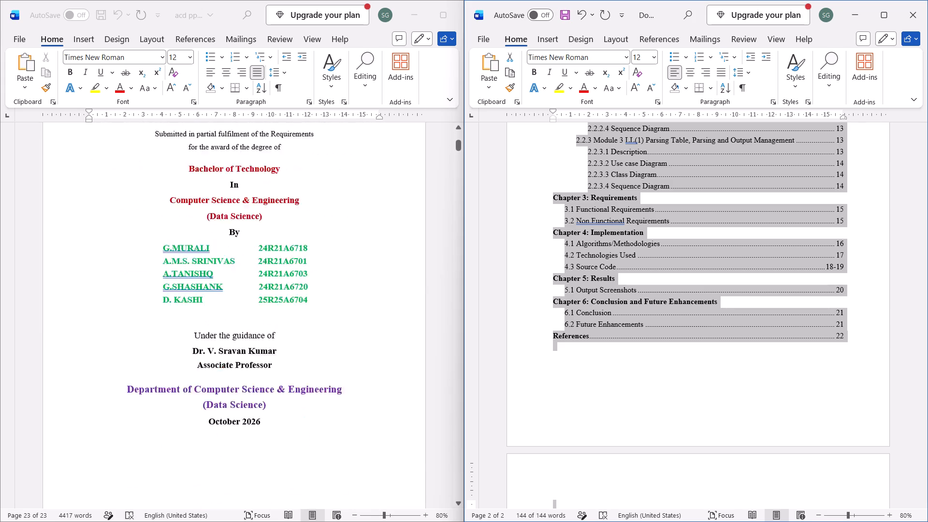
scroll(362, 316, down, 8)
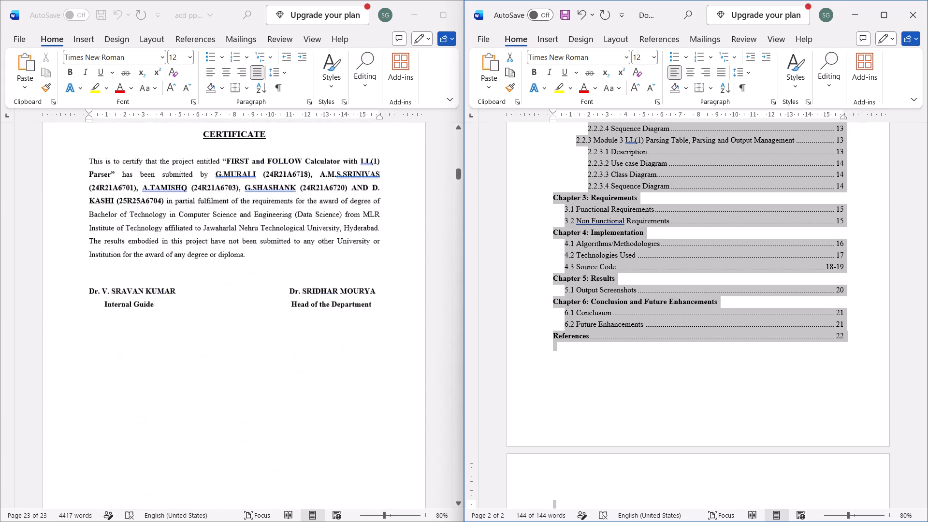
scroll(362, 316, down, 4)
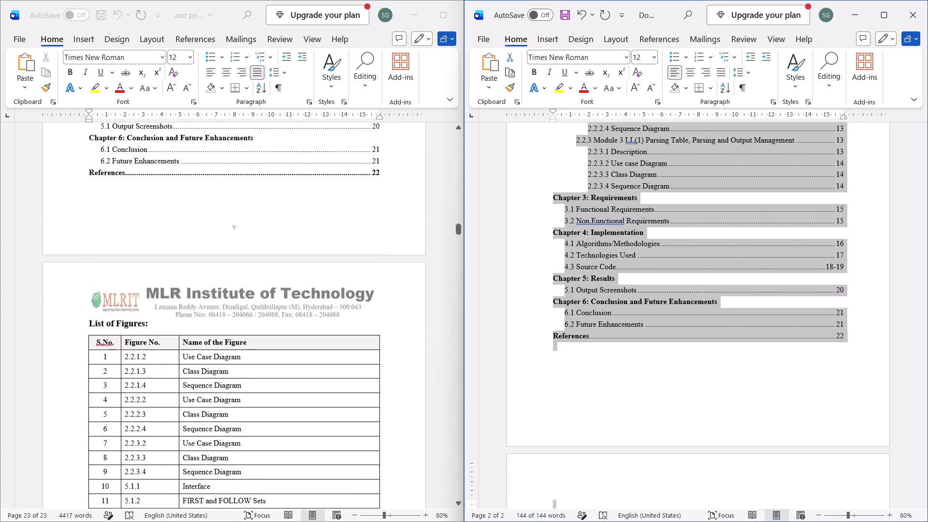
scroll(362, 316, up, 2)
drag(377, 404, 382, 404)
drag(382, 404, 194, 96)
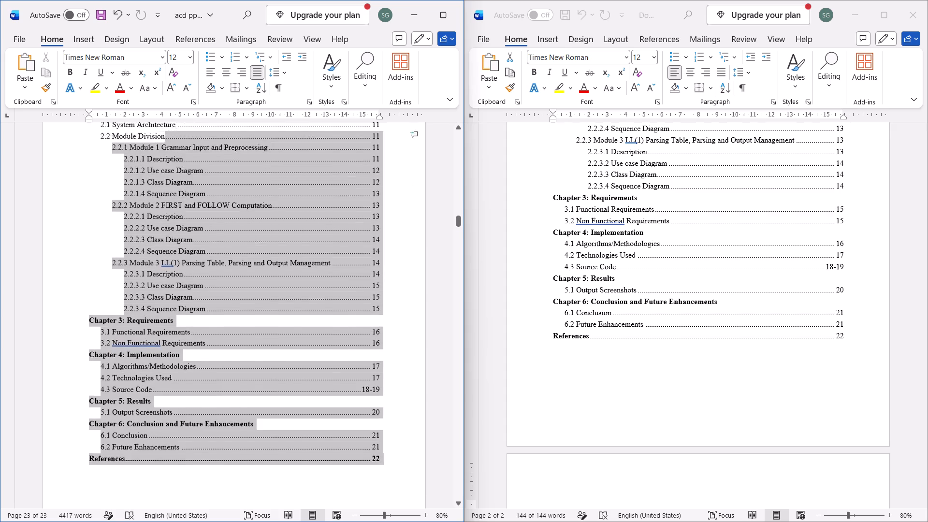
drag(194, 96, 63, 443)
key(ctrl+v)
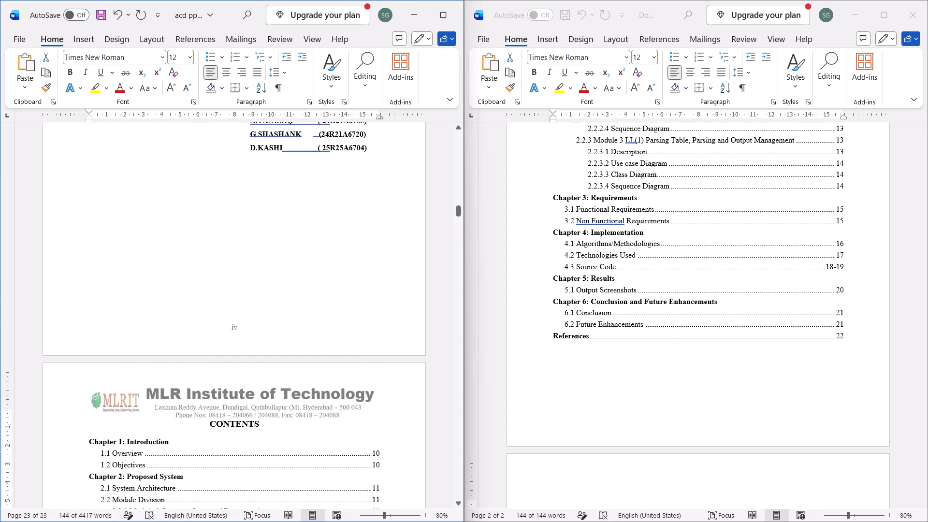
Save the project report with the replaced contents list.
scroll(259, 417, up, 1)
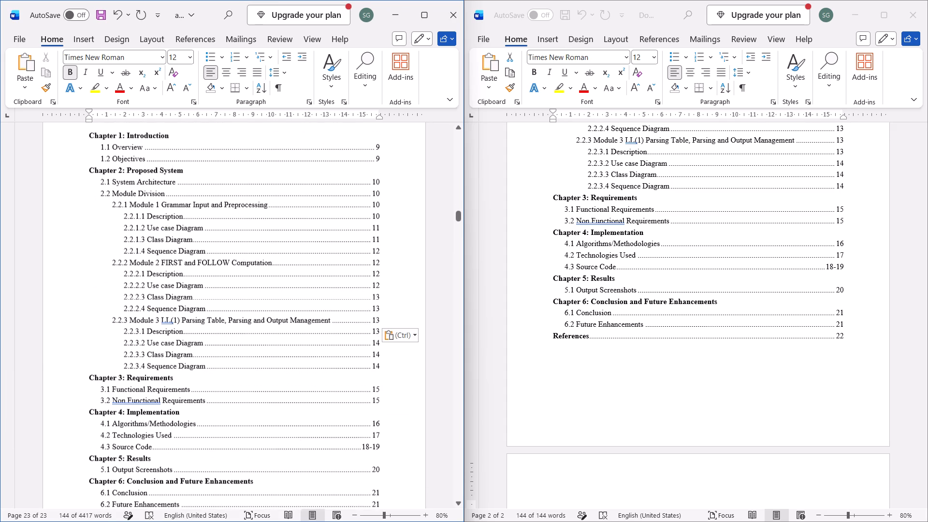
scroll(259, 417, up, 1)
key(ctrl+s)
Look through the report from the replaced contents list to the References, and return to the title page.
scroll(349, 378, down, 4)
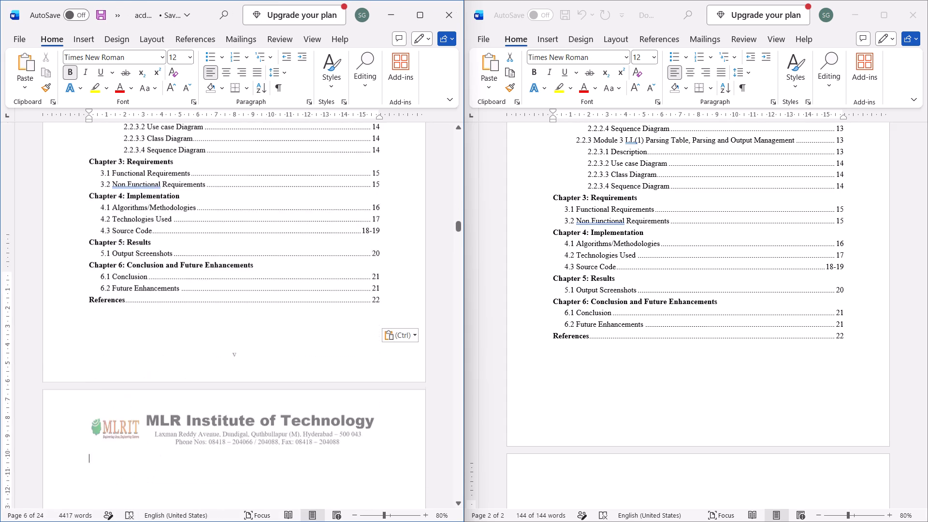
scroll(349, 378, down, 20)
scroll(349, 378, down, 8)
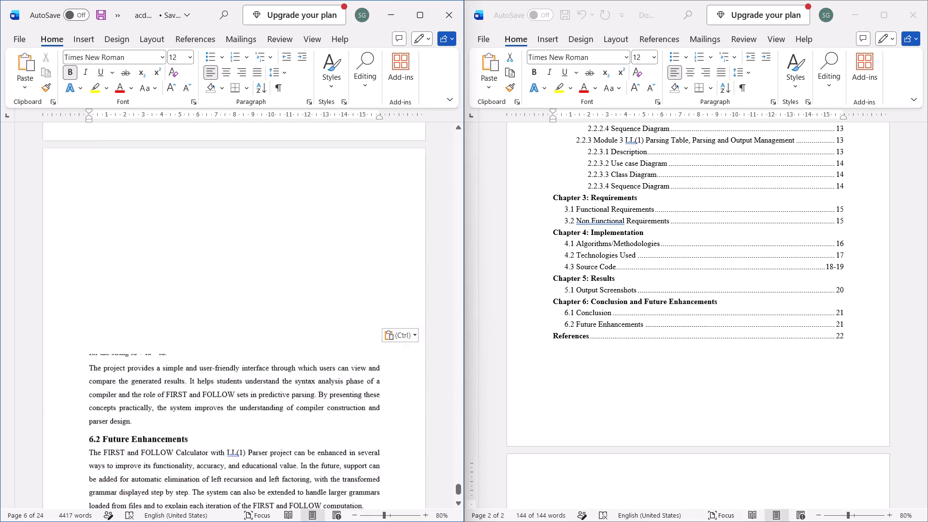
scroll(337, 357, down, 3)
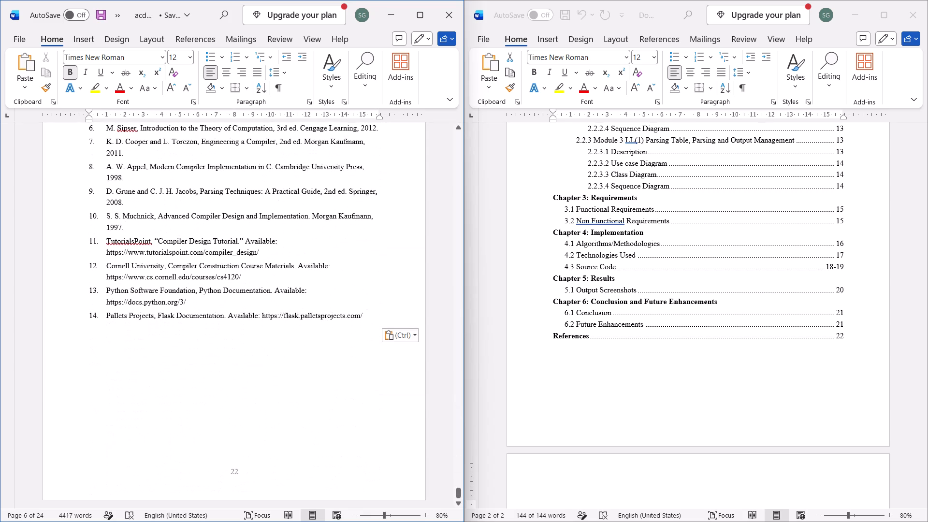
scroll(337, 357, up, 2)
scroll(361, 401, up, 1)
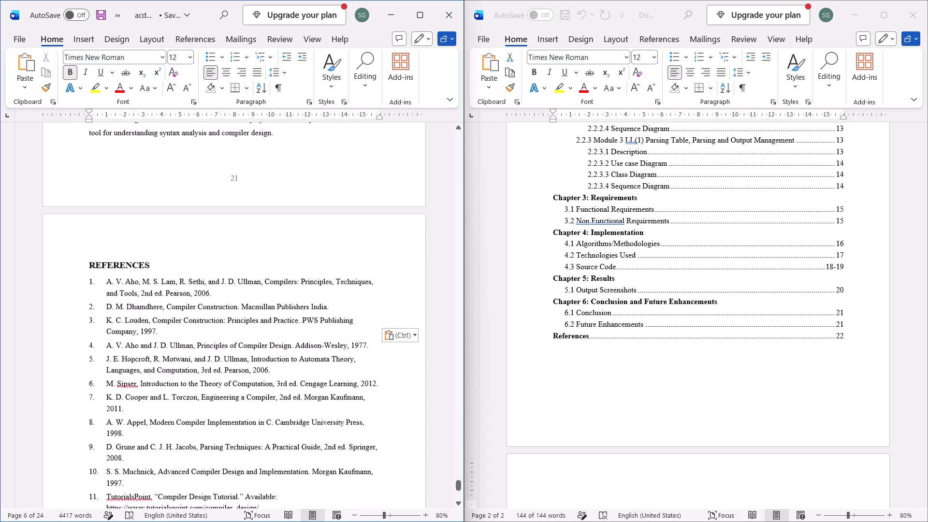
scroll(361, 401, up, 3)
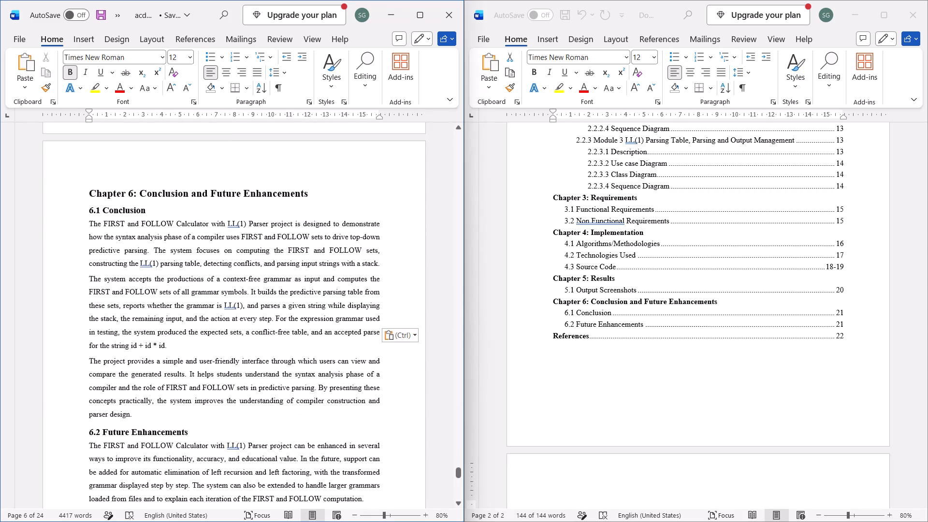
scroll(361, 401, up, 2)
scroll(361, 401, up, 20)
scroll(361, 401, up, 1)
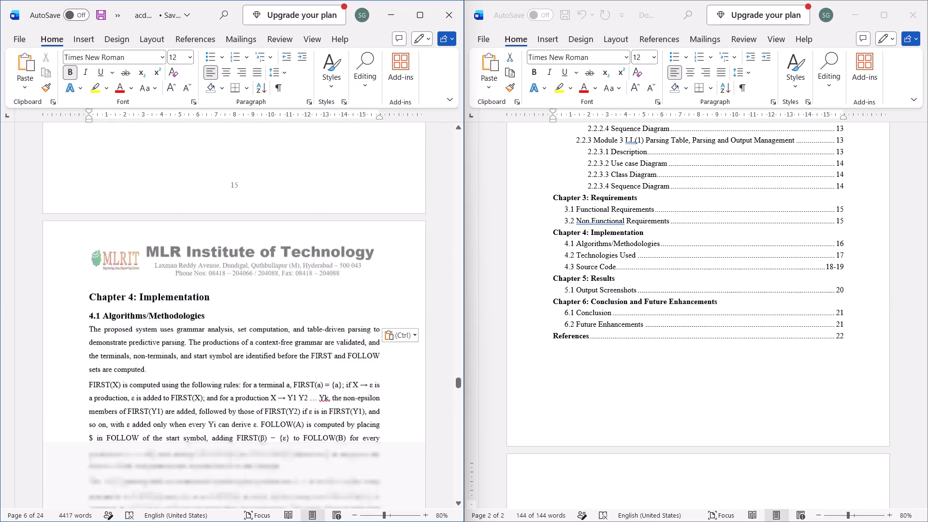
scroll(361, 401, up, 11)
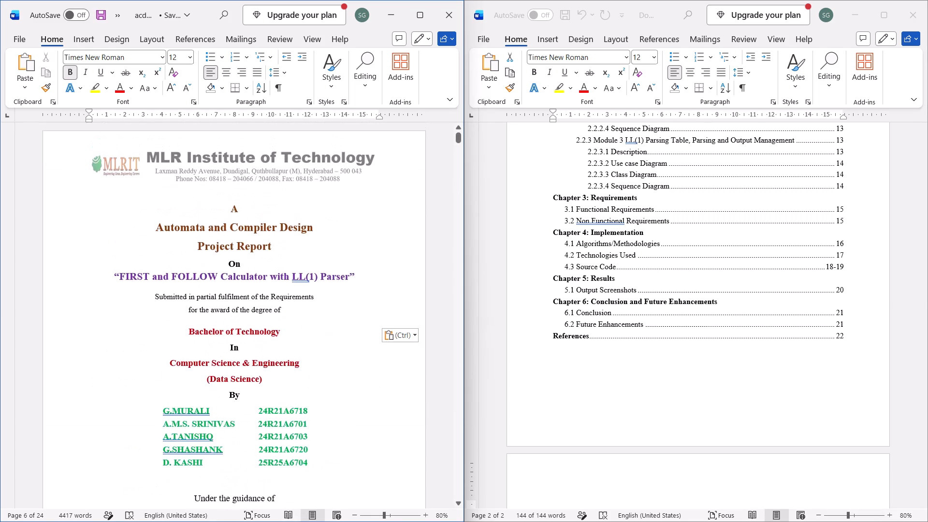
Look through the report's front pages from the title page through the Certificate and Declaration to the Acknowledgement.
scroll(361, 401, down, 2)
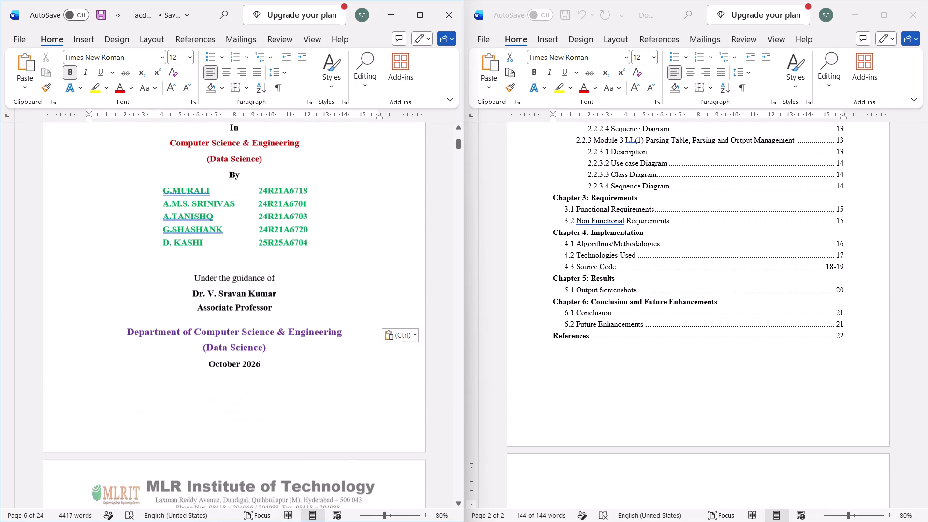
scroll(350, 374, down, 5)
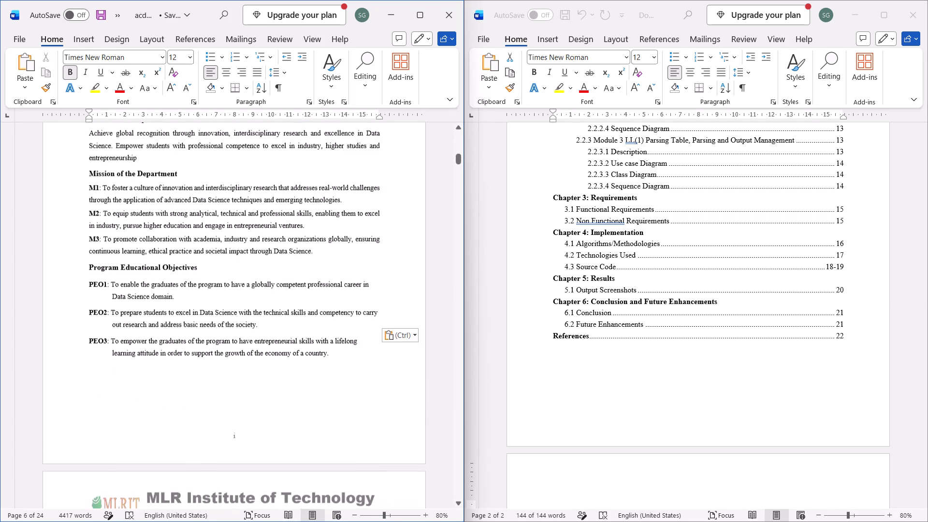
scroll(350, 374, down, 2)
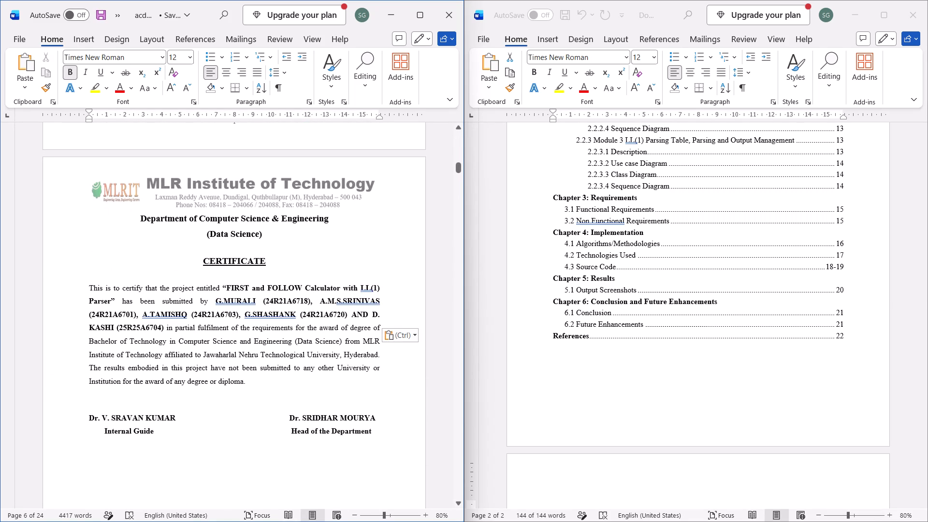
scroll(145, 368, down, 1)
scroll(197, 477, down, 1)
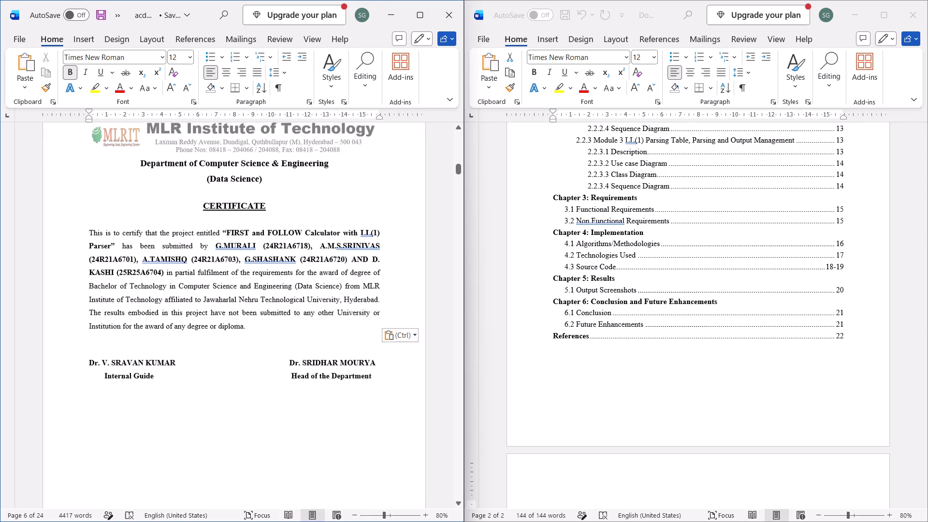
scroll(197, 477, down, 1)
scroll(240, 471, down, 2)
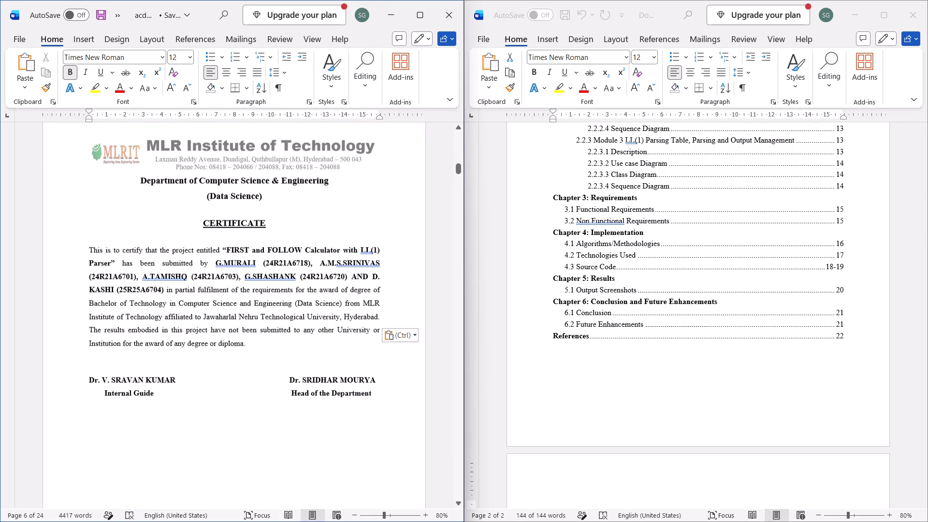
scroll(240, 471, down, 2)
scroll(240, 471, up, 1)
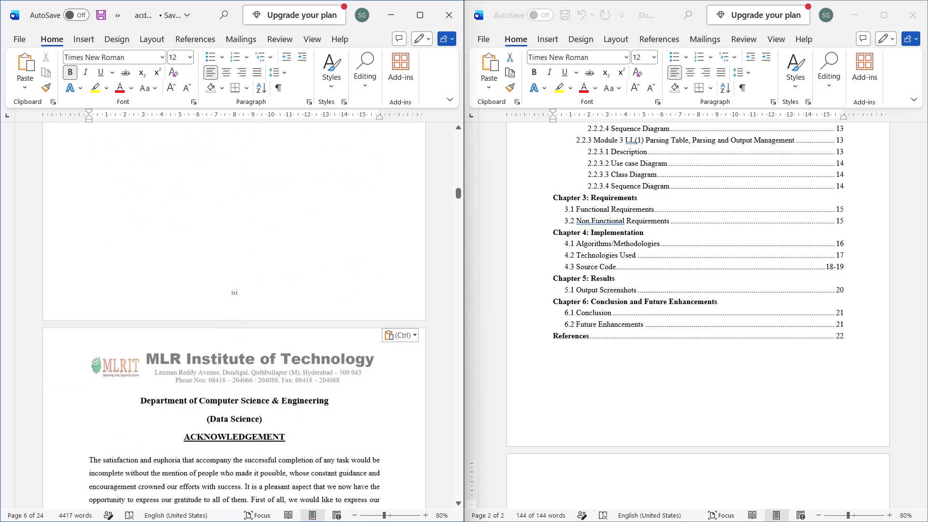
scroll(240, 471, up, 1)
scroll(240, 471, down, 1)
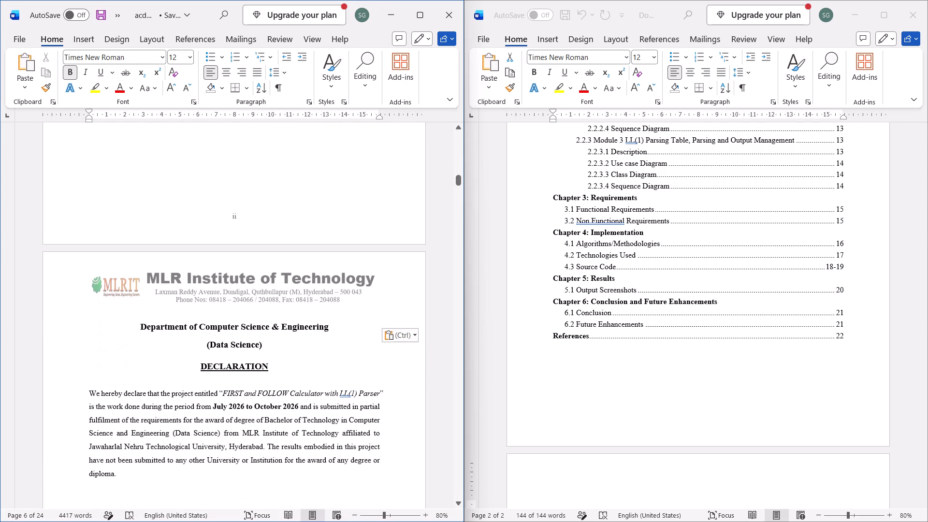
scroll(251, 454, down, 2)
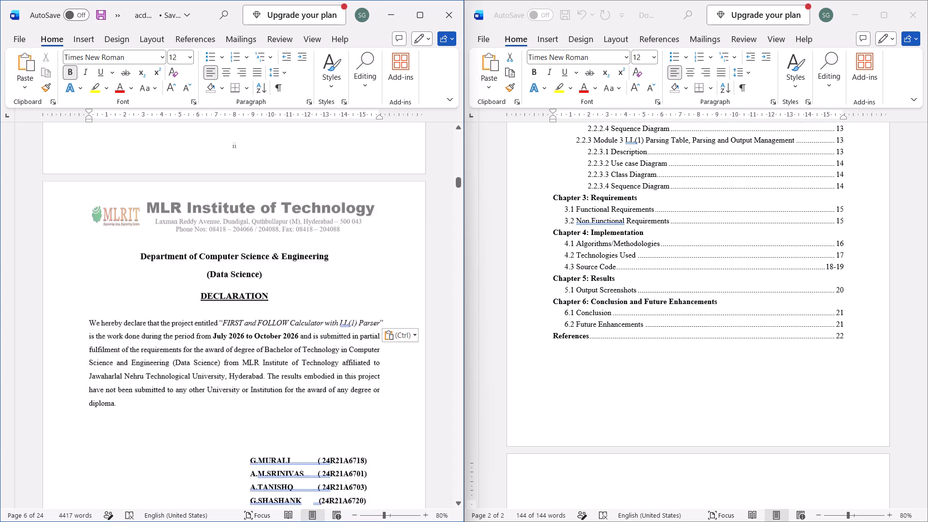
scroll(251, 454, down, 3)
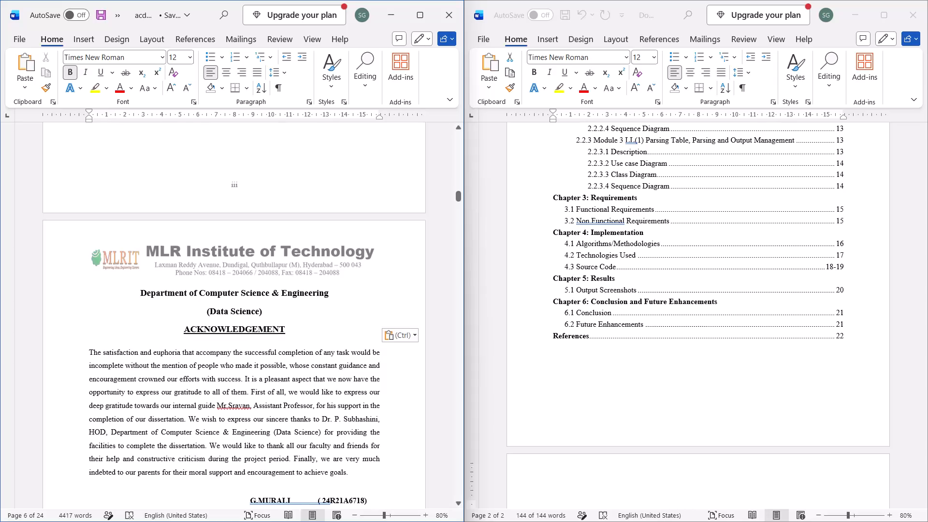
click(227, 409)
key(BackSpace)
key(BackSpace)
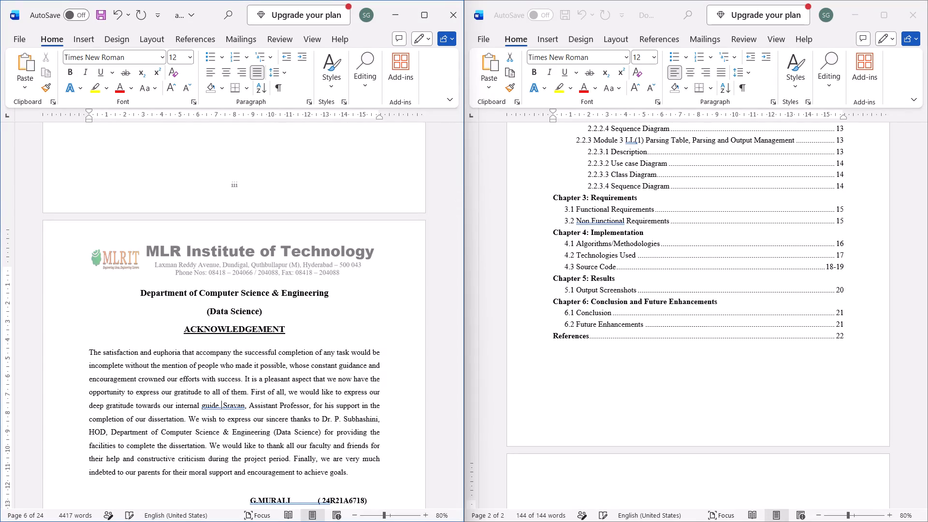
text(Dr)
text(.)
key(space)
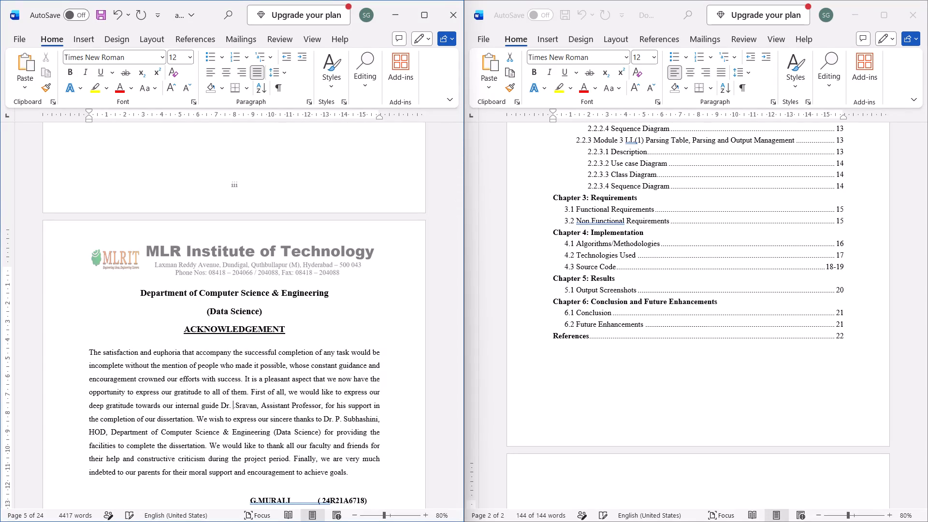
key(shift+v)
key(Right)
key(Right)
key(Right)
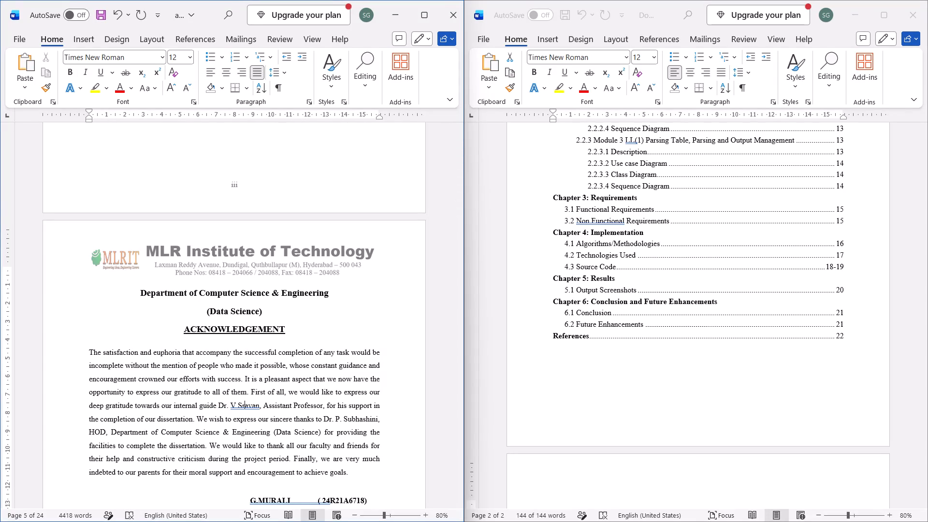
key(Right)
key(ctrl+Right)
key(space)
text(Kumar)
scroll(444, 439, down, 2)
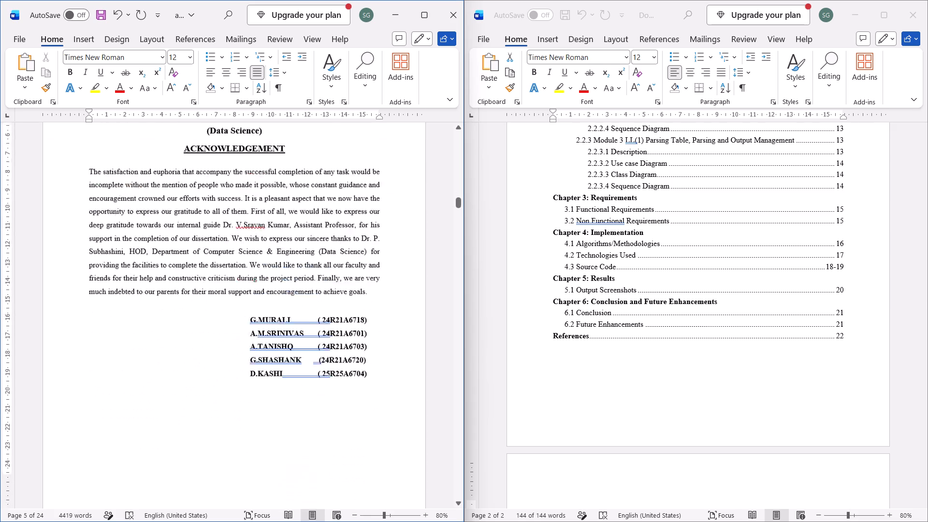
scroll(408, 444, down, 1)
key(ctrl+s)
Examine the pages from the Acknowledgement and contents list through to the List of Figures.
scroll(408, 444, down, 4)
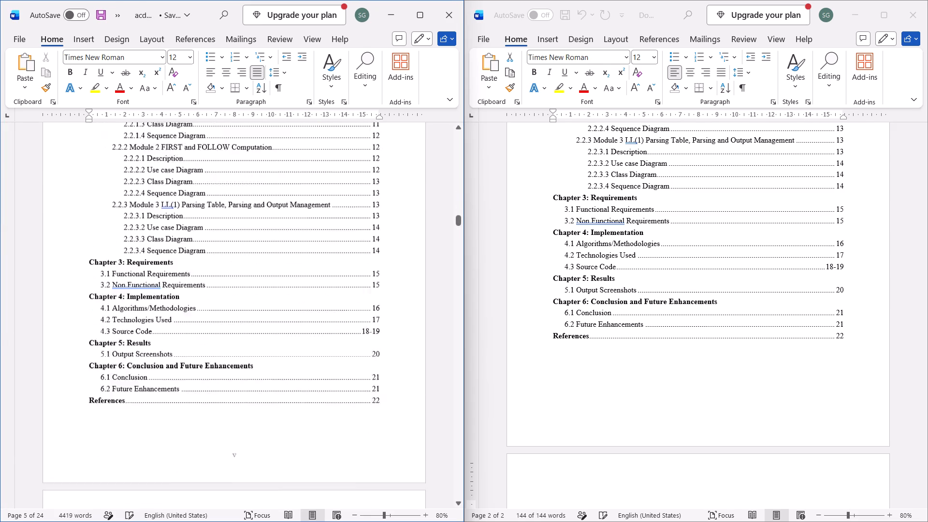
scroll(408, 444, down, 9)
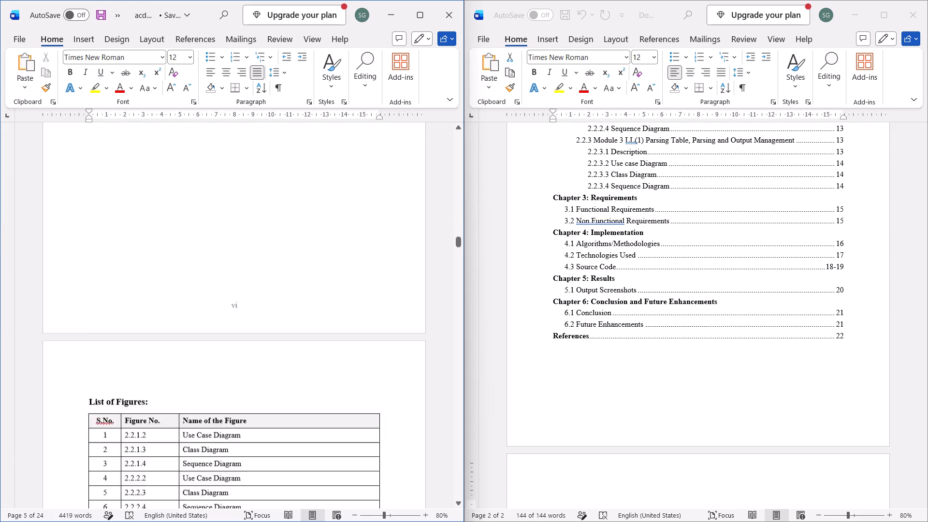
scroll(408, 444, up, 1)
scroll(385, 509, up, 1)
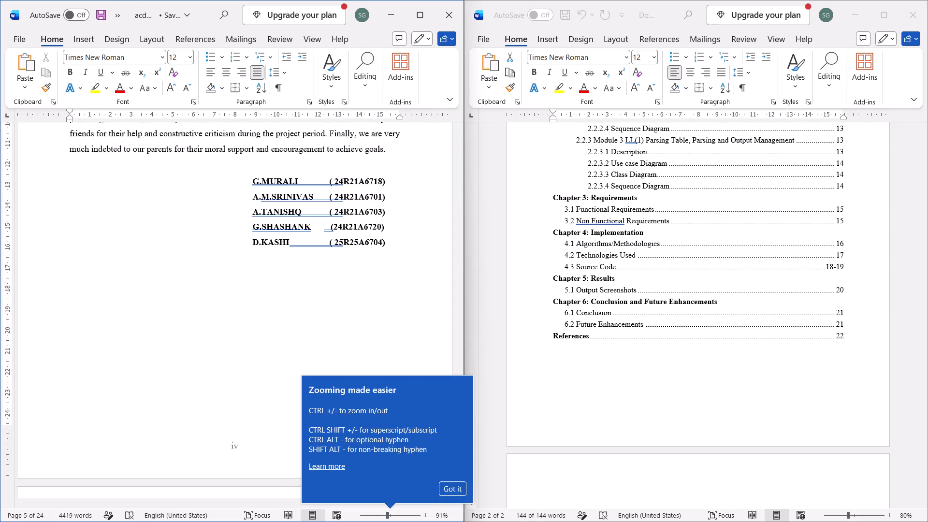
click(457, 488)
ctrl+scroll(384, 394, down, 4)
scroll(384, 394, down, 4)
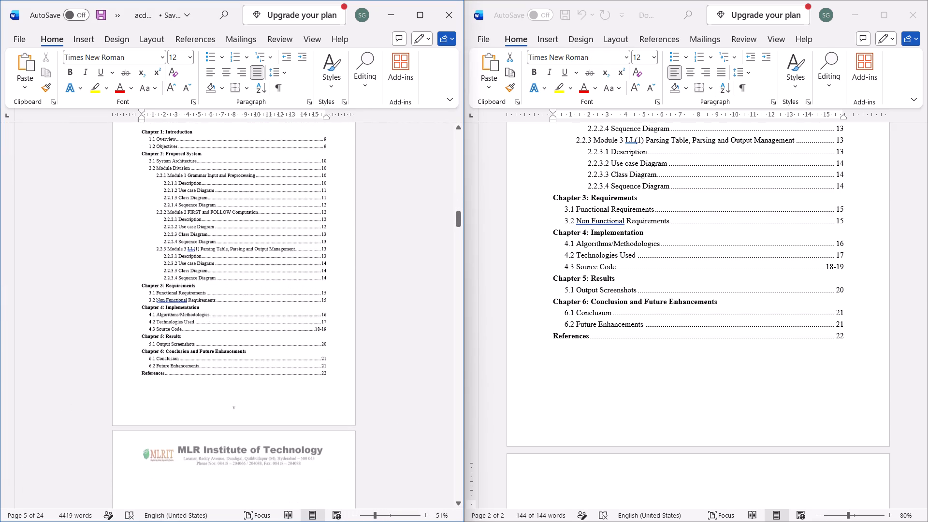
scroll(386, 365, down, 2)
scroll(381, 316, down, 2)
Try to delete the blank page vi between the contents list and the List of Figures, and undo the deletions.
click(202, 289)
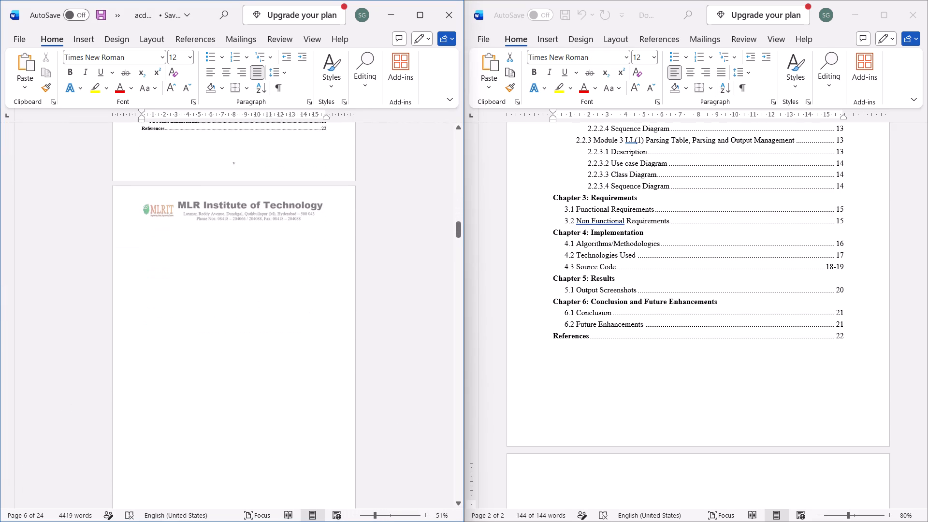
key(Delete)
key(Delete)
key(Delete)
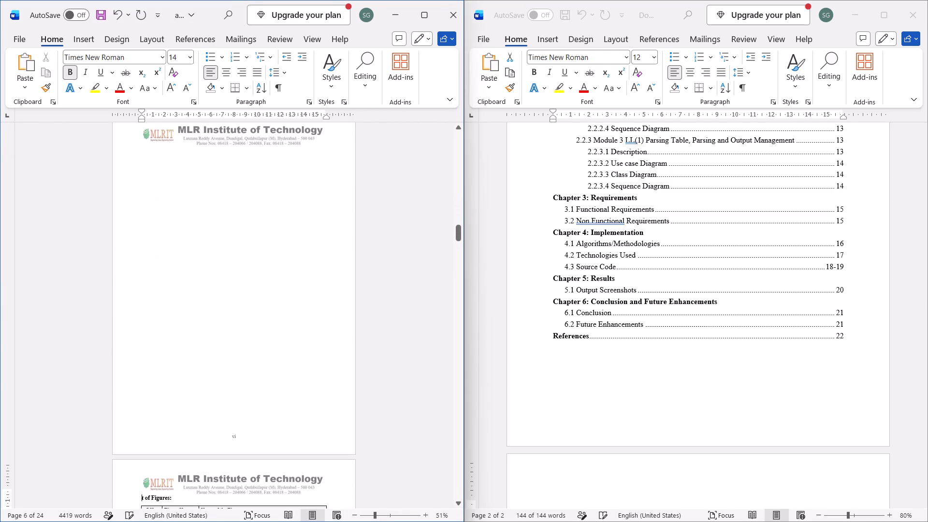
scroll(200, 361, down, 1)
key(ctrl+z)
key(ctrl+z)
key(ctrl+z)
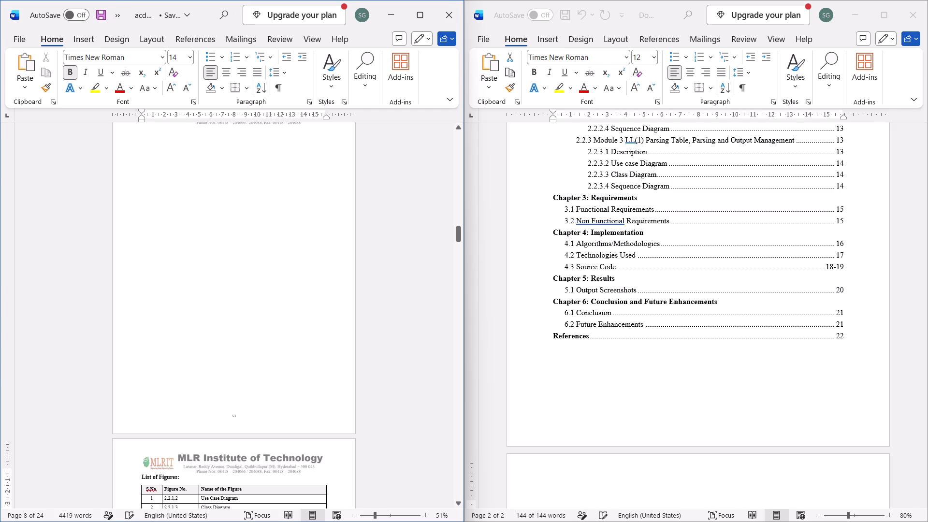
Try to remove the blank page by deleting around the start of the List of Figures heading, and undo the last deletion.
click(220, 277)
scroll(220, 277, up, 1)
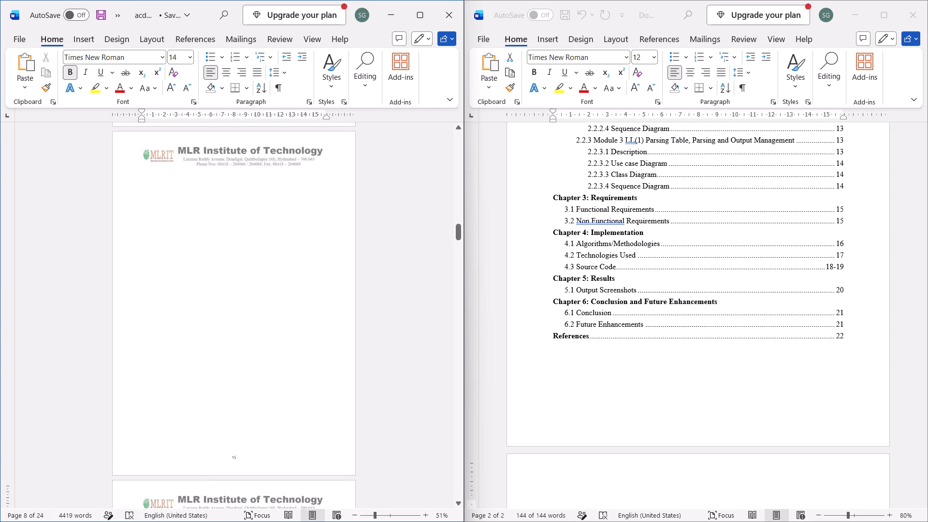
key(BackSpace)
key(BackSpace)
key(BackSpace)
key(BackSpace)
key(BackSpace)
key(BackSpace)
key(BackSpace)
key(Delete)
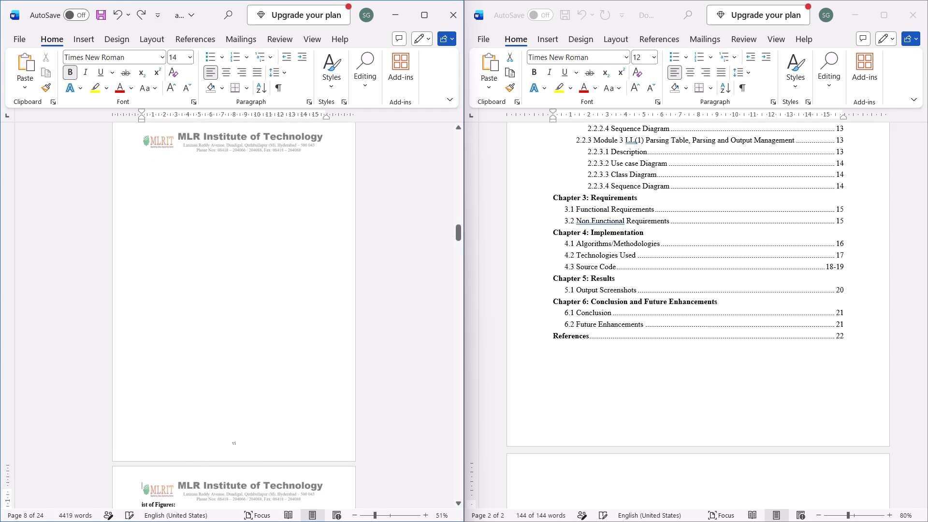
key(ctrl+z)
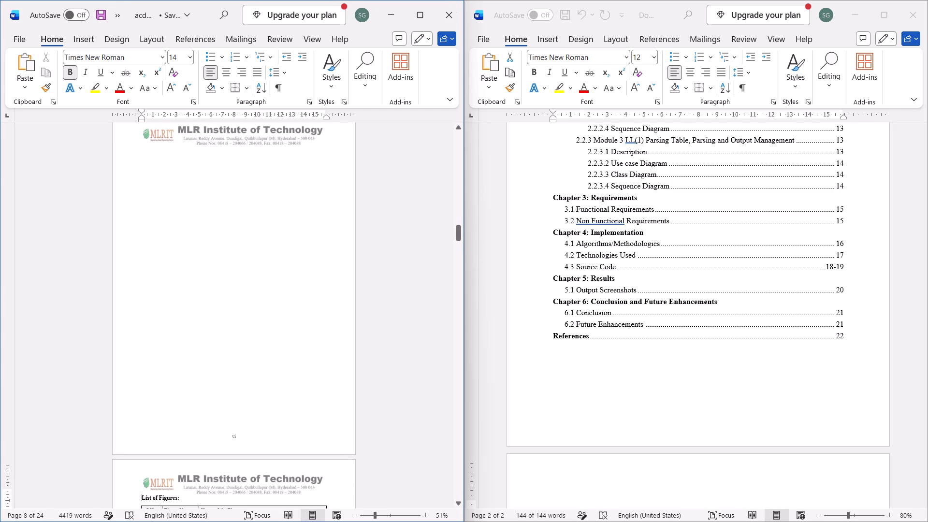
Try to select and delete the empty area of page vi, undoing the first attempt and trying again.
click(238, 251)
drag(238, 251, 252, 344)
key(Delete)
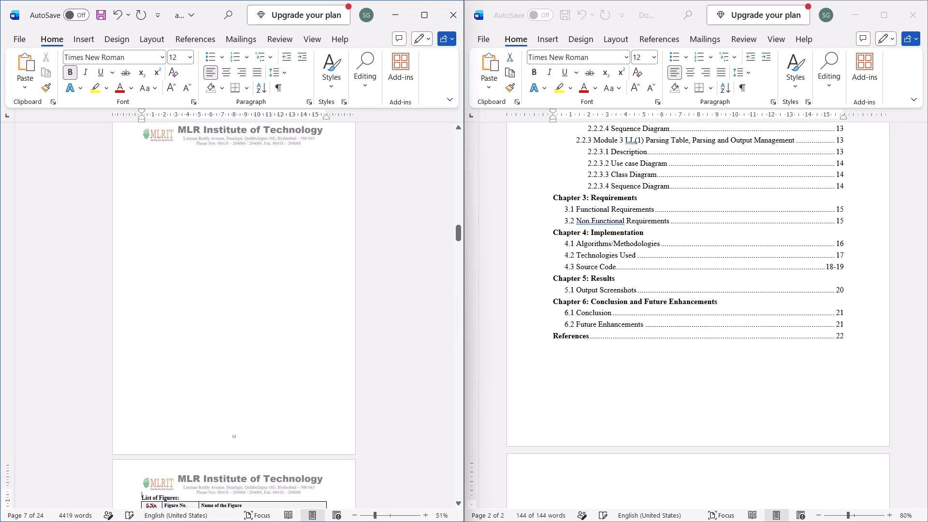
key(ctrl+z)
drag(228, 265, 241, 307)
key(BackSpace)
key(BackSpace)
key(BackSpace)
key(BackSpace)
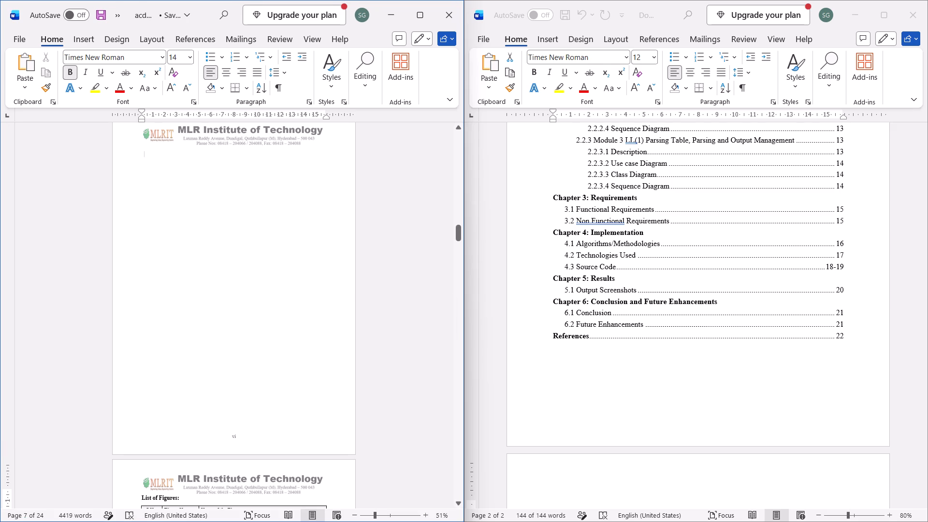
Undo the recent edits back to the state before the corrected contents list was pasted into the report.
scroll(241, 307, up, 1)
key(ctrl+z)
scroll(241, 307, down, 3)
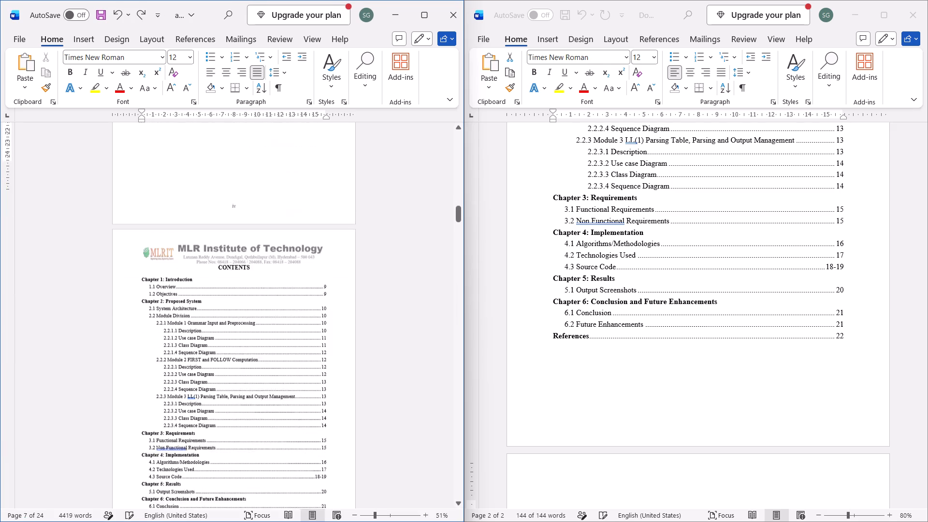
scroll(241, 307, down, 2)
key(ctrl+z)
key(ctrl+z)
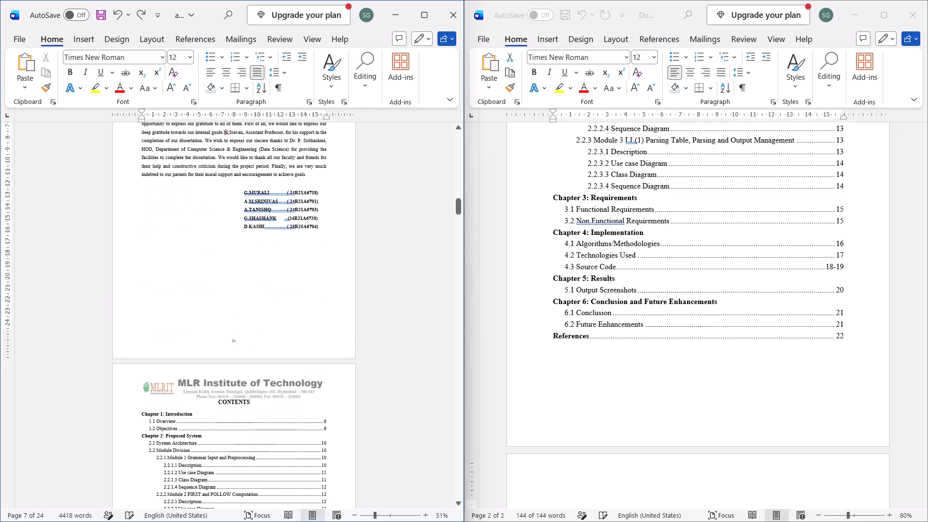
key(ctrl+z)
key(ctrl+z)
key(ctrl+z)
key(ctrl+z)
scroll(241, 307, down, 3)
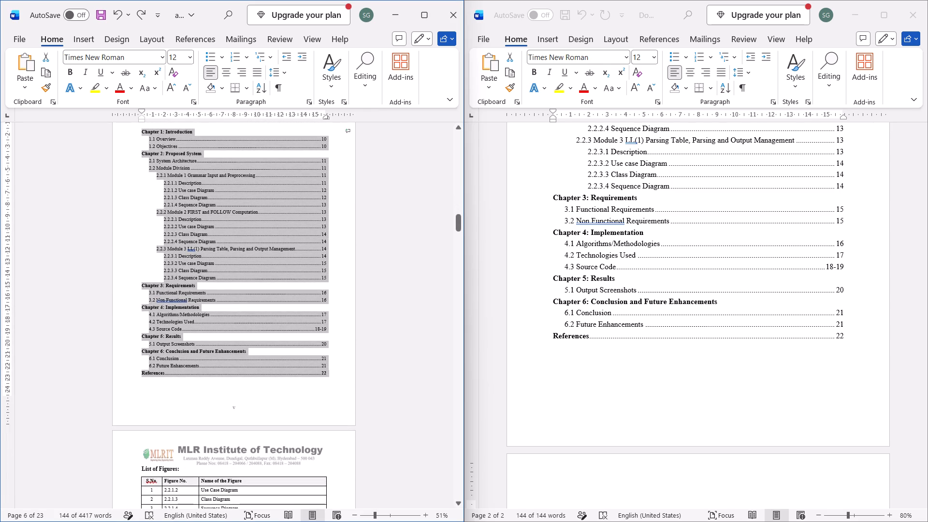
key(ctrl+y)
key(ctrl+y)
key(ctrl+y)
key(ctrl+z)
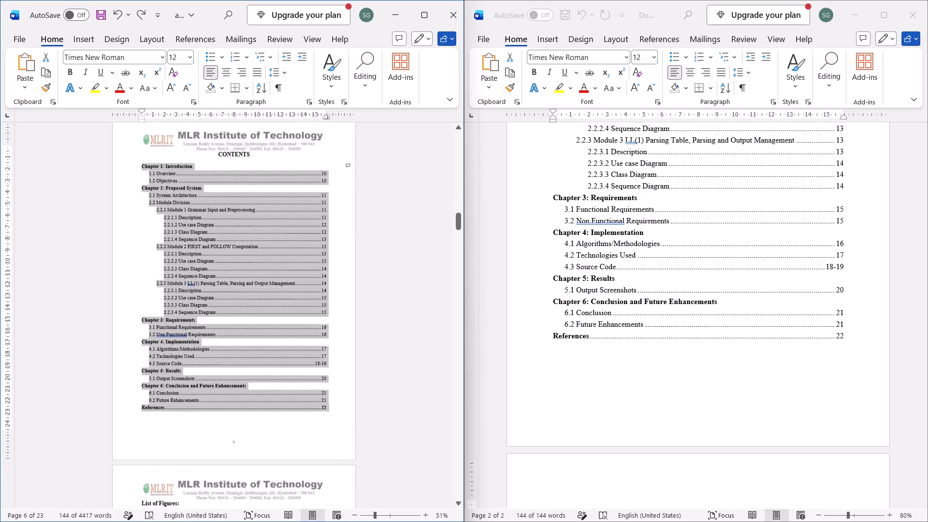
Paste the corrected contents list over the old entries from Chapter 1: Introduction through 6.2 Future Enhancements, excluding the old References line.
click(337, 403)
drag(329, 406, 309, 390)
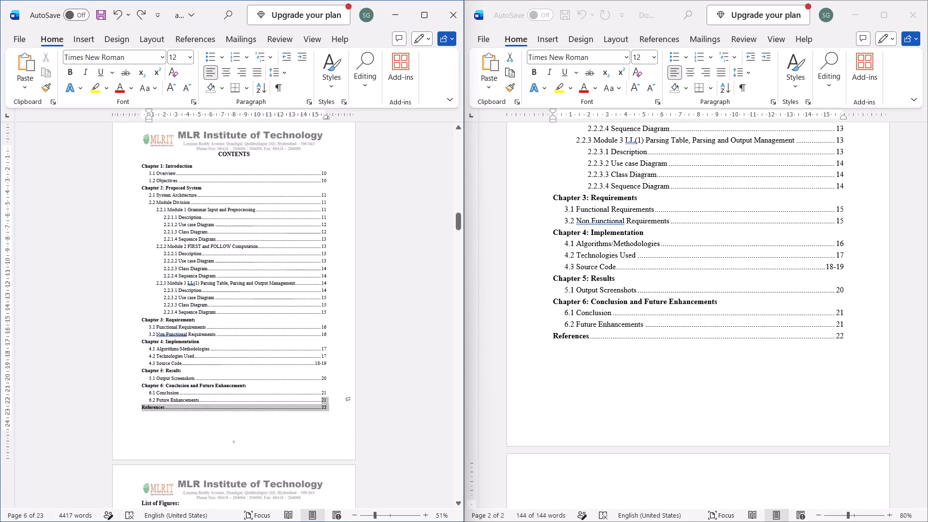
drag(309, 390, 296, 359)
click(218, 367)
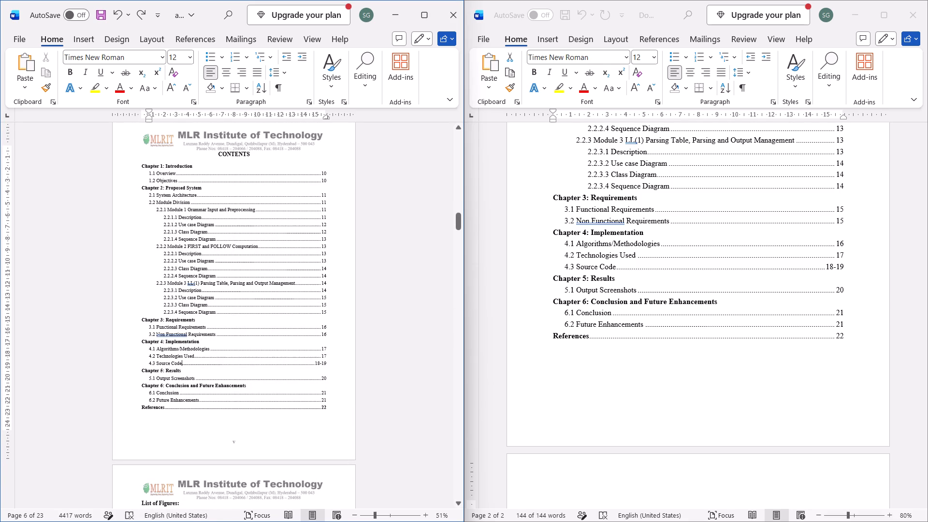
drag(327, 401, 203, 311)
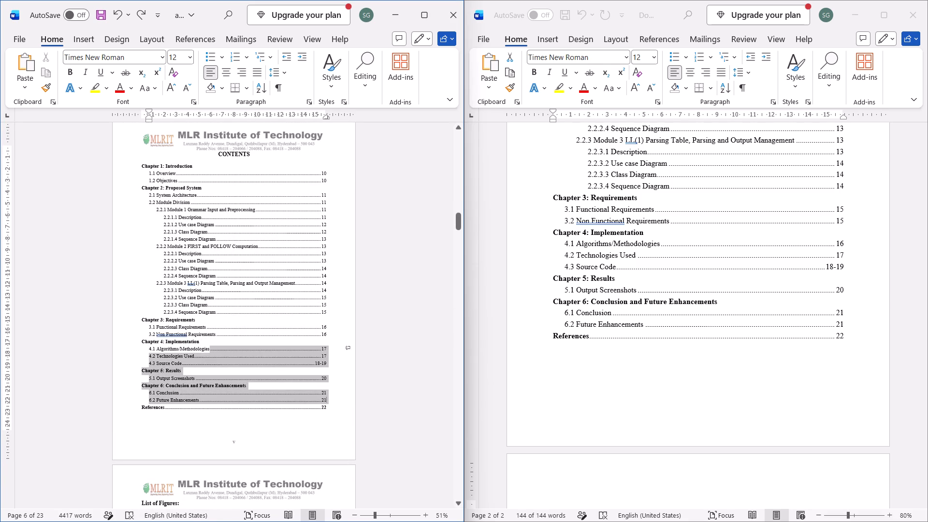
drag(203, 311, 128, 150)
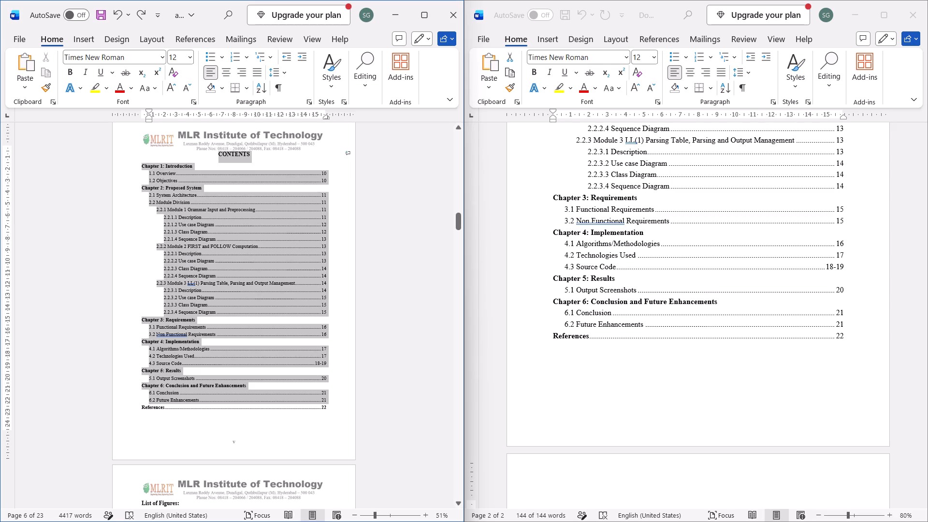
drag(128, 150, 131, 166)
key(ctrl+v)
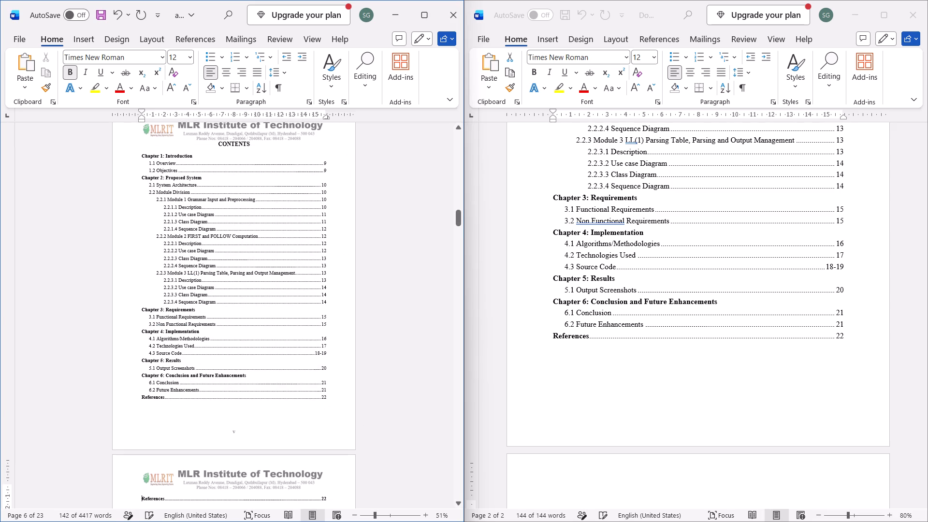
Delete the duplicate References line at the top of the page following the contents list, along with its empty paragraph.
scroll(255, 345, down, 2)
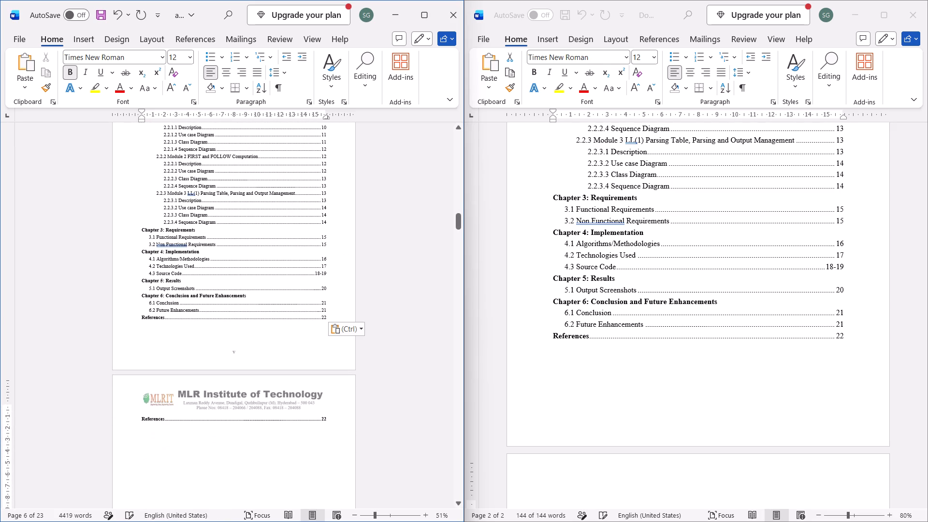
key(ctrl+Right)
key(ctrl+Right)
key(ctrl+Right)
key(BackSpace)
key(ctrl+BackSpace)
key(ctrl+BackSpace)
key(ctrl+BackSpace)
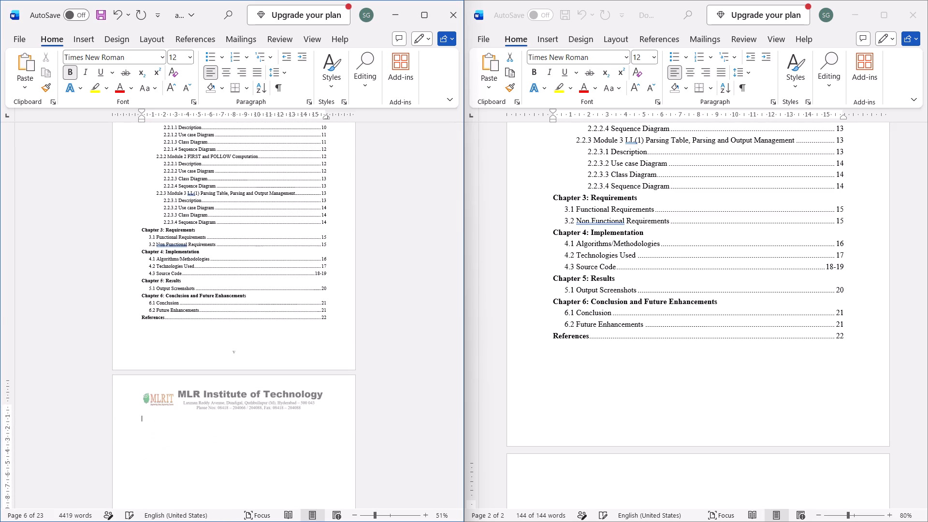
key(BackSpace)
key(BackSpace)
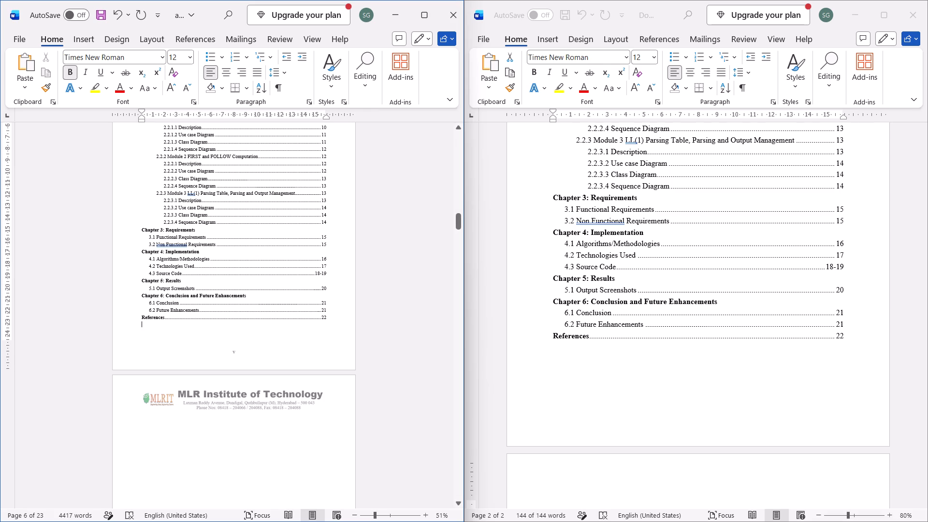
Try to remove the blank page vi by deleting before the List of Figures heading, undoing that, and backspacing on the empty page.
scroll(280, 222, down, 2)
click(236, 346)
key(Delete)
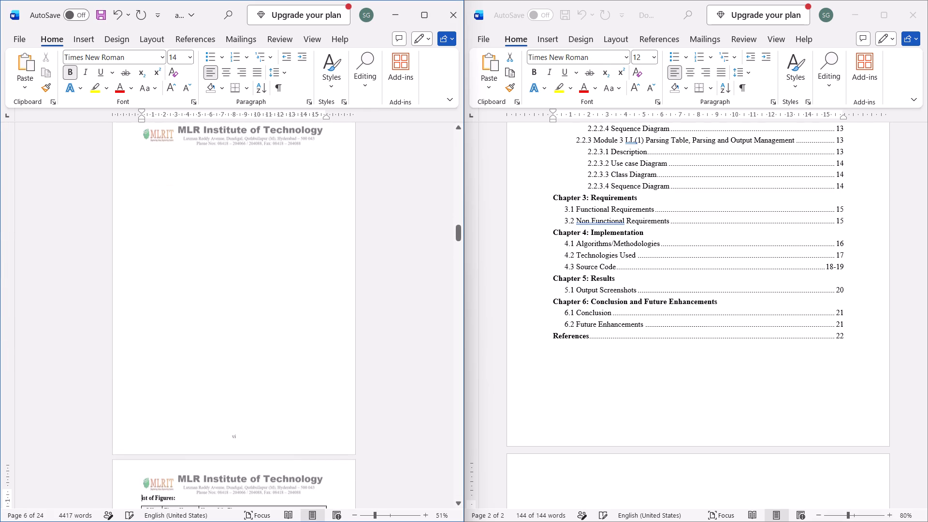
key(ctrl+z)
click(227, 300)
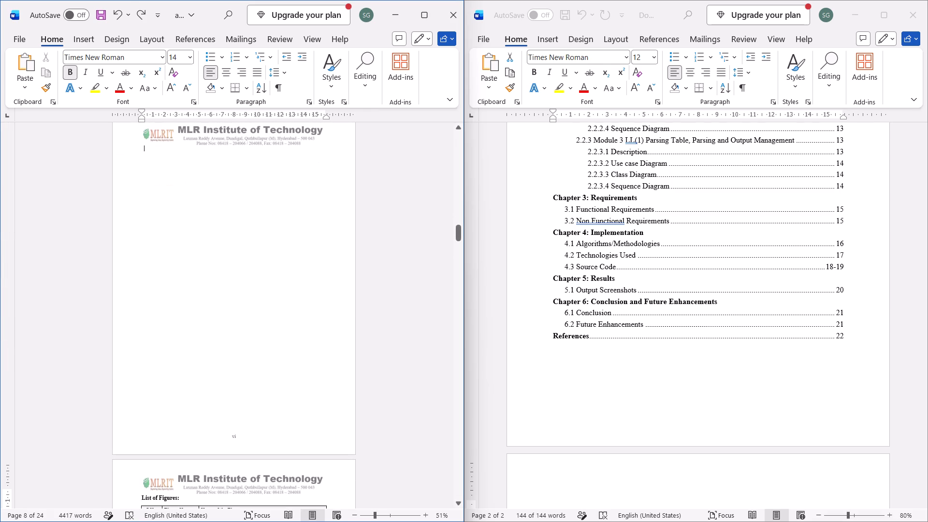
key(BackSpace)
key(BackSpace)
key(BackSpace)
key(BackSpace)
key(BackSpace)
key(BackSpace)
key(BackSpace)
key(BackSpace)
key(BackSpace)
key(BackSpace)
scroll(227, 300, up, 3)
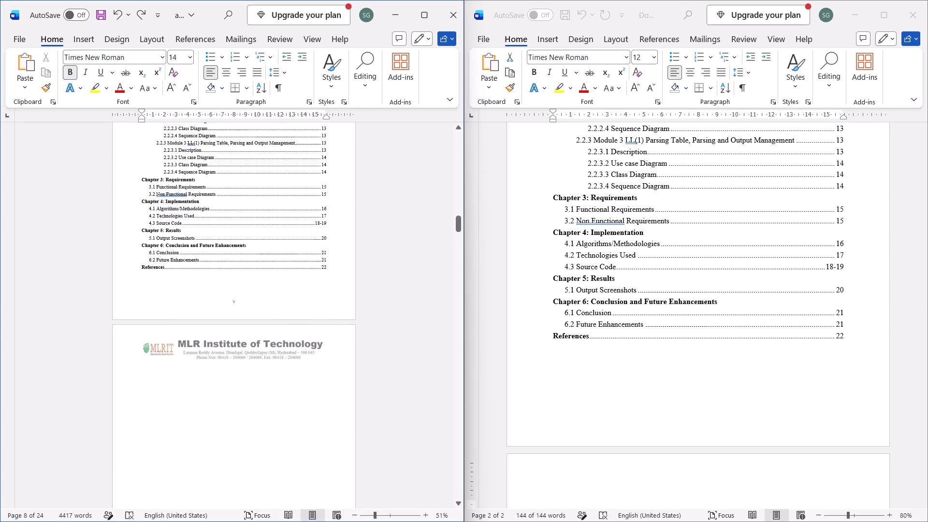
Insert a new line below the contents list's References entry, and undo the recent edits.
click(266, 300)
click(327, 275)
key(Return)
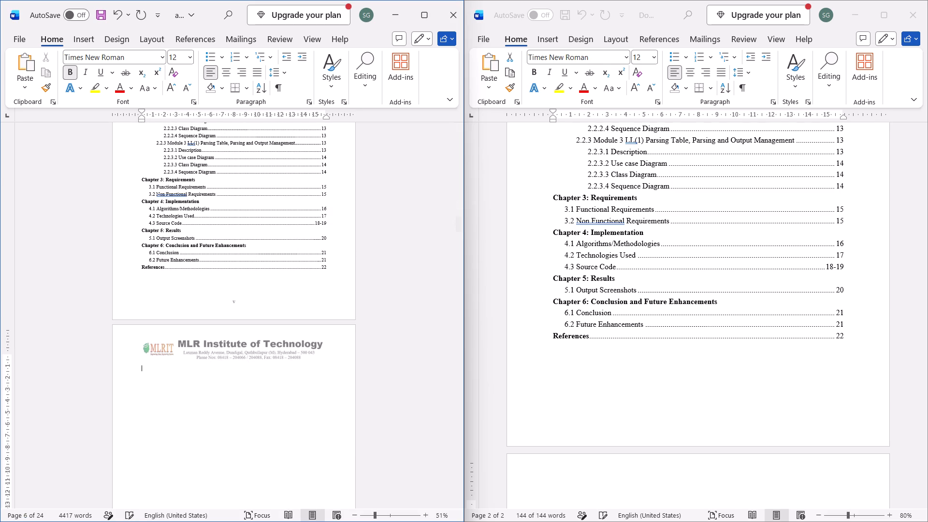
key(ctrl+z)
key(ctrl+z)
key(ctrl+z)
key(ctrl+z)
Clear the duplicate References line and empty lines after the contents list, undoing and redoing the deletions, so List of Figures follows directly.
key(ctrl+BackSpace)
key(ctrl+BackSpace)
key(ctrl+z)
key(ctrl+z)
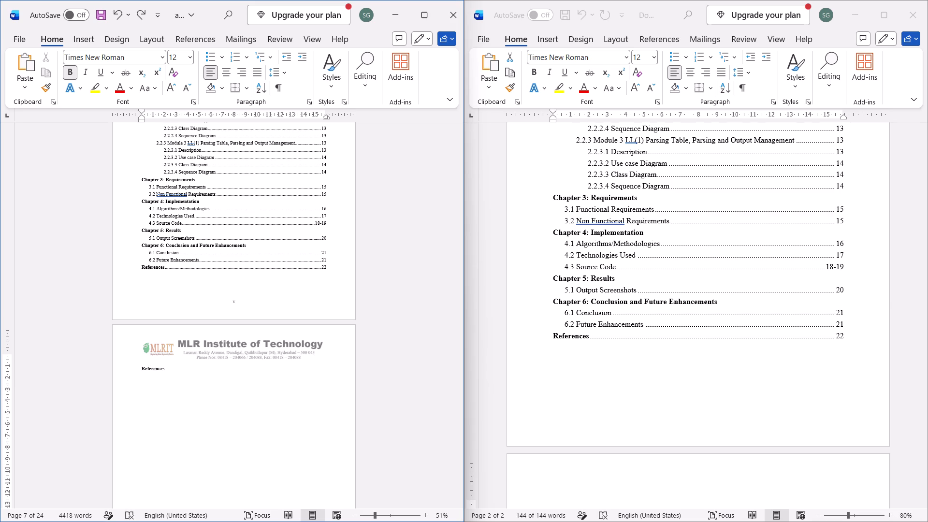
key(ctrl+z)
key(ctrl+y)
key(ctrl+y)
key(ctrl+y)
key(ctrl+y)
key(ctrl+y)
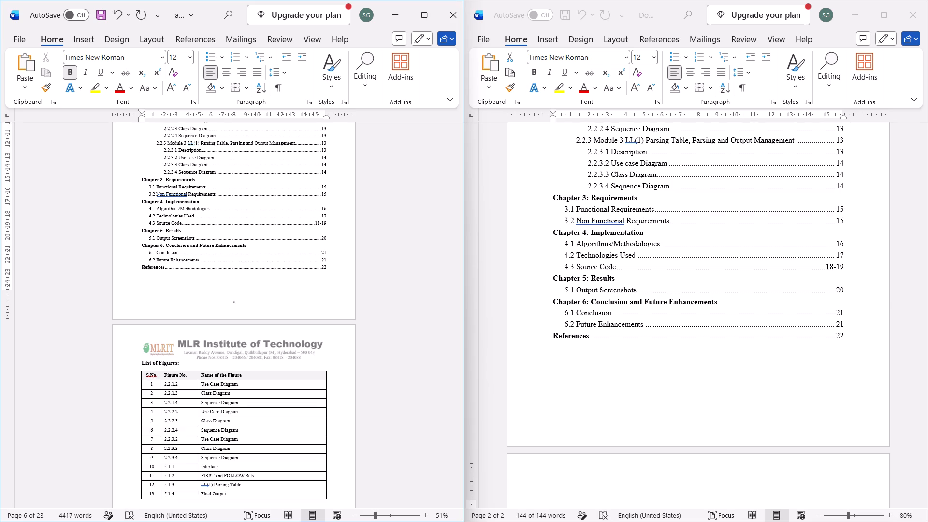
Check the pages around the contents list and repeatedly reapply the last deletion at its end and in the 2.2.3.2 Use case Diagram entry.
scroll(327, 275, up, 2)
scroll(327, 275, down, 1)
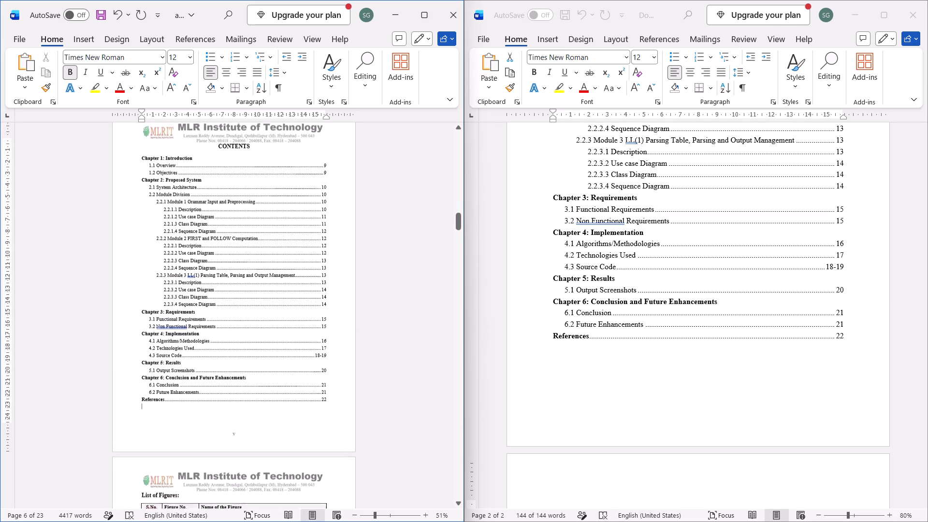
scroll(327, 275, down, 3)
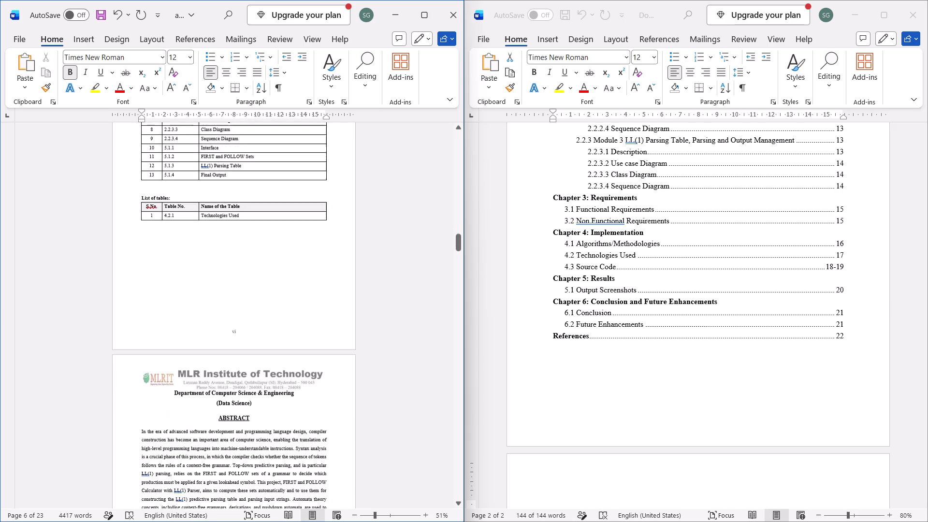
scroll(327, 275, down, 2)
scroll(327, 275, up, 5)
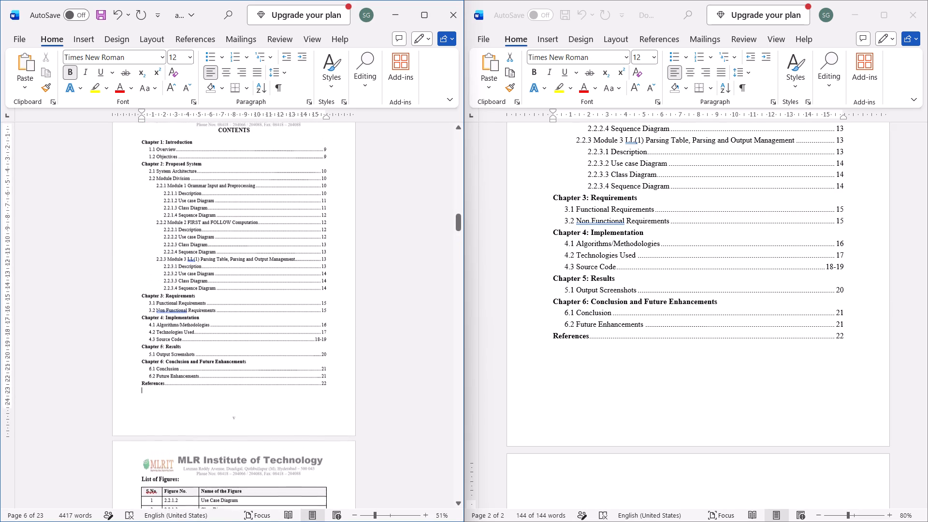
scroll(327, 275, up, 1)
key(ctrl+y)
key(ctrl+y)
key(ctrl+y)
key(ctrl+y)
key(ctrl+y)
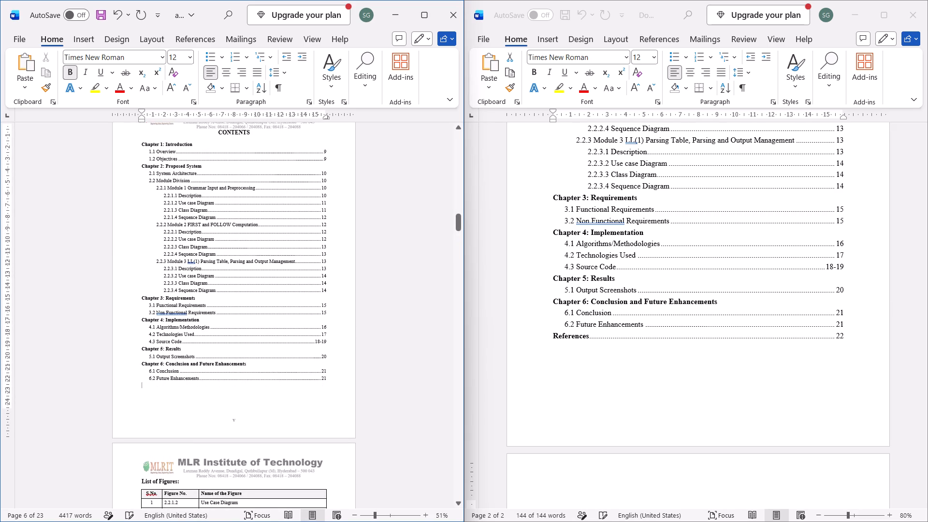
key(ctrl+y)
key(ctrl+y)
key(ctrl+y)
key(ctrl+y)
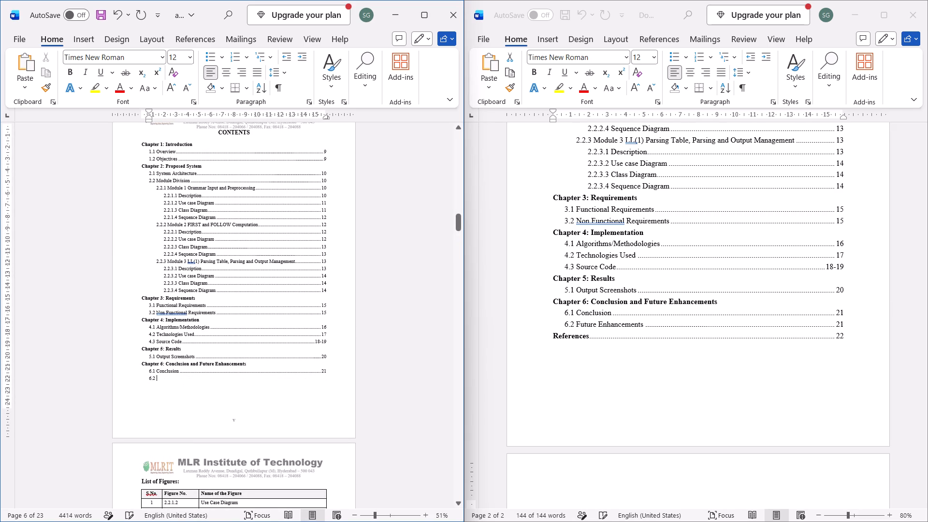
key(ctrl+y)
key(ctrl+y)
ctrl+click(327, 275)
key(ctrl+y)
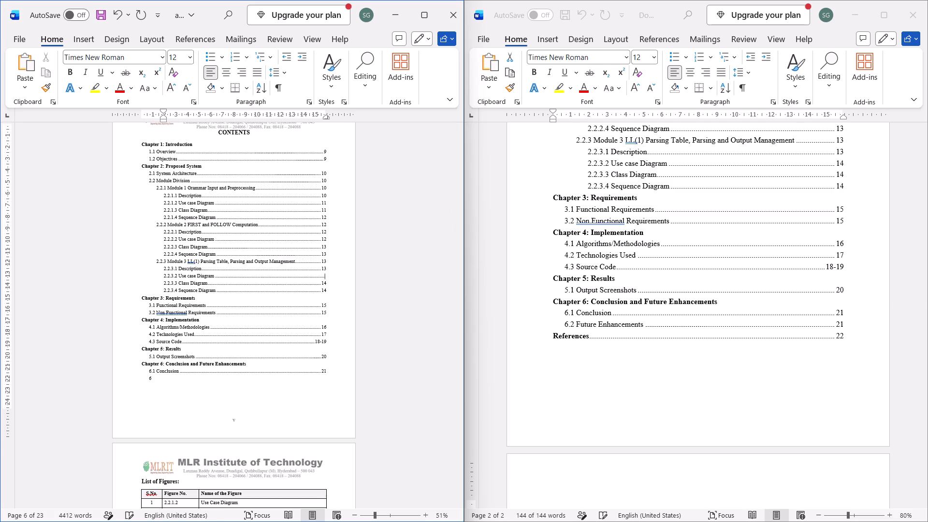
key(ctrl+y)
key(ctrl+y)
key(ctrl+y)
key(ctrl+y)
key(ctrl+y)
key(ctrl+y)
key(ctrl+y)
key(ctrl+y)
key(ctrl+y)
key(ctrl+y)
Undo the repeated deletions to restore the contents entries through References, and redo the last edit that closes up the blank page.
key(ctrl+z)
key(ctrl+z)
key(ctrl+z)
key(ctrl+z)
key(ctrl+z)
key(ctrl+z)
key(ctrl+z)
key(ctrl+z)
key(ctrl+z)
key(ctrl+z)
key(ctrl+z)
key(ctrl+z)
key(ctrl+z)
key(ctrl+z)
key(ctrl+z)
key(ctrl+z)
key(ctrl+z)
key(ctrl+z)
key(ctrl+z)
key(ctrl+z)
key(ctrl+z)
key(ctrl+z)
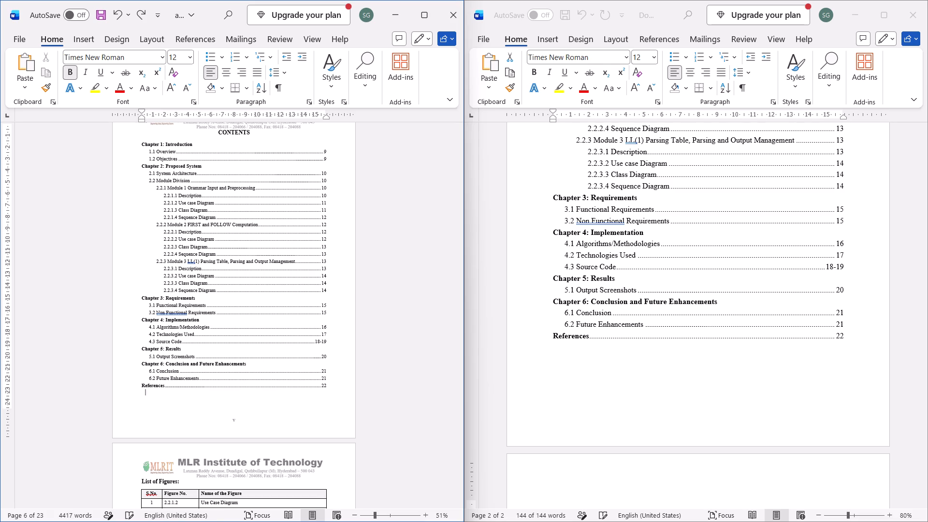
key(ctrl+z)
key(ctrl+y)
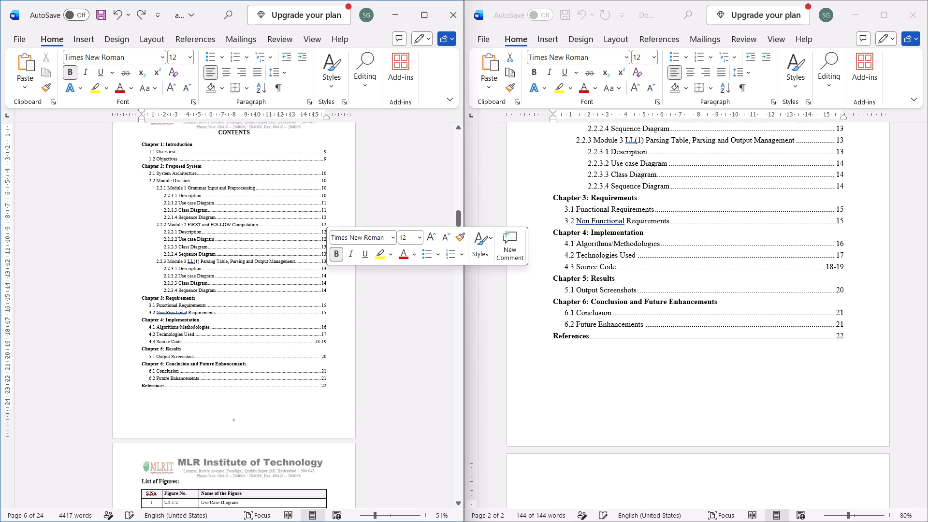
Examine the report's front matter, contents, figure and table lists, abstract and opening chapters for page layout and page numbering.
click(462, 283)
scroll(410, 347, up, 1)
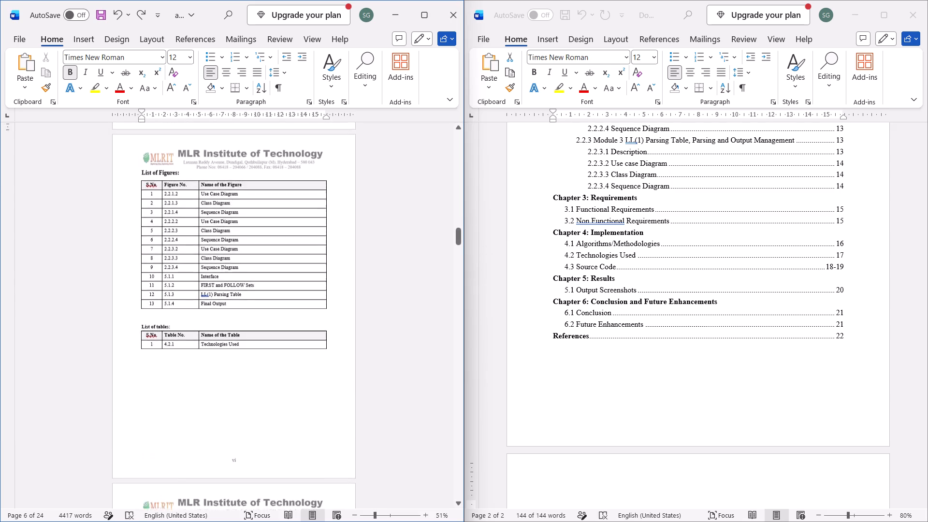
scroll(410, 347, up, 1)
scroll(410, 347, down, 4)
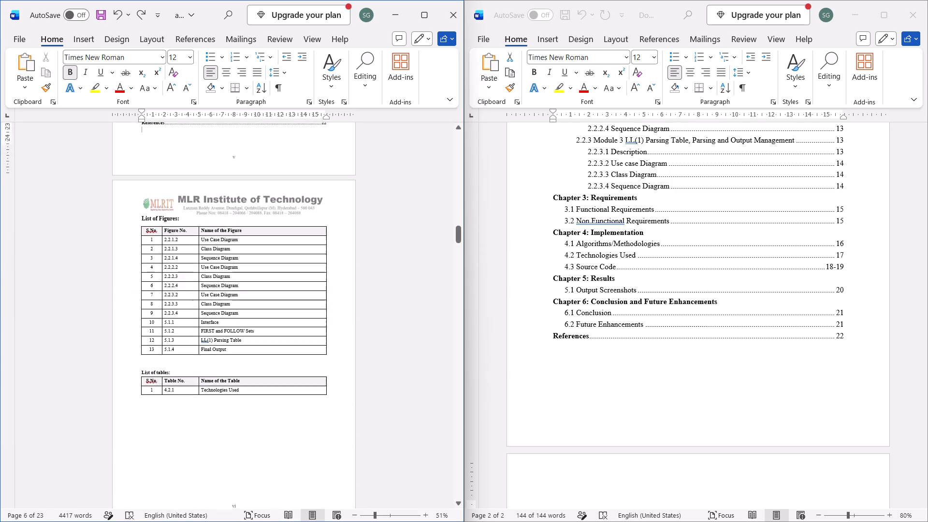
scroll(410, 347, down, 8)
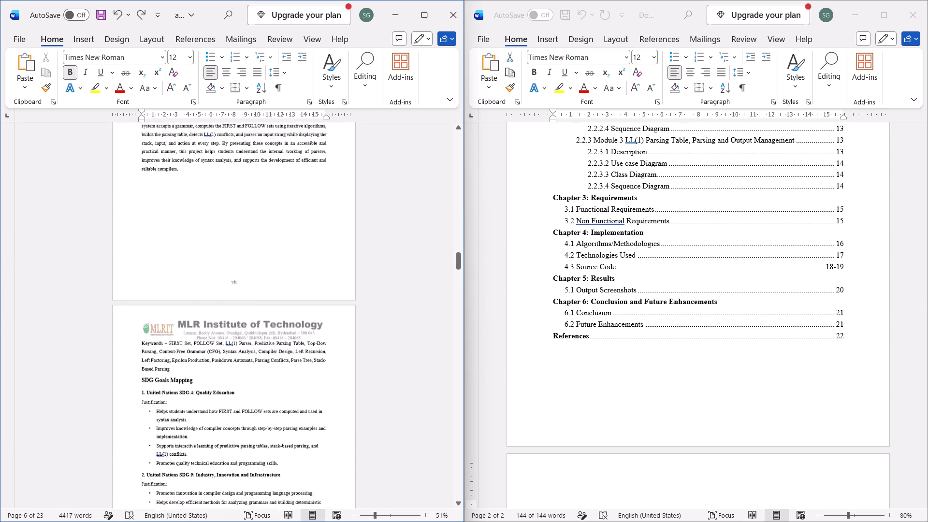
scroll(410, 347, down, 5)
scroll(410, 347, up, 1)
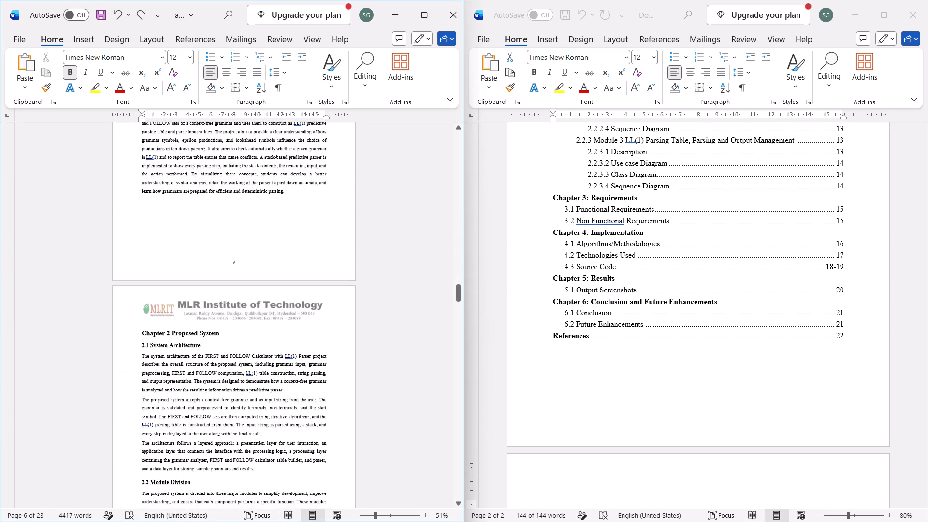
scroll(410, 347, up, 3)
scroll(410, 347, down, 3)
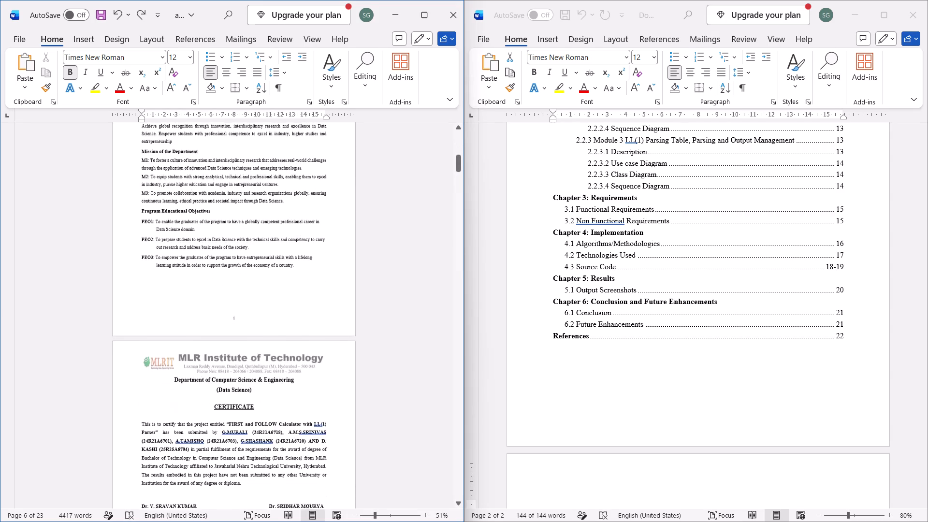
scroll(410, 347, down, 4)
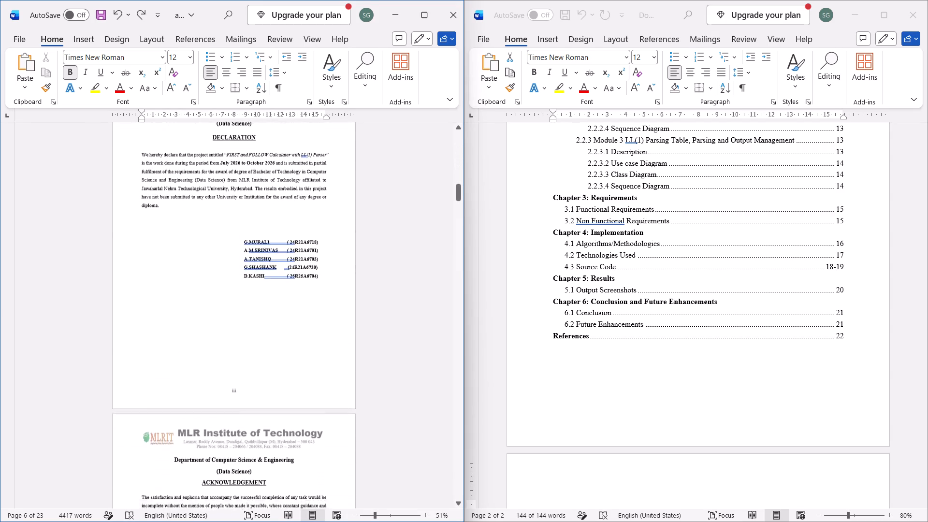
scroll(410, 347, down, 3)
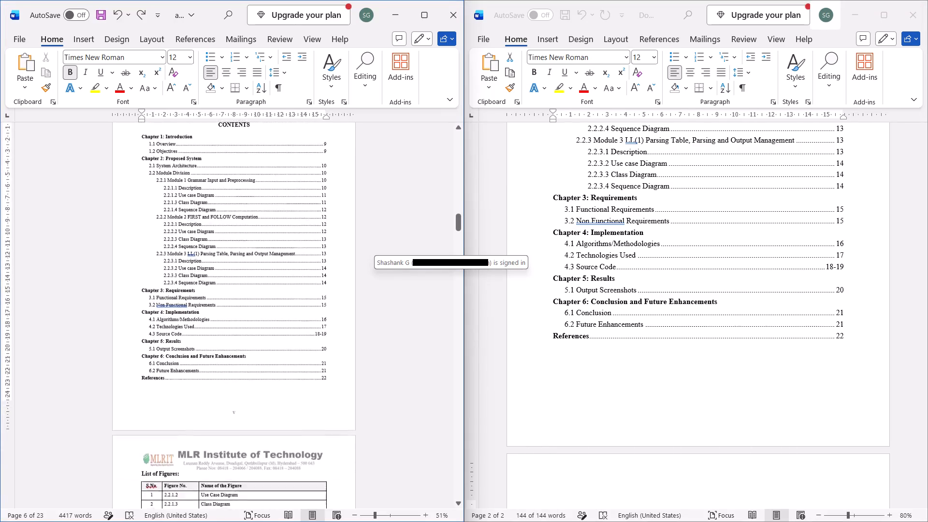
scroll(374, 243, down, 5)
click(279, 346)
scroll(279, 346, down, 1)
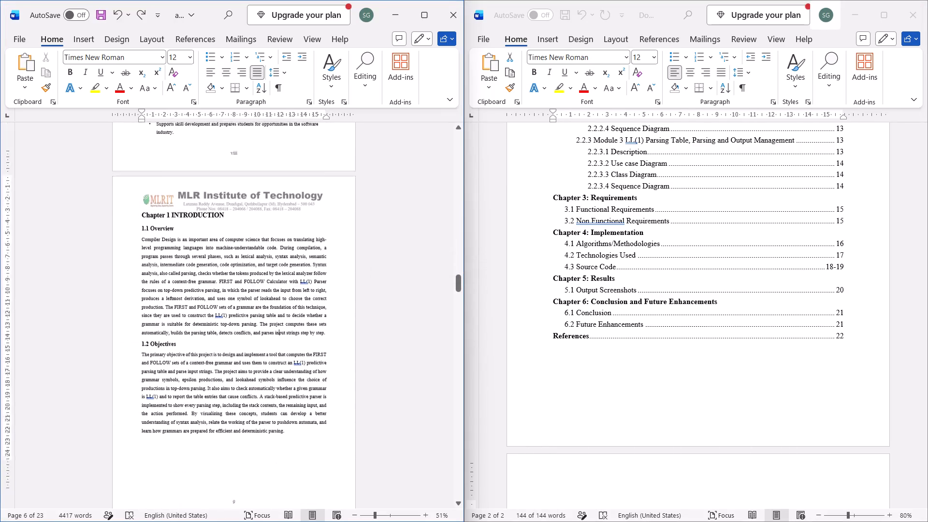
scroll(279, 346, down, 3)
scroll(279, 346, up, 2)
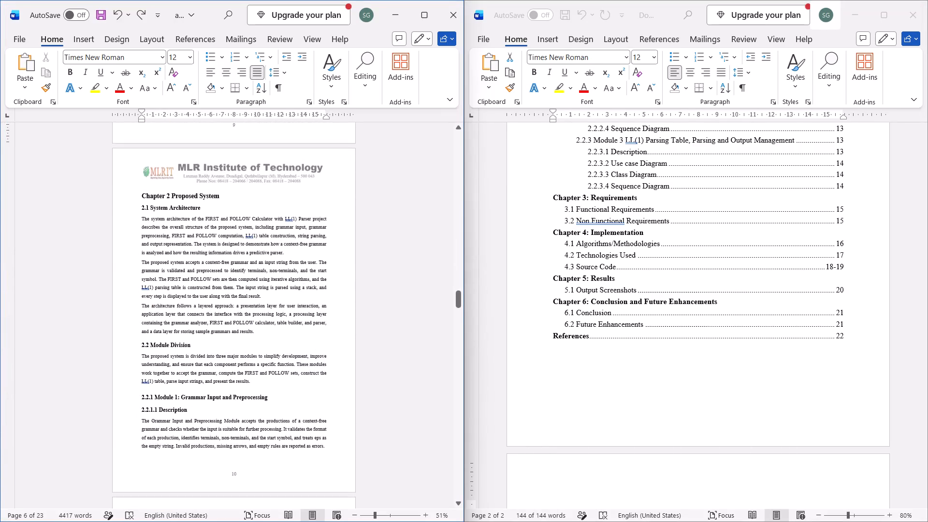
scroll(255, 290, up, 1)
drag(237, 165, 231, 165)
double_click(231, 165)
triple_click(231, 165)
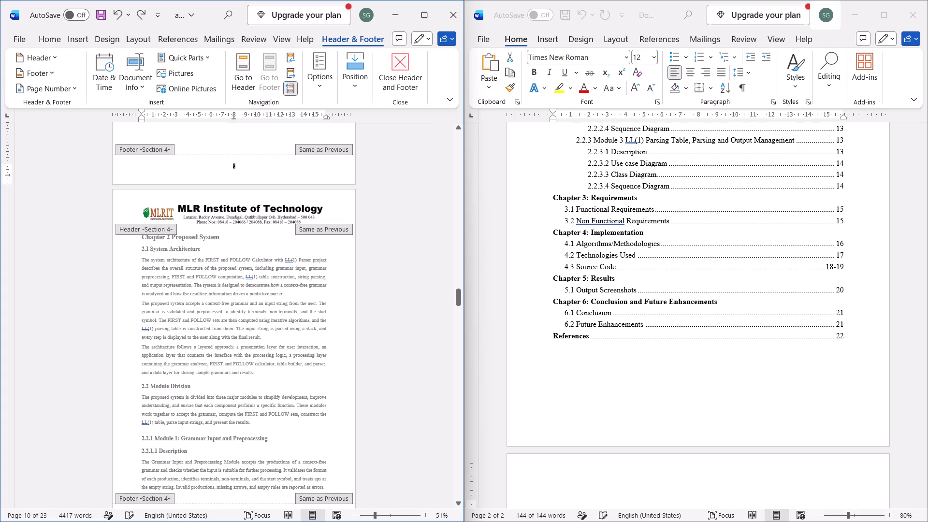
click(34, 84)
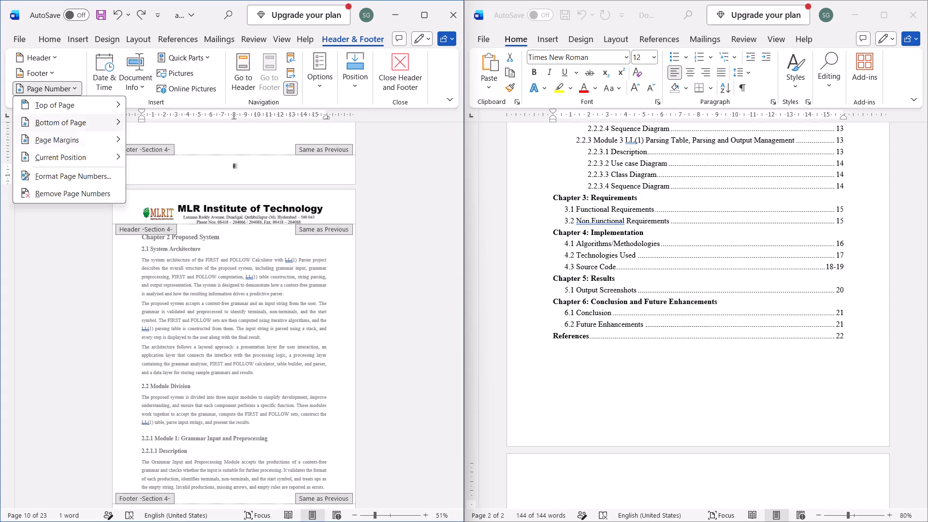
click(70, 178)
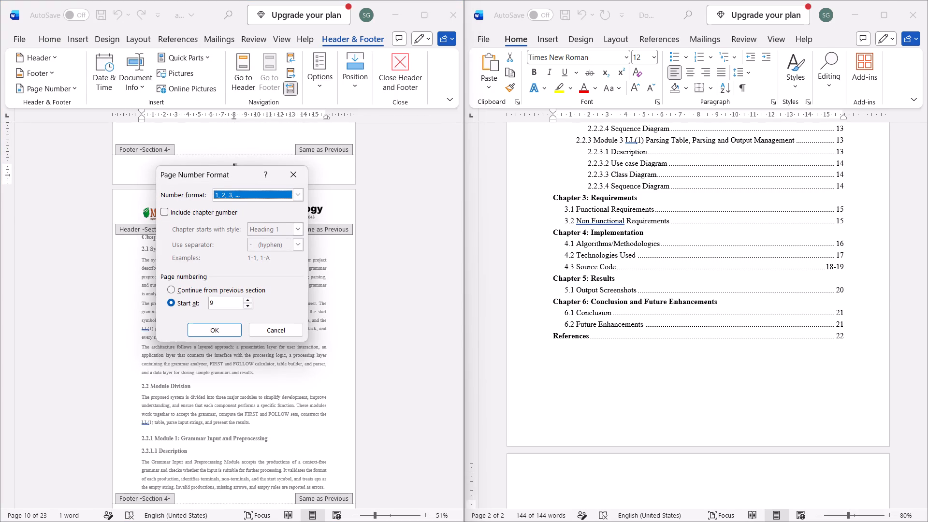
click(218, 307)
key(BackSpace)
key(1)
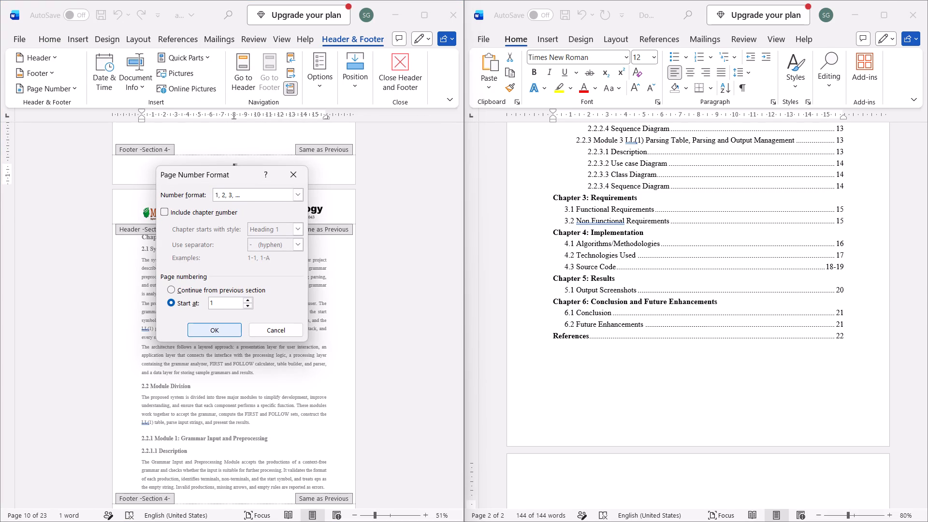
click(212, 333)
Examine the footer page numbers from Chapter 1 through the References page.
scroll(241, 393, down, 1)
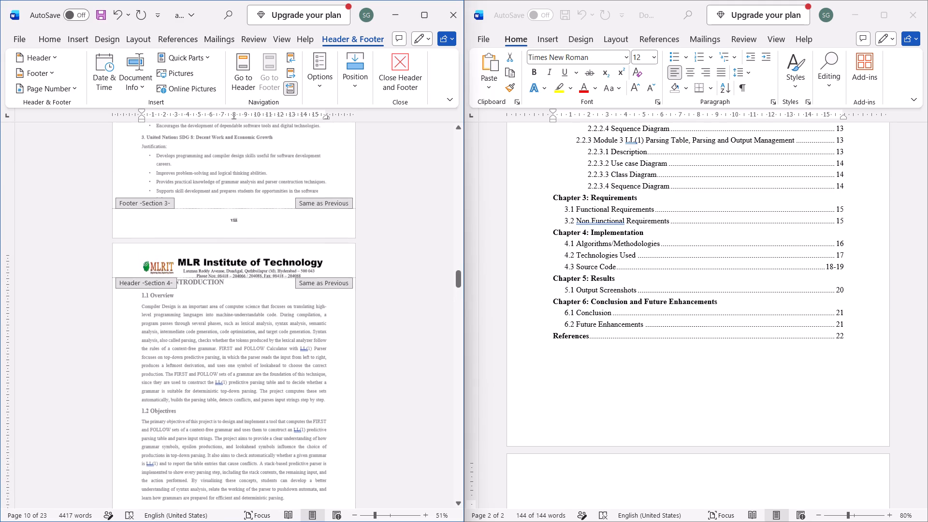
scroll(241, 393, down, 4)
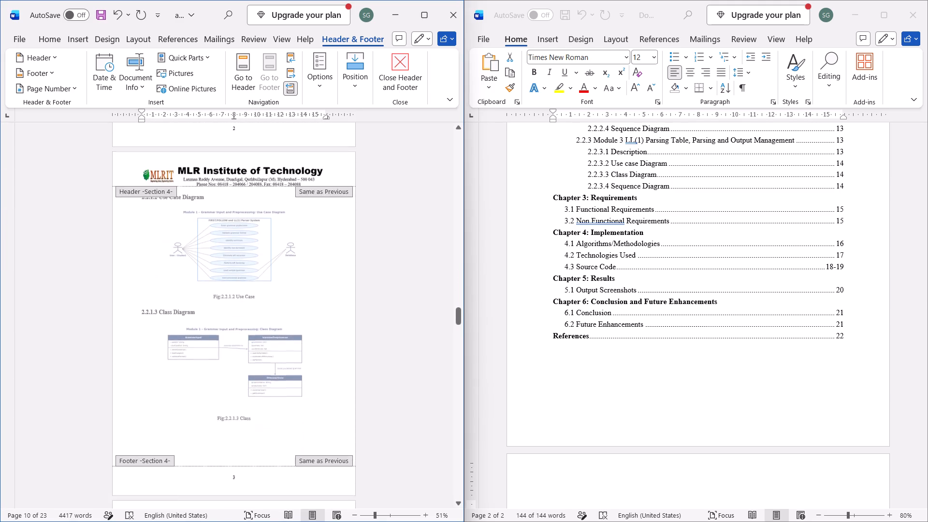
scroll(241, 393, down, 4)
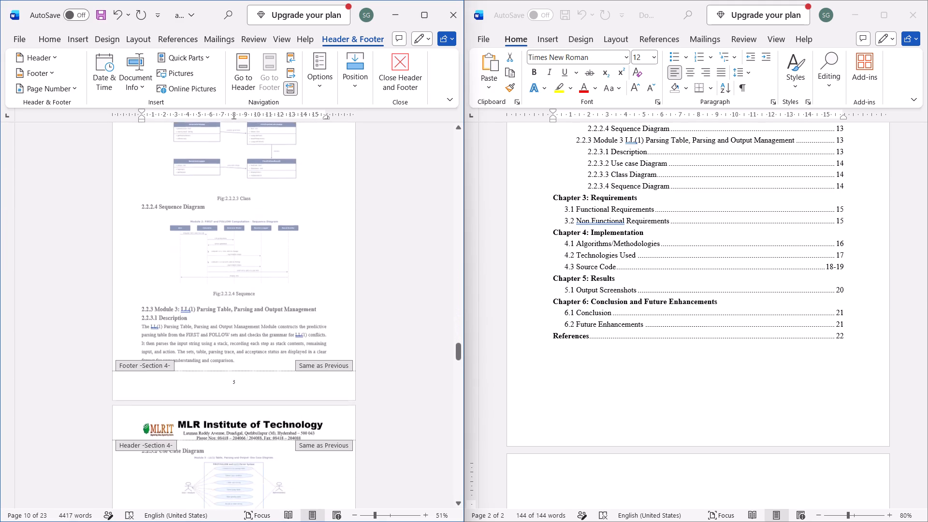
scroll(241, 393, down, 5)
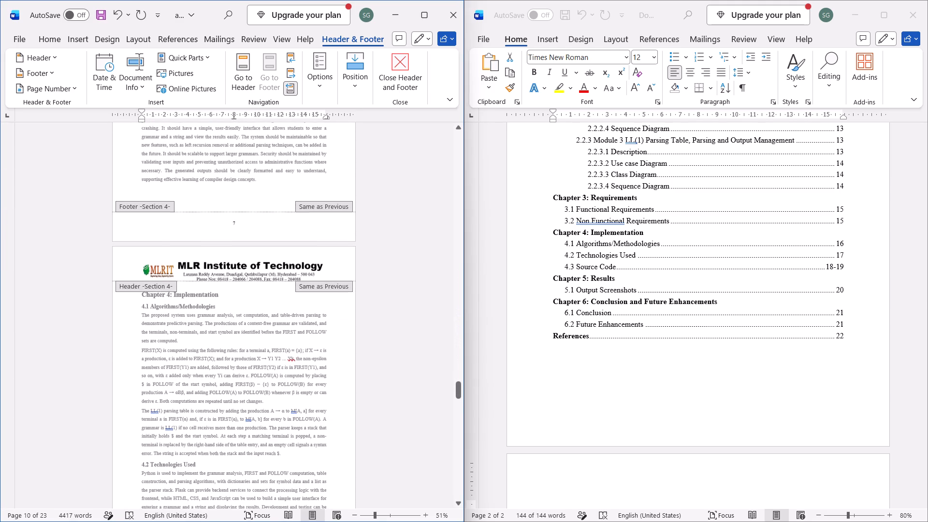
scroll(241, 393, down, 6)
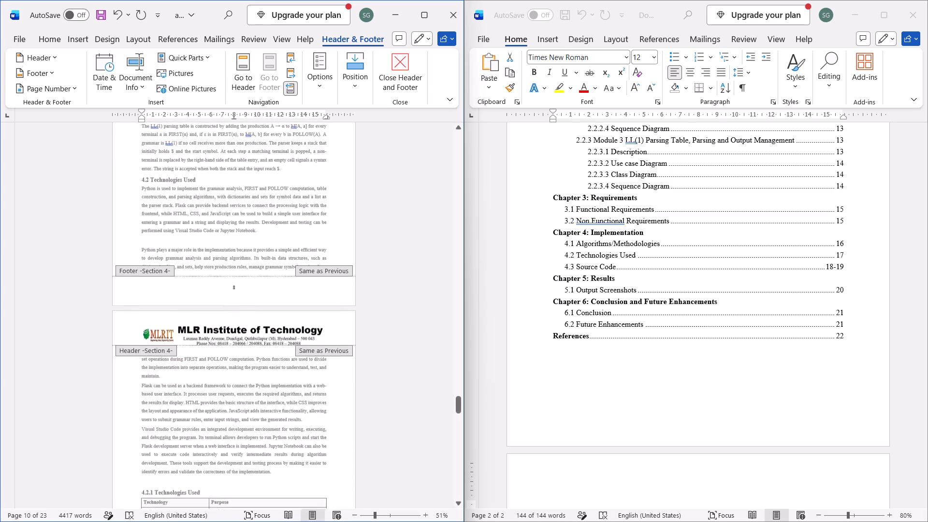
scroll(241, 393, down, 8)
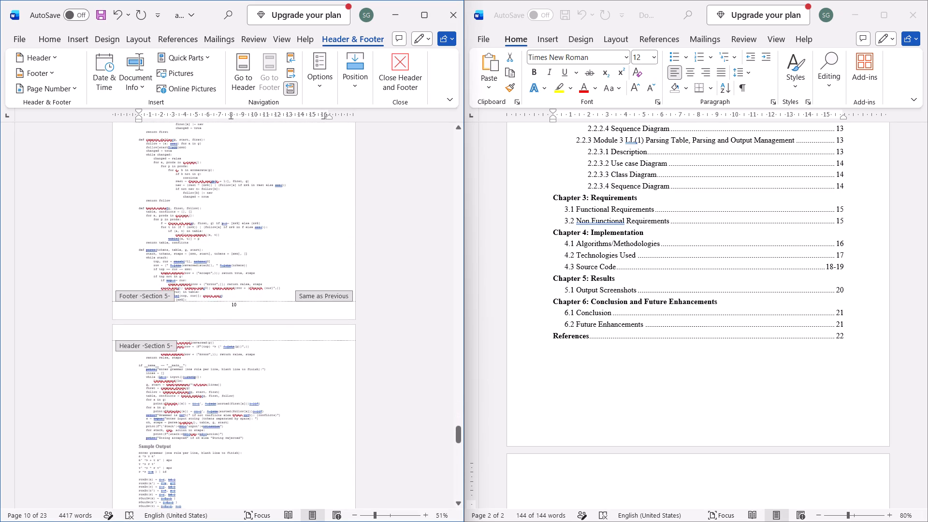
scroll(241, 393, down, 5)
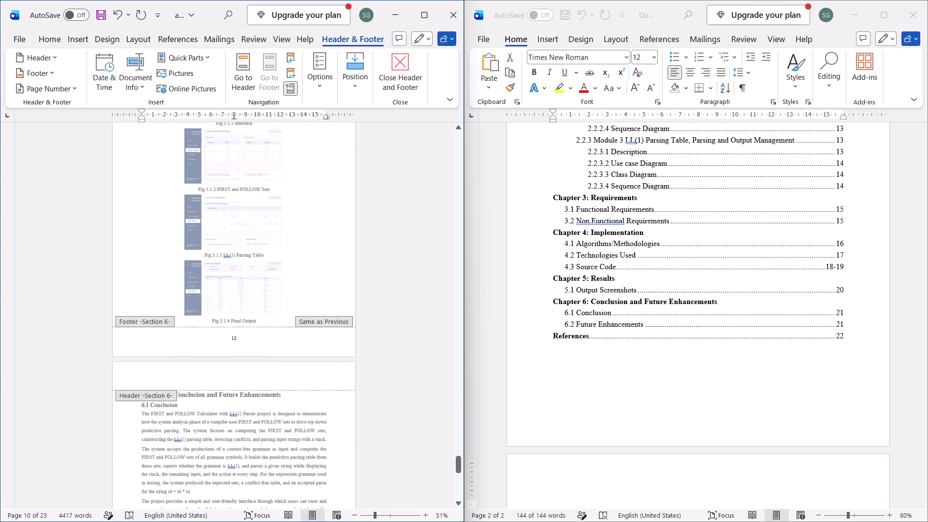
scroll(241, 393, down, 7)
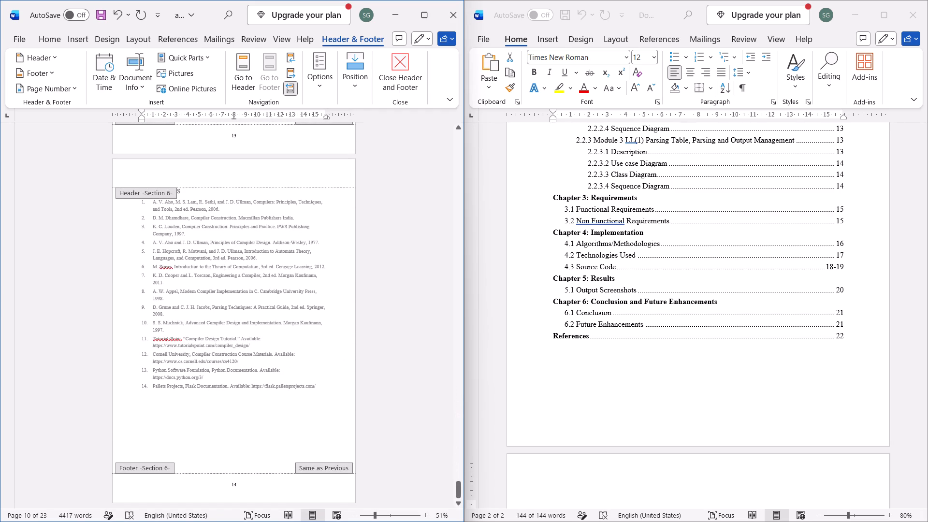
scroll(241, 393, down, 8)
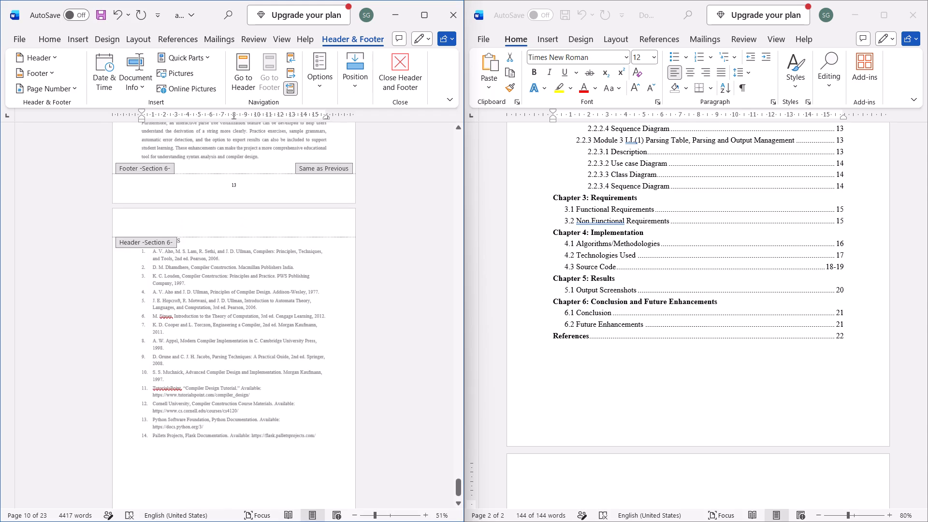
scroll(241, 393, down, 4)
Save the report and leave footer editing to return to the body text.
key(ctrl+s)
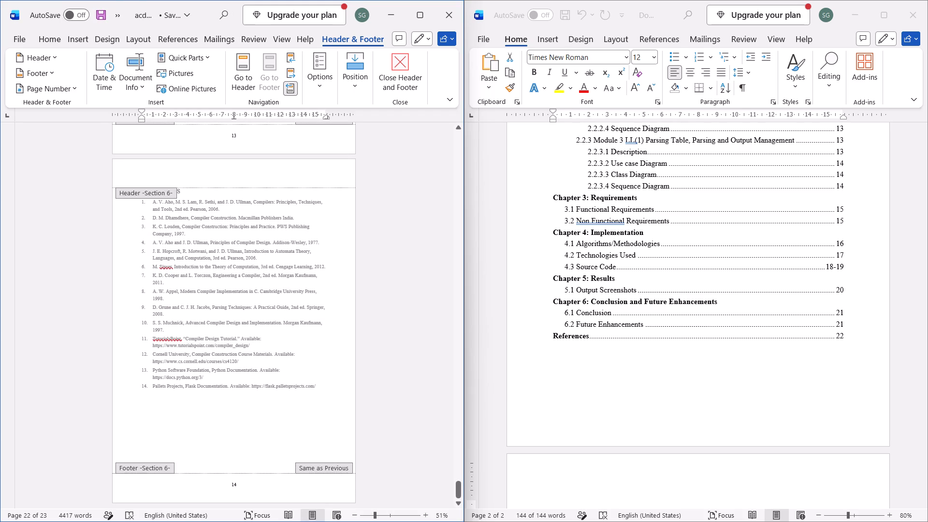
double_click(269, 354)
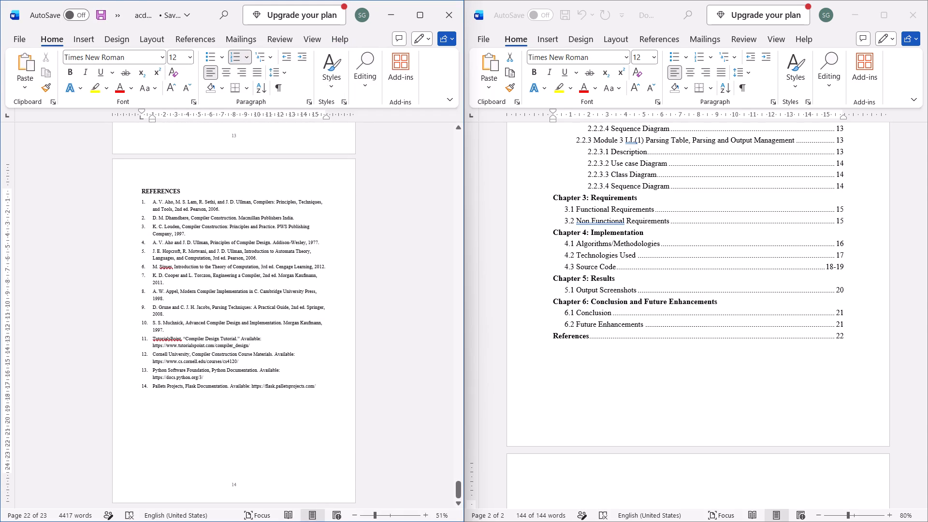
Maximise the report window and examine the front matter from the cover page through the certificate and acknowledgement to the contents list.
scroll(271, 450, up, 12)
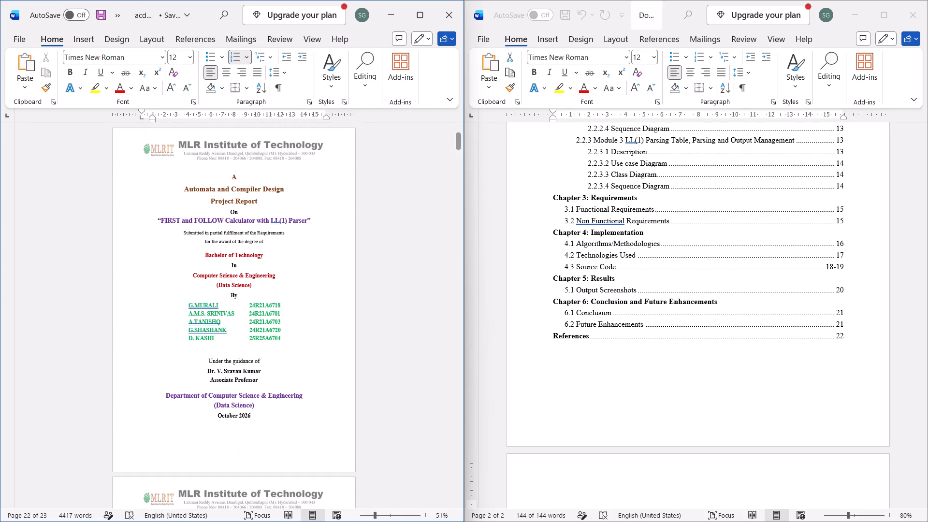
click(412, 10)
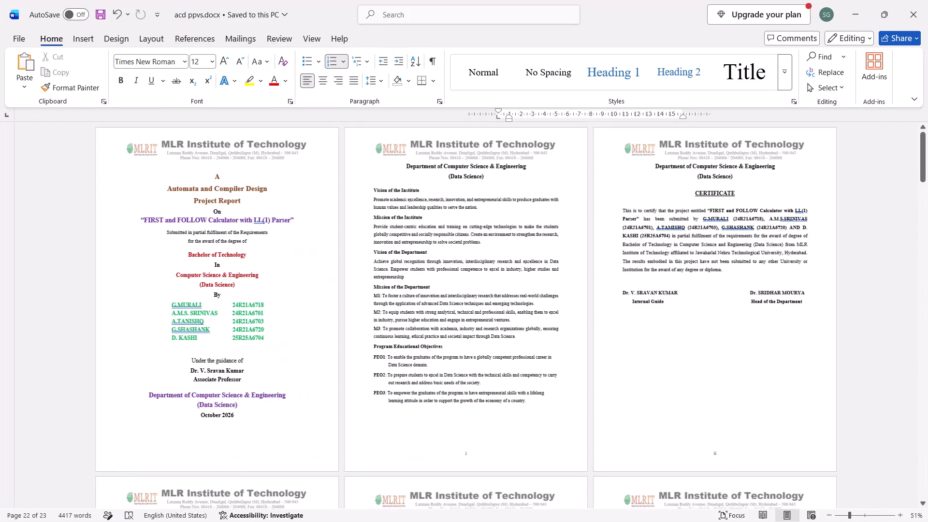
scroll(411, 173, down, 2)
ctrl+scroll(411, 173, up, 4)
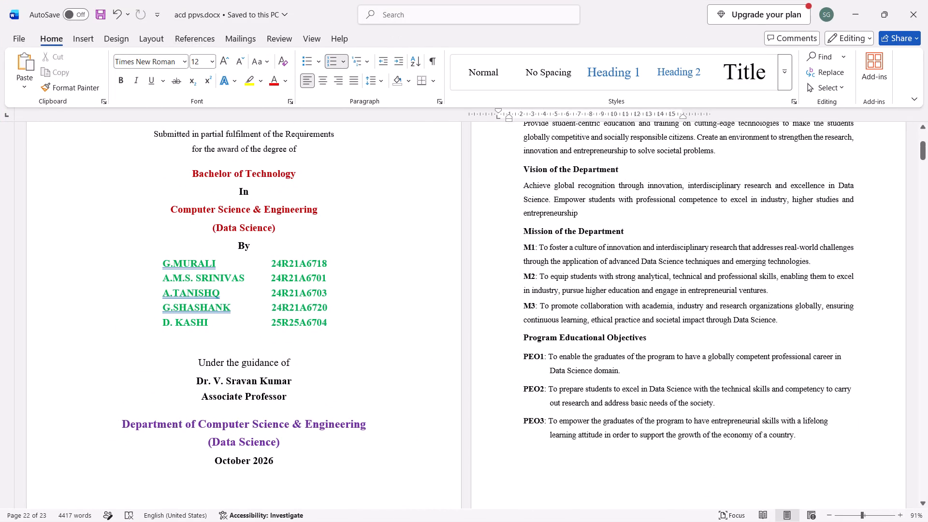
scroll(396, 106, down, 2)
scroll(403, 167, up, 1)
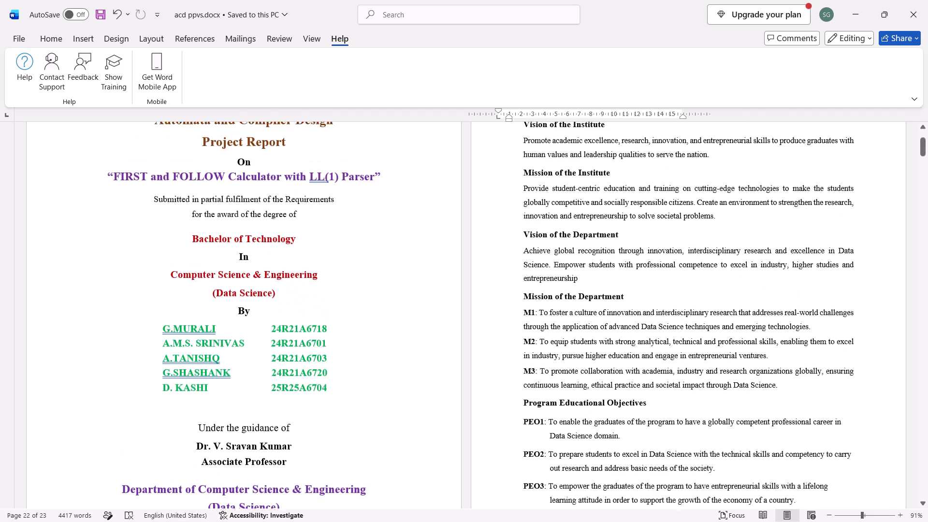
scroll(403, 167, up, 2)
ctrl+scroll(403, 167, up, 5)
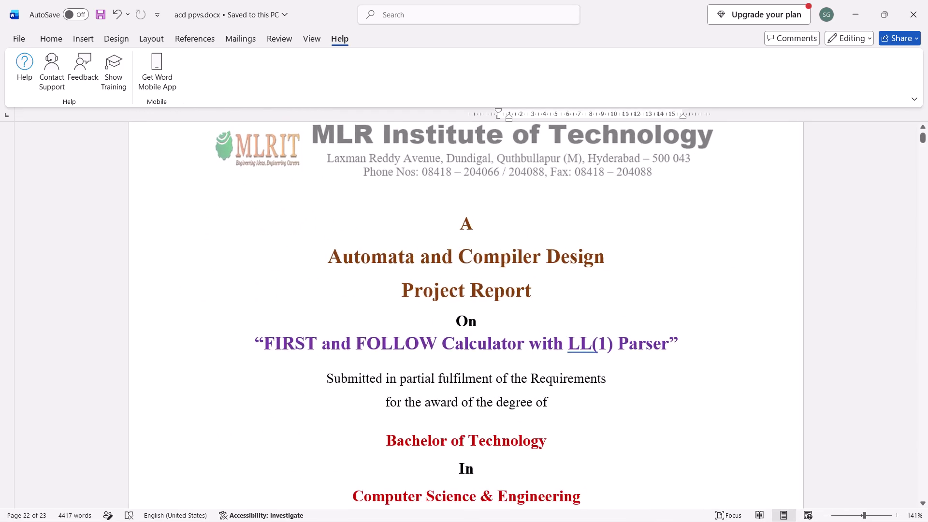
scroll(417, 199, down, 8)
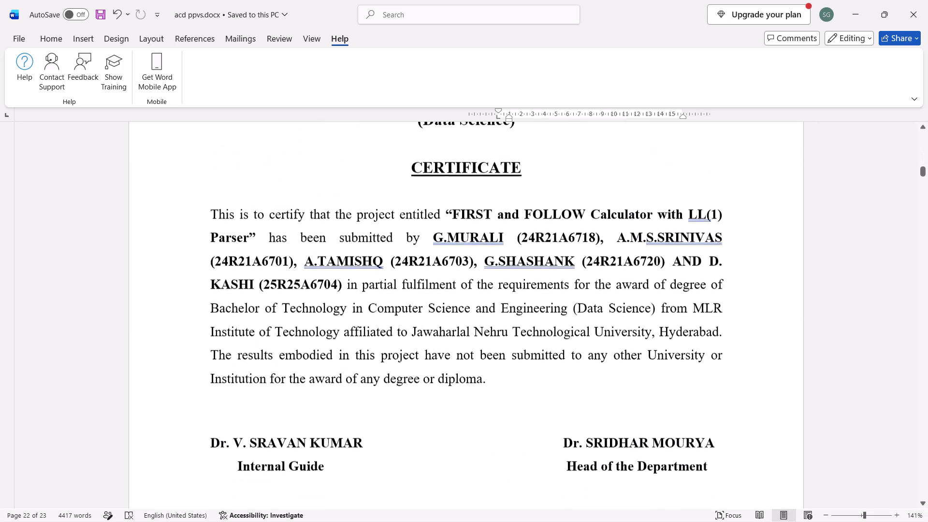
scroll(417, 199, down, 1)
ctrl+scroll(417, 199, down, 3)
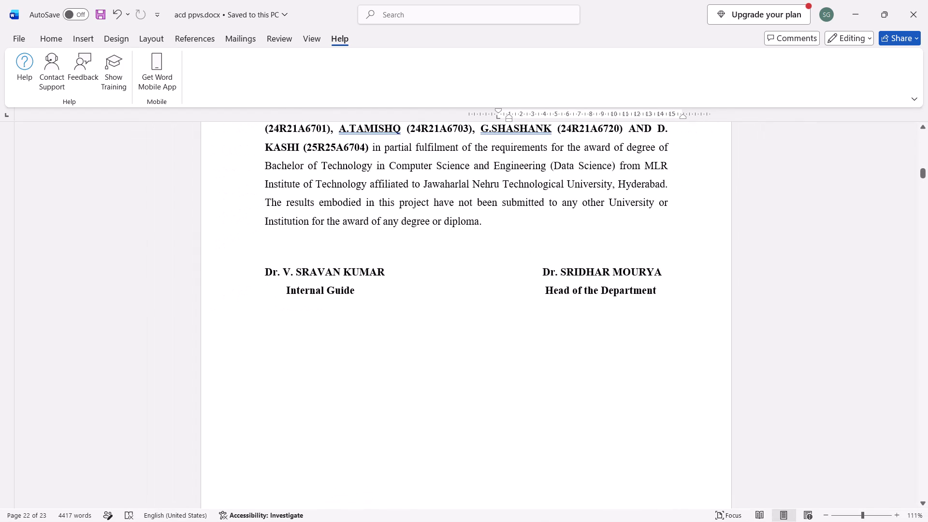
scroll(406, 349, down, 8)
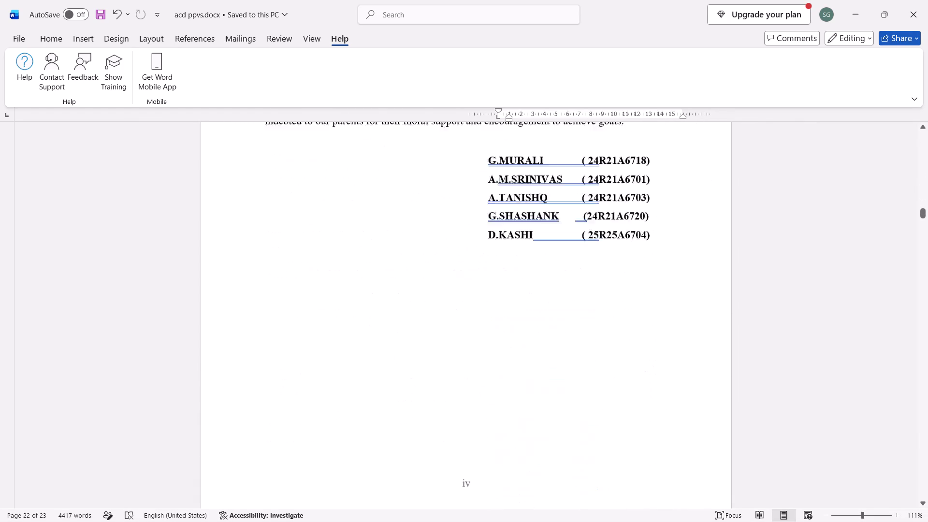
scroll(406, 349, up, 2)
scroll(406, 349, down, 4)
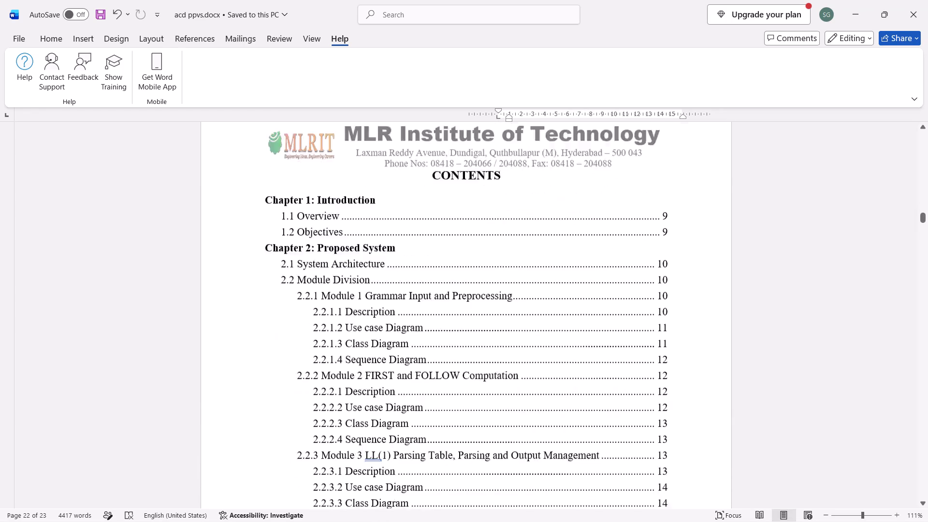
In the contents list, set the page numbers of 1.1 Overview and 1.2 Objectives to 1.
click(677, 167)
text(\1)
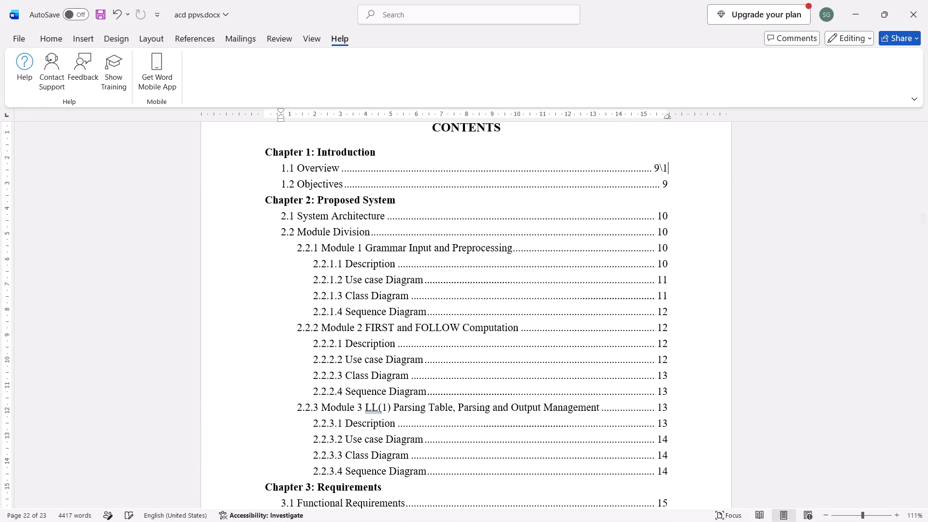
key(BackSpace)
key(BackSpace)
key(1)
key(BackSpace)
key(BackSpace)
key(1)
key(Down)
key(BackSpace)
key(1)
Set the contents page numbers of 2.1 System Architecture, 2.2 Module Division, 2.2.1 Module 1 and 2.2.1.1 Description to 2.
key(Down)
key(Down)
key(BackSpace)
key(BackSpace)
key(2)
key(Down)
key(BackSpace)
key(BackSpace)
key(2)
key(Down)
key(BackSpace)
key(BackSpace)
key(2)
key(Down)
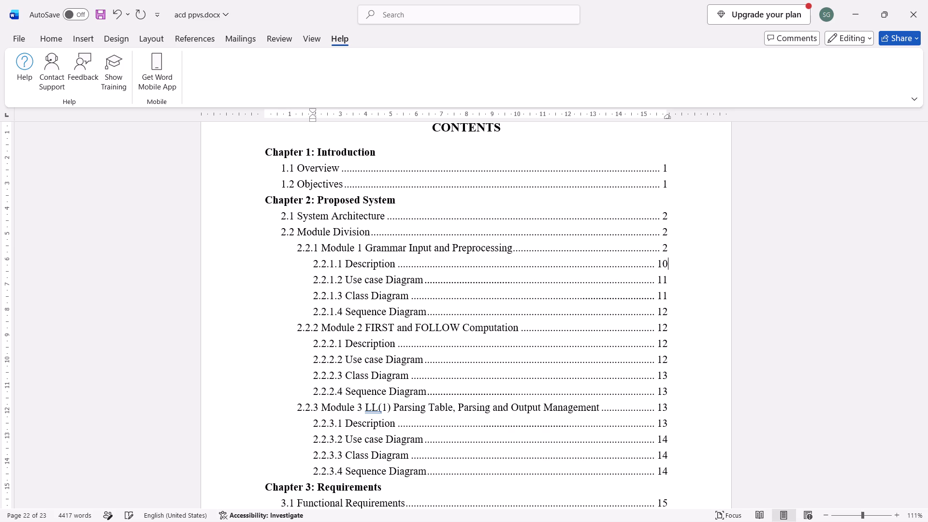
key(BackSpace)
key(BackSpace)
key(2)
Set the contents page numbers of 2.2.1.2 Use case Diagram and 2.2.1.3 Class Diagram to 3, and 2.2.1.4 Sequence Diagram to 4.
key(Down)
key(BackSpace)
key(BackSpace)
key(3)
key(Down)
key(BackSpace)
key(BackSpace)
key(3)
key(Down)
key(BackSpace)
key(BackSpace)
key(4)
key(Down)
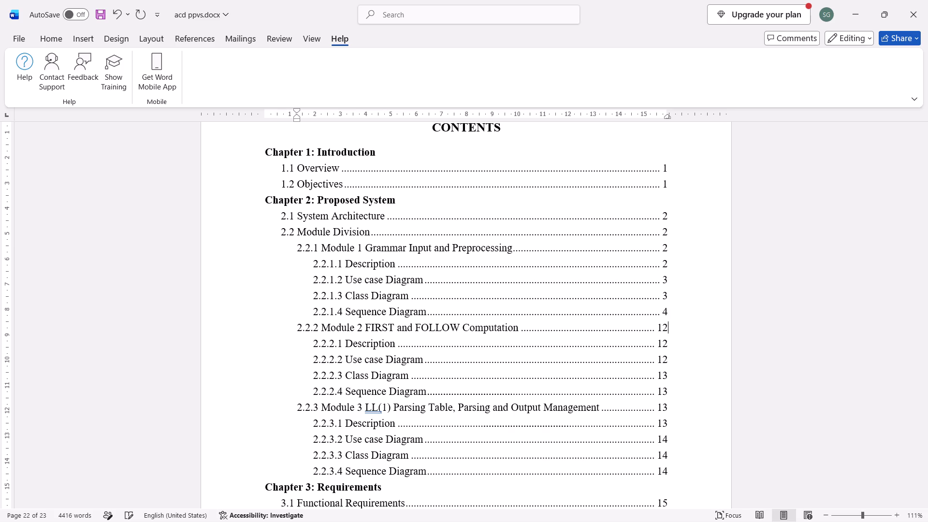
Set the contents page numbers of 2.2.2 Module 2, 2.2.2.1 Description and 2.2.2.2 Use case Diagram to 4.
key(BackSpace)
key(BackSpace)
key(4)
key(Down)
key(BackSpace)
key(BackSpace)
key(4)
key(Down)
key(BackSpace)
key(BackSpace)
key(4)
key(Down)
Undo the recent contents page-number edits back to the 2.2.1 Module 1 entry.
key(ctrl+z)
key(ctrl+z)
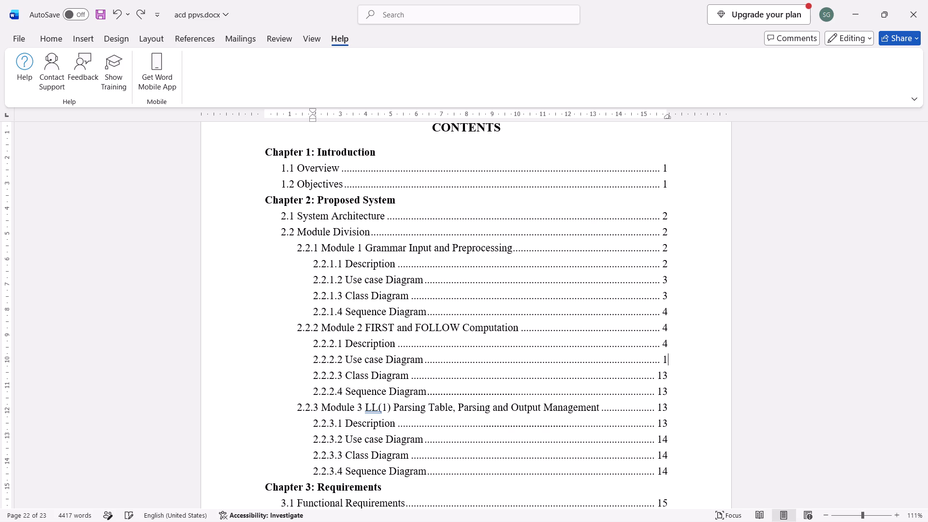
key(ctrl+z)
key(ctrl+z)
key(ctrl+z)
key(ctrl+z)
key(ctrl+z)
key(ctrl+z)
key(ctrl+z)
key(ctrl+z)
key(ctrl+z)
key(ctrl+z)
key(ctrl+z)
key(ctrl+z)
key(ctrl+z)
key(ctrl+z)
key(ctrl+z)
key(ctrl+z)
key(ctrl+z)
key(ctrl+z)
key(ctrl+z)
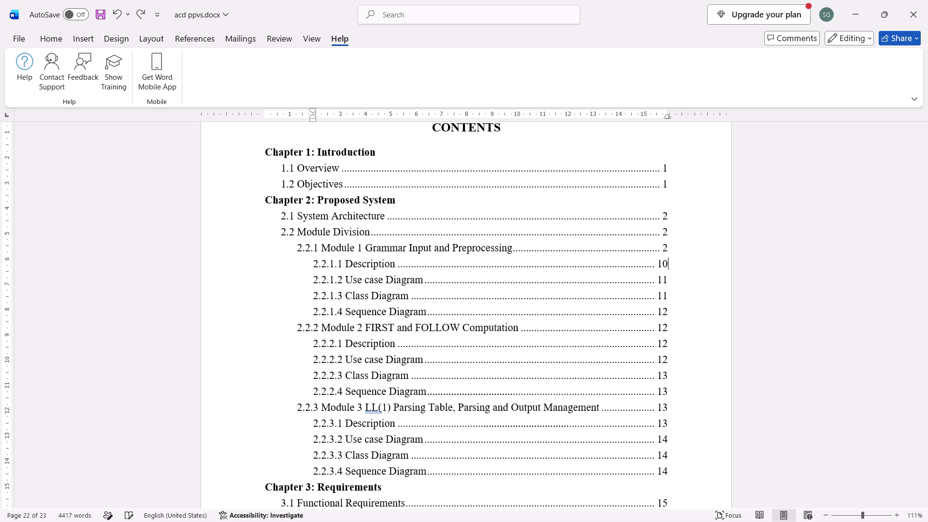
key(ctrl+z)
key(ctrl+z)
Set the contents page numbers of 2.2.1 Module 1 and 2.2.1.1 Description to 2, and 2.2.1.2 Use case and 2.2.1.3 Class Diagram to 3.
key(BackSpace)
key(2)
key(Down)
key(BackSpace)
key(BackSpace)
key(2)
key(Down)
key(BackSpace)
key(BackSpace)
key(3)
key(Down)
key(BackSpace)
key(BackSpace)
key(3)
key(Down)
Set the contents page numbers of 2.2.1.4 Sequence Diagram, 2.2.2 Module 2, 2.2.2.1 Description and 2.2.2.2 Use case Diagram to 4.
key(BackSpace)
key(BackSpace)
key(4)
key(Down)
key(BackSpace)
key(BackSpace)
key(4)
key(Down)
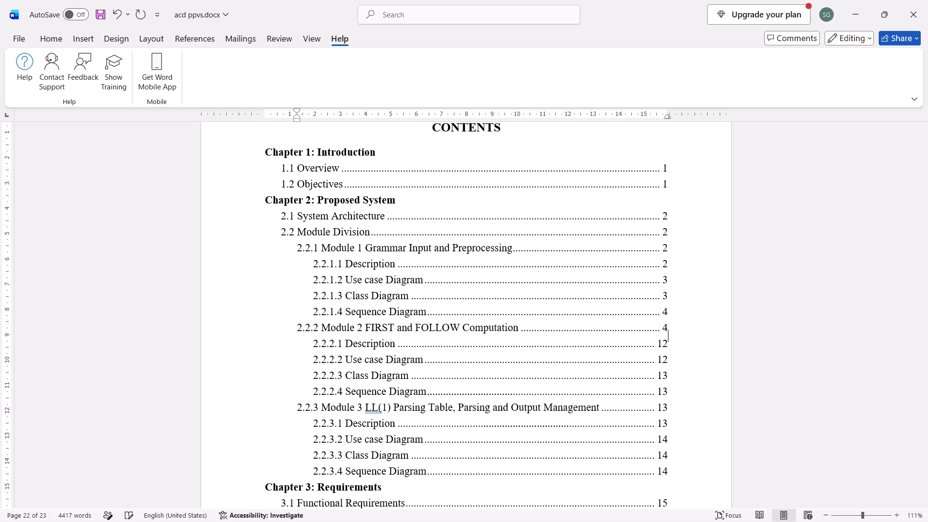
key(BackSpace)
key(BackSpace)
key(4)
key(Down)
key(BackSpace)
key(BackSpace)
key(4)
key(Down)
Set the contents page numbers of 2.2.2.3 Class Diagram, 2.2.2.4 Sequence Diagram, 2.2.3 Module 3 and 2.2.3.1 Description to 5.
key(BackSpace)
key(BackSpace)
key(5)
key(Down)
key(BackSpace)
key(BackSpace)
key(5)
key(Down)
key(BackSpace)
key(BackSpace)
key(5)
key(Down)
key(BackSpace)
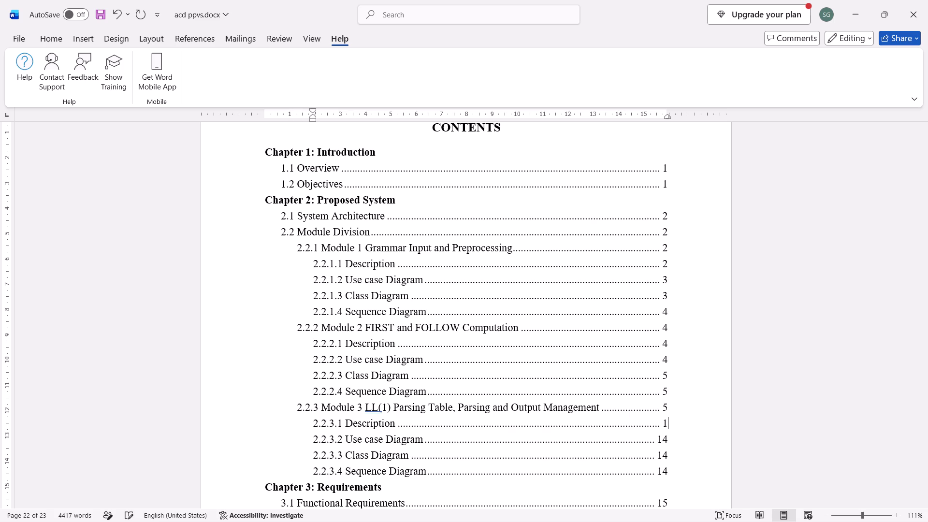
key(BackSpace)
key(5)
key(Down)
Set the contents page numbers of 2.2.3.2 Use case Diagram and 2.2.3.3 Class Diagram to 6.
key(BackSpace)
key(BackSpace)
key(6)
key(Down)
key(BackSpace)
key(BackSpace)
key(6)
key(Down)
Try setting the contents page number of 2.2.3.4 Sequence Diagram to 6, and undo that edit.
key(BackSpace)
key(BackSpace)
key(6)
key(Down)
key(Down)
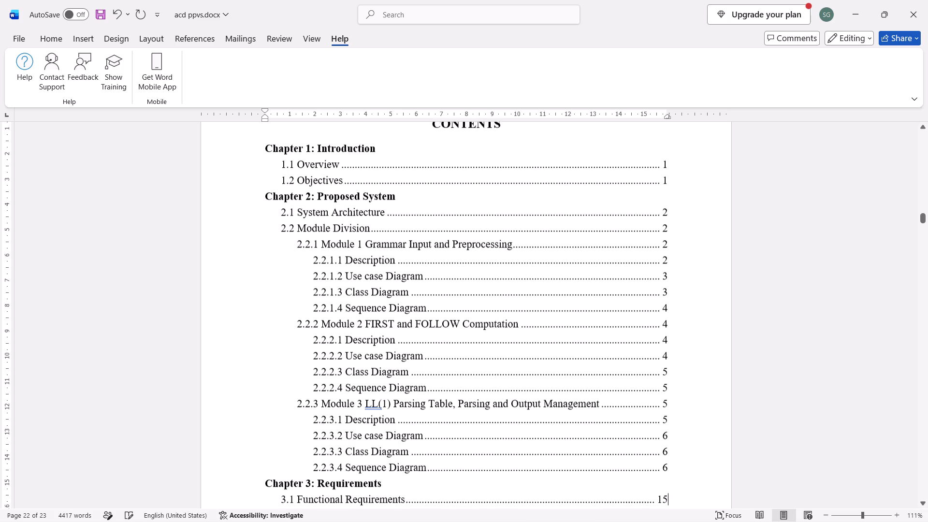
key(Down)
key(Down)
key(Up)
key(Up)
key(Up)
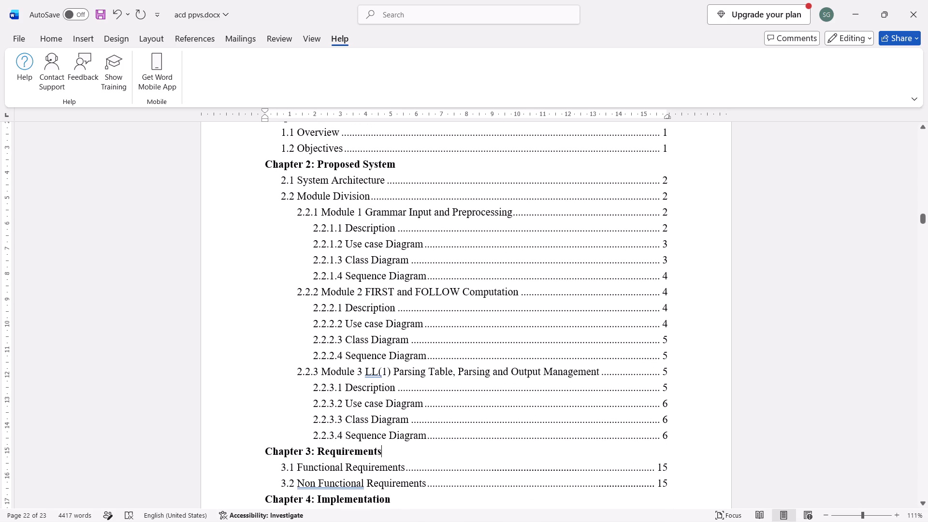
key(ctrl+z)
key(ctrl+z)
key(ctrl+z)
Set the contents page numbers of 2.2.3.4 Sequence Diagram to 6 and 3.1 Functional Requirements to 7.
key(BackSpace)
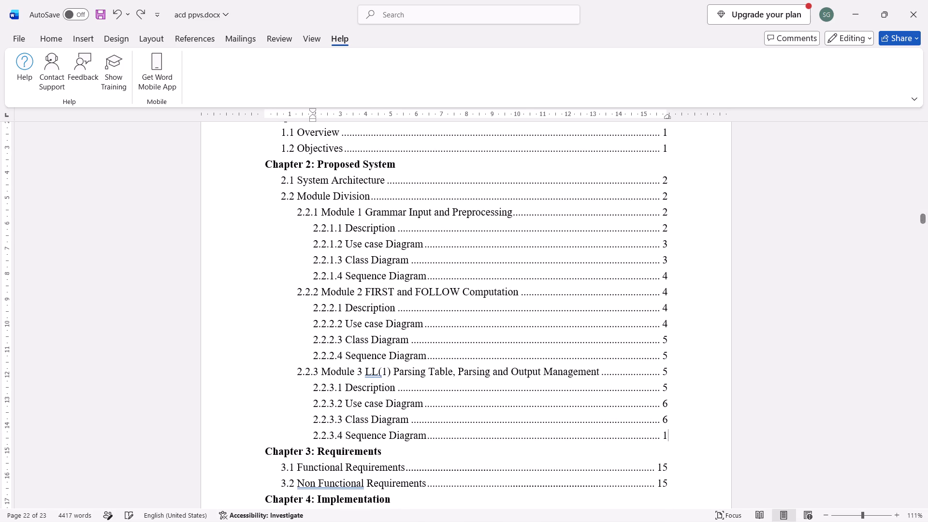
key(BackSpace)
key(6)
key(Down)
key(Down)
key(BackSpace)
key(BackSpace)
key(7)
key(Down)
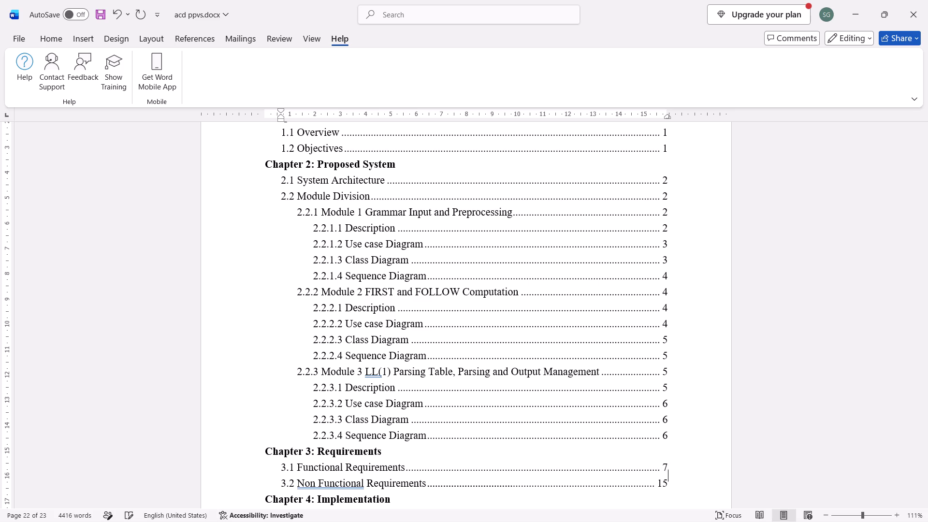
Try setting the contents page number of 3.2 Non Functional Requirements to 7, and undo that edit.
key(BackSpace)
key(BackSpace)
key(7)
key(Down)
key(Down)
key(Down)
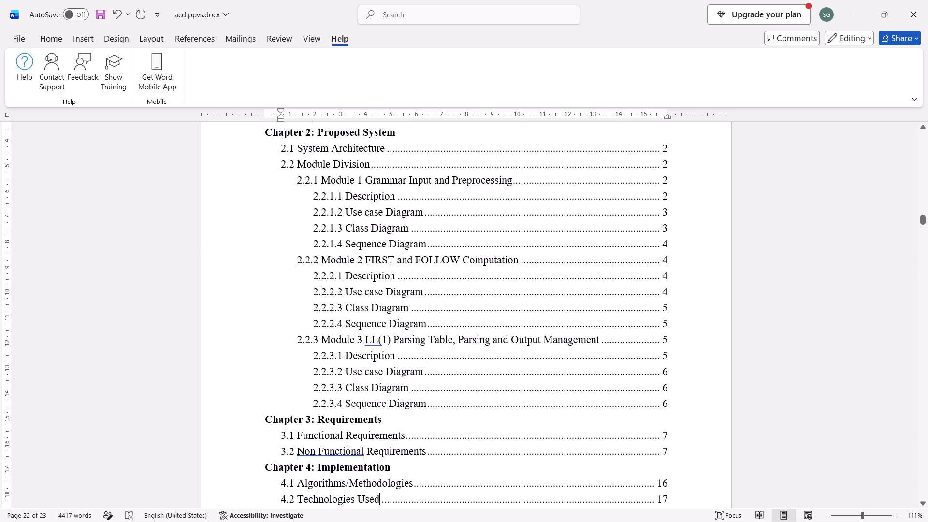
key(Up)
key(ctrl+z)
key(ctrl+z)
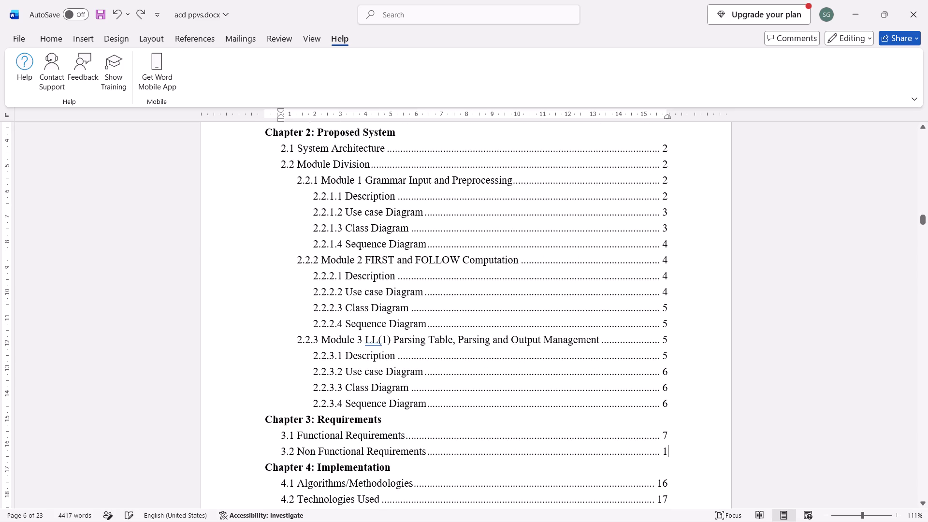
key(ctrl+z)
Set the contents page numbers of 3.2 Non Functional Requirements to 7 and 4.1 Algorithms/Methodologies to 8.
key(BackSpace)
key(BackSpace)
key(7)
key(Down)
key(Down)
key(Down)
key(Up)
key(Right)
key(ctrl+Right)
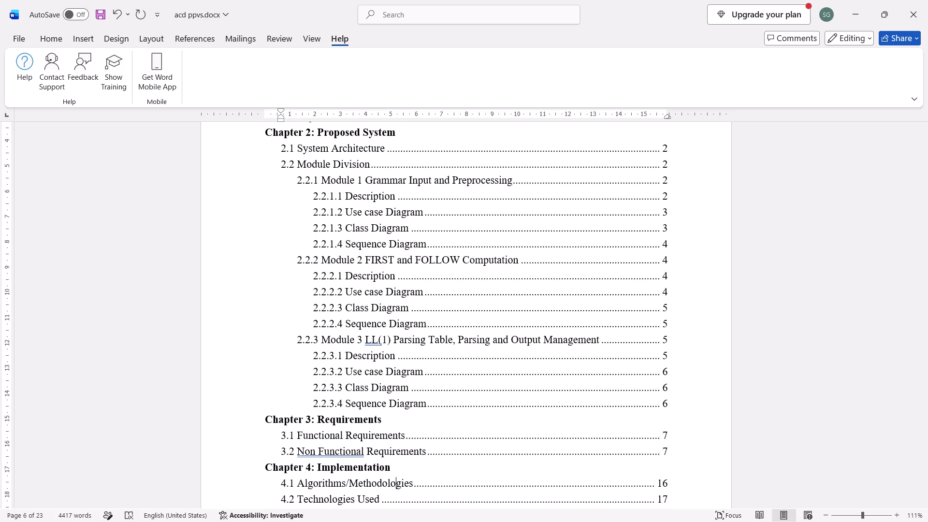
key(ctrl+Right)
key(ctrl+Right)
key(BackSpace)
key(BackSpace)
key(8)
key(Down)
Set the contents page number of 4.2 Technologies Used to 9.
key(BackSpace)
key(BackSpace)
key(8)
key(Down)
key(ctrl+z)
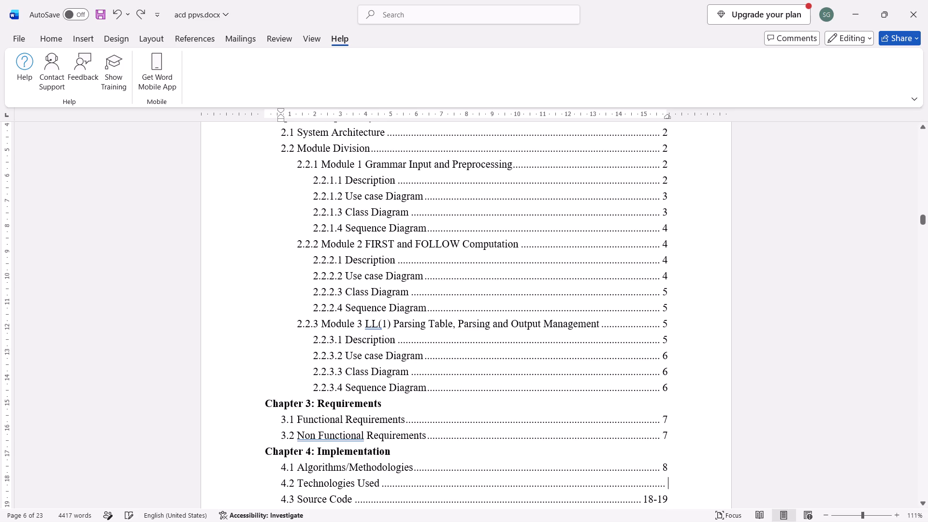
key(BackSpace)
key(ctrl+z)
key(9)
key(Down)
Set the contents page numbers of 4.3 Source Code to 10-11 and 5.1 Output Screenshots to 12.
key(BackSpace)
key(BackSpace)
key(BackSpace)
key(BackSpace)
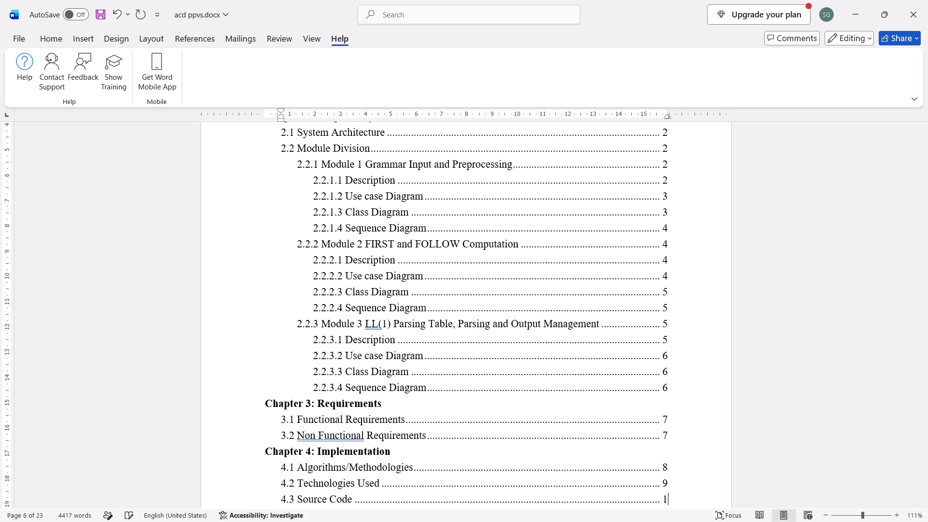
text(0-11)
key(Down)
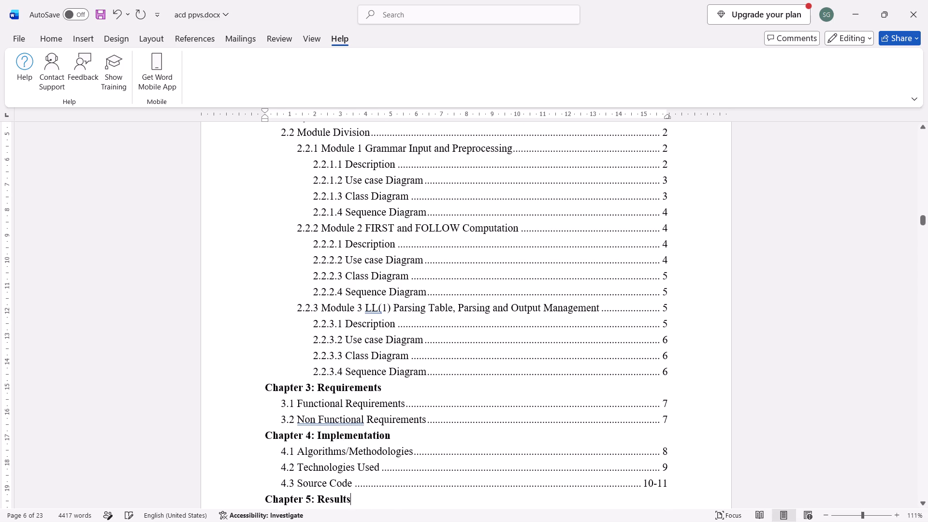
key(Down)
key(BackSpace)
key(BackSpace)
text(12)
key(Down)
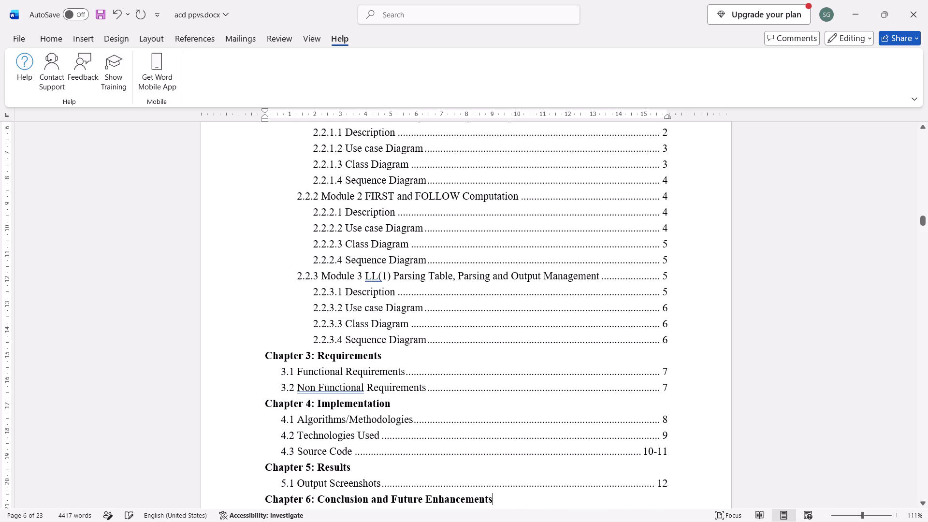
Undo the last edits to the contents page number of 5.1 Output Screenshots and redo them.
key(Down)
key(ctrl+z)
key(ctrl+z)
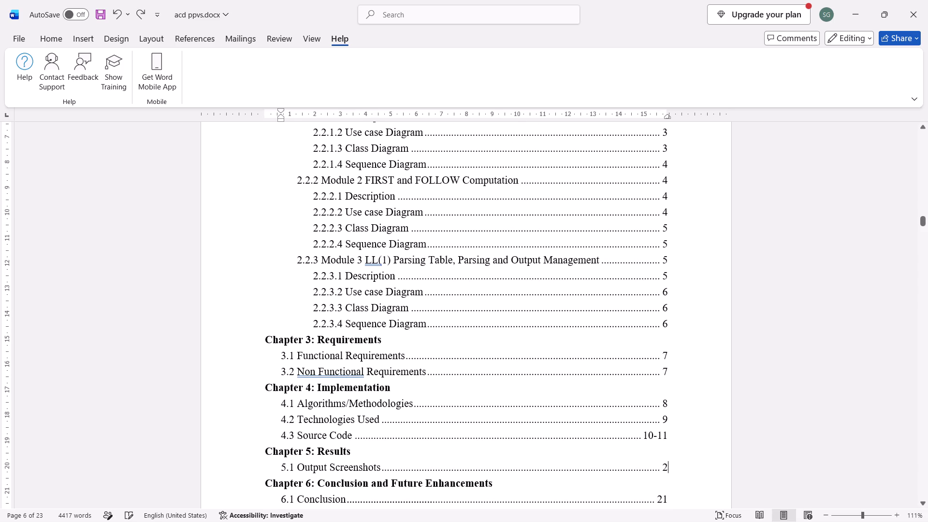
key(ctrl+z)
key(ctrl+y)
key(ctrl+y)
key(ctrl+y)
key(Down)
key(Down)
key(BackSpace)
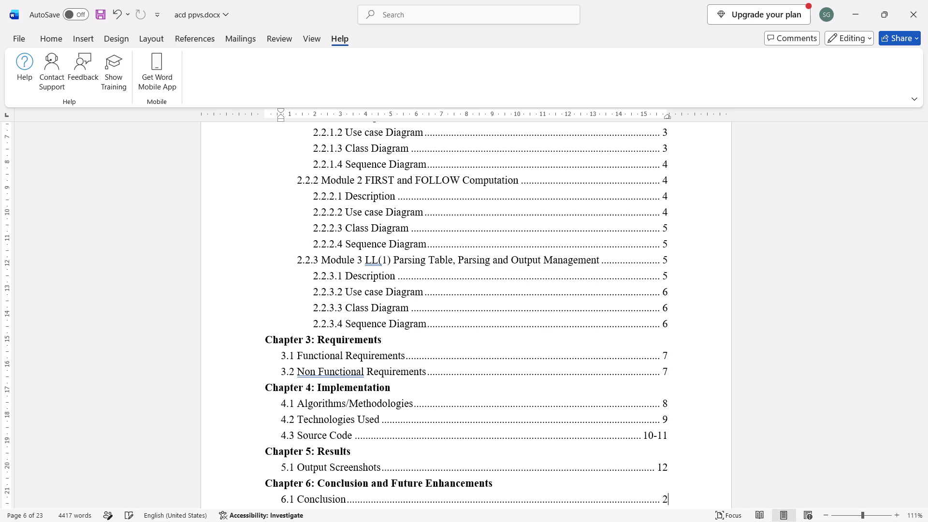